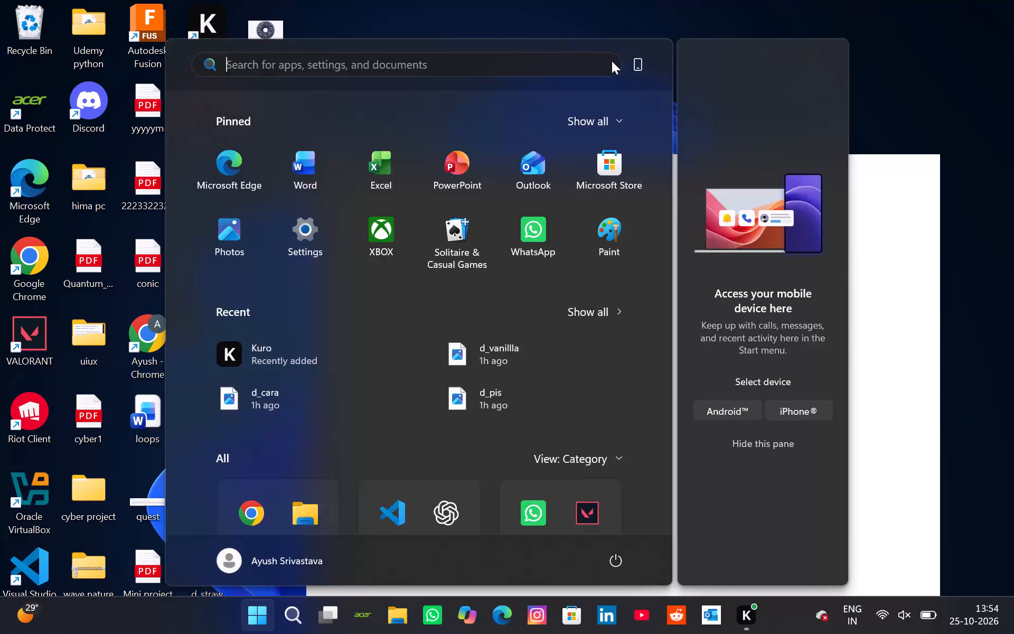
Open Figma and close the extra Untitled prototype tab.
text(figma)
key(Return)
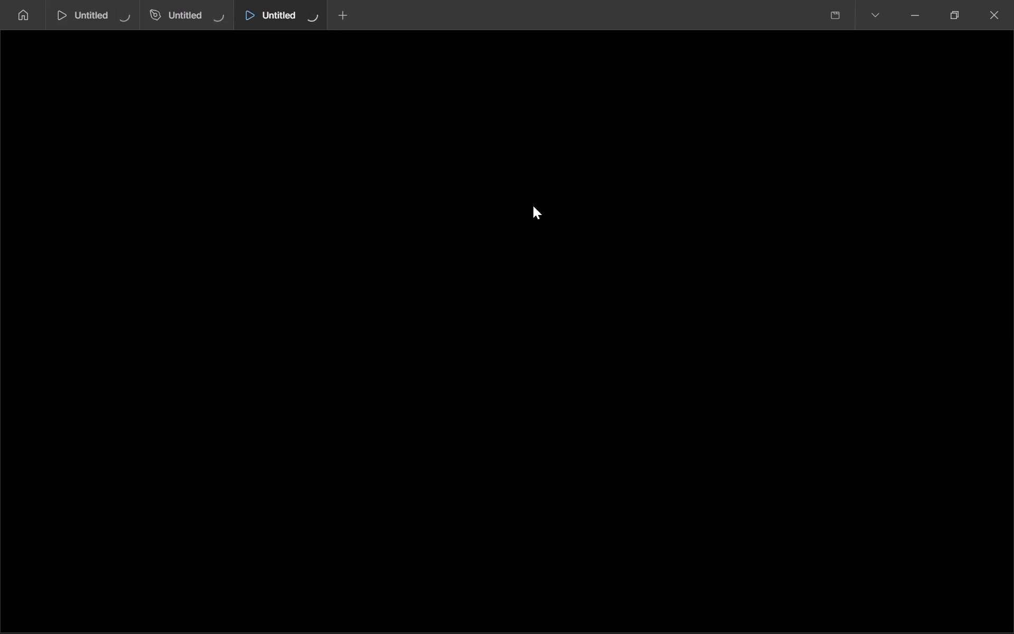
click(308, 15)
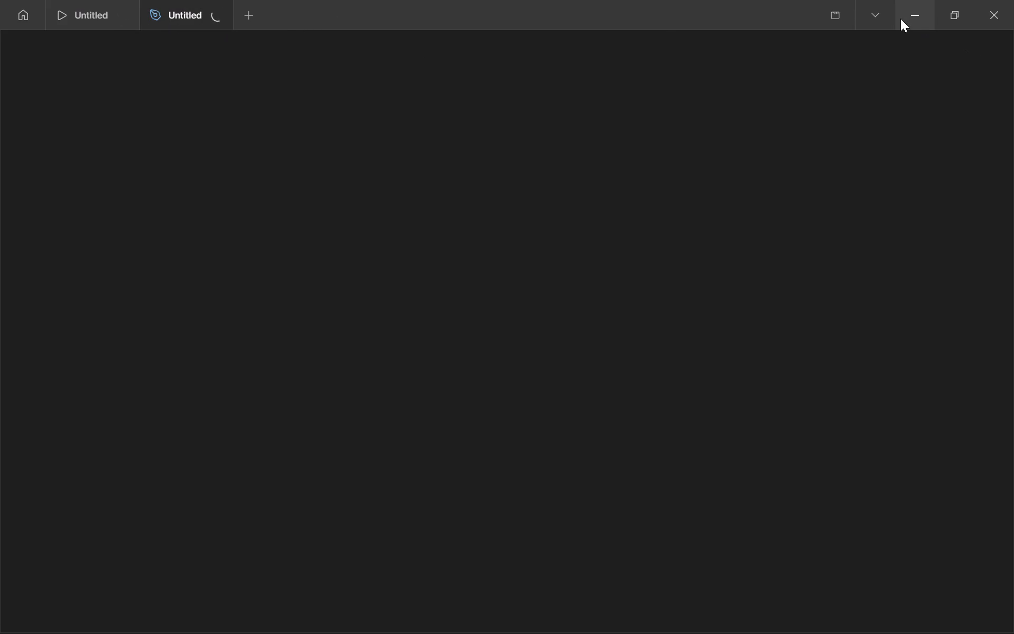
Move the Untitled draft showing the KARR - C car design to the trash.
click(16, 16)
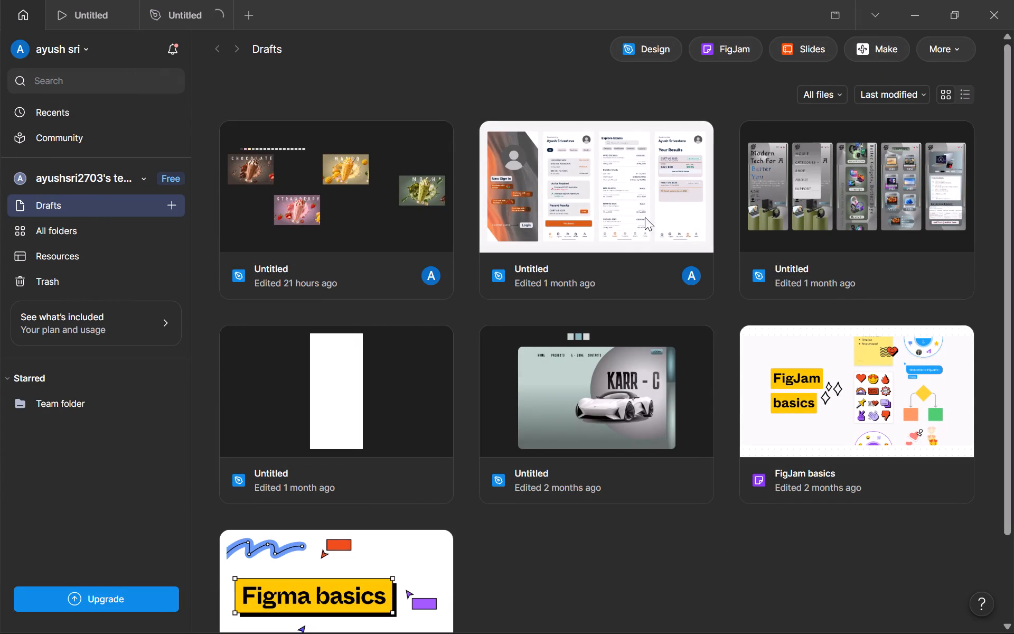
click(632, 435)
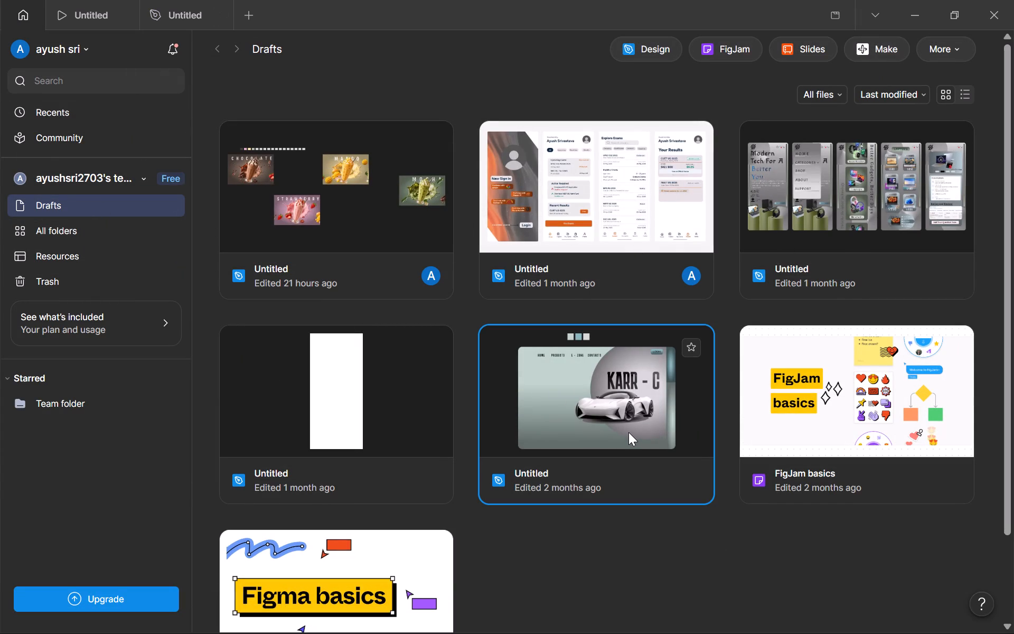
right_click(628, 432)
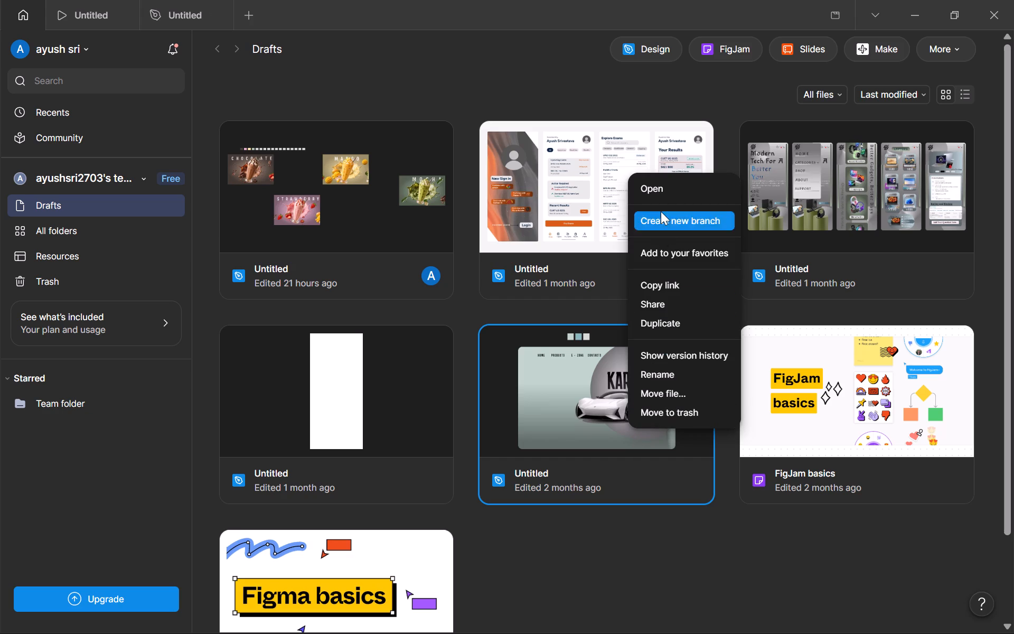
click(665, 411)
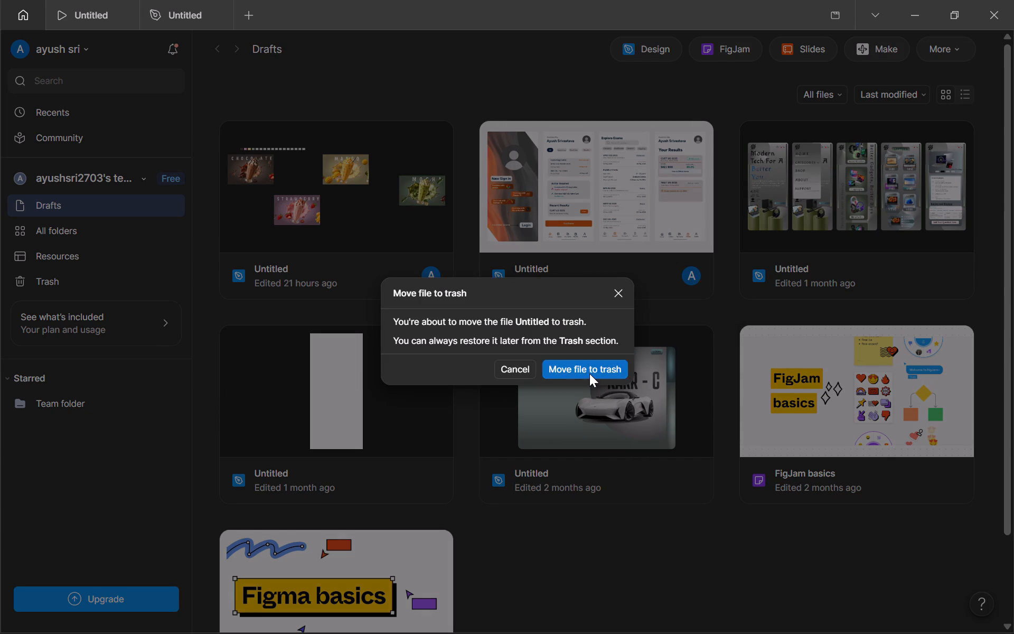
click(589, 374)
Permanently delete the KARR - C car design file from the trash.
click(83, 275)
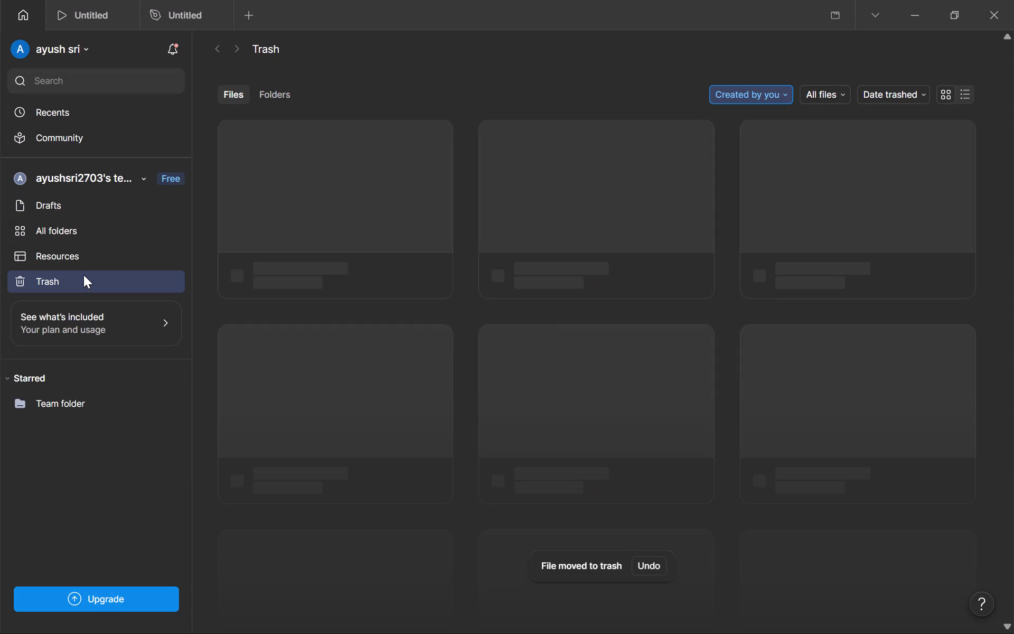
right_click(365, 289)
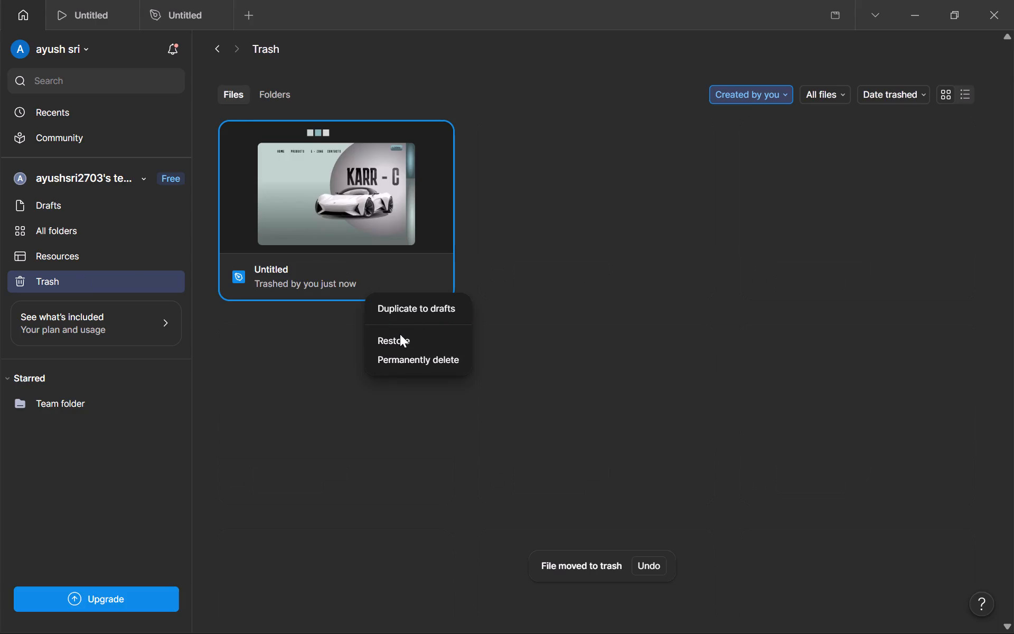
click(436, 355)
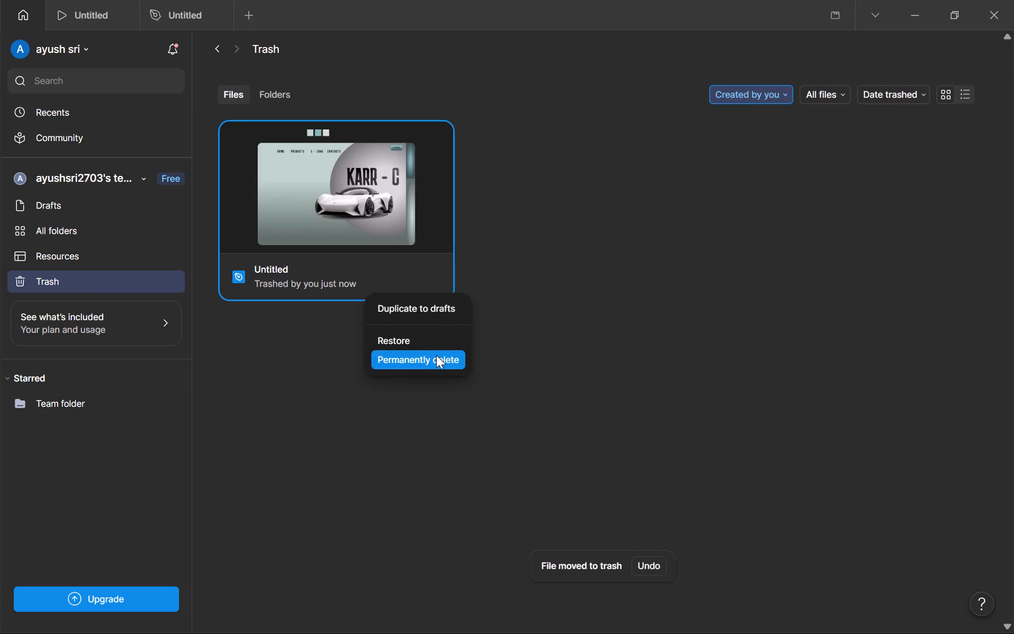
click(550, 359)
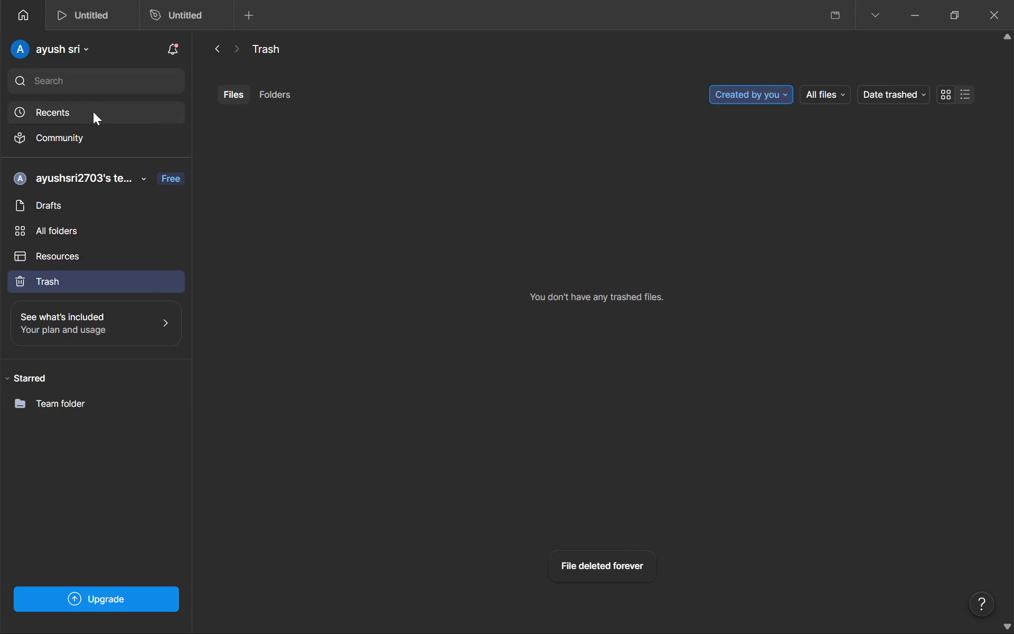
Go back to the drafts and create a new design file.
click(27, 59)
click(469, 207)
click(0, 0)
click(15, 7)
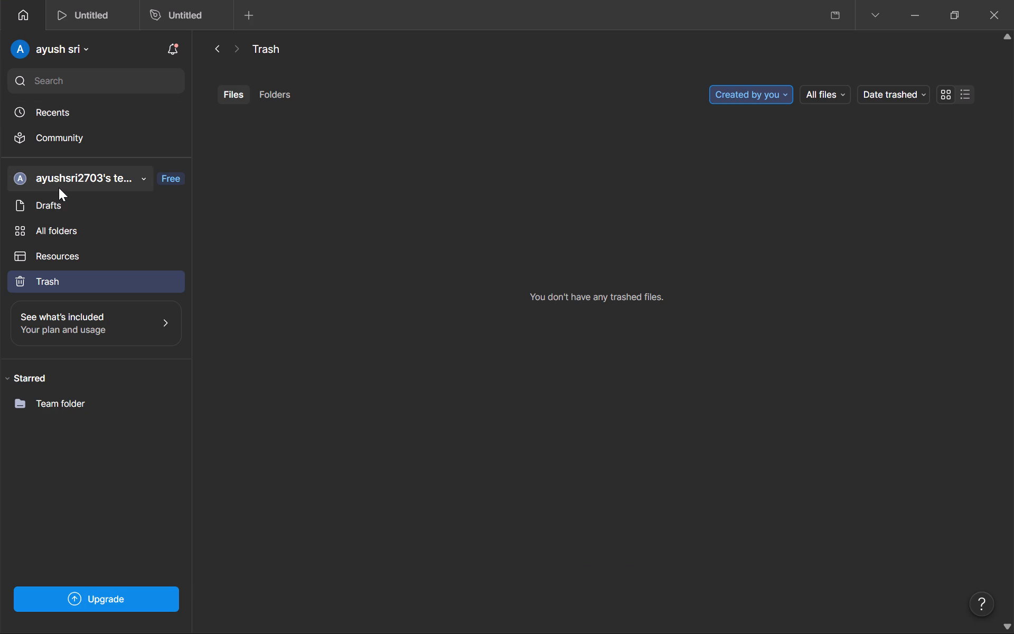
click(60, 194)
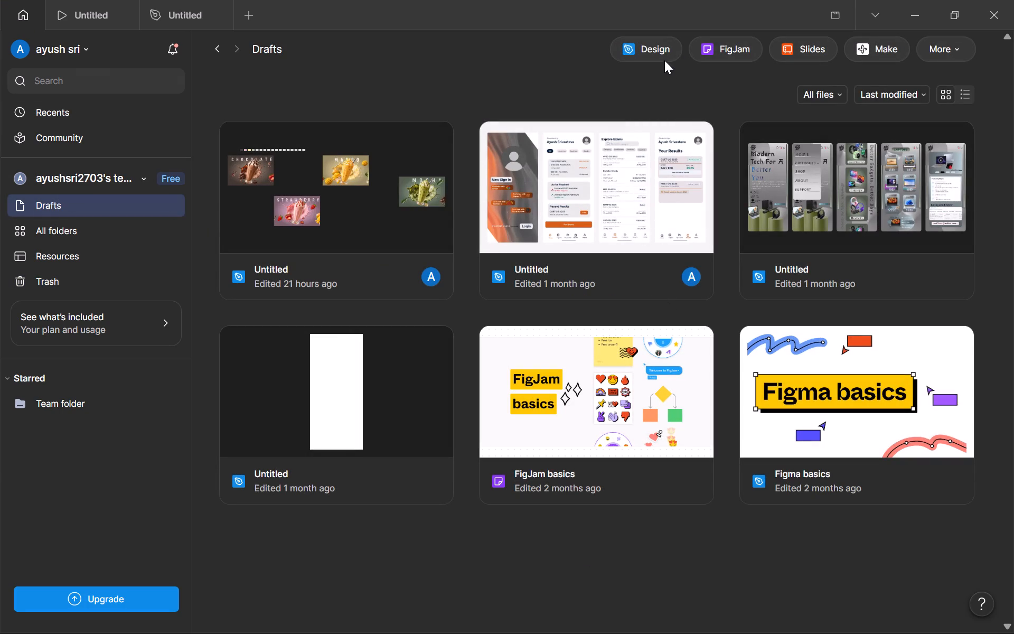
click(663, 52)
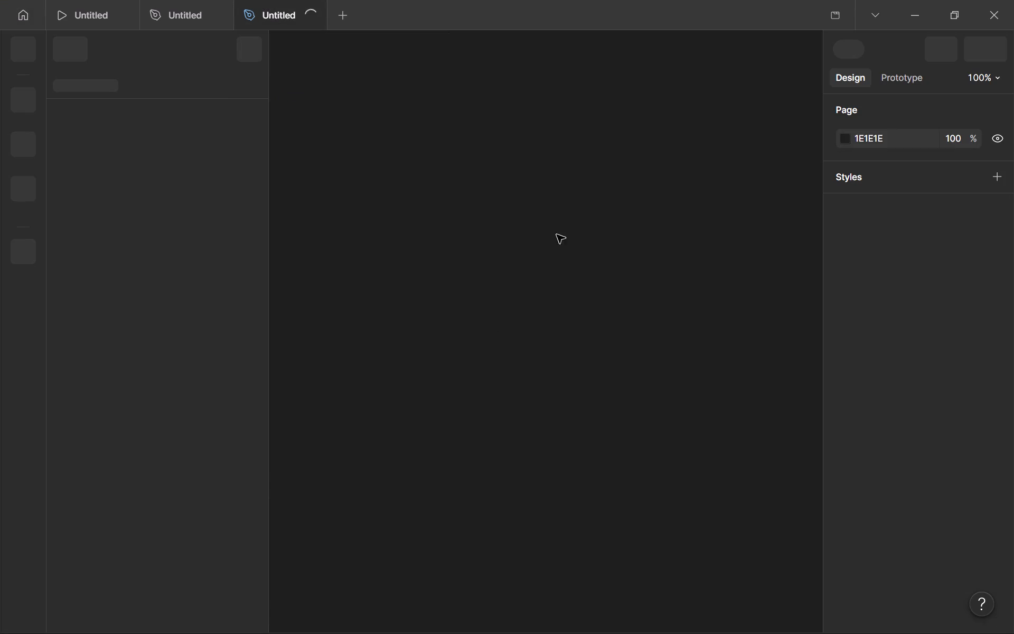
Draw a small rectangle about 42 × 35 and place it on the canvas at about X -264, Y -234.
scroll(416, 302, down, 1)
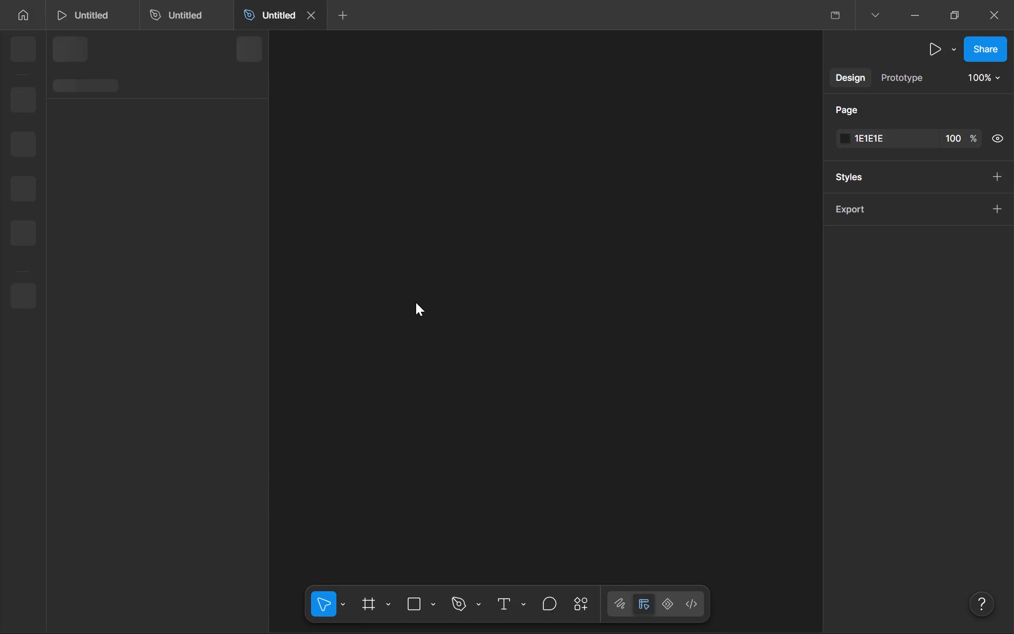
scroll(416, 302, down, 1)
click(405, 604)
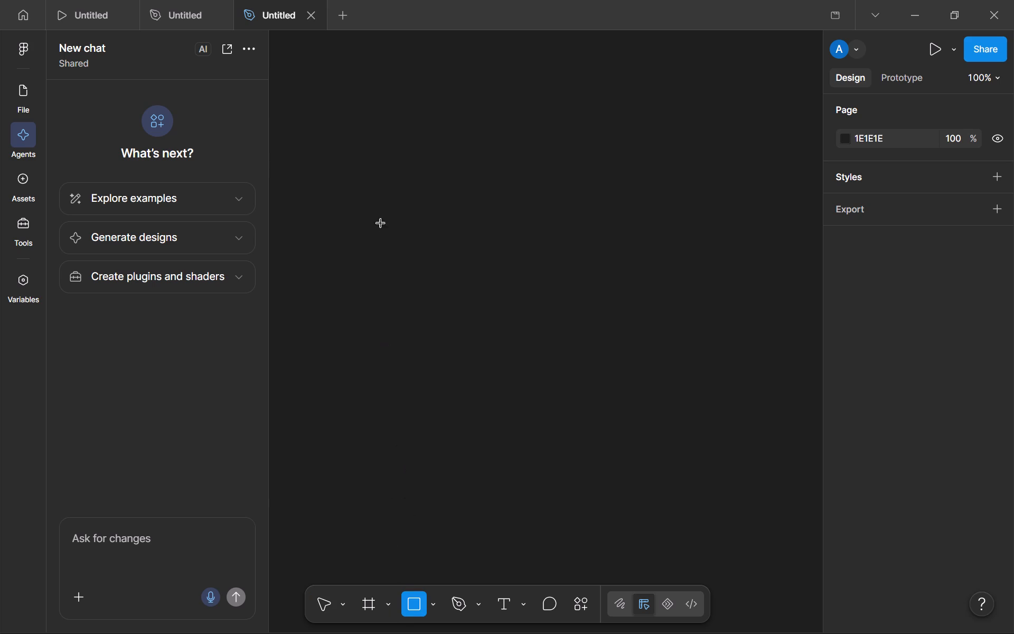
drag(340, 206, 494, 353)
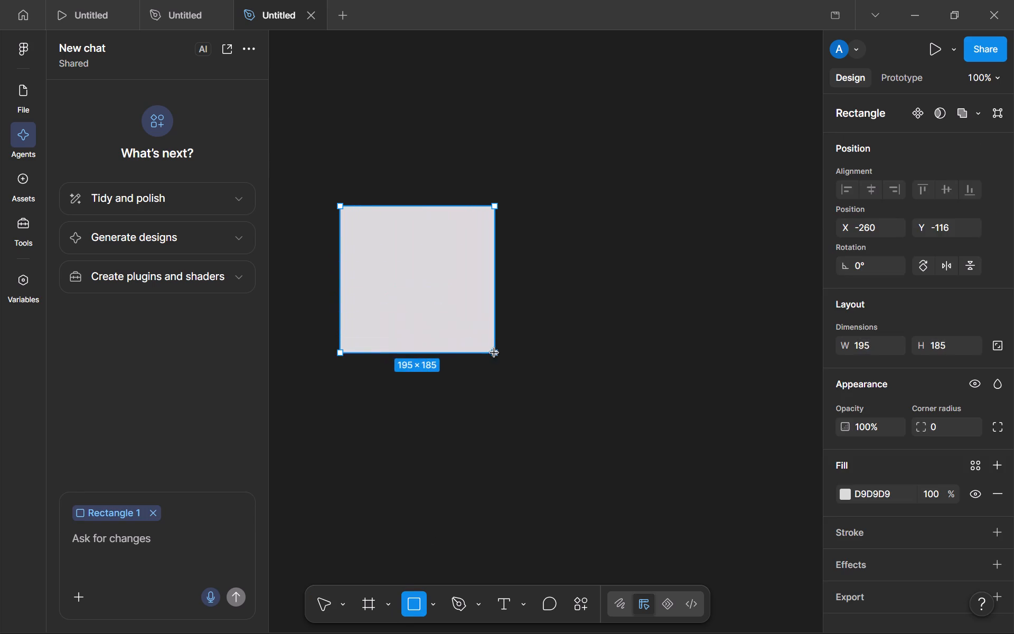
drag(494, 353, 380, 247)
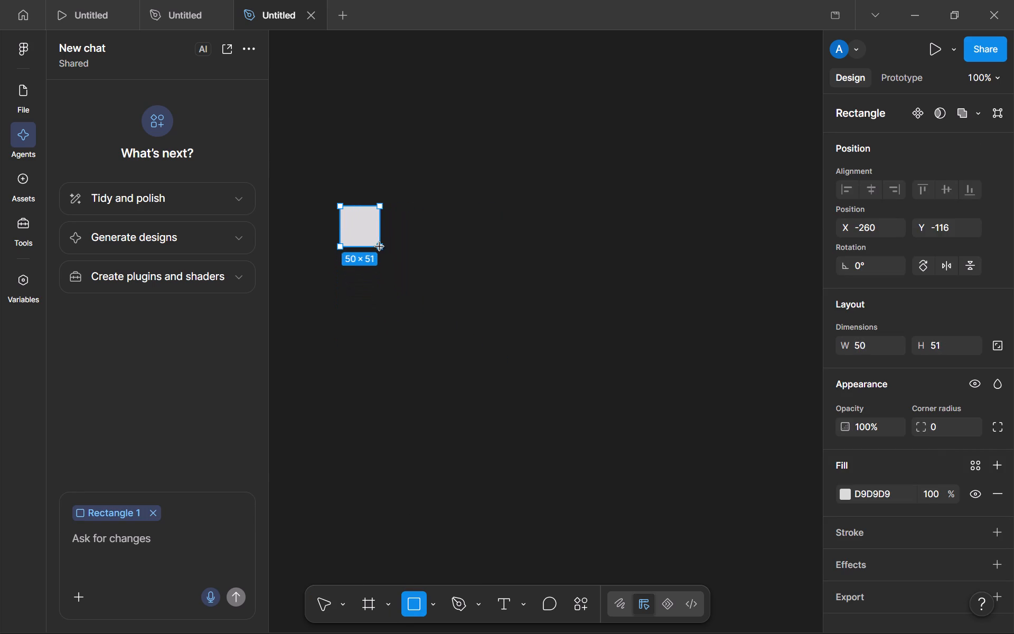
drag(380, 247, 373, 234)
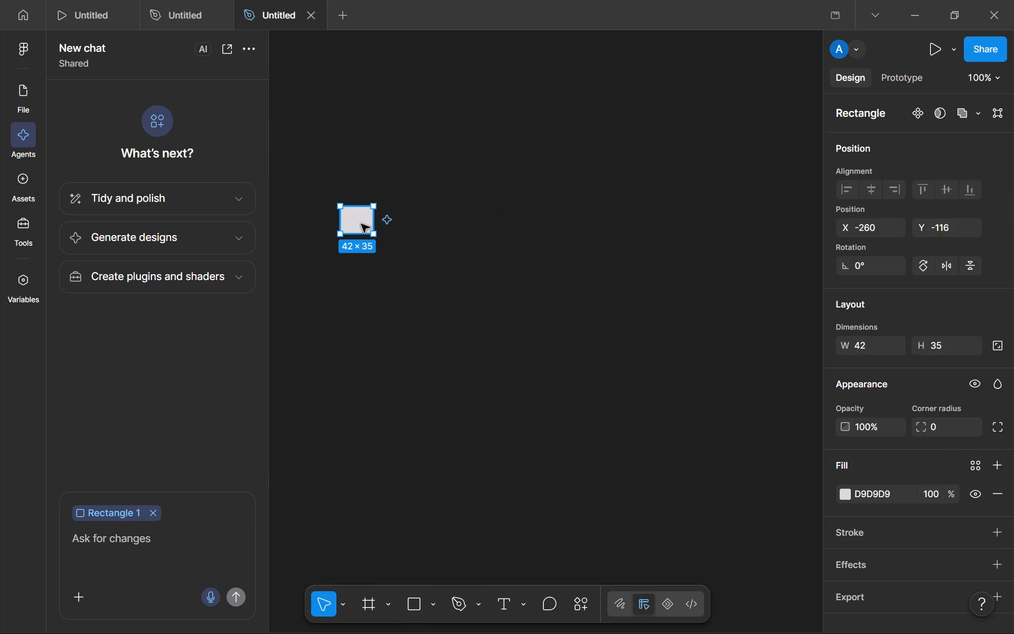
drag(361, 224, 358, 130)
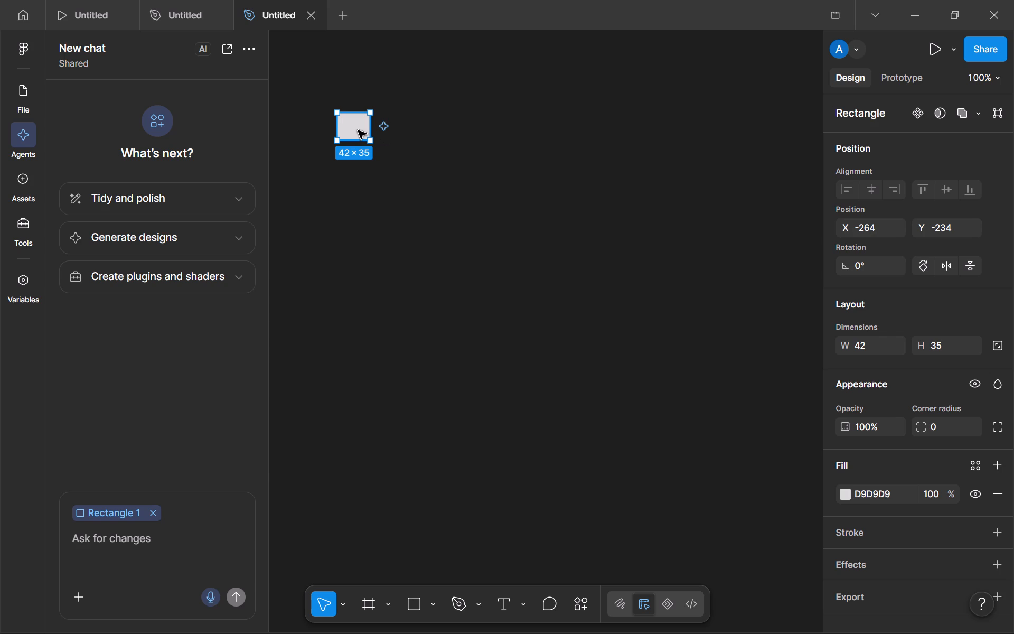
Duplicate the rectangle into a horizontal row of six evenly spaced copies, each about 69 px from the previous one.
key(ctrl+d)
drag(358, 130, 412, 132)
key(ctrl+d)
key(ctrl+d)
key(ctrl+d)
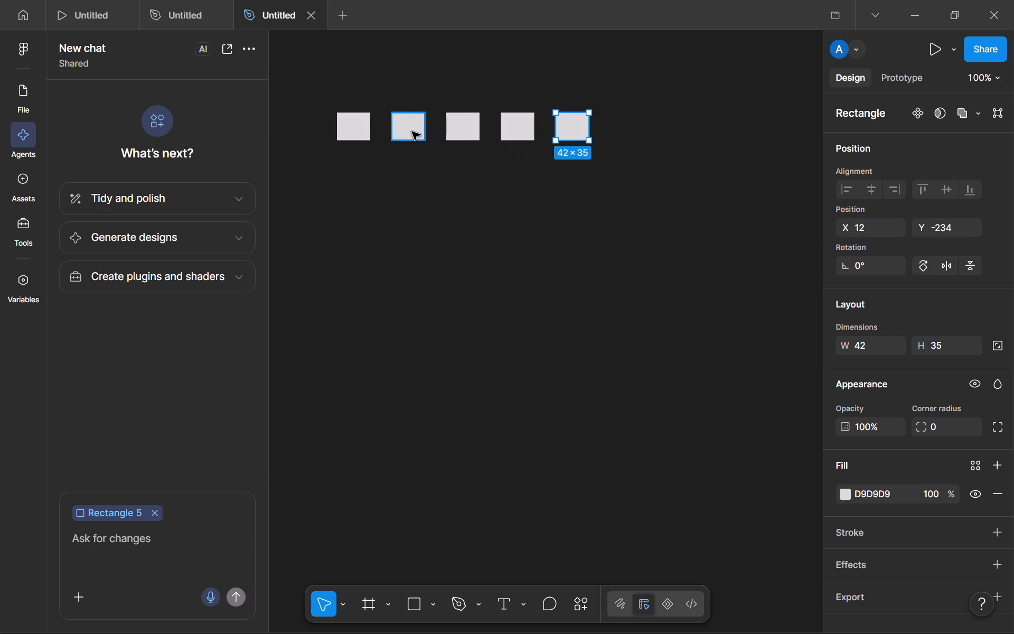
key(ctrl+d)
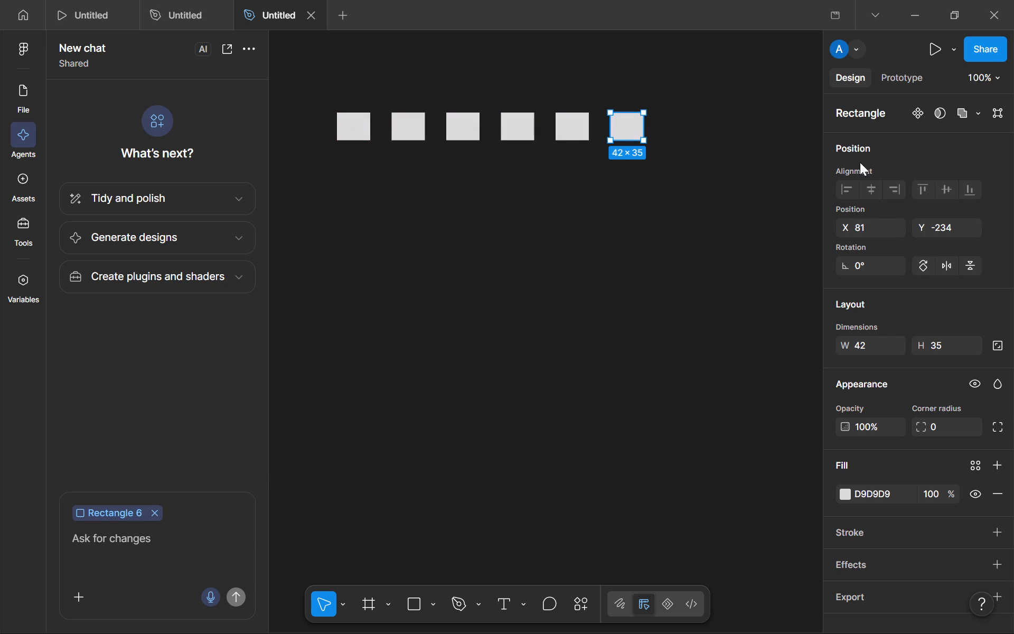
click(422, 247)
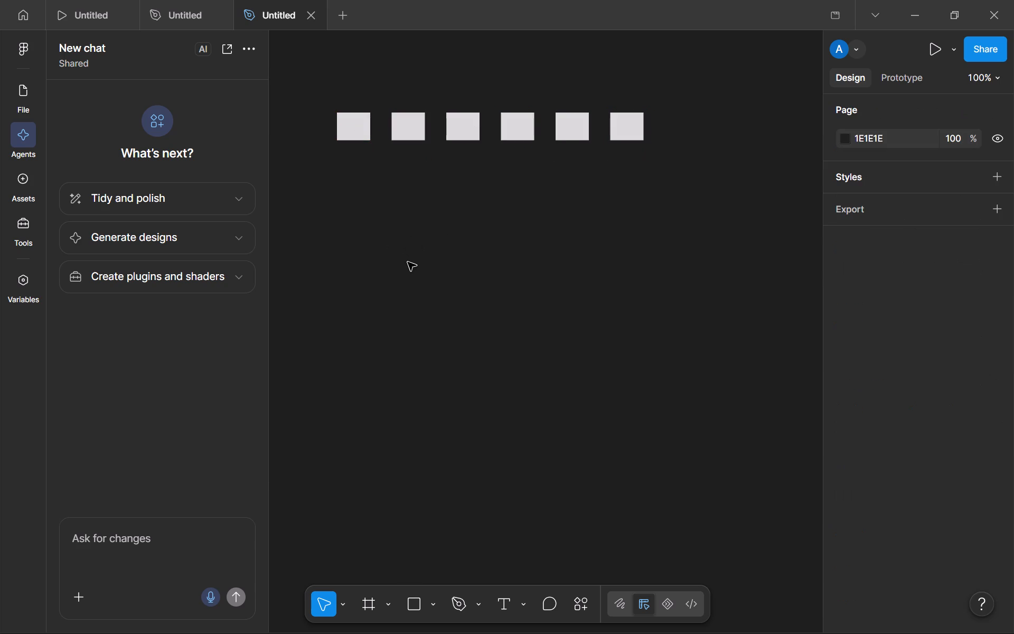
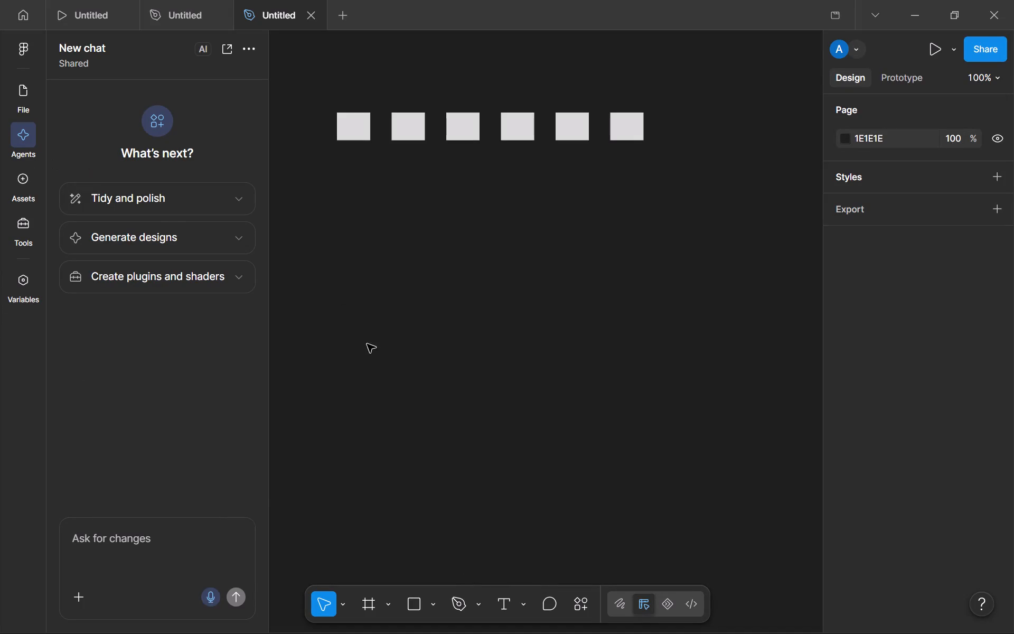
Add a MacBook Air frame (1280 × 832) and place it below the rectangle row at X -264, Y -55.
click(373, 601)
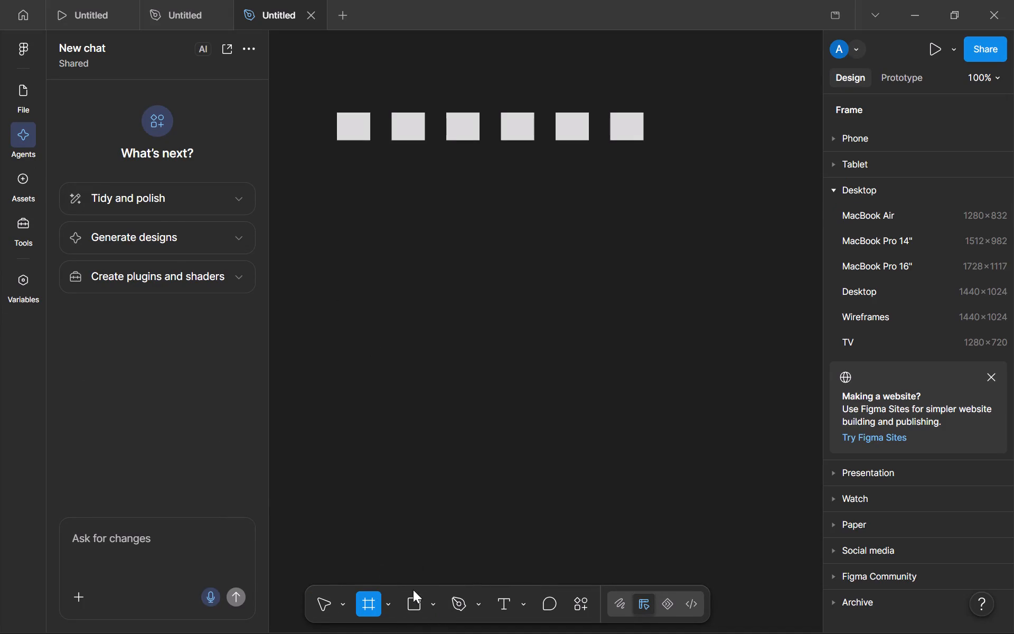
scroll(865, 422, down, 3)
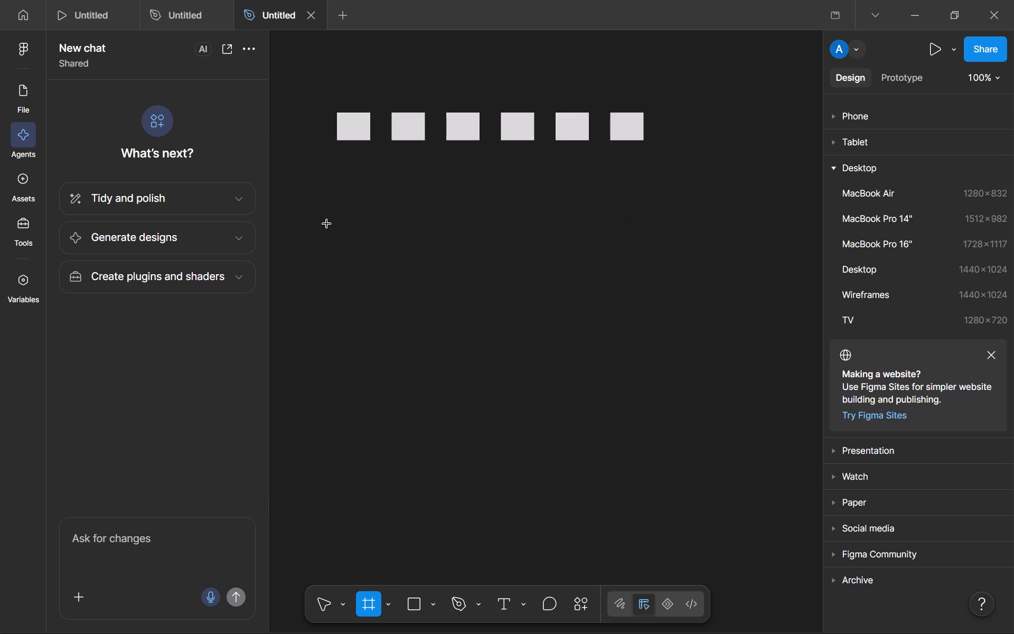
scroll(858, 247, up, 2)
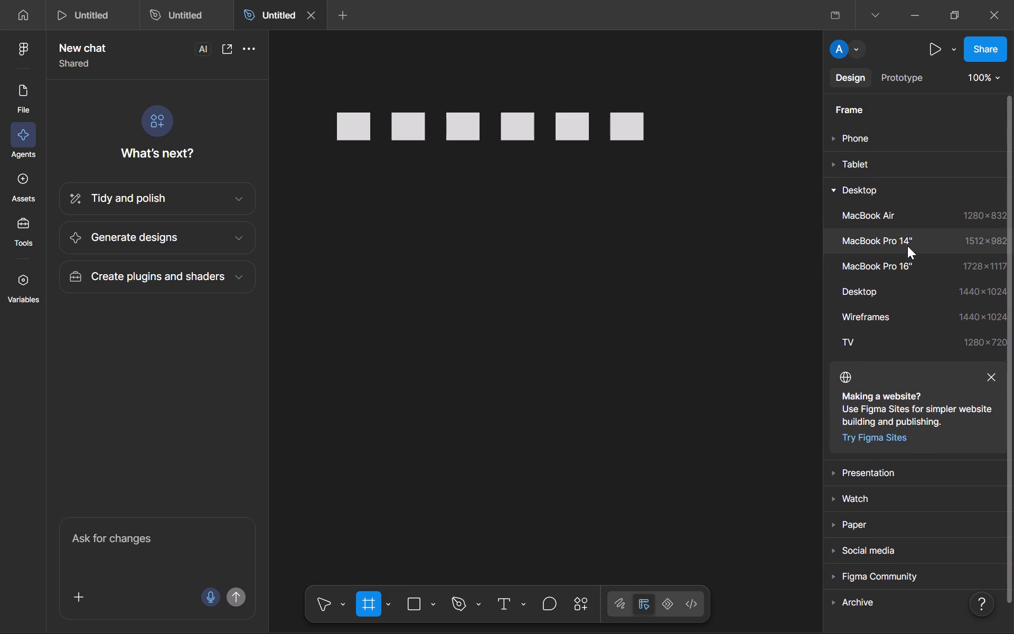
click(904, 223)
click(891, 220)
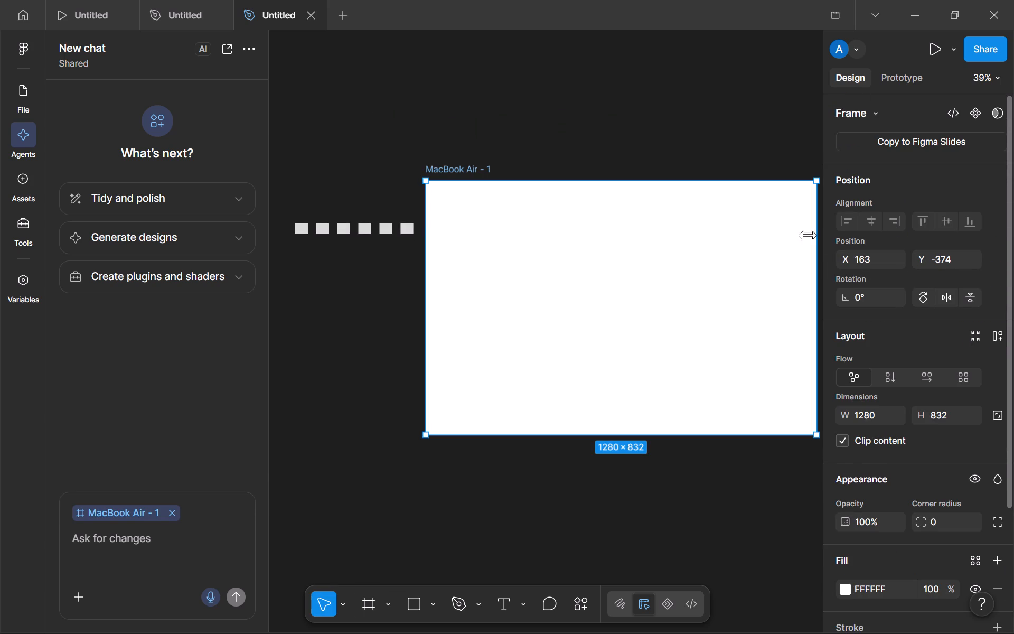
drag(639, 282, 496, 381)
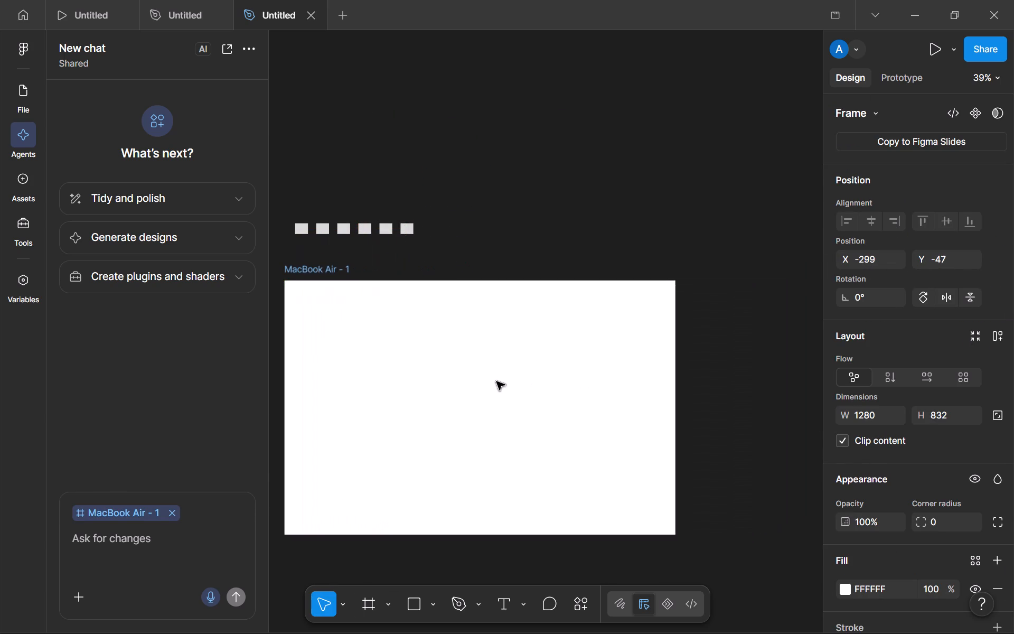
drag(496, 381, 510, 379)
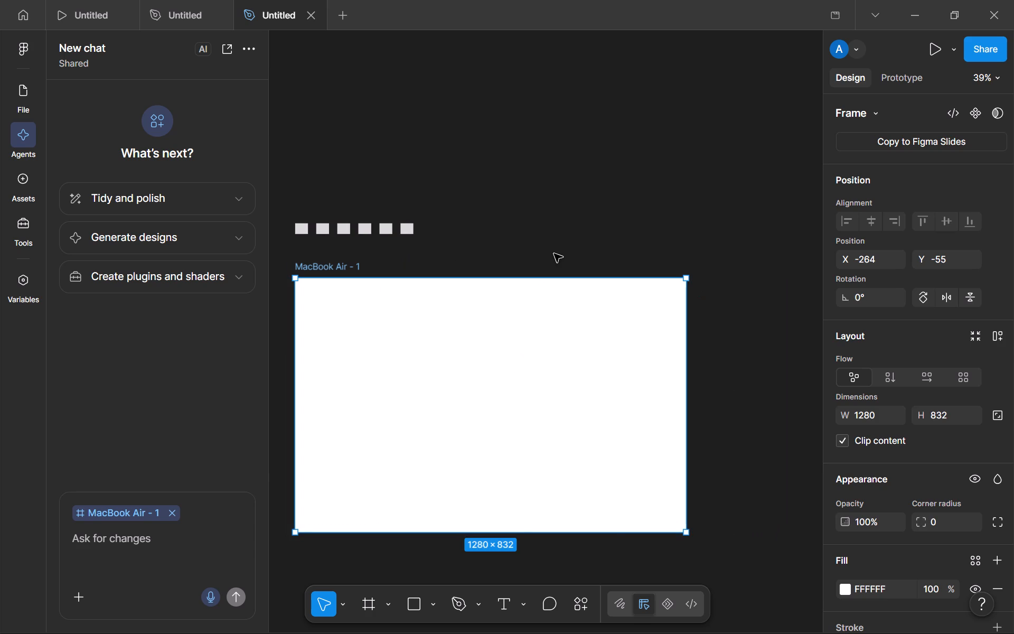
Duplicate the MacBook Air frame five times to form a horizontal row of six frames.
key(ctrl+d)
key(ctrl+d)
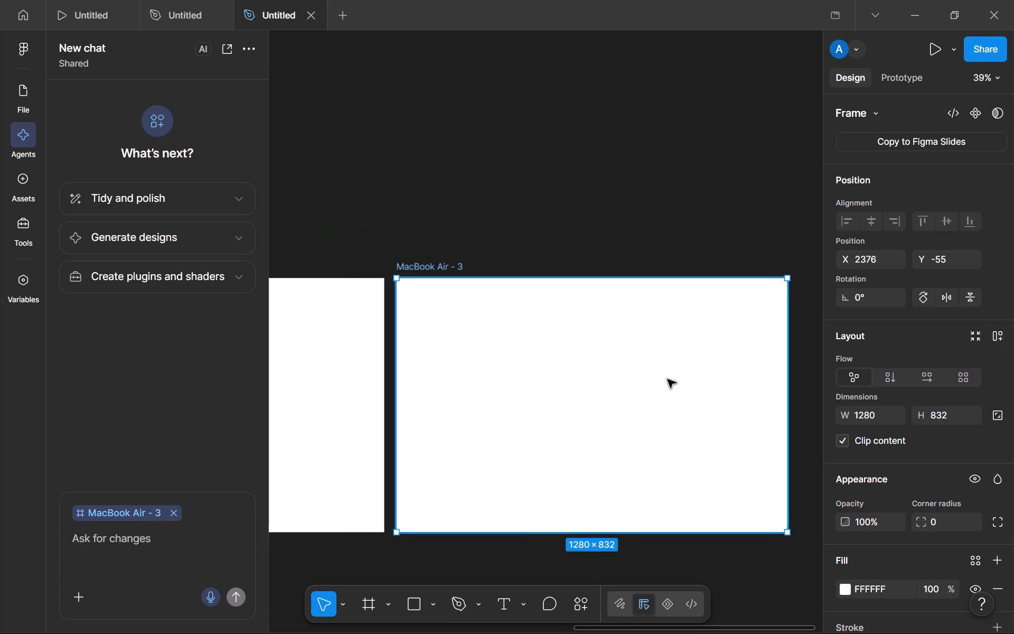
key(ctrl+d)
key(ctrl+d)
key(ctrl+d)
click(601, 219)
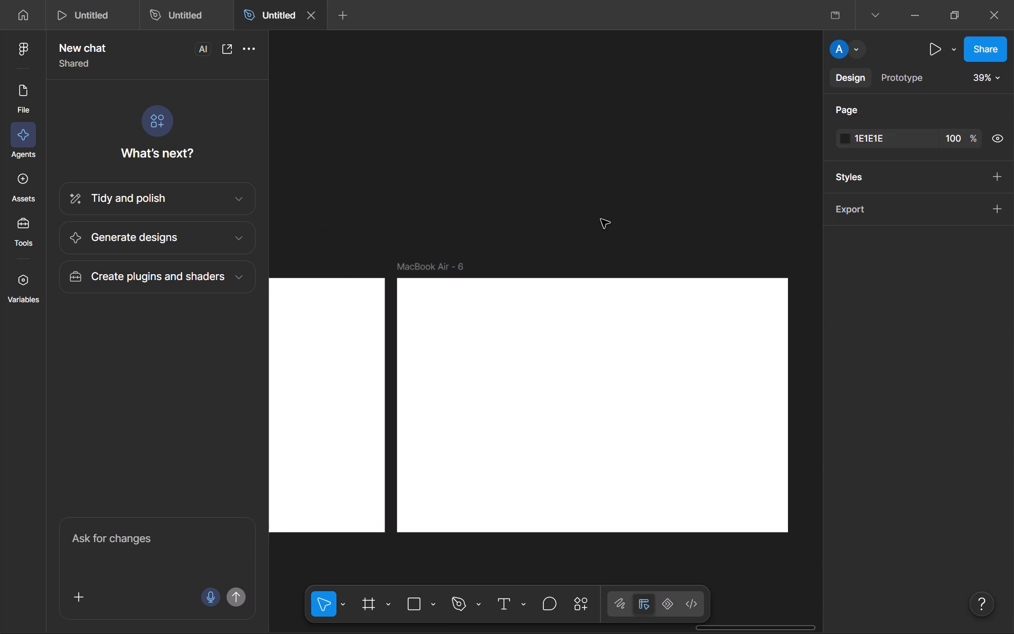
Copy the properties of the dark brown 4B4038 swatch in the milkshake design file and paste them onto the new file's first small rectangle.
scroll(601, 219, right, 6)
scroll(601, 219, up, 1)
scroll(584, 424, right, 3)
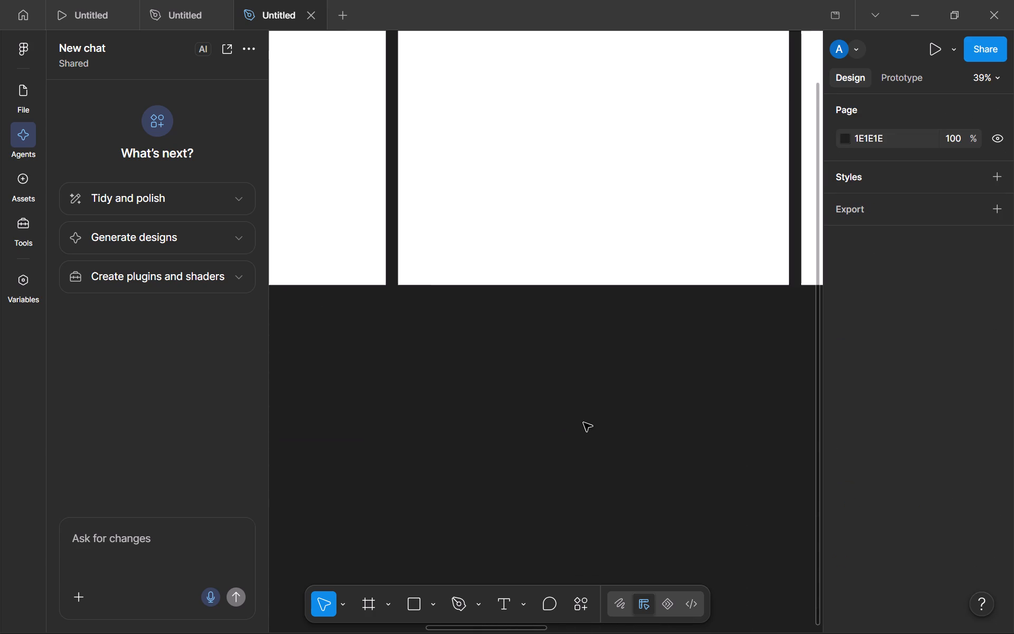
scroll(584, 422, right, 2)
scroll(584, 421, left, 3)
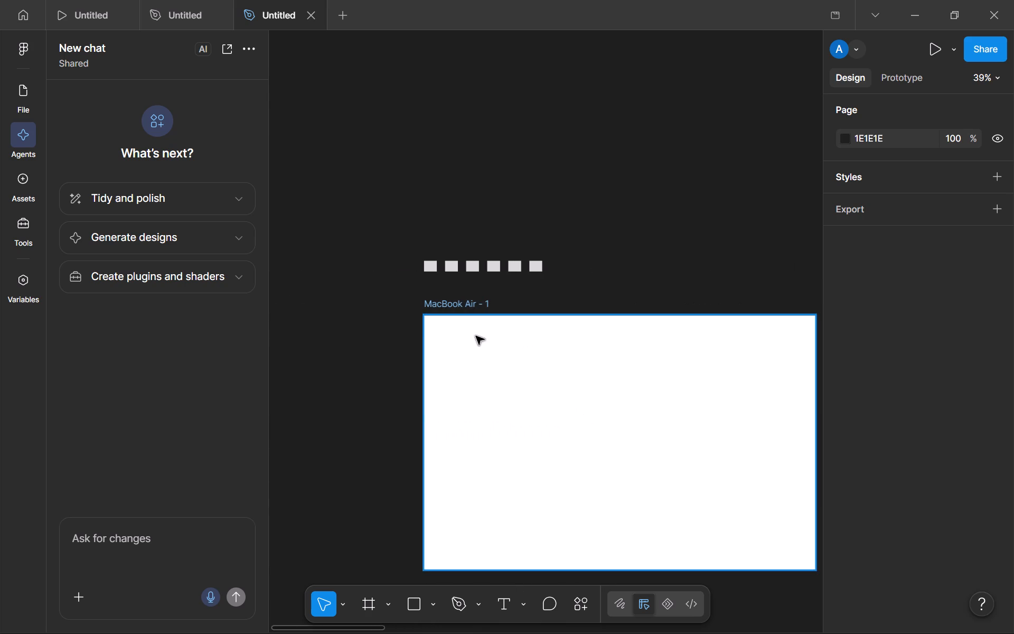
click(470, 347)
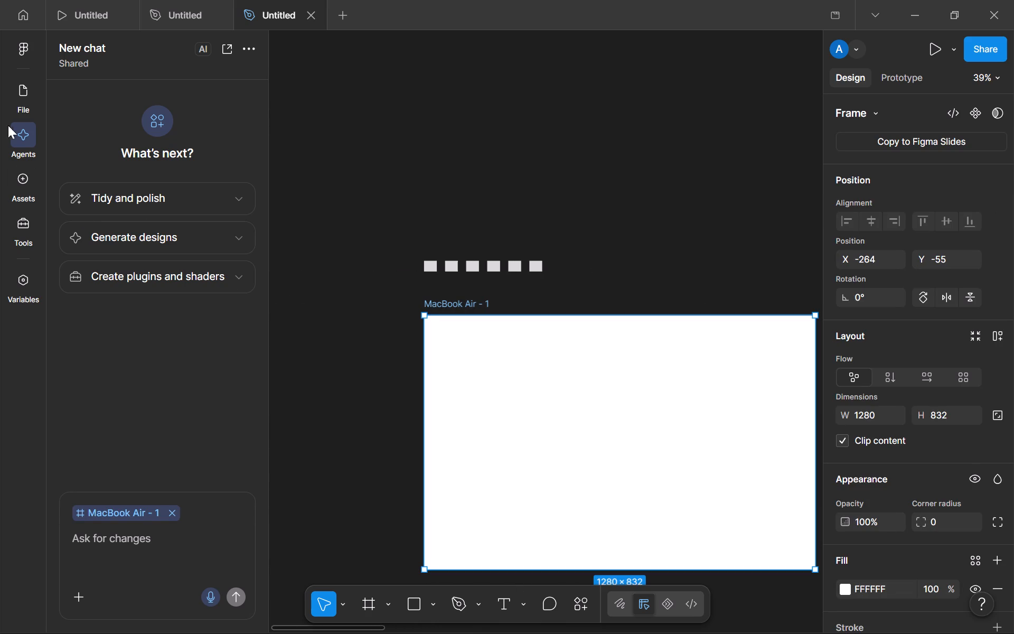
click(161, 17)
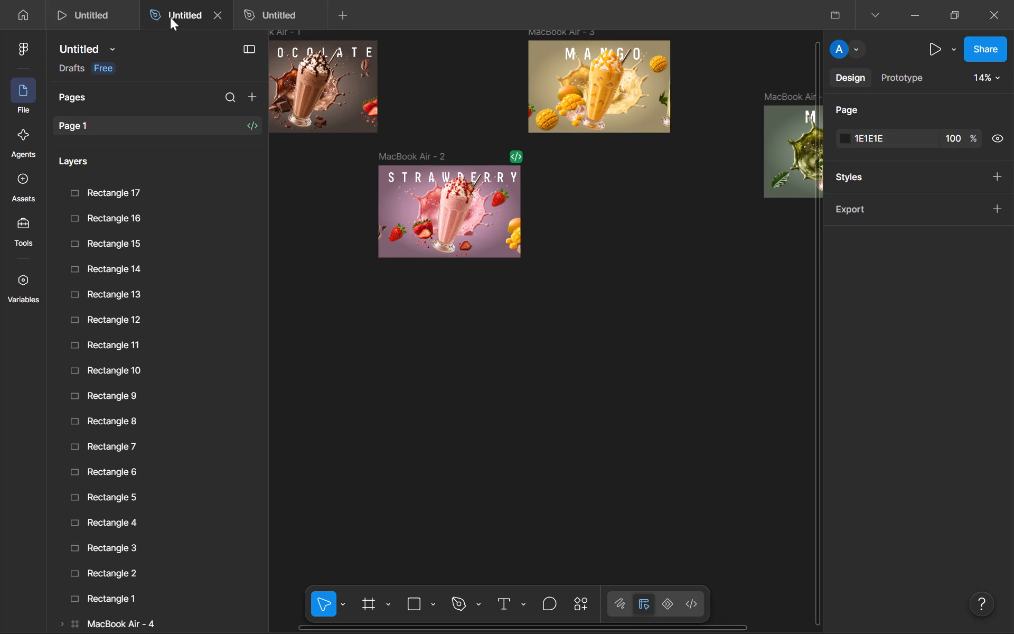
scroll(384, 166, up, 1)
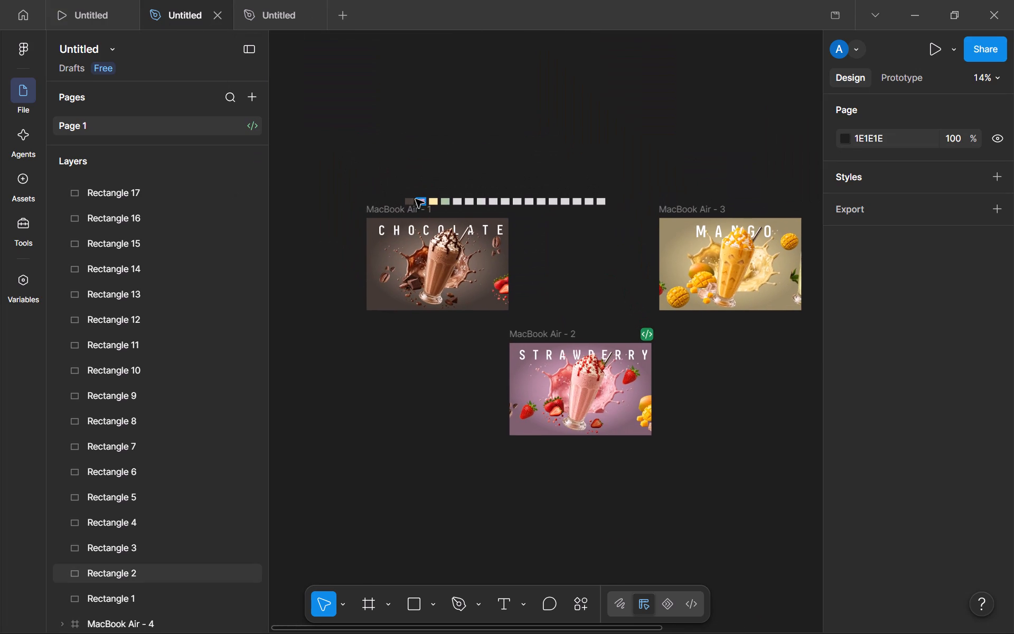
click(412, 199)
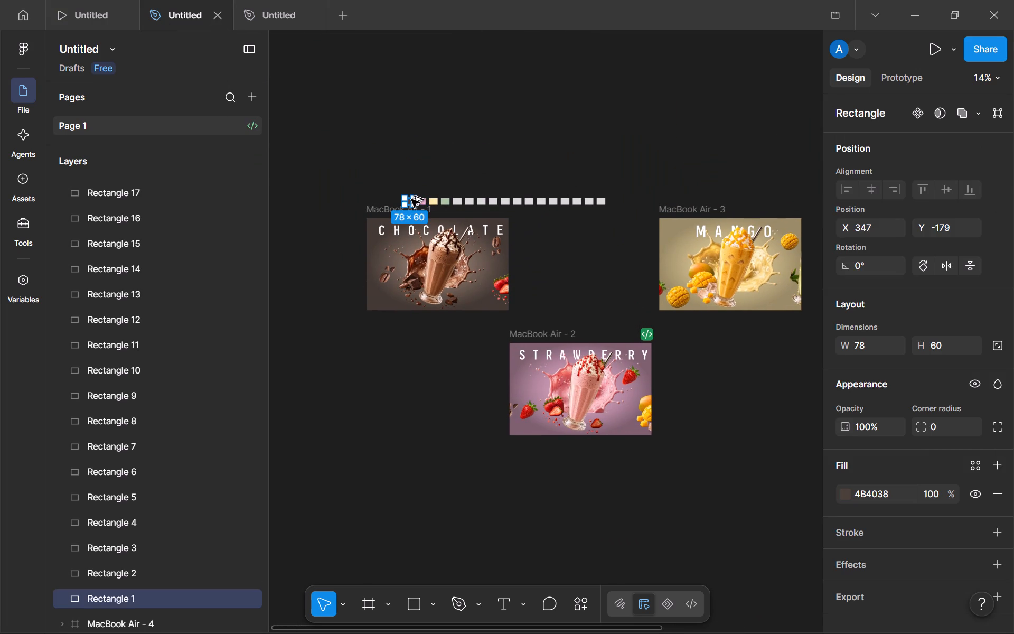
key(ctrl+alt+c)
click(256, 16)
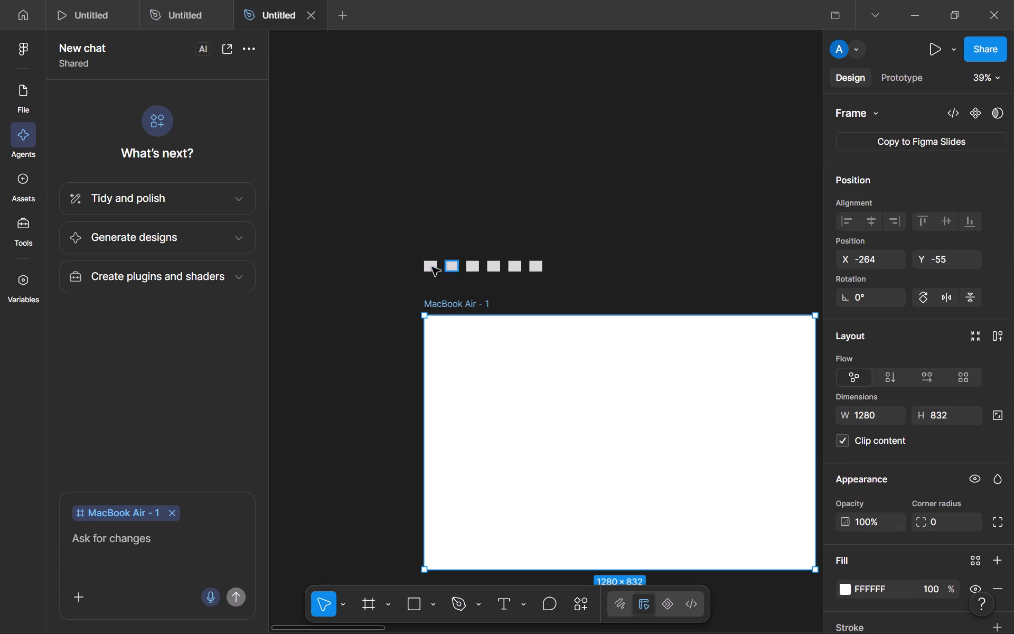
click(427, 269)
key(ctrl+alt+d)
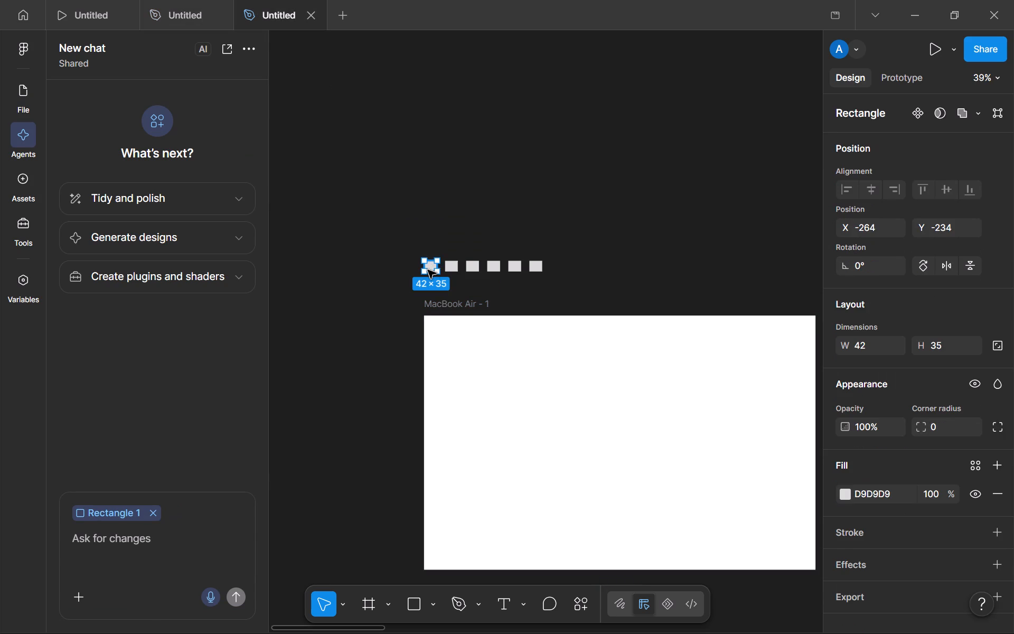
key(ctrl+alt+v)
click(435, 180)
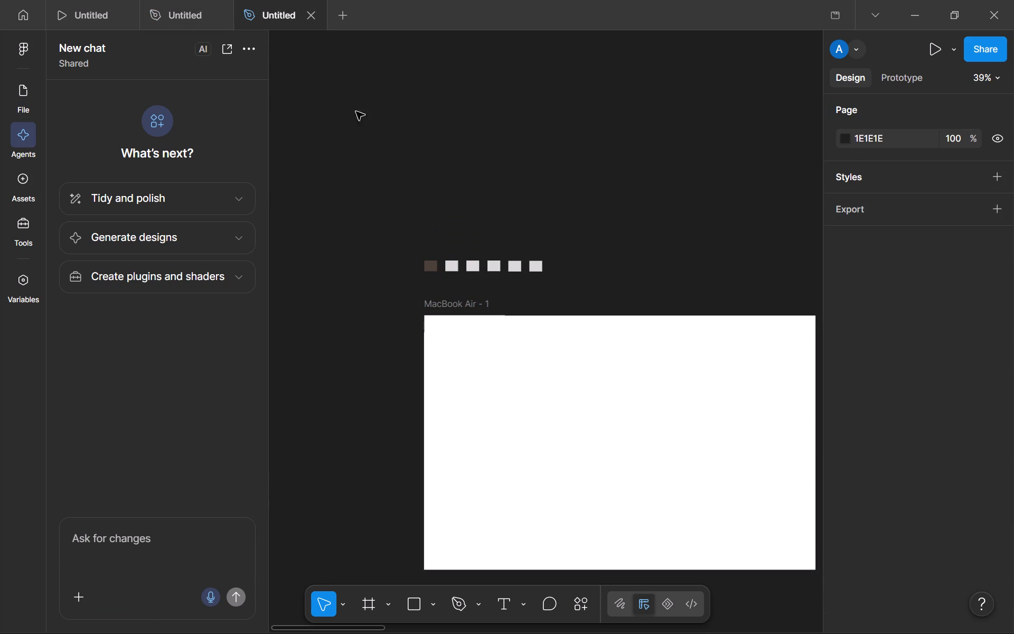
Copy the pink E3AFC9 swatch's properties from the milkshake design file and paste them onto the second small rectangle.
click(187, 2)
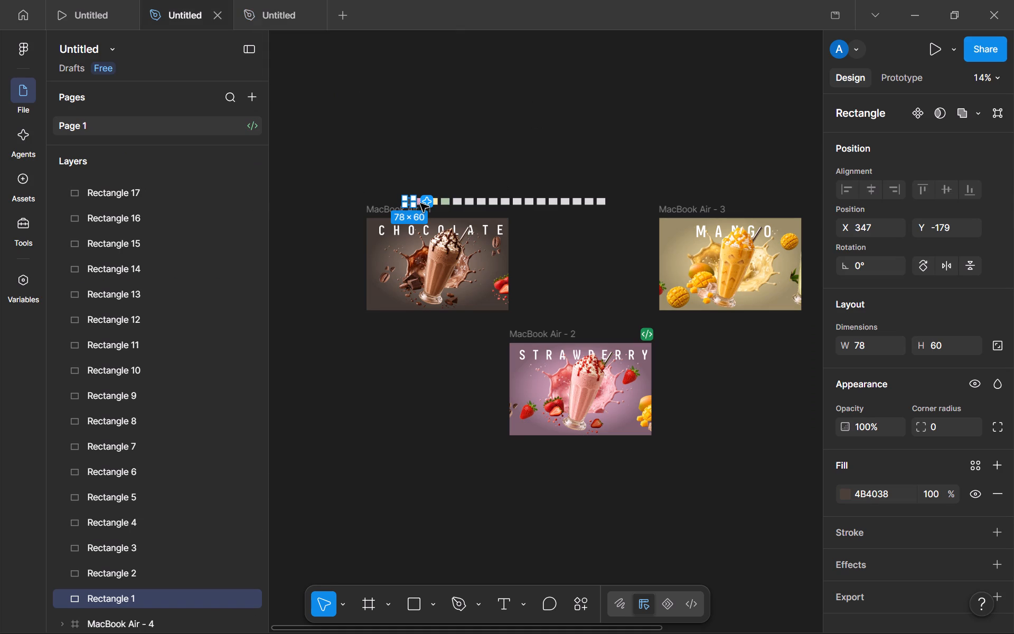
click(430, 177)
click(422, 204)
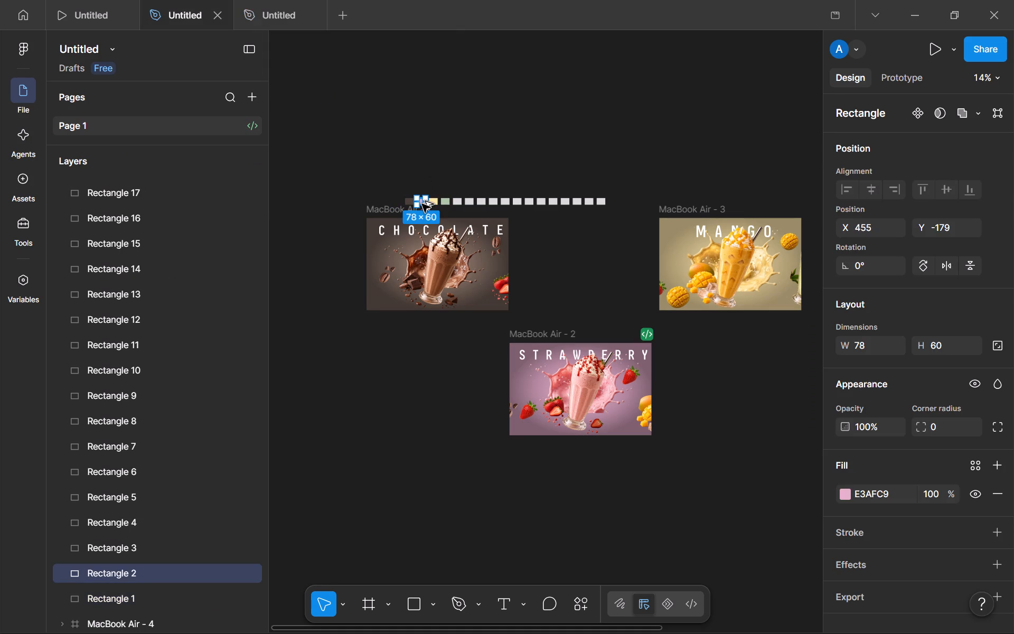
key(ctrl+alt+c)
click(256, 6)
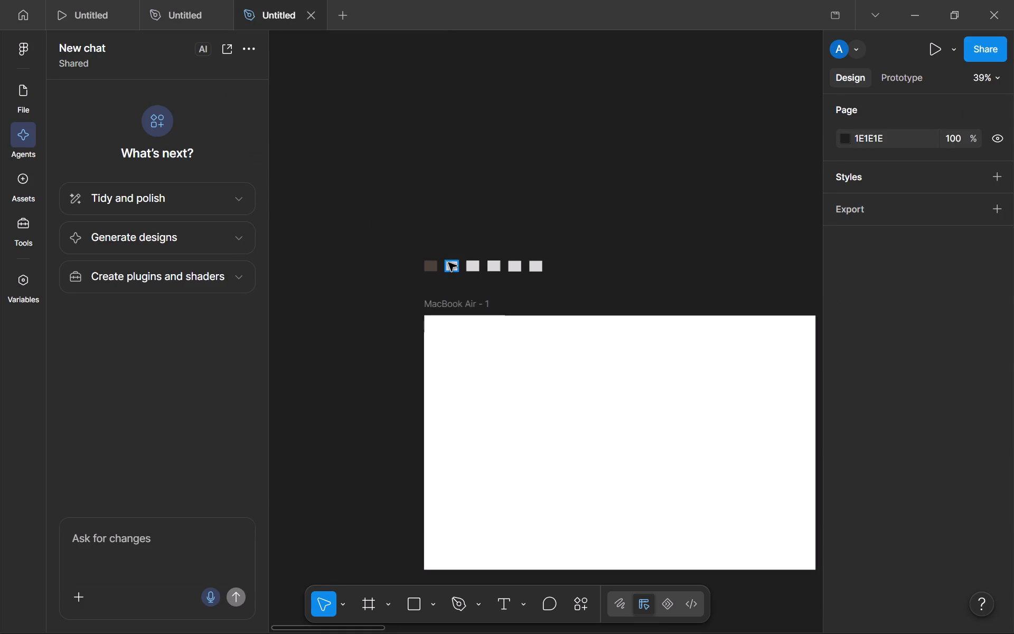
click(448, 263)
key(alt+v)
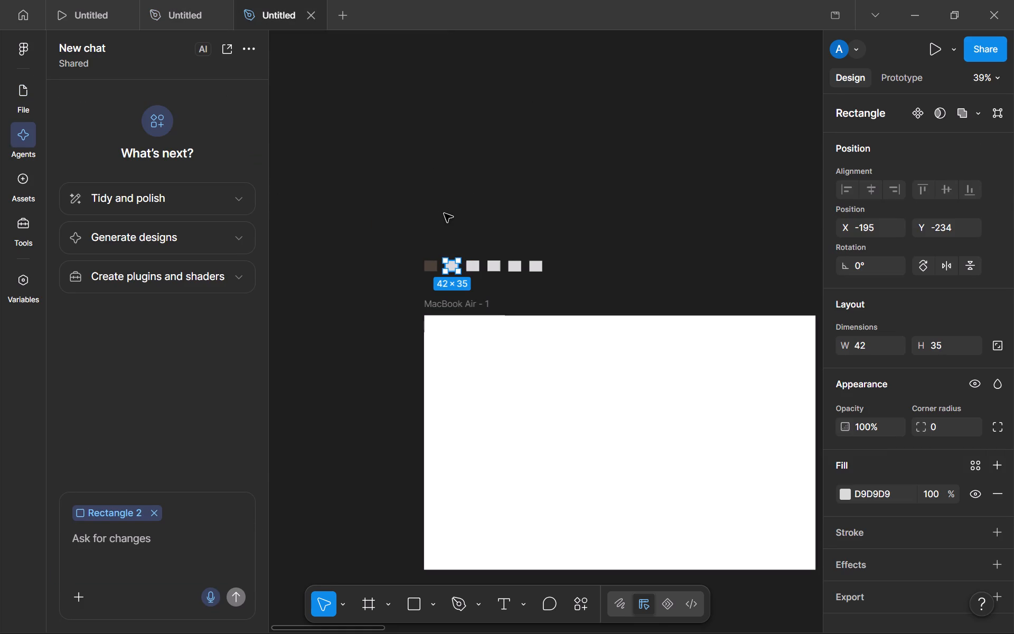
key(ctrl+alt+v)
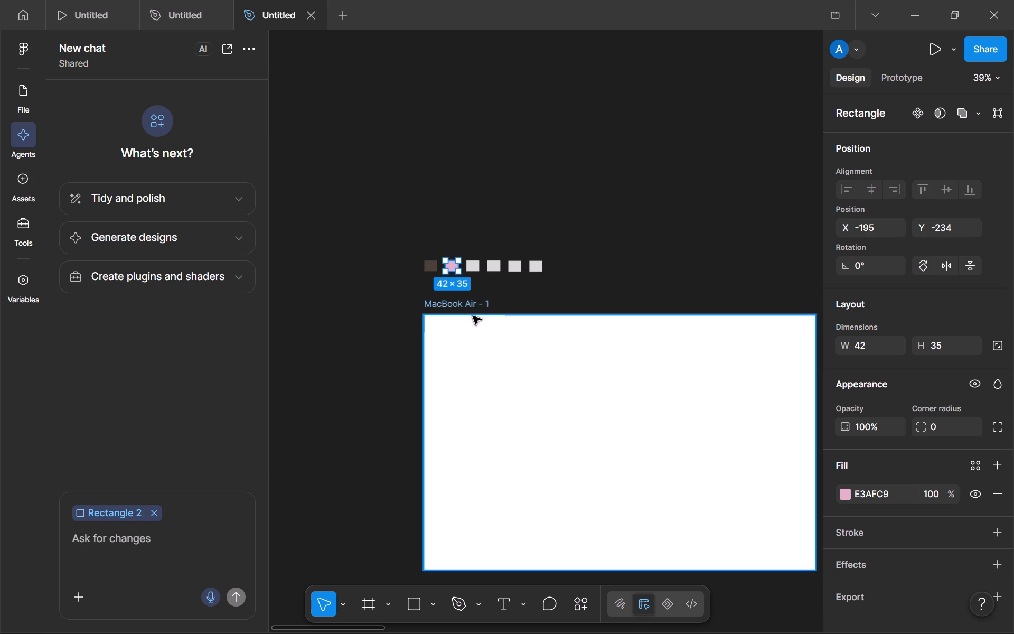
click(480, 269)
Copy the yellow FFE9A9 swatch's properties from the milkshake design file and paste them onto the third small rectangle.
click(185, 17)
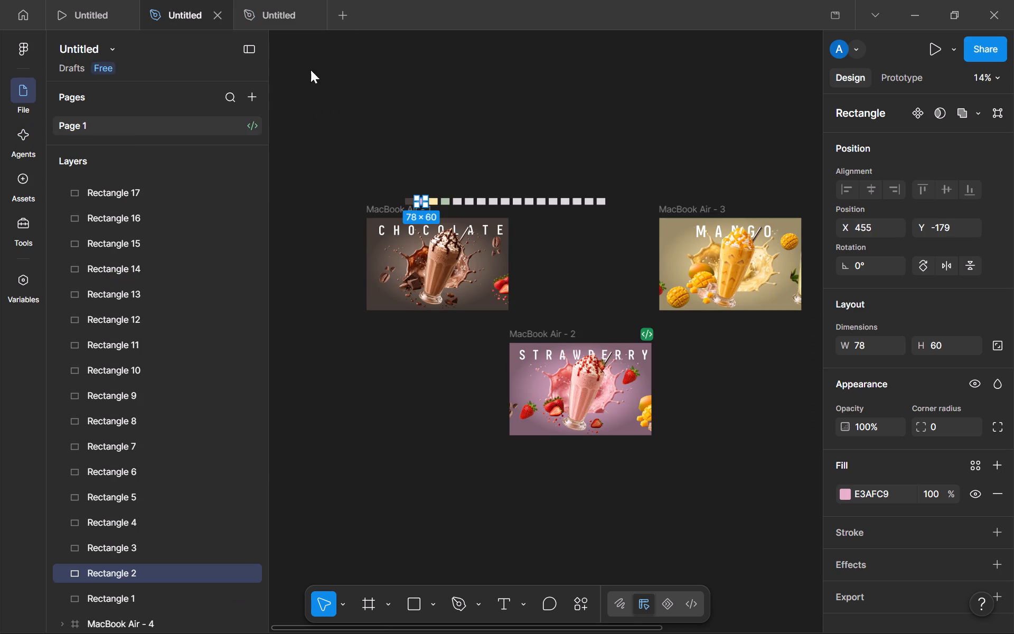
click(438, 178)
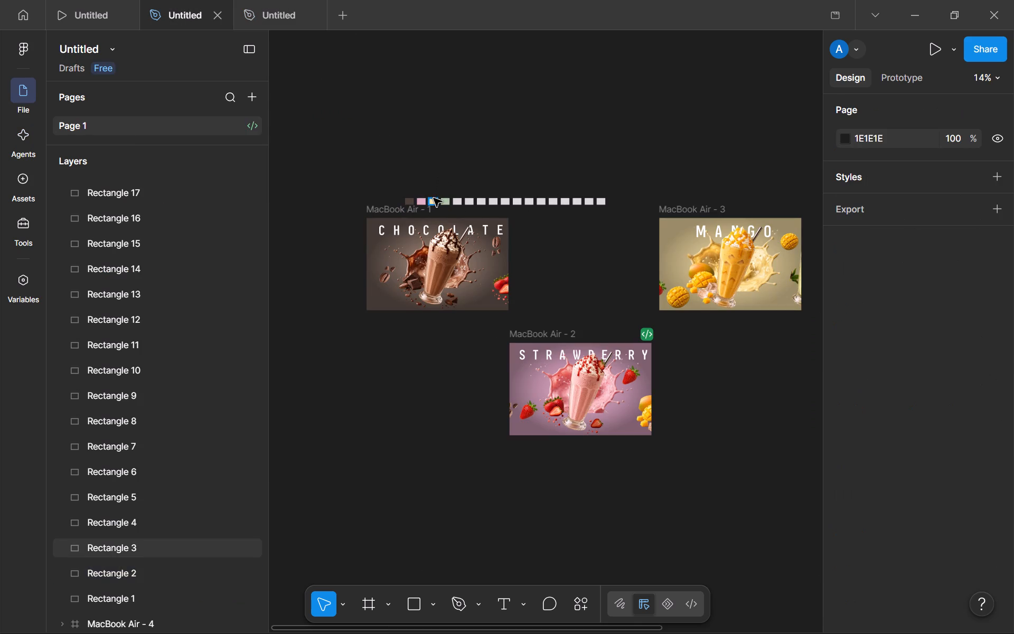
click(433, 201)
key(ctrl+alt+c)
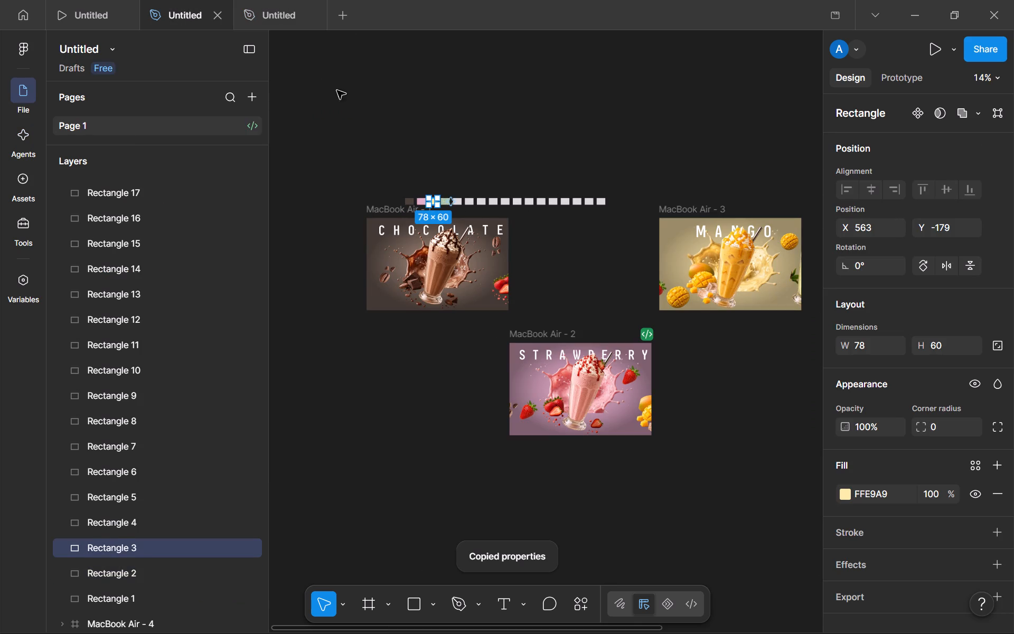
click(273, 22)
click(474, 269)
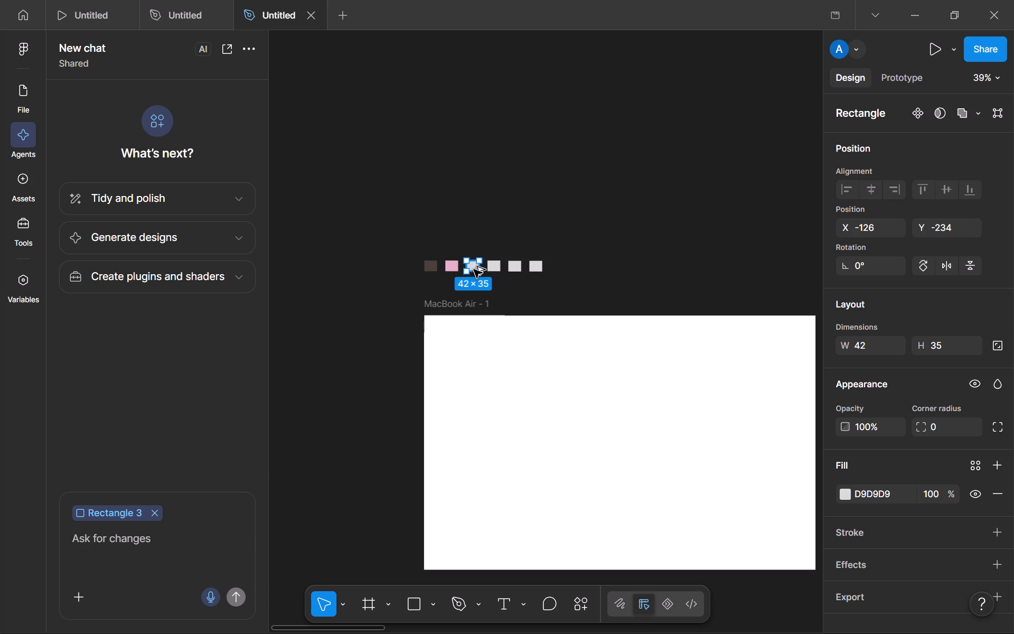
key(ctrl+alt+v)
click(487, 222)
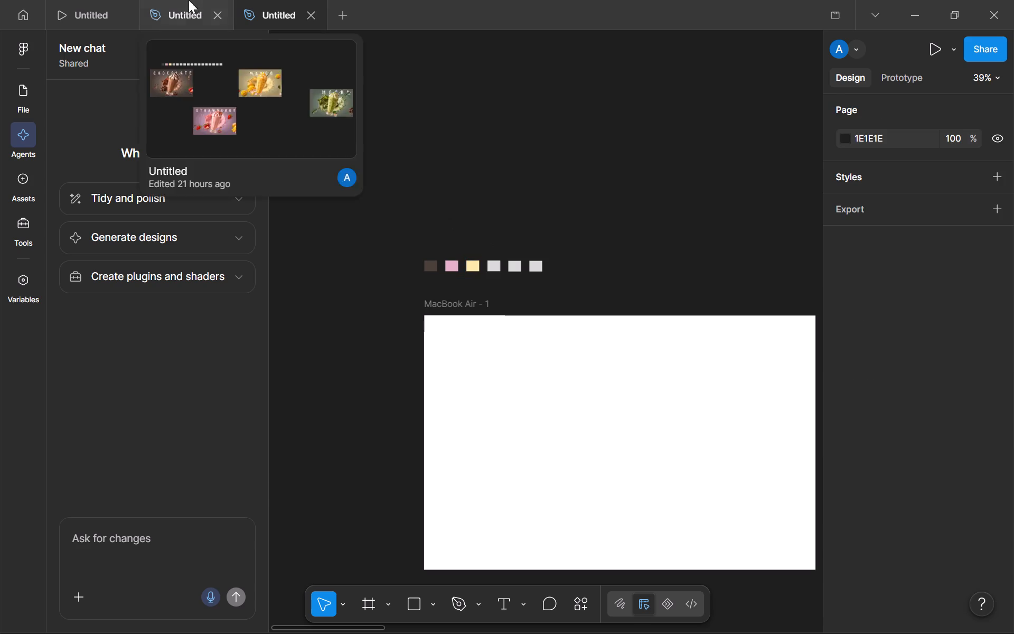
Copy the green ACC5A6 swatch's properties from the milkshake design file and paste them onto the fourth small rectangle.
click(189, 0)
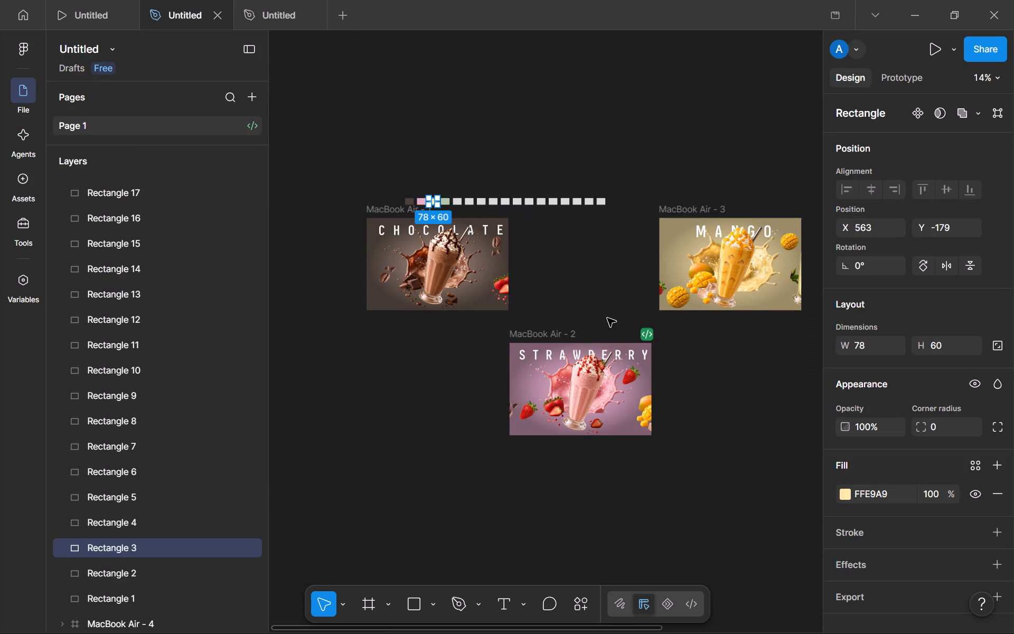
scroll(588, 305, down, 1)
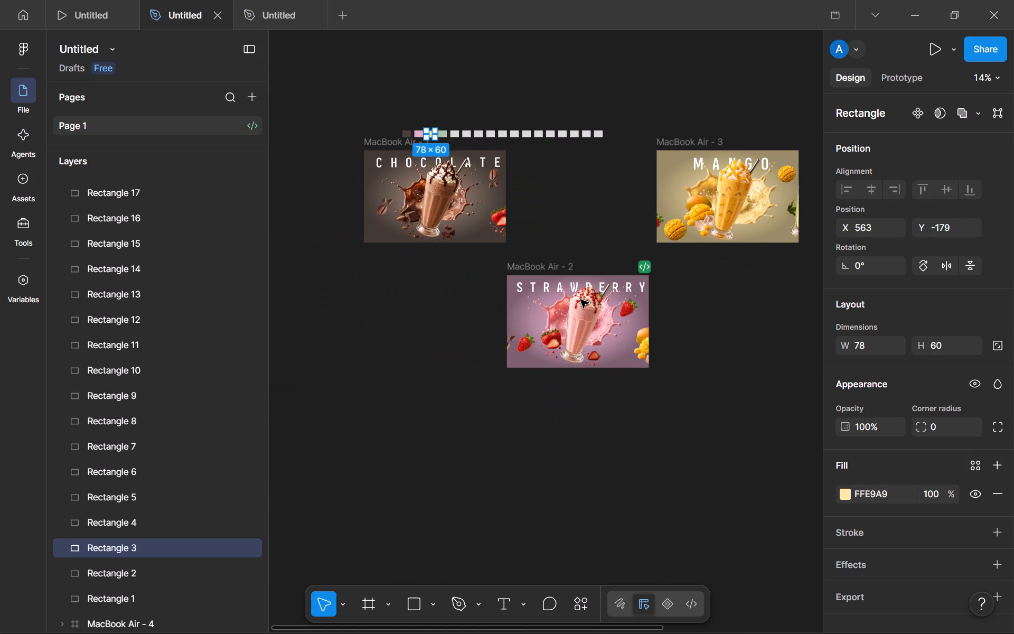
click(466, 94)
click(448, 137)
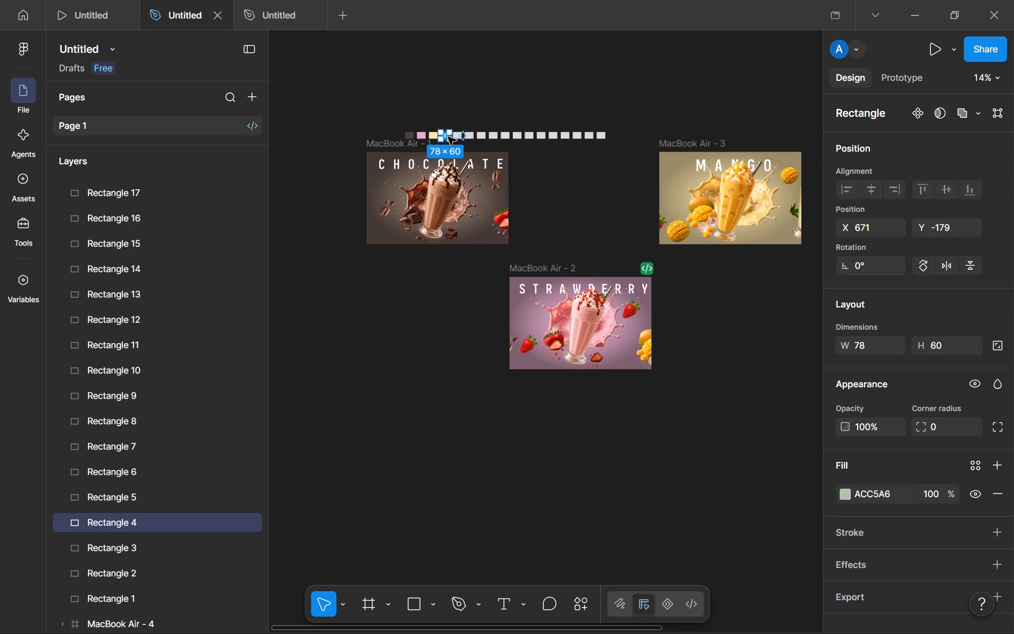
key(ctrl+alt+c)
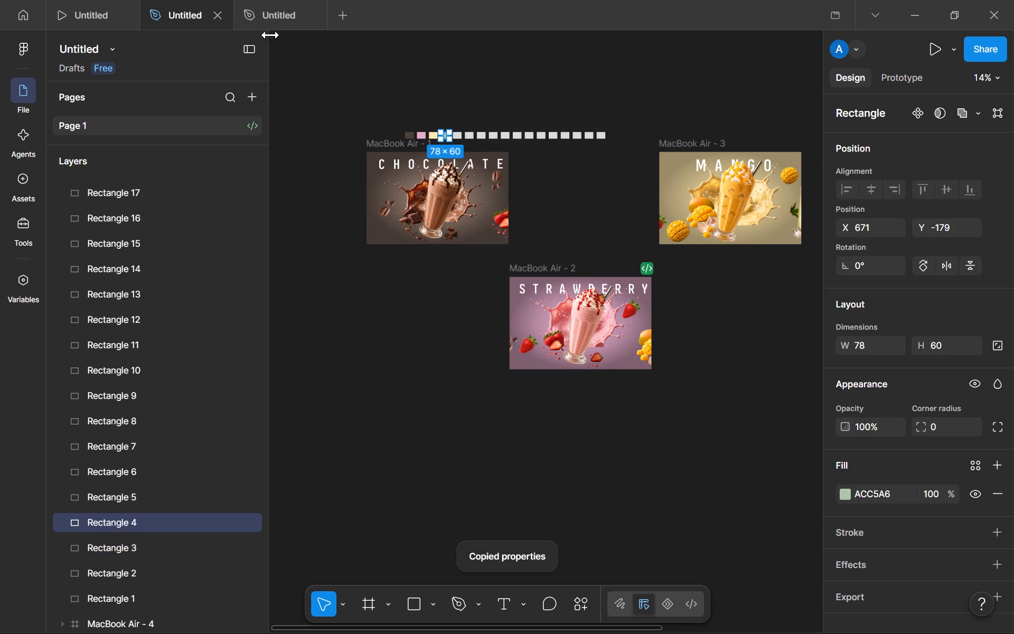
click(243, 10)
click(491, 266)
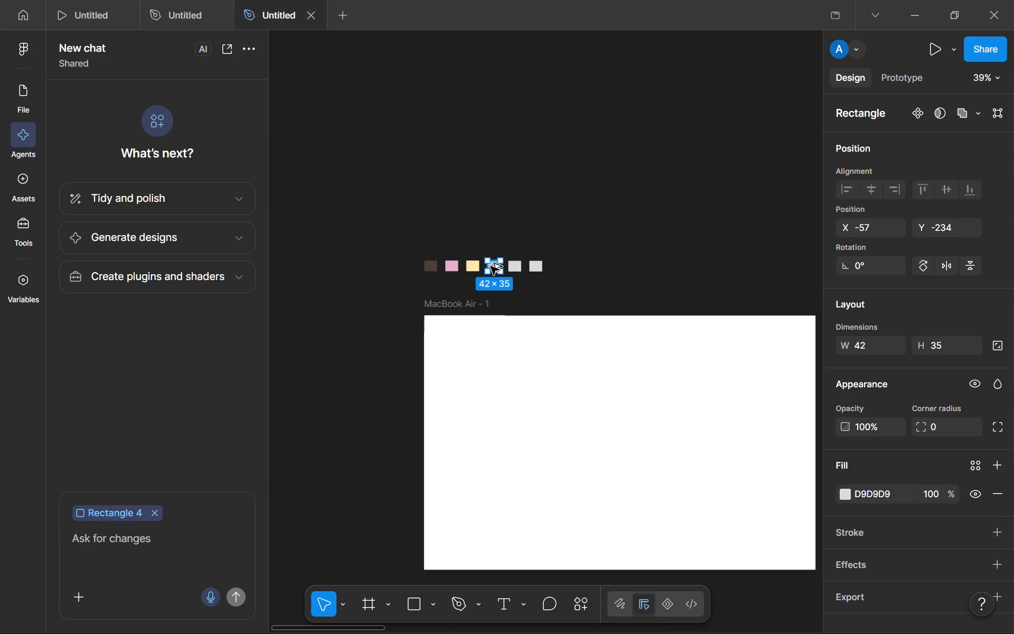
key(ctrl+alt+v)
click(517, 222)
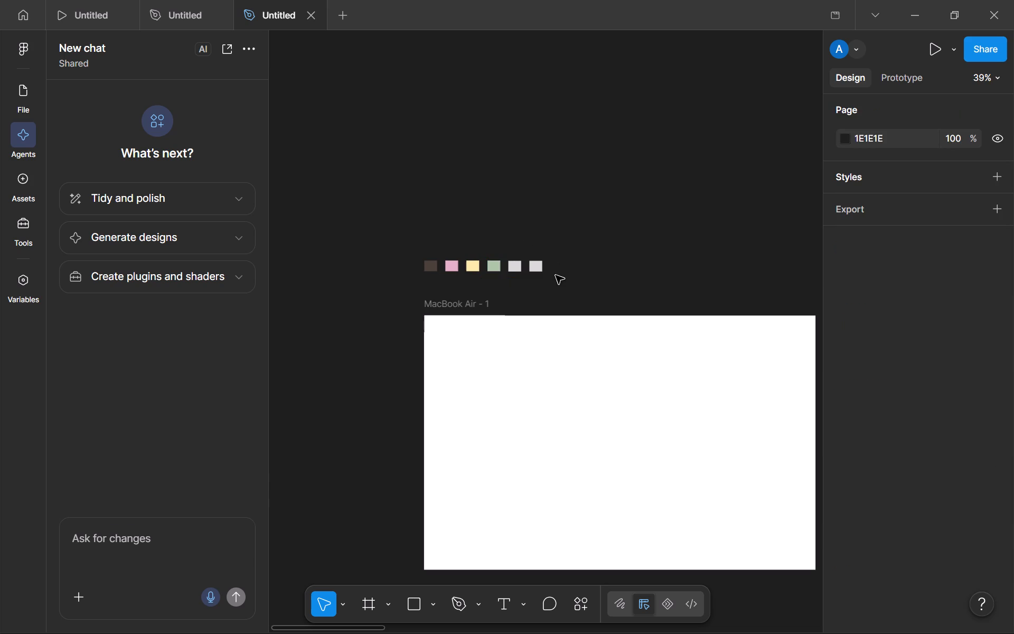
Duplicate the last small rectangle and place the copy at the end of the row with matching spacing.
click(541, 269)
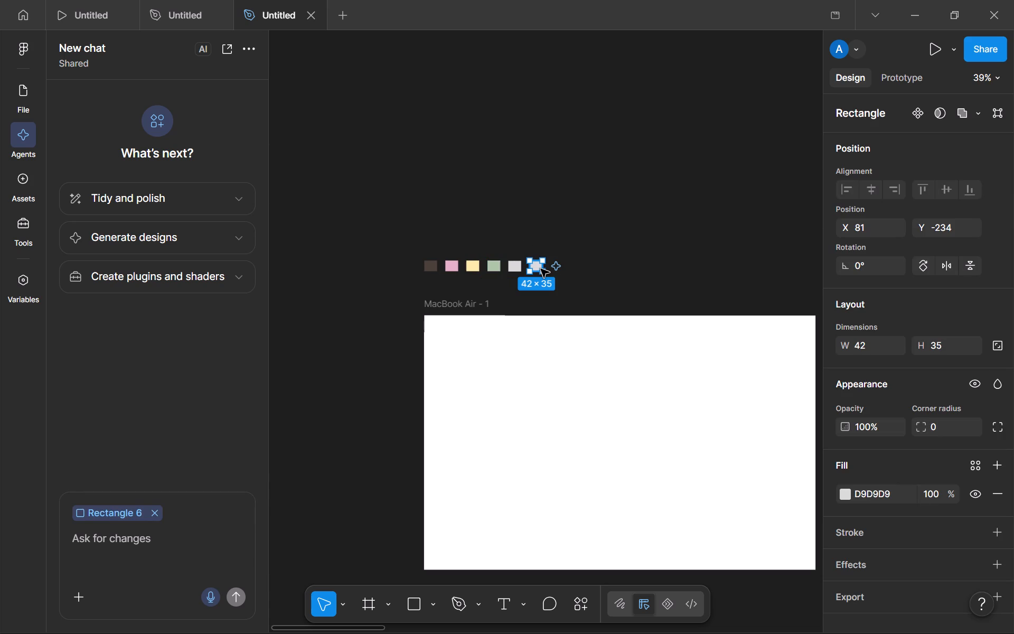
key(ctrl+d)
drag(536, 268, 560, 269)
click(570, 225)
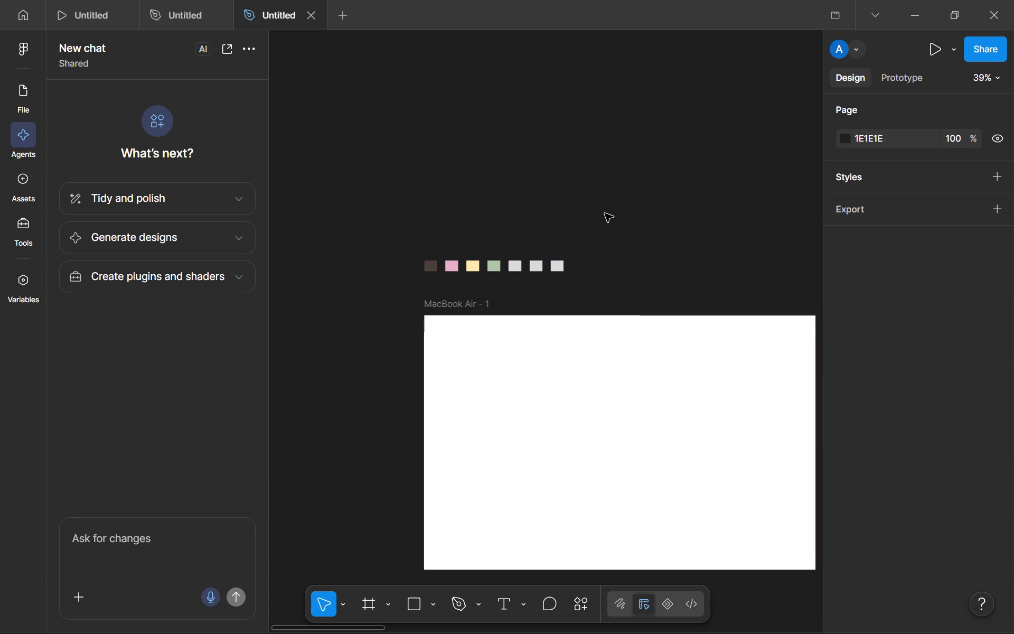
Fill the MacBook Air - 1 frame with brown 4B4038 sampled from the first colour swatch.
scroll(605, 213, down, 2)
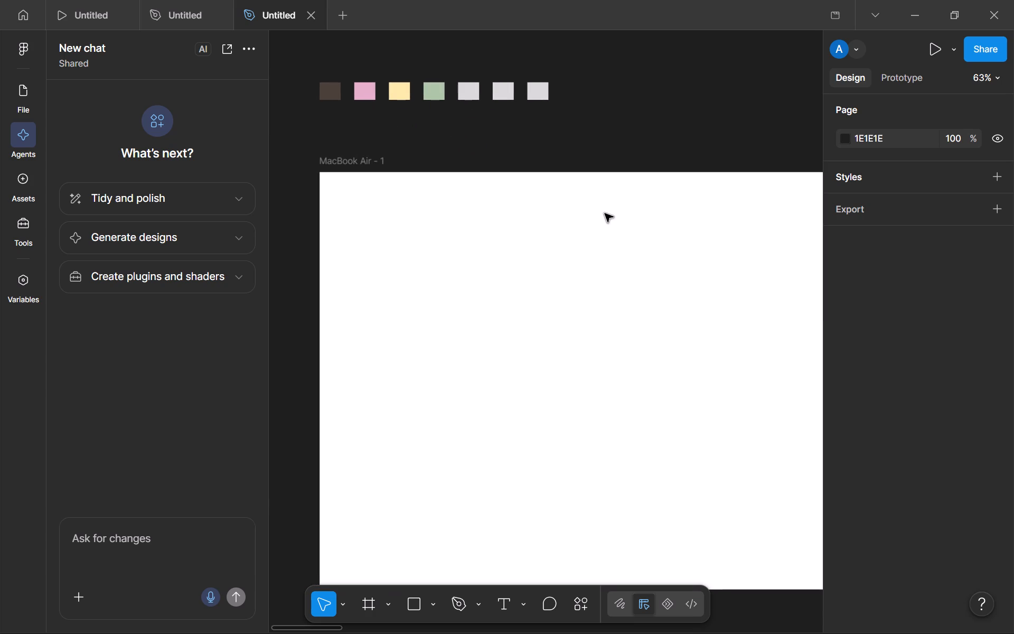
click(536, 345)
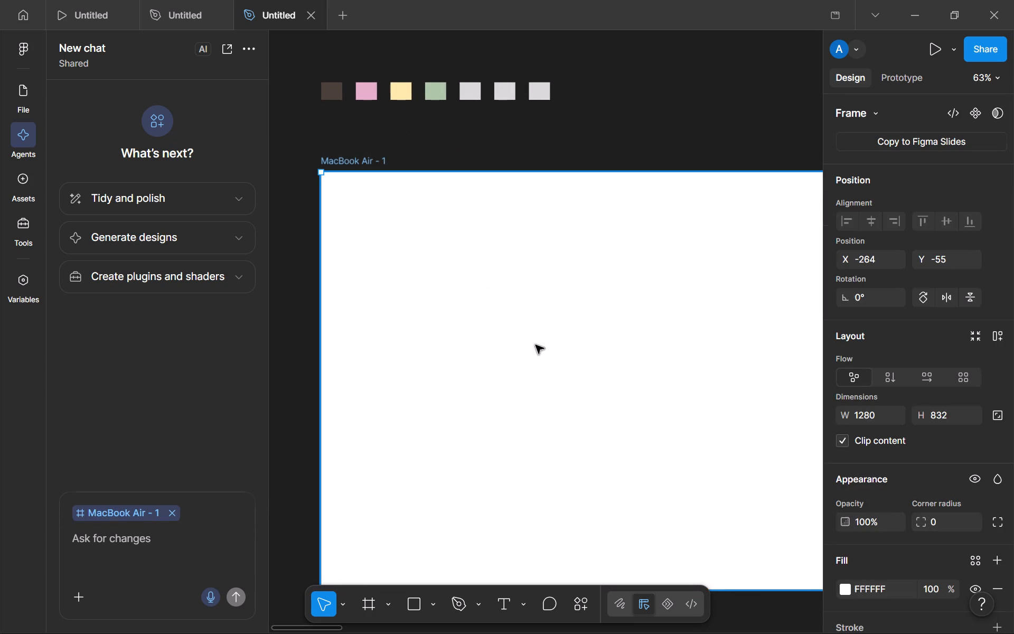
click(843, 591)
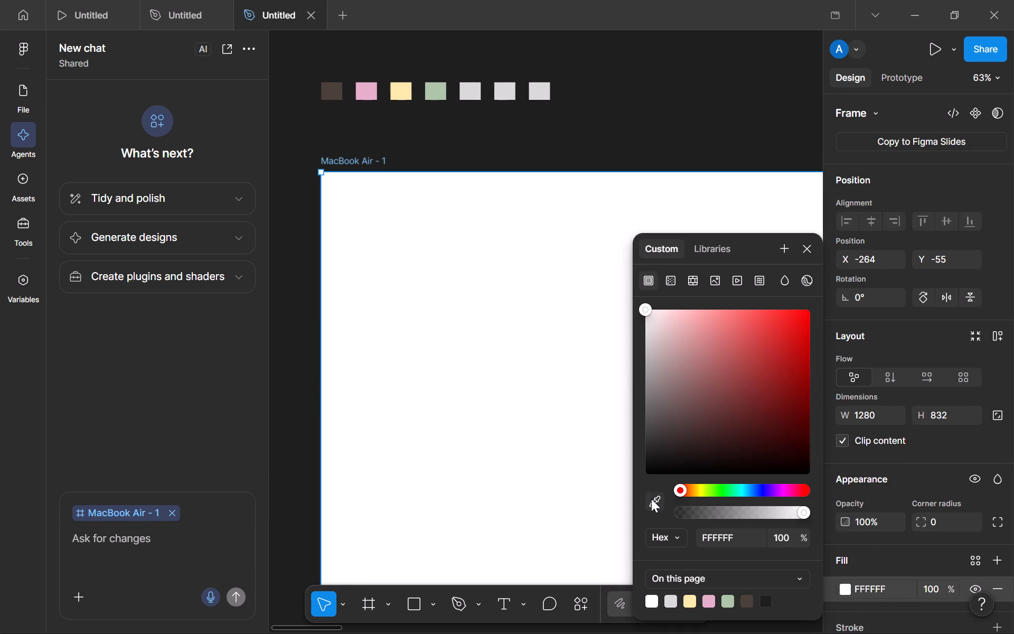
click(652, 499)
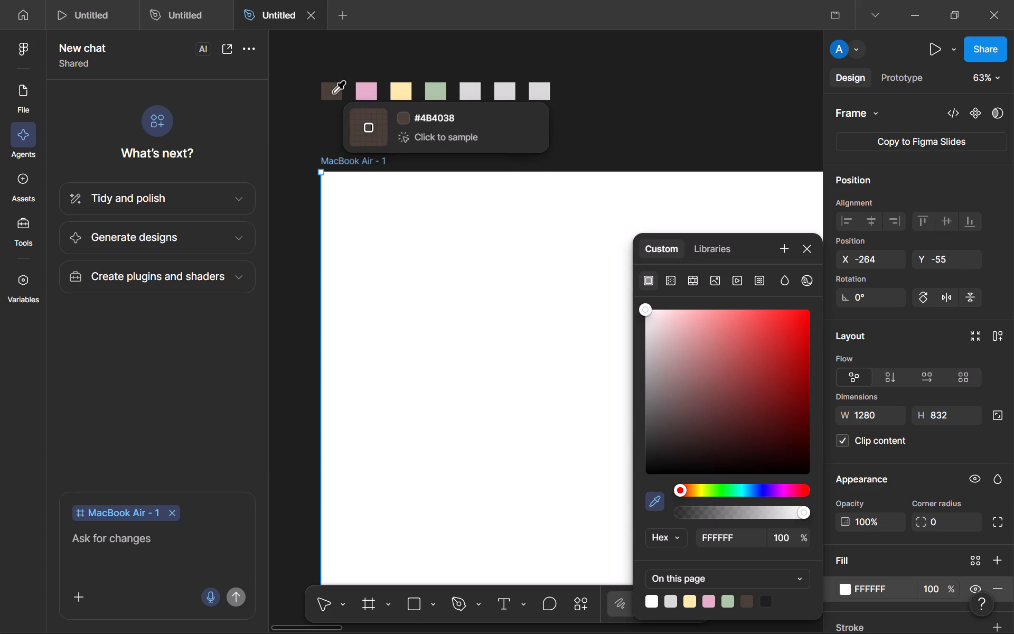
click(335, 90)
click(603, 117)
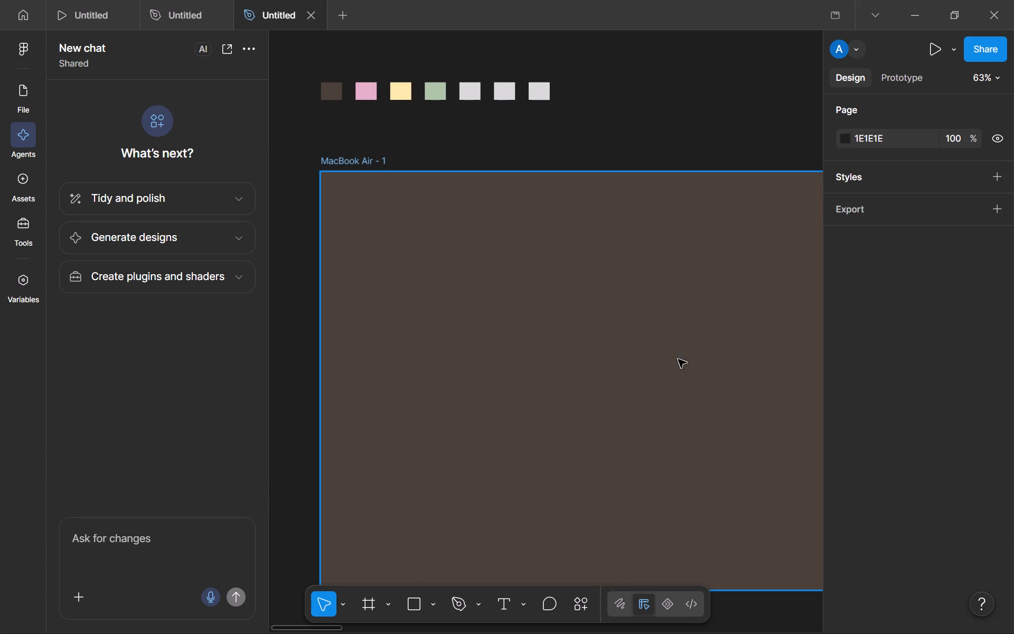
Switch the sidebar from the agent chat to the file's pages and layers list.
scroll(683, 375, left, 1)
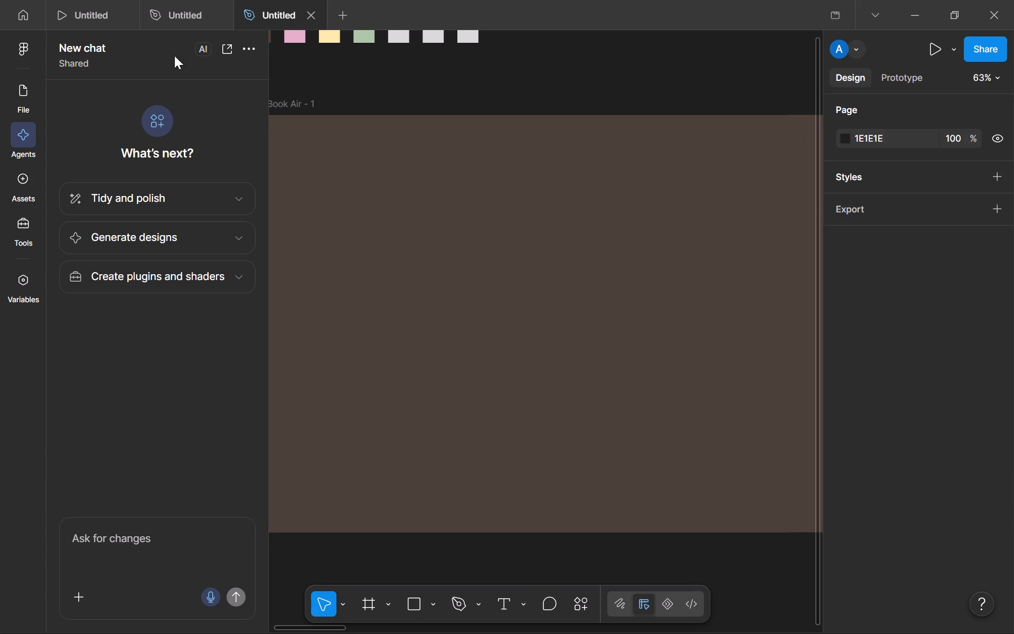
click(248, 57)
click(458, 99)
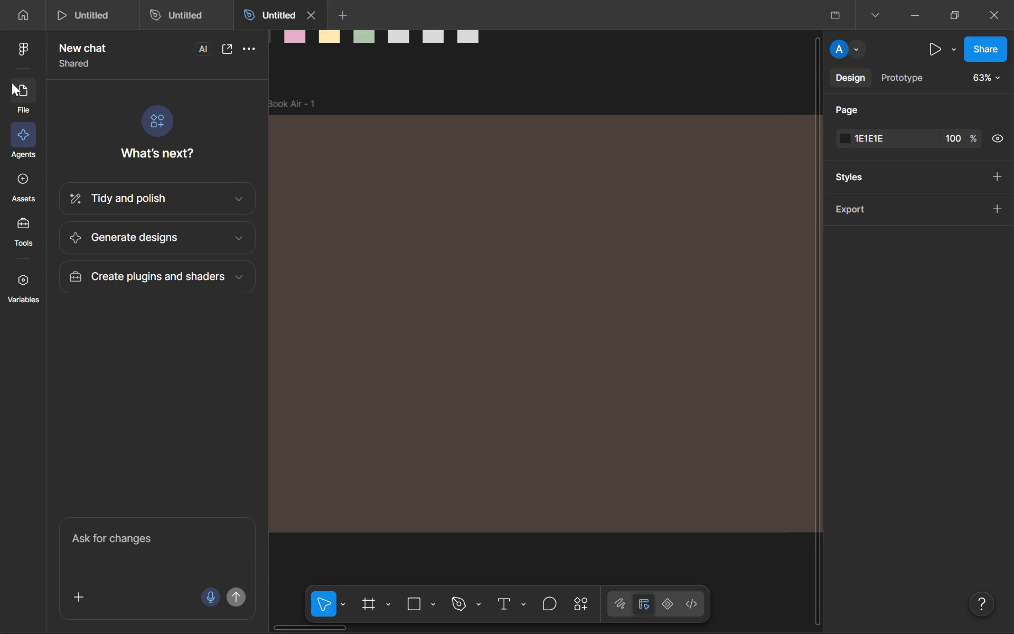
click(12, 82)
click(393, 93)
Change the MacBook Air - 1 frame's solid brown fill to a radial gradient, trying the angular type first.
scroll(394, 94, right, 1)
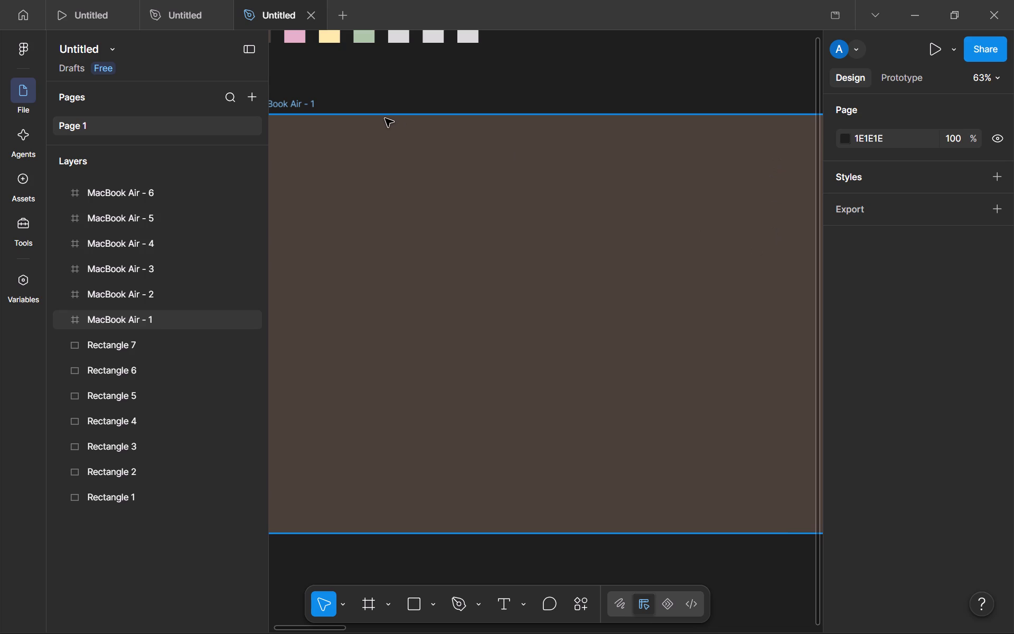
scroll(385, 118, right, 1)
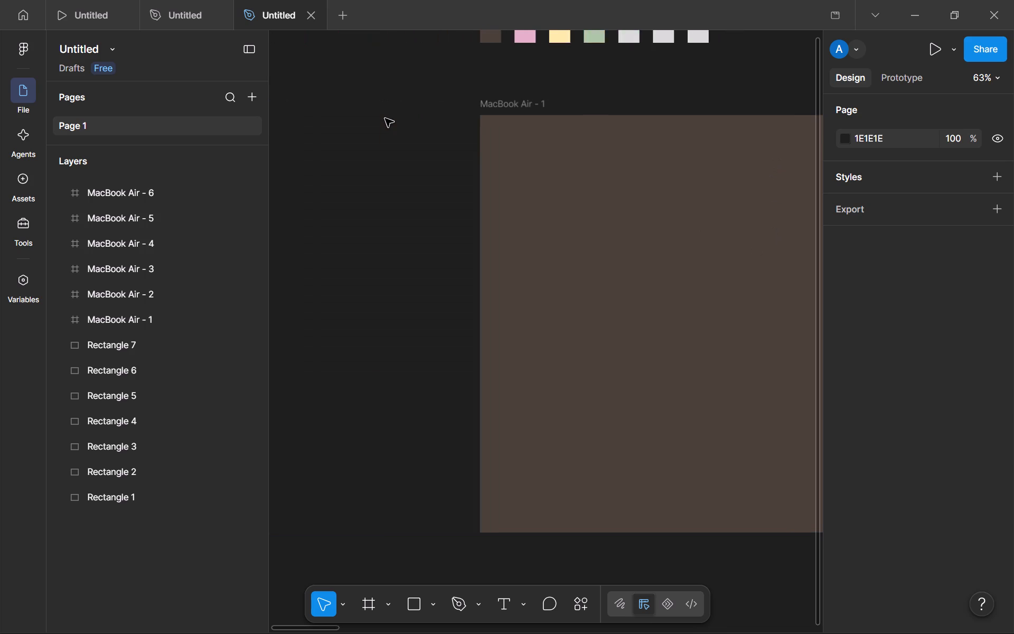
scroll(385, 118, right, 1)
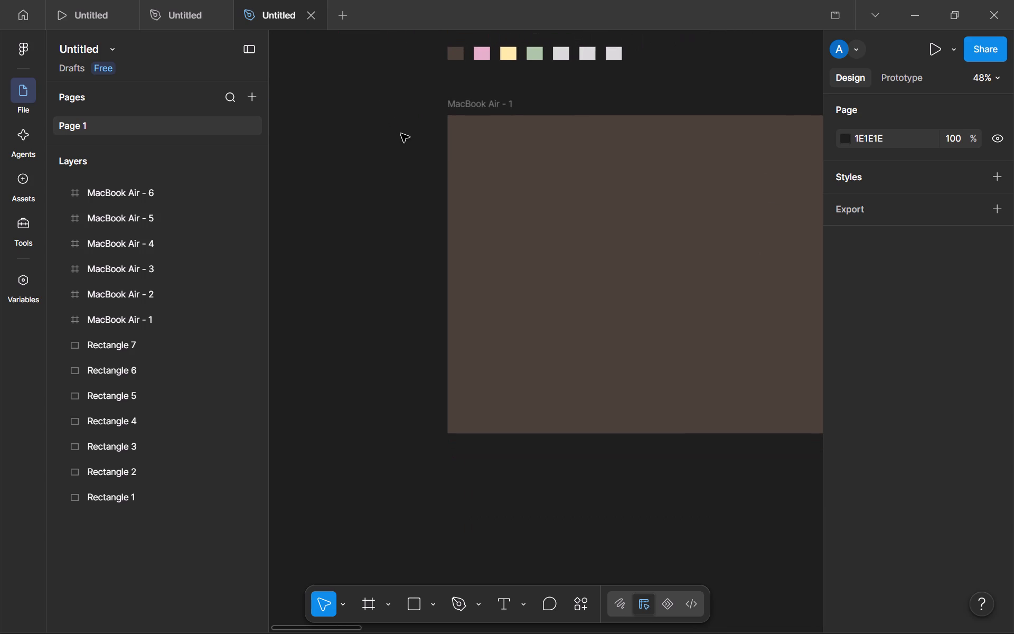
scroll(401, 134, left, 1)
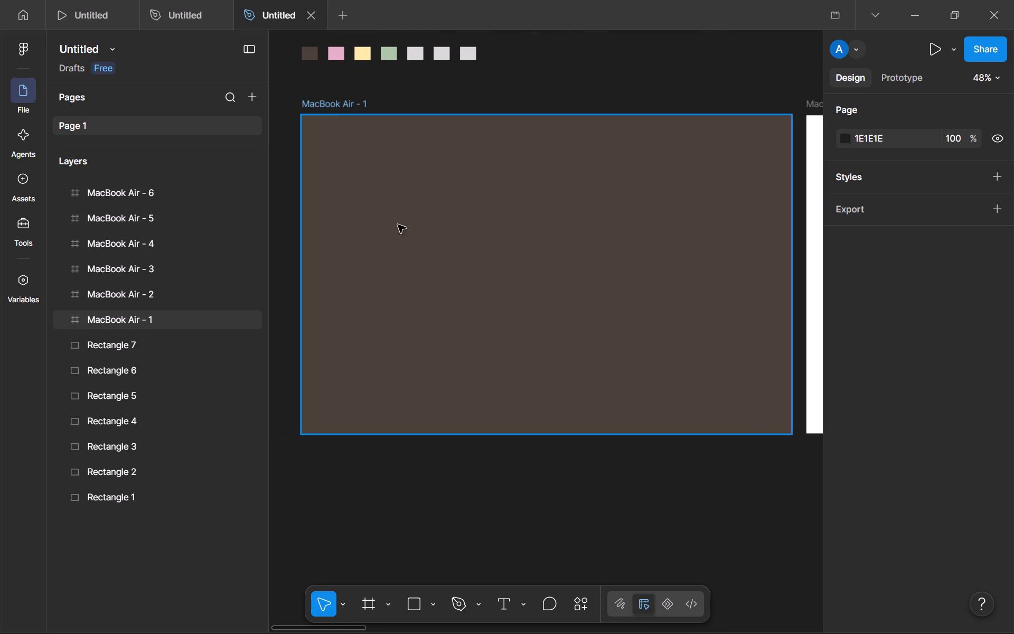
click(495, 457)
click(518, 359)
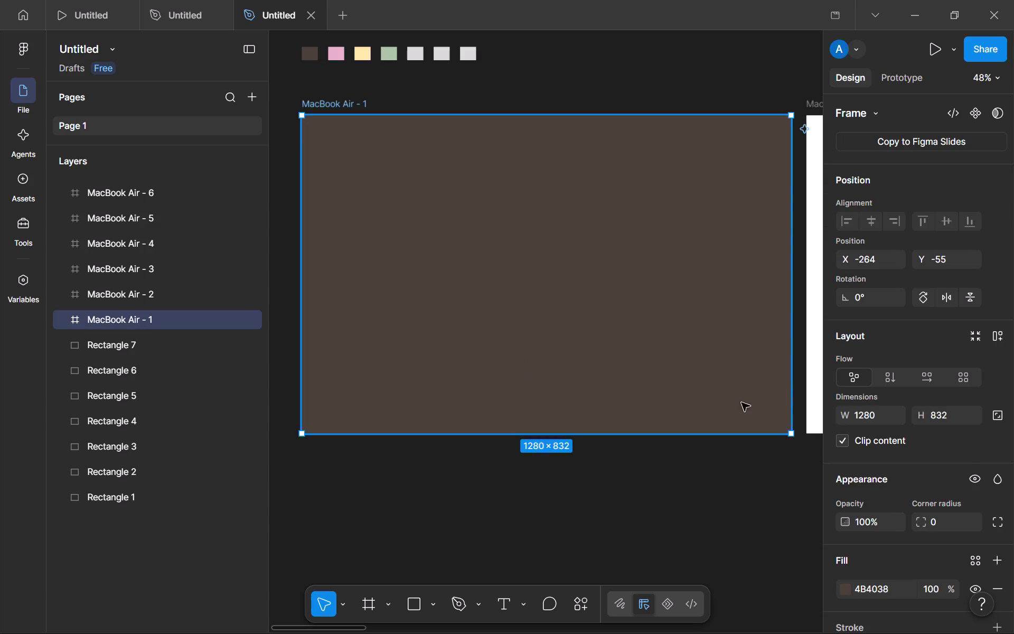
click(846, 591)
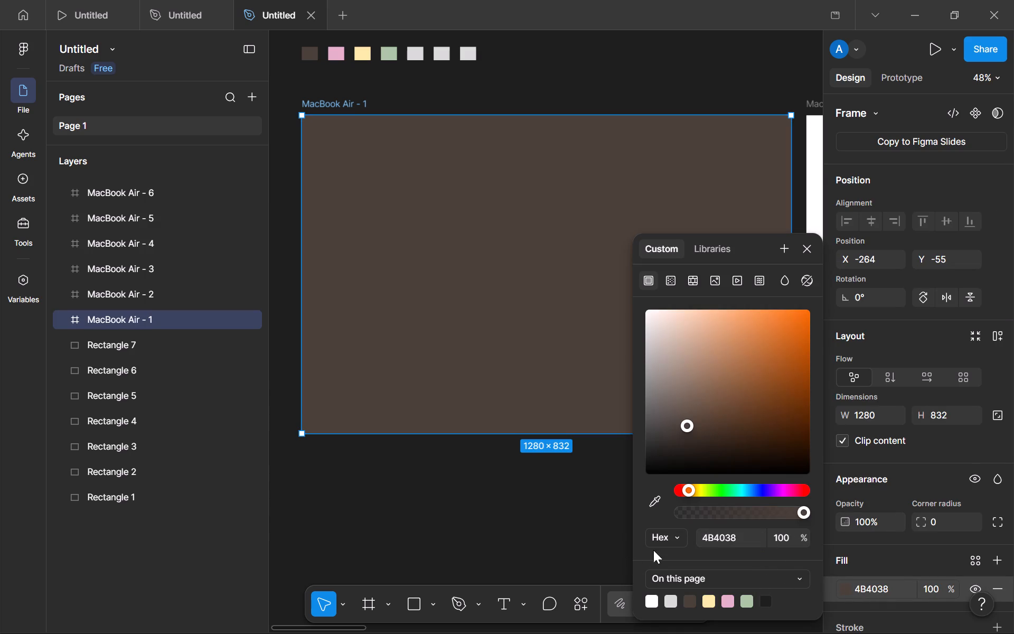
click(663, 274)
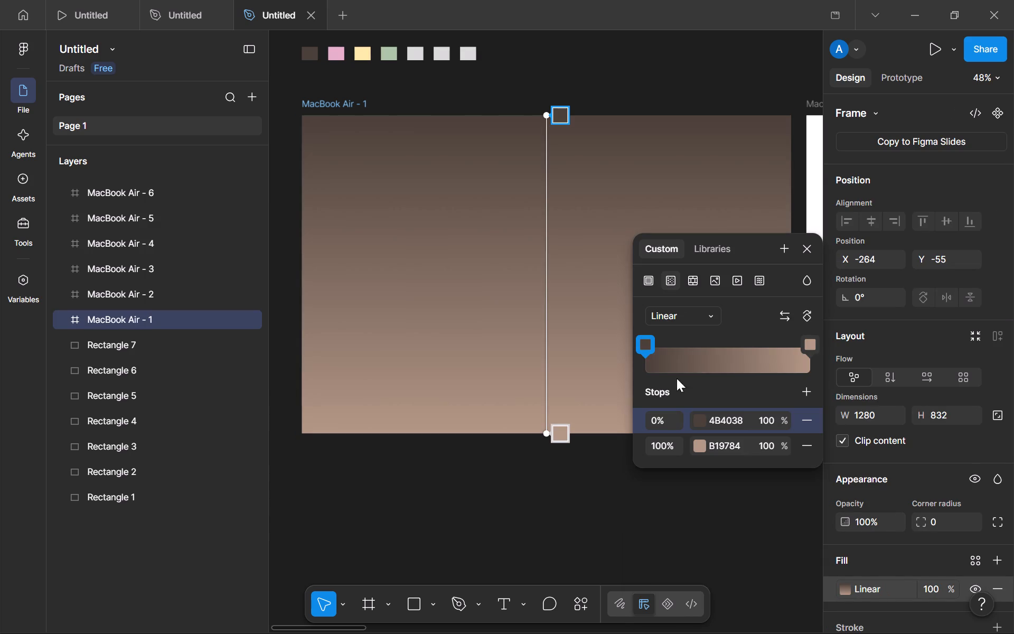
click(675, 314)
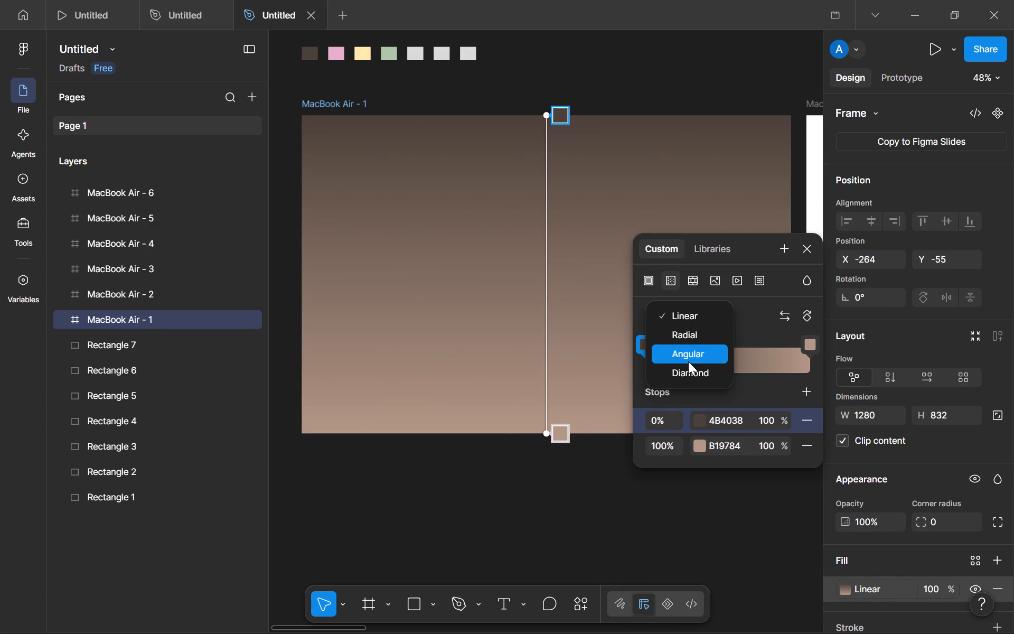
click(688, 361)
click(673, 318)
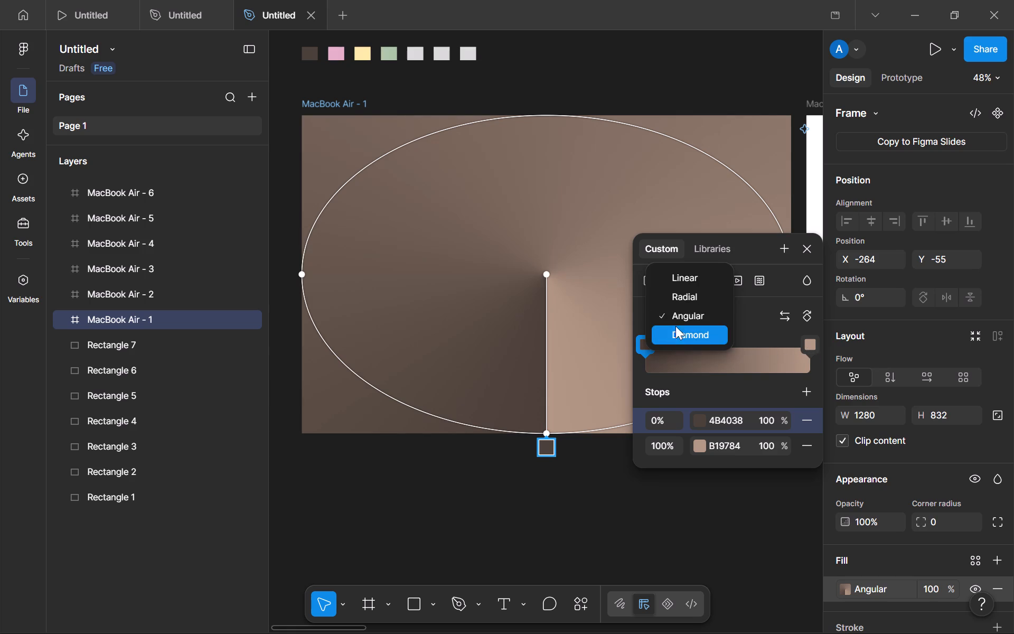
click(677, 303)
Reverse the radial gradient's stops so light brown B19784 sits at 9% and dark brown 4B4038 at 100%.
drag(810, 343, 799, 346)
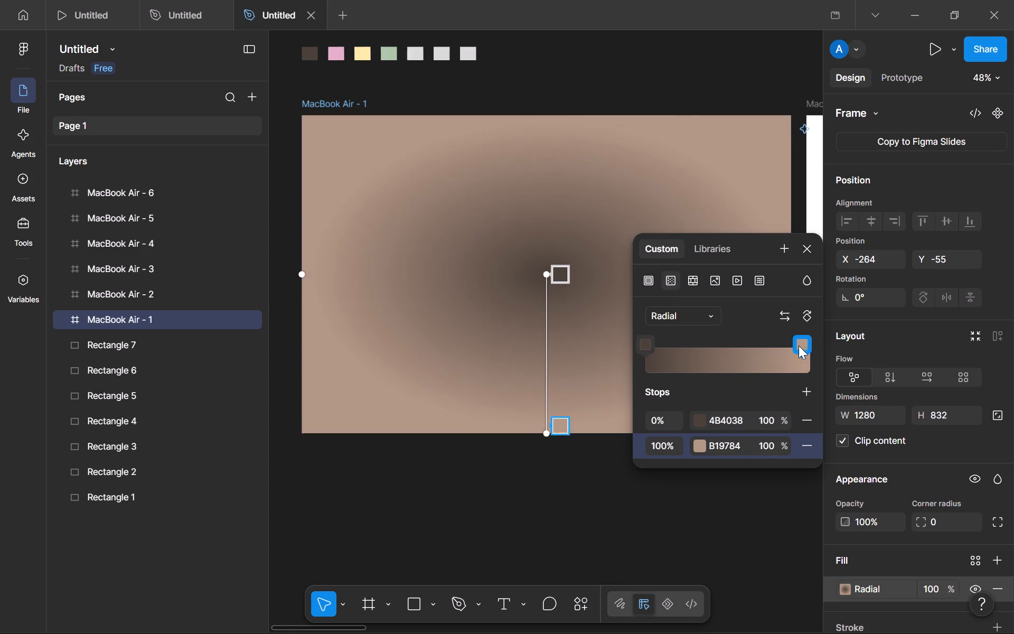
drag(799, 346, 863, 345)
drag(637, 345, 675, 350)
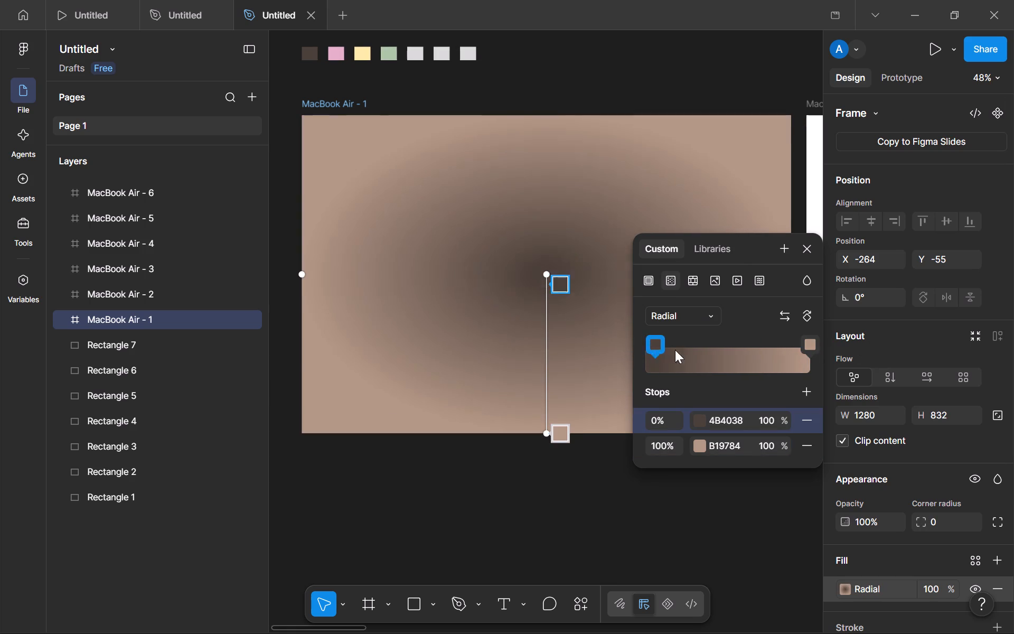
drag(675, 350, 961, 362)
click(792, 344)
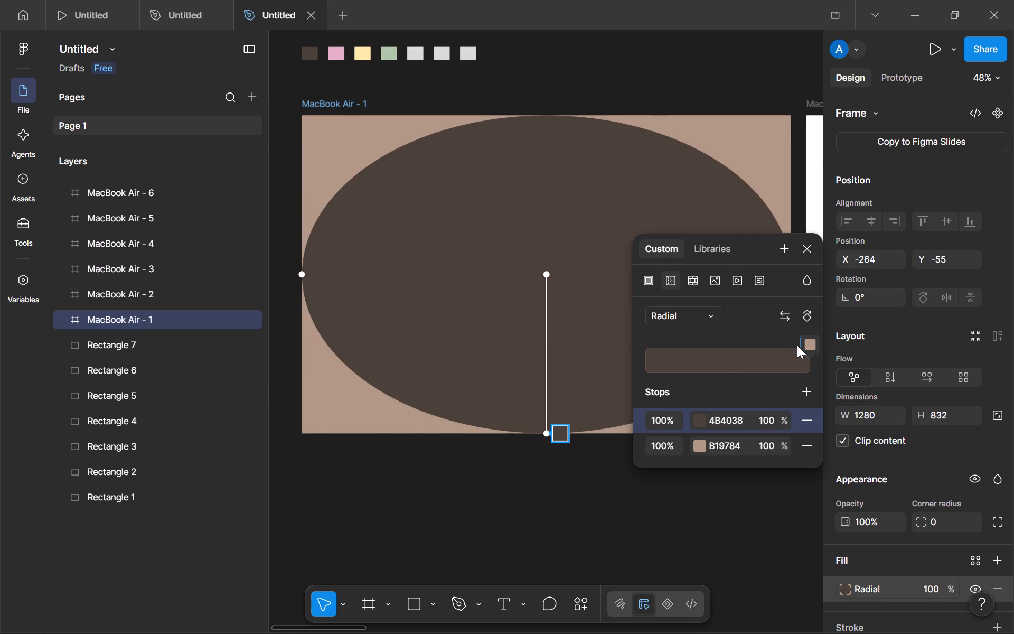
click(804, 347)
drag(804, 347, 666, 358)
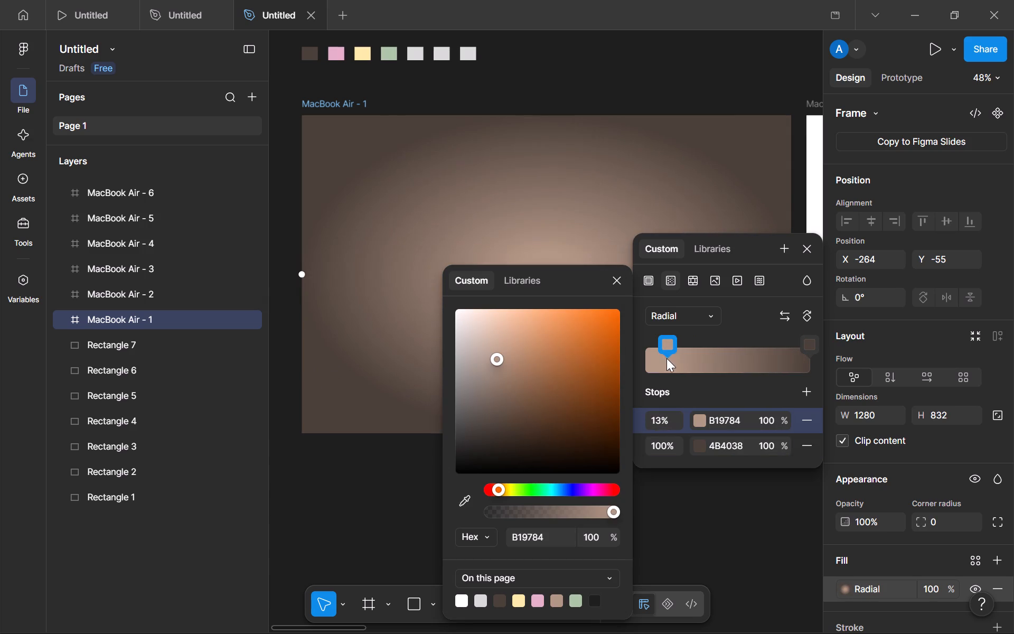
drag(666, 358, 659, 360)
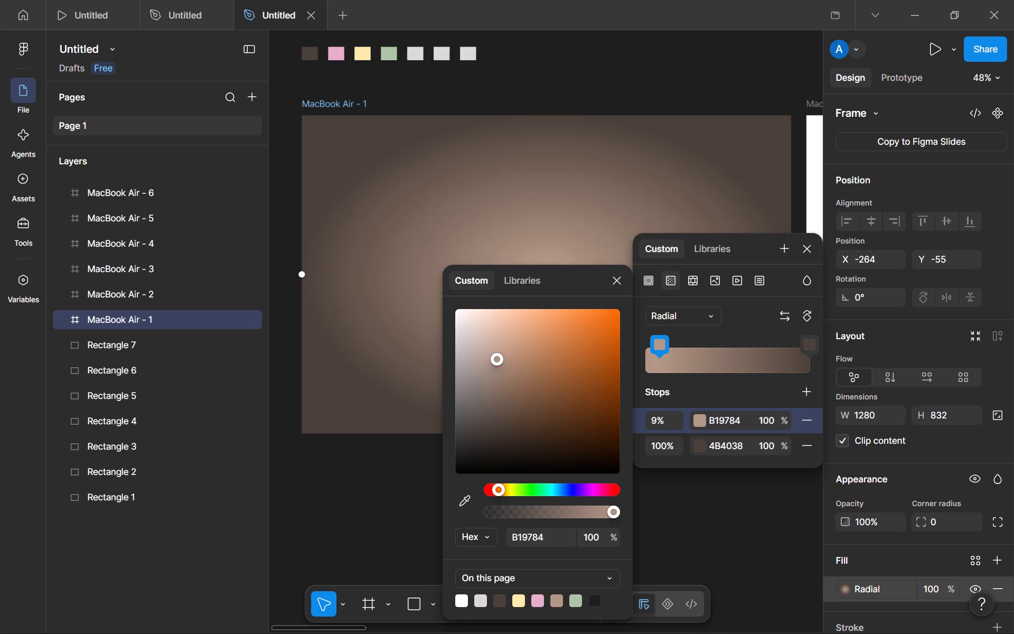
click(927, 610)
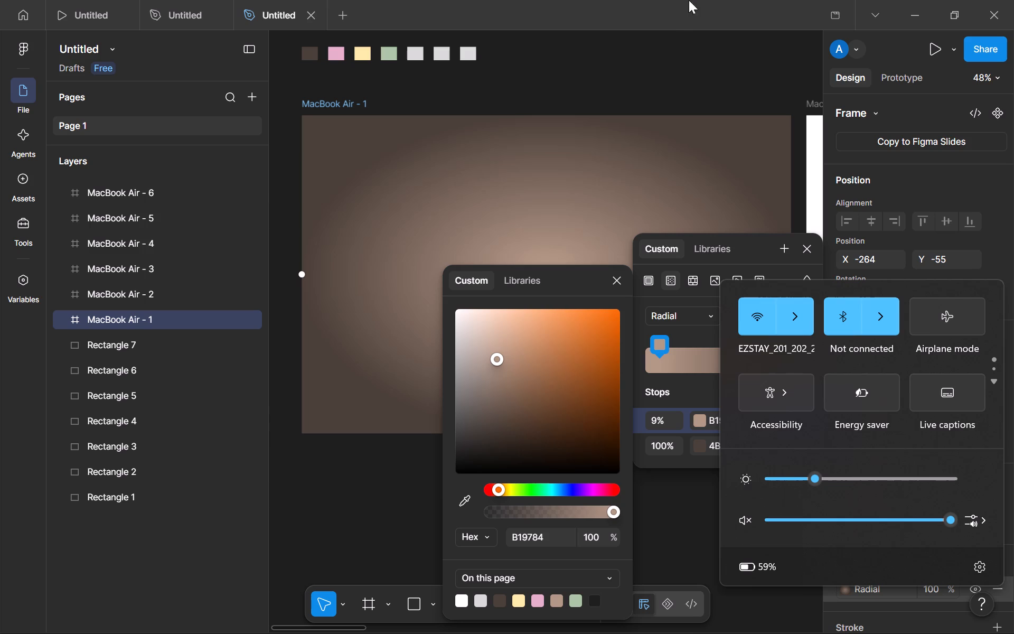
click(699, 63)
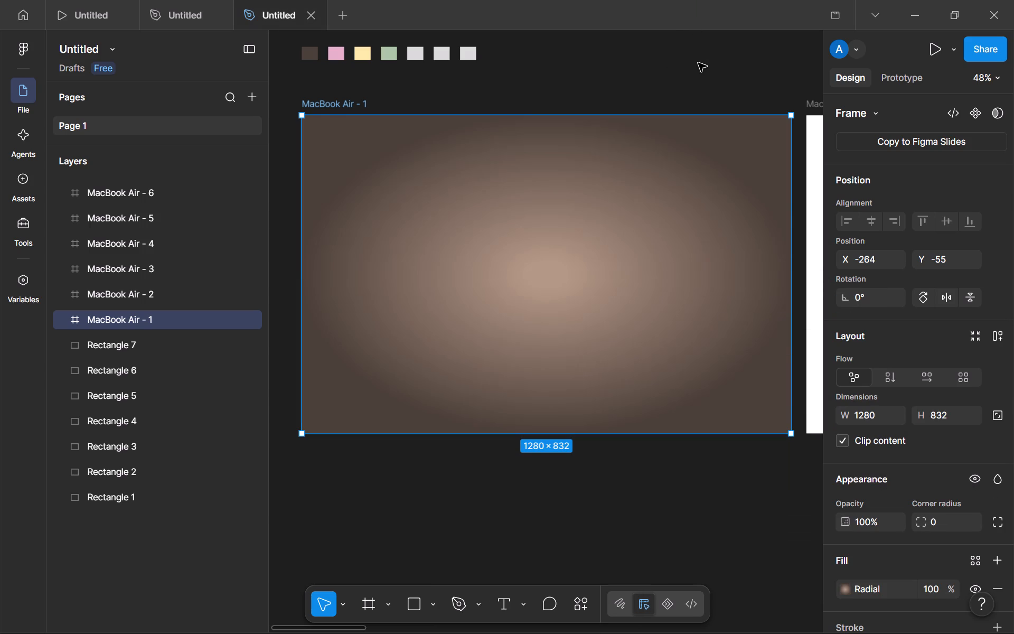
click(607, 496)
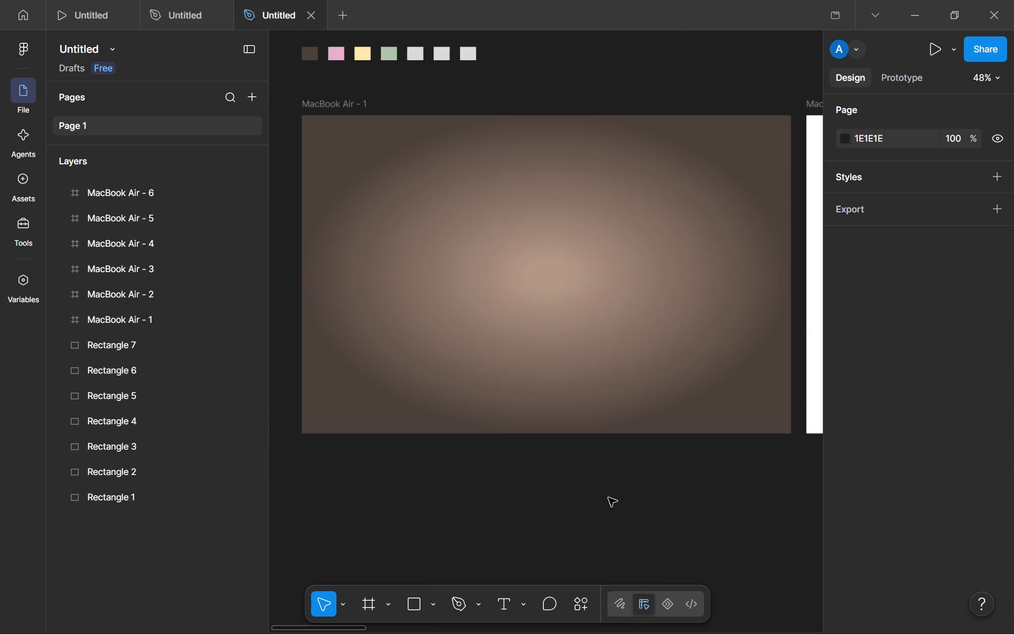
Add a middle colour stop to MacBook Air - 1's radial gradient and position it at 37%.
click(719, 356)
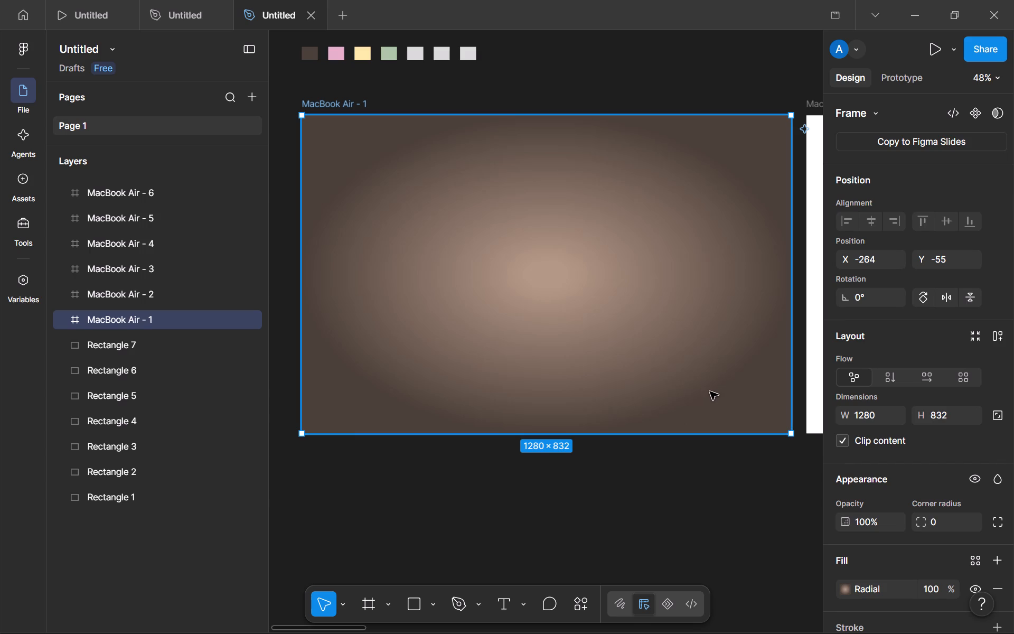
click(848, 585)
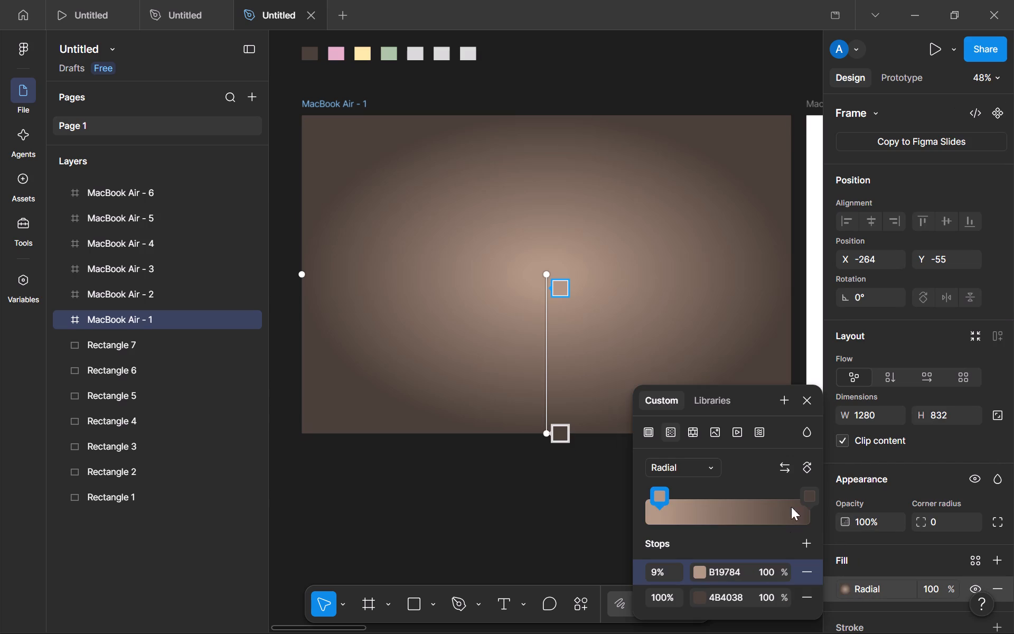
click(783, 545)
click(806, 542)
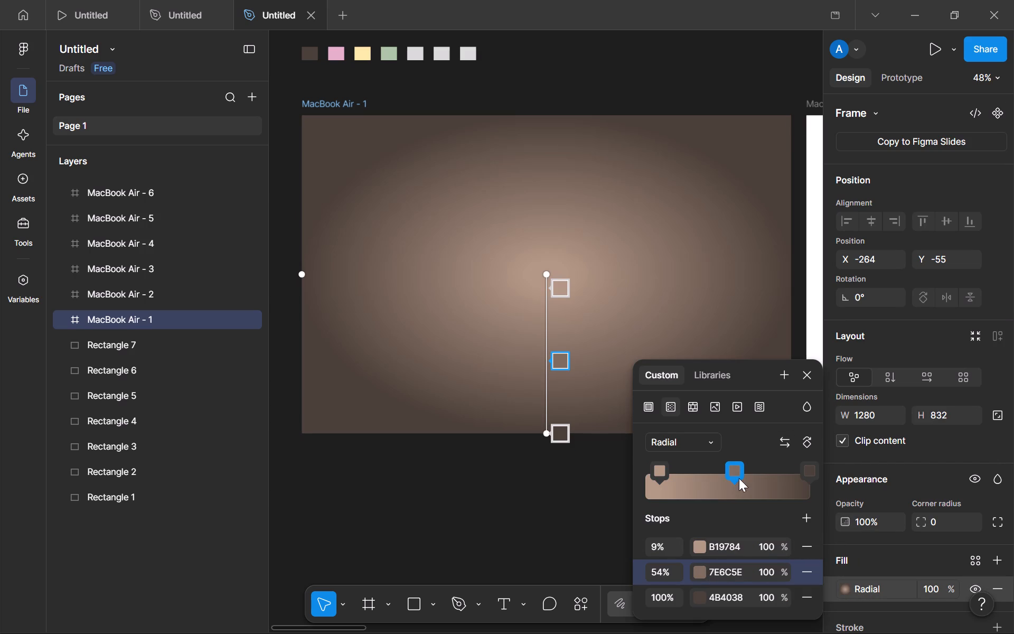
drag(738, 476, 711, 472)
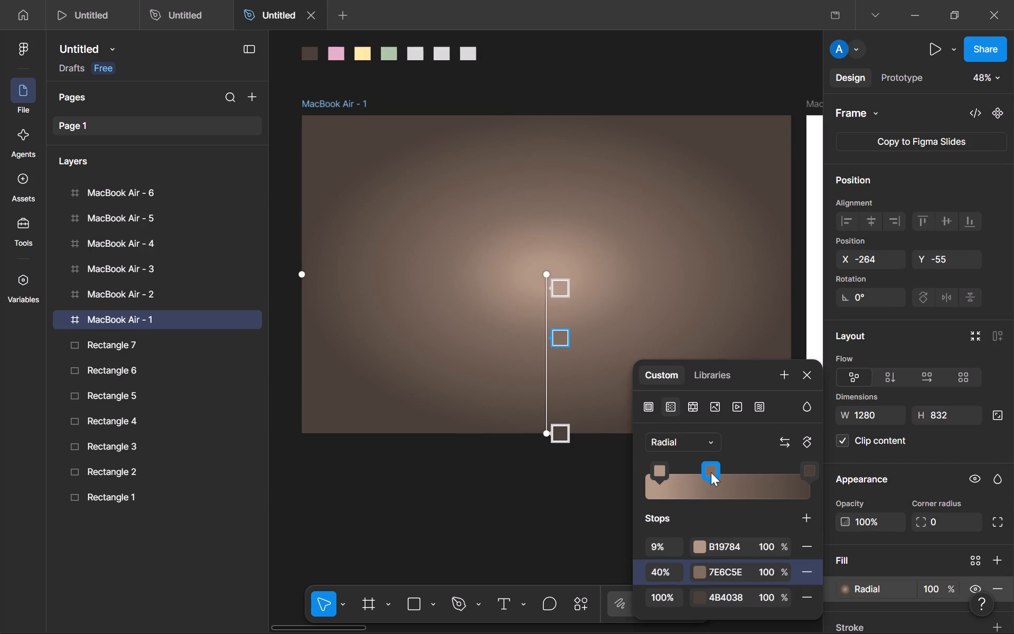
drag(711, 472, 705, 472)
drag(720, 520, 727, 519)
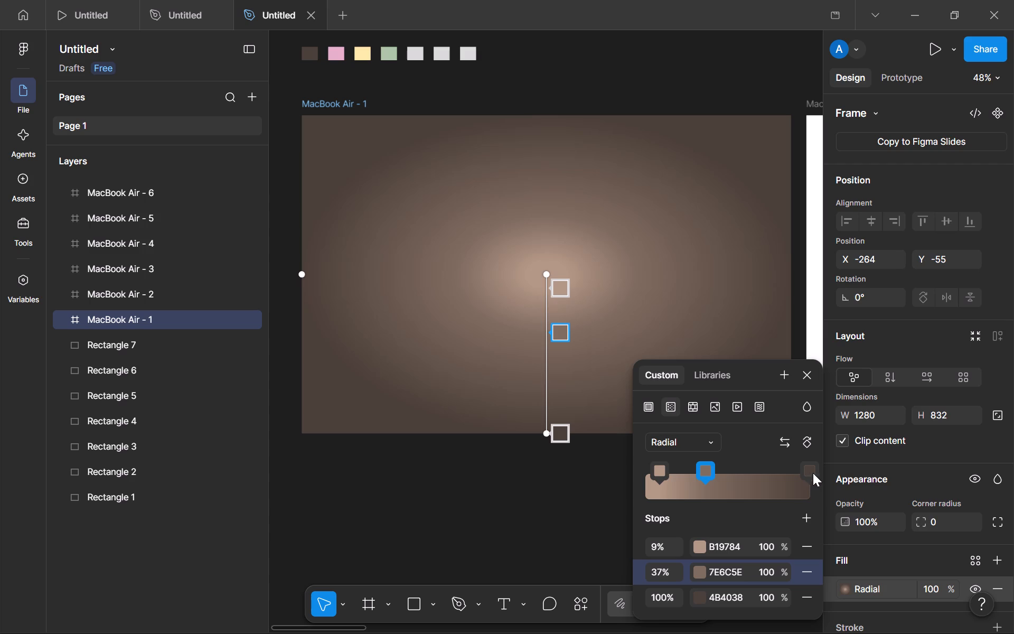
Move the gradient's light brown B19784 stop to 13%, leaving the dark brown stop at the outer end.
drag(805, 469, 868, 472)
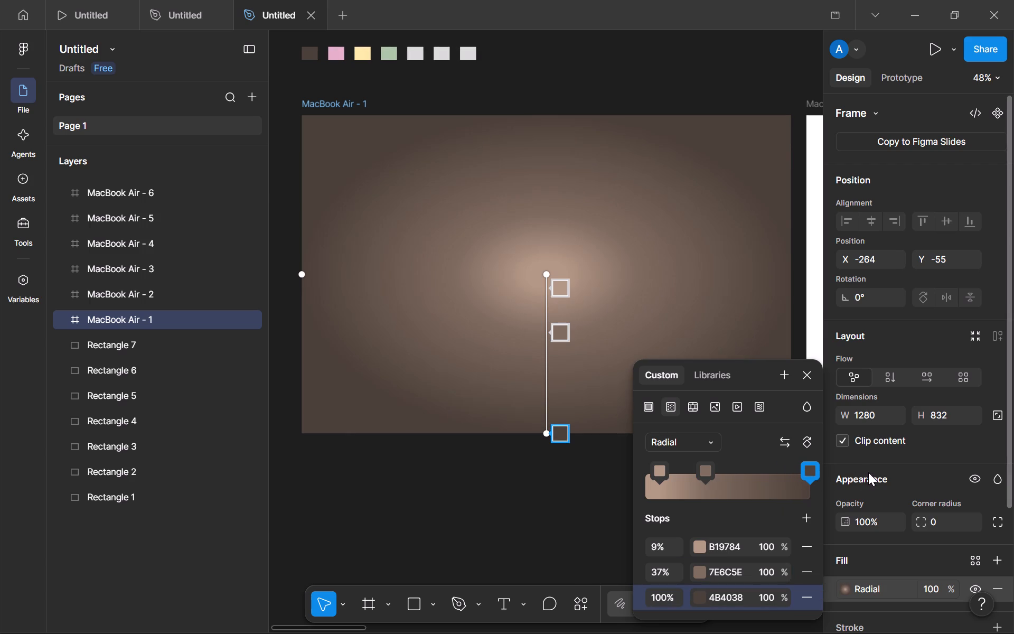
click(760, 515)
drag(653, 473, 661, 473)
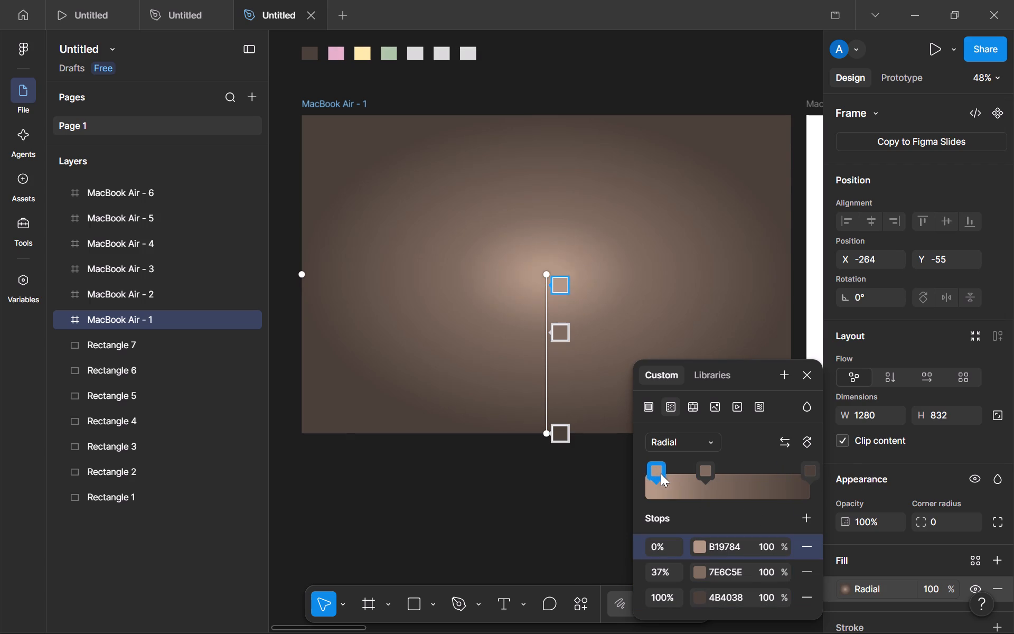
drag(661, 473, 666, 474)
click(701, 505)
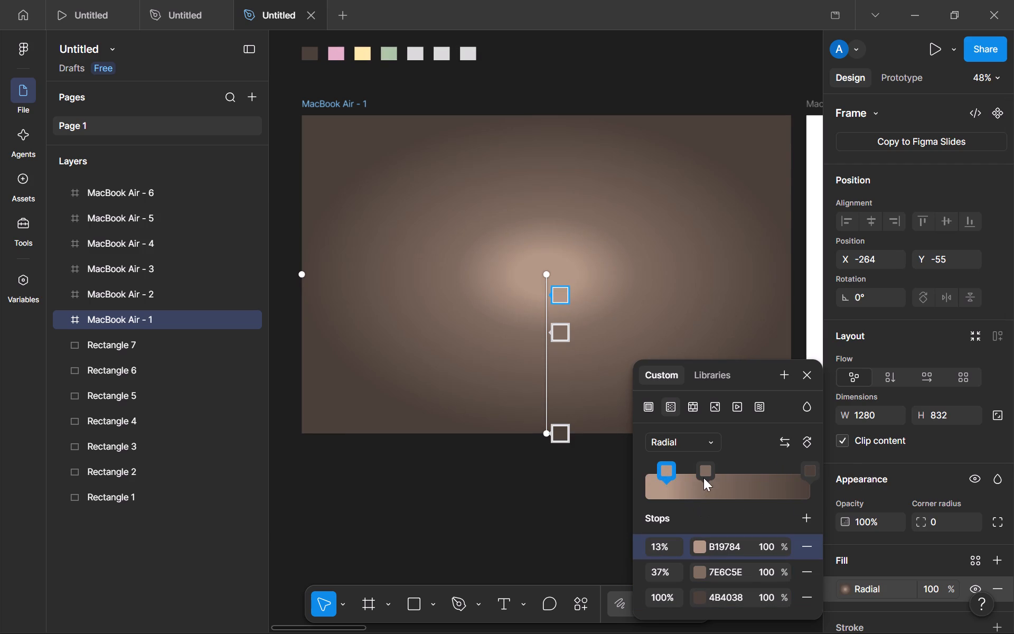
Adjust the gradient's middle 7E6C5E stop along the ramp and settle it at 40%.
drag(703, 478, 797, 481)
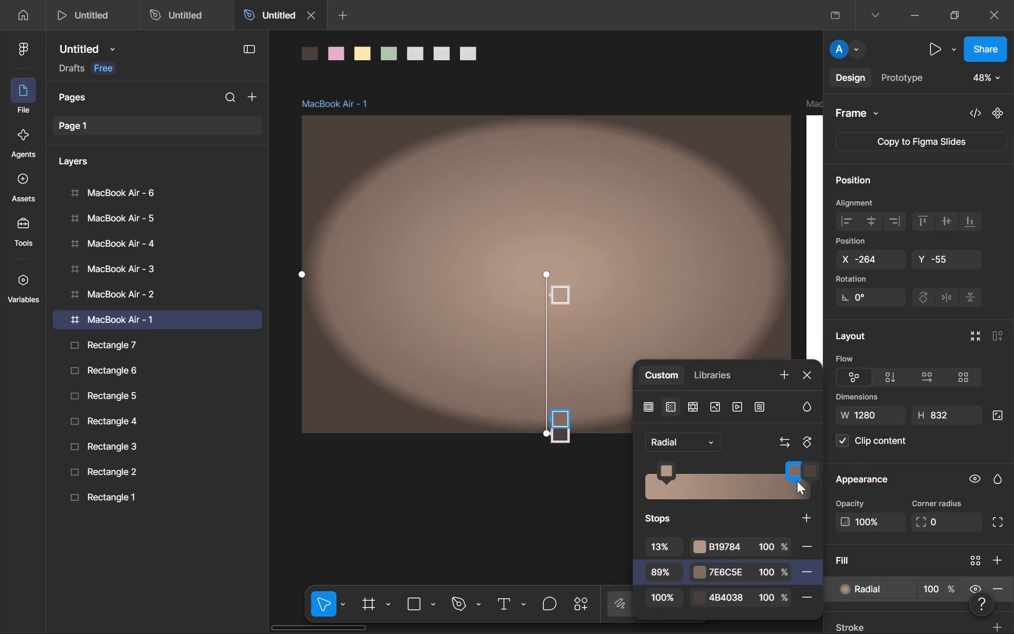
drag(797, 481, 730, 488)
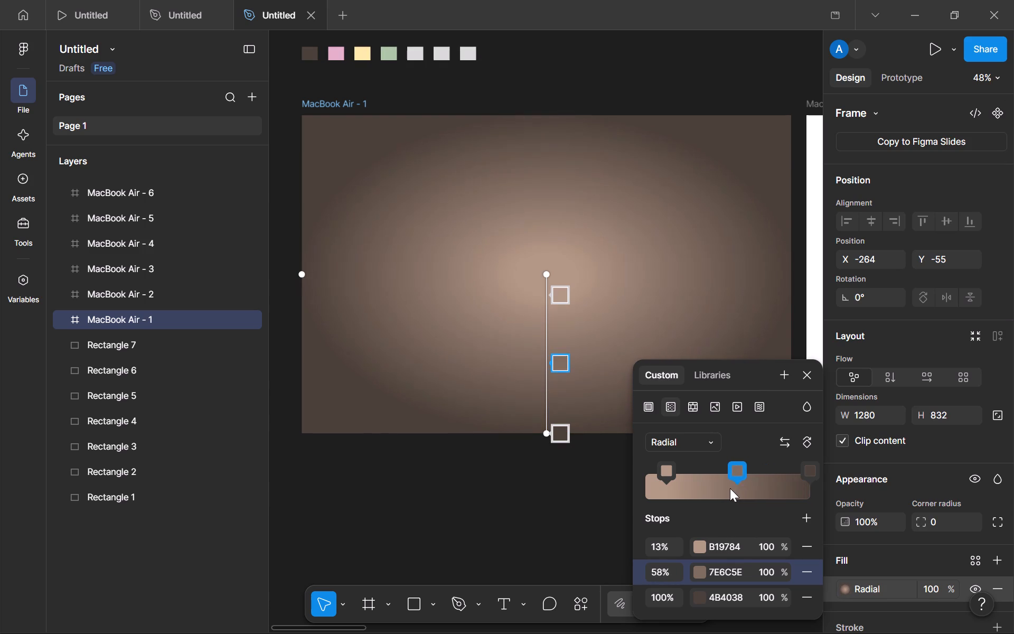
drag(730, 488, 711, 488)
click(729, 523)
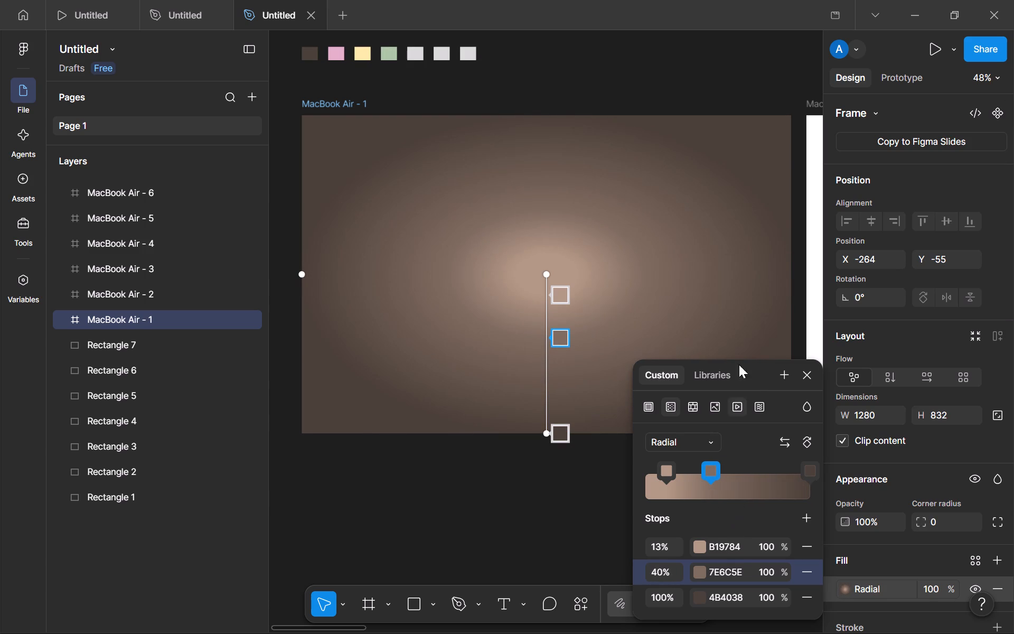
Finish editing the radial gradient and deselect the MacBook Air - 1 frame.
click(807, 376)
drag(681, 562, 681, 544)
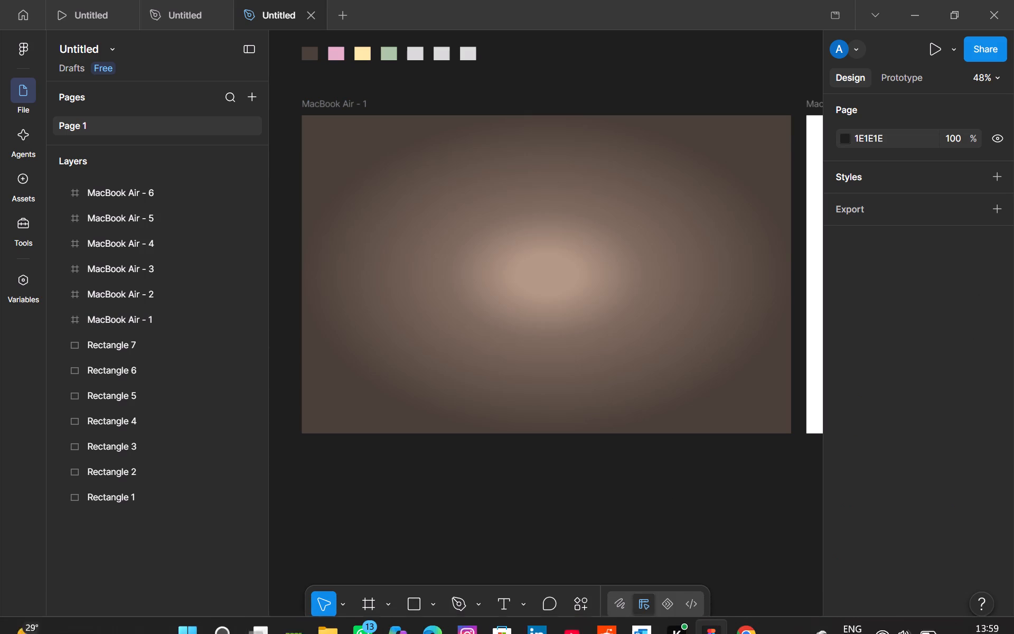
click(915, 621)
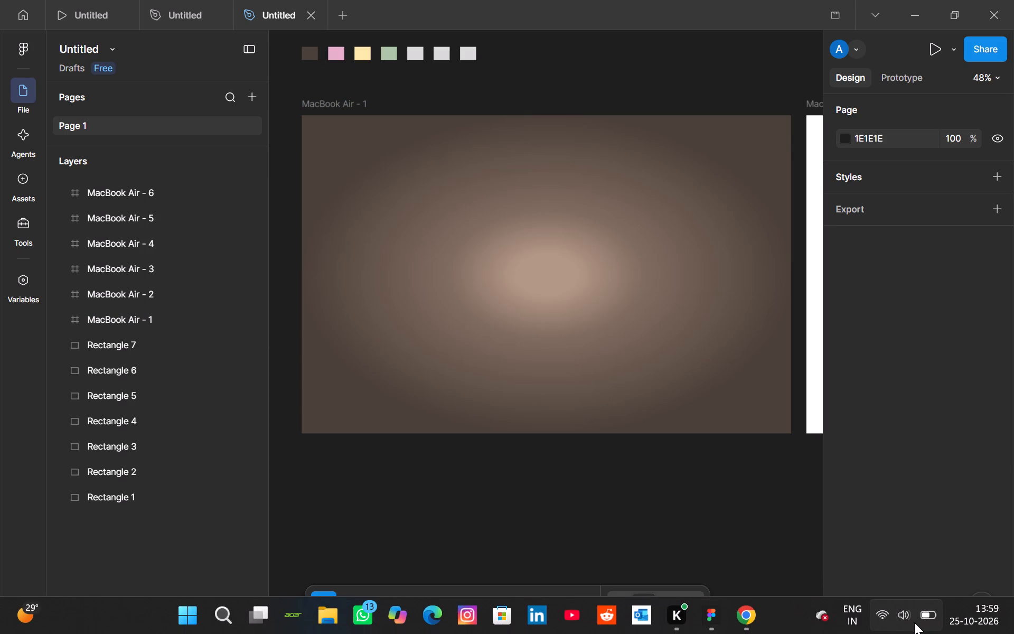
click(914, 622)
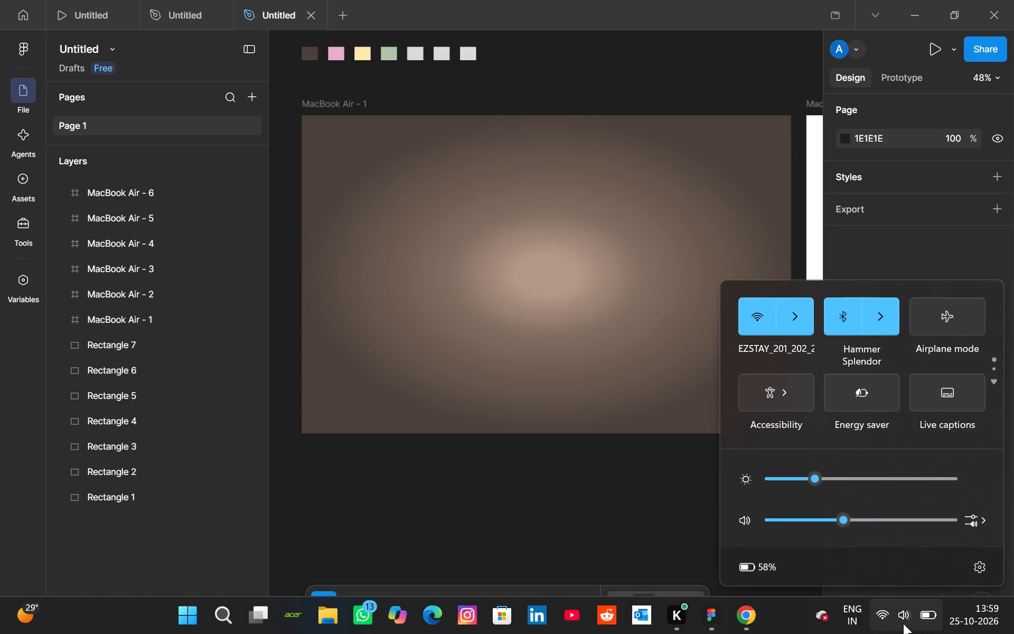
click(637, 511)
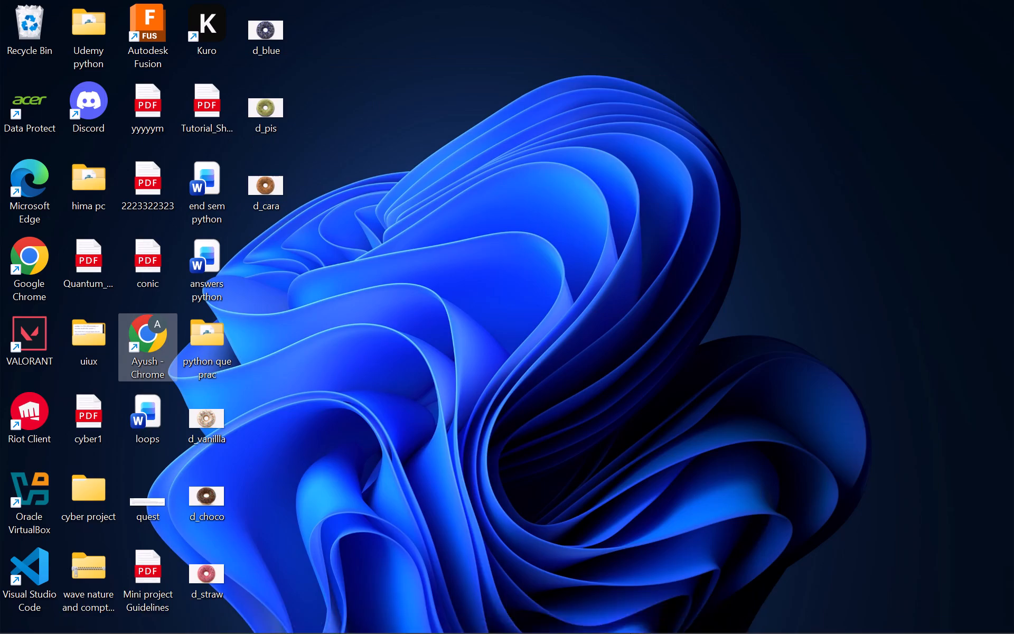
Switch to Google Chrome with the school profile and open youtube.com in a maximized window.
double_click(20, 273)
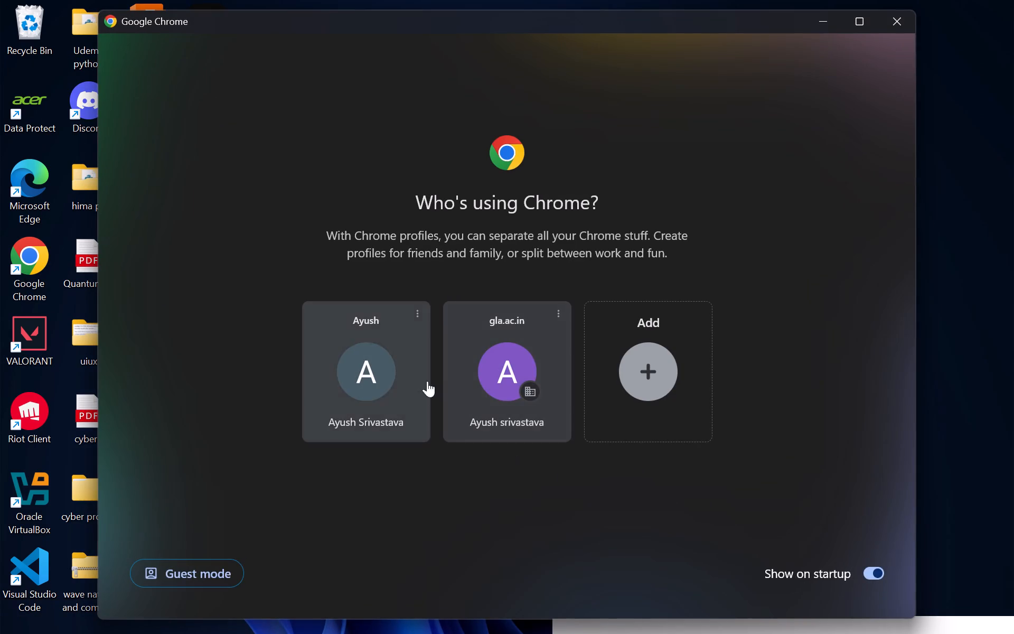
click(488, 401)
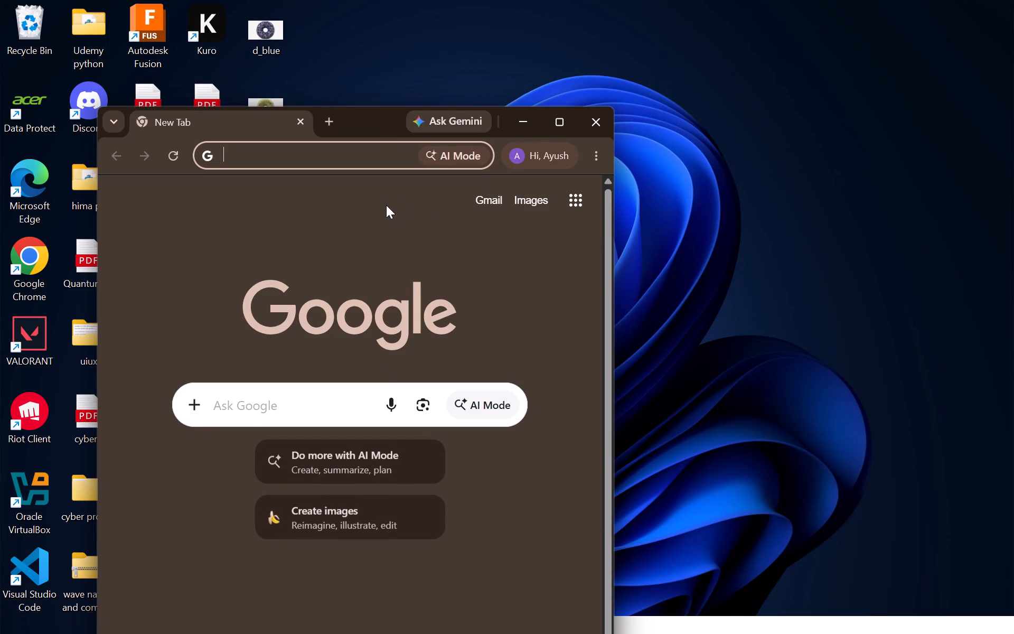
text(yo)
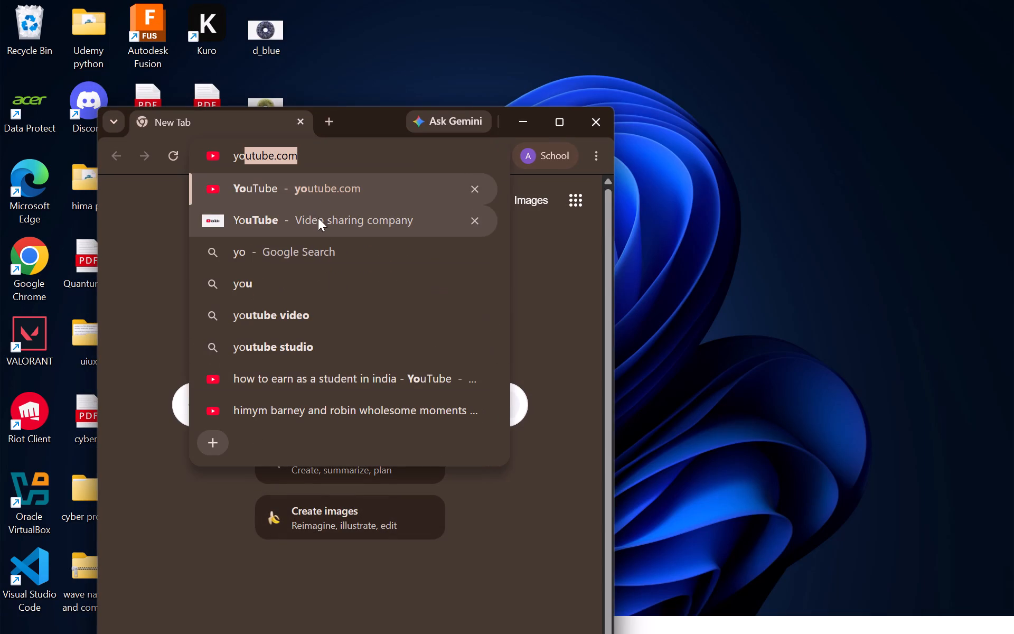
click(337, 180)
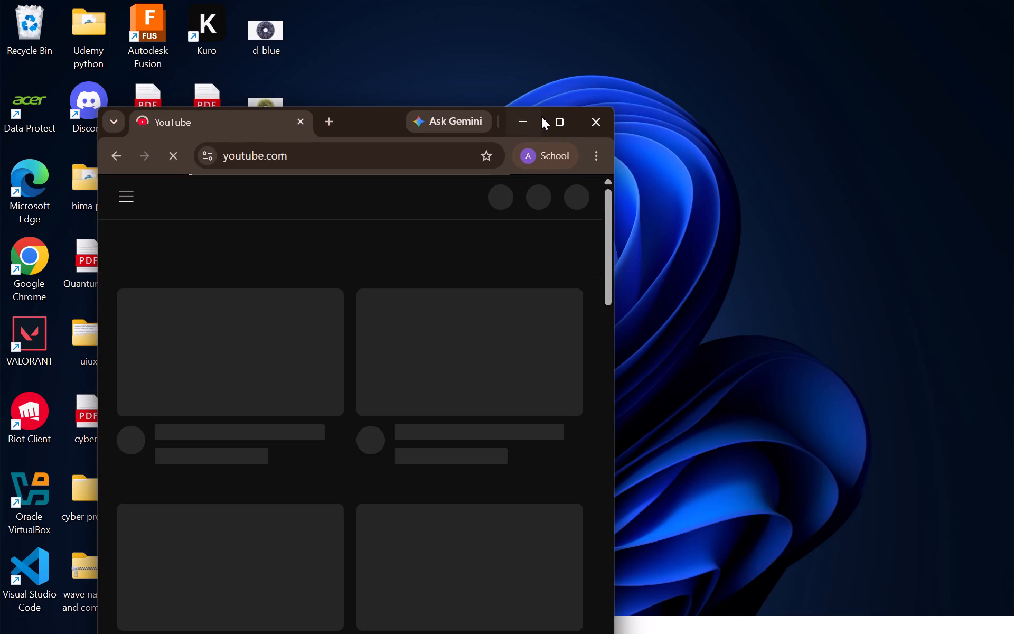
click(555, 122)
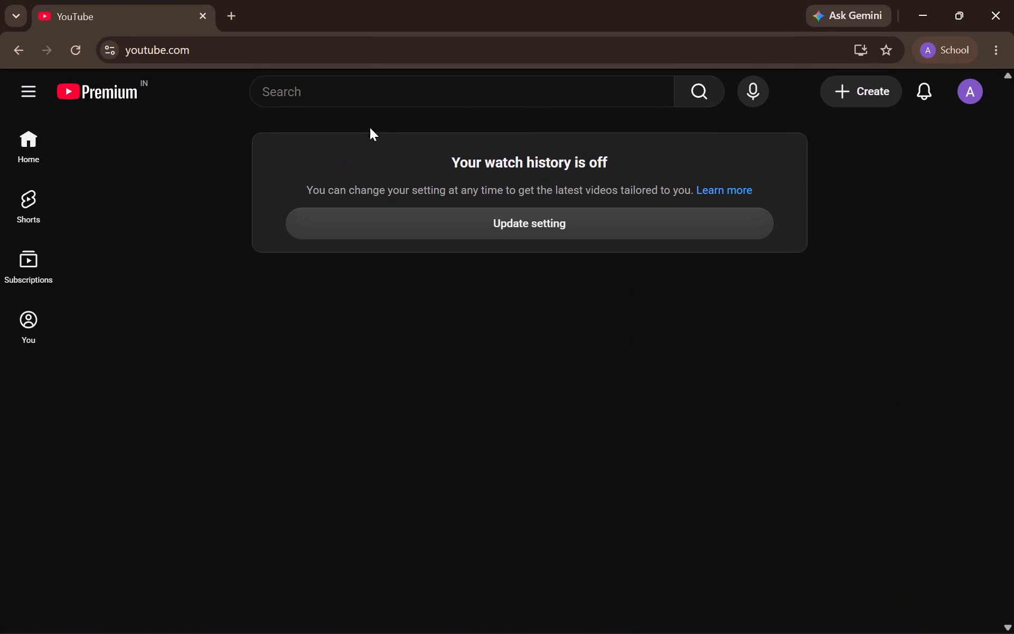
Search YouTube for "jho;".
click(387, 97)
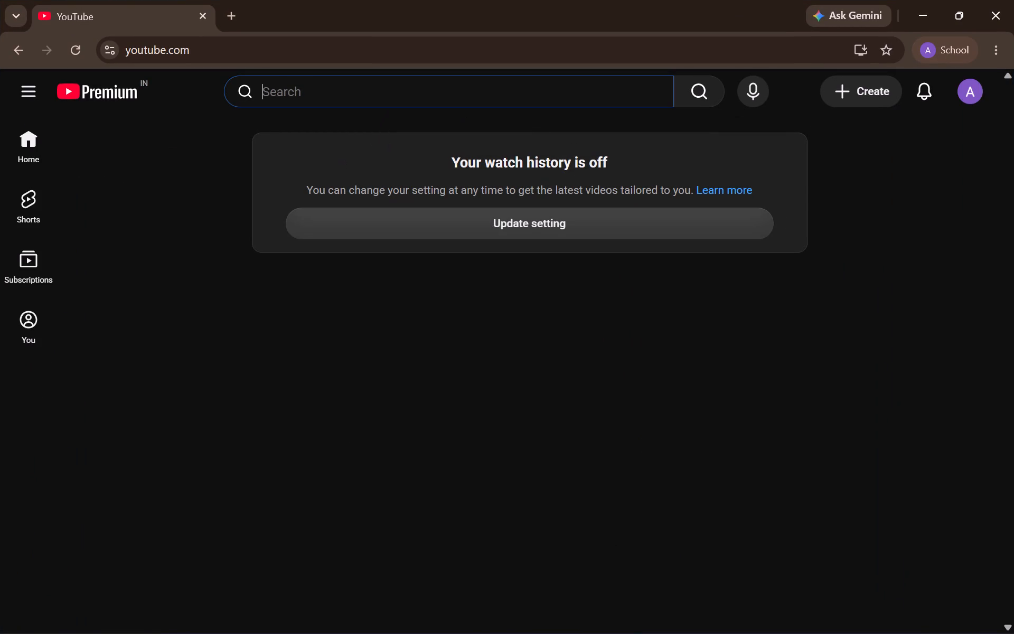
text(jho)
key(semicolon)
key(Return)
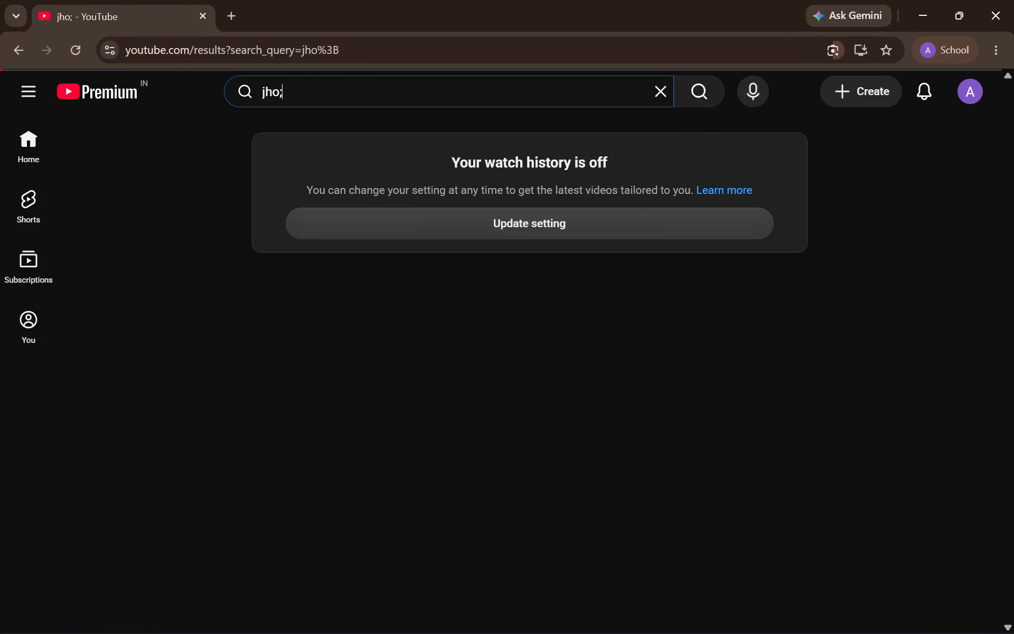
click(363, 250)
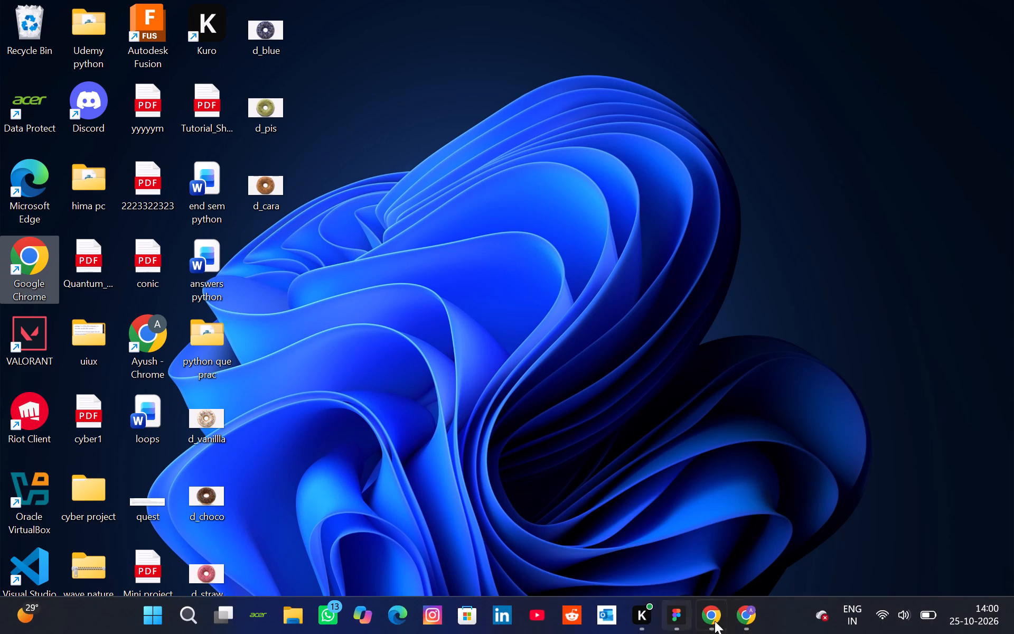
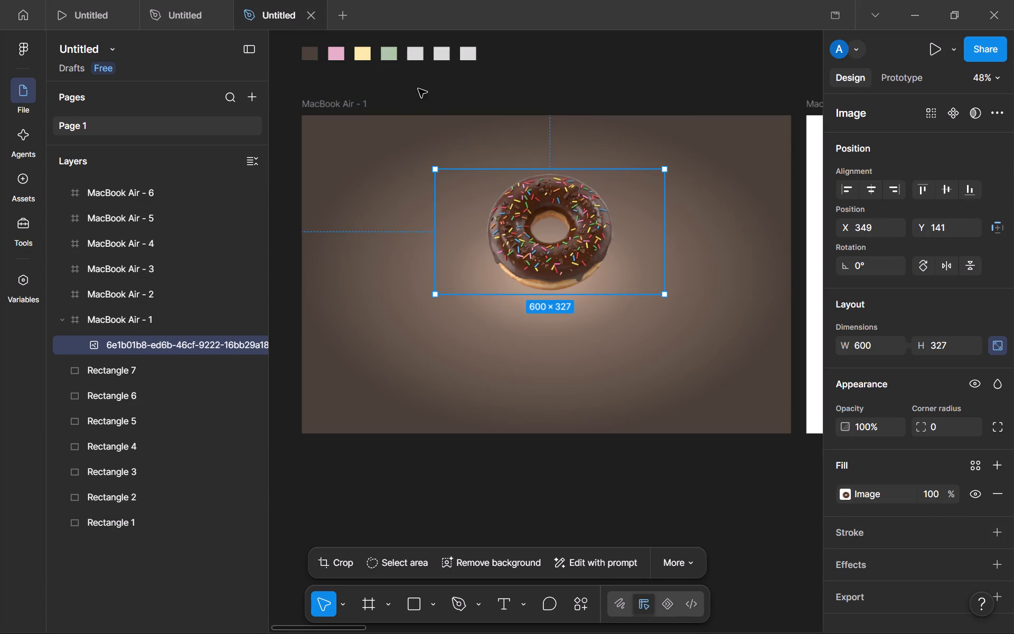
Enlarge the doughnut image proportionally to about 978 × 533 and centre it in the frame at about X 151, Y 149.
drag(664, 296, 692, 356)
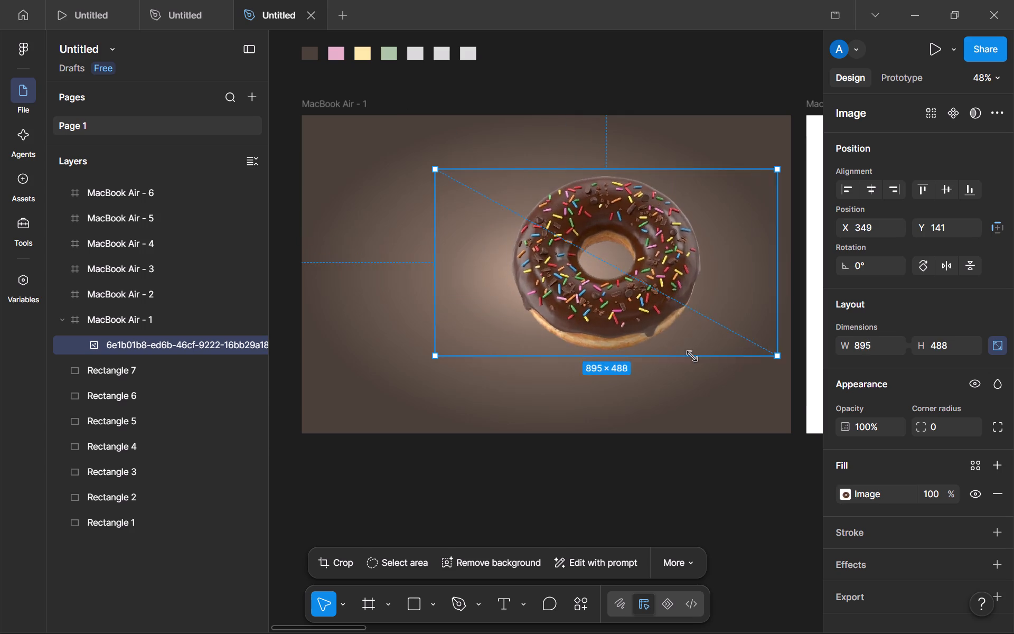
drag(692, 356, 693, 357)
drag(660, 254, 596, 268)
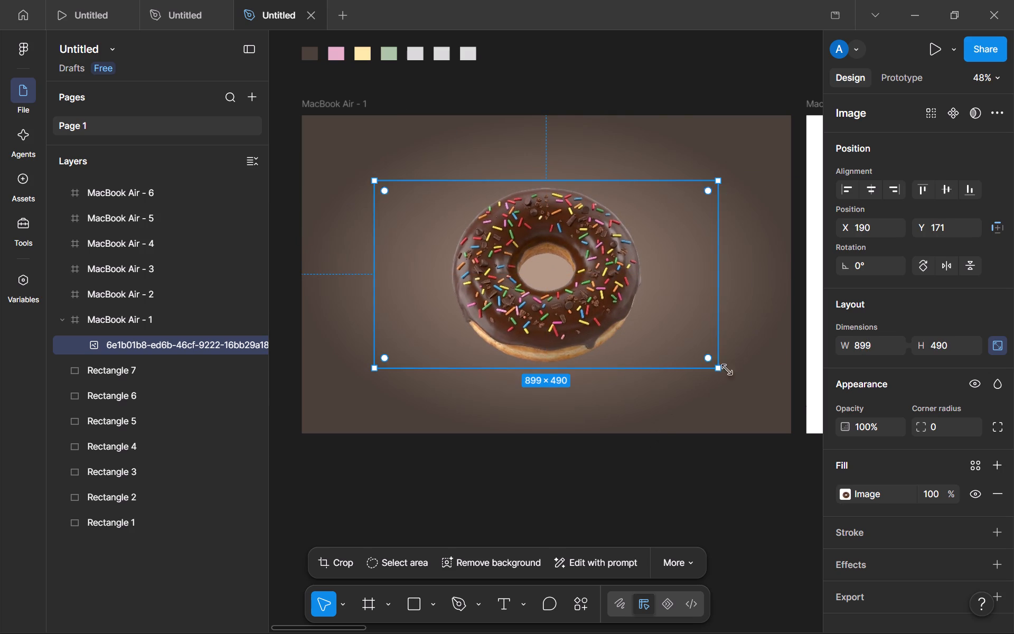
drag(720, 371, 725, 384)
drag(618, 323, 593, 313)
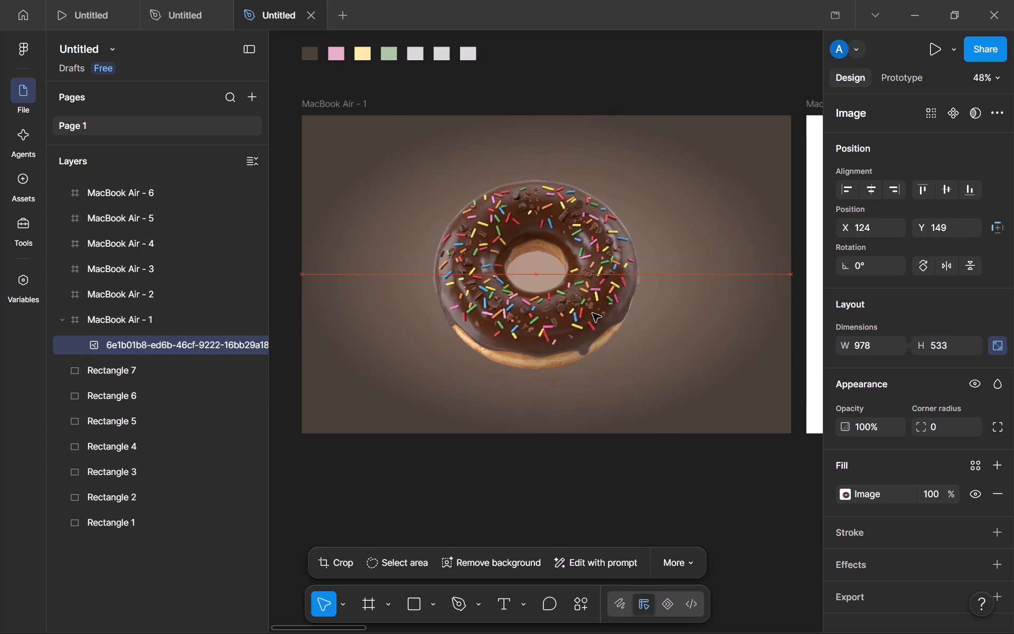
drag(593, 313, 600, 319)
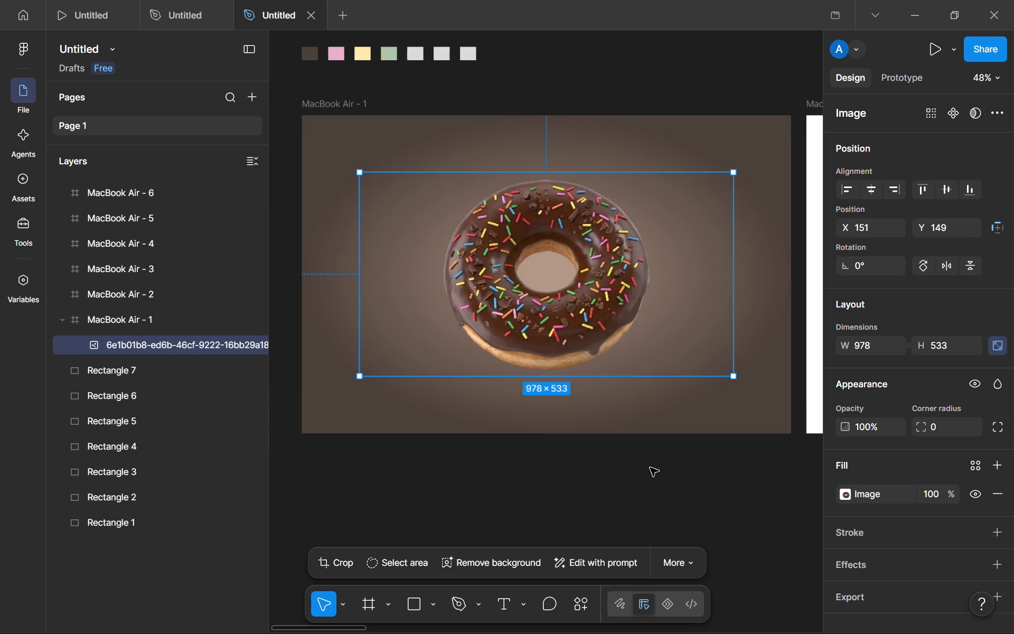
Shrink the doughnut image proportionally to slightly under 949 × 517, keeping its upper-left corner fixed, and deselect it.
click(574, 319)
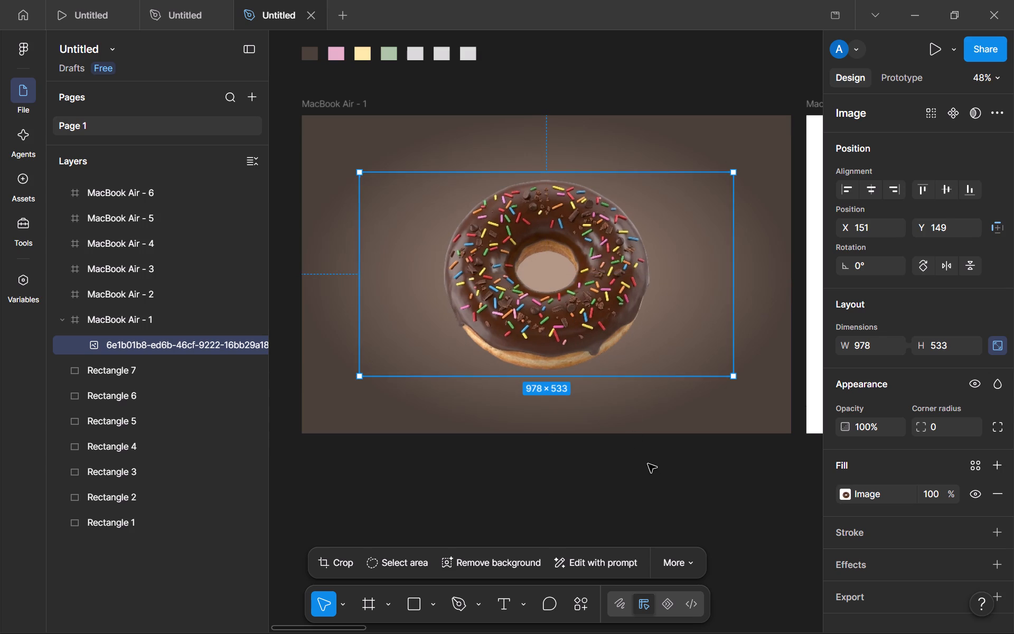
click(648, 464)
click(695, 353)
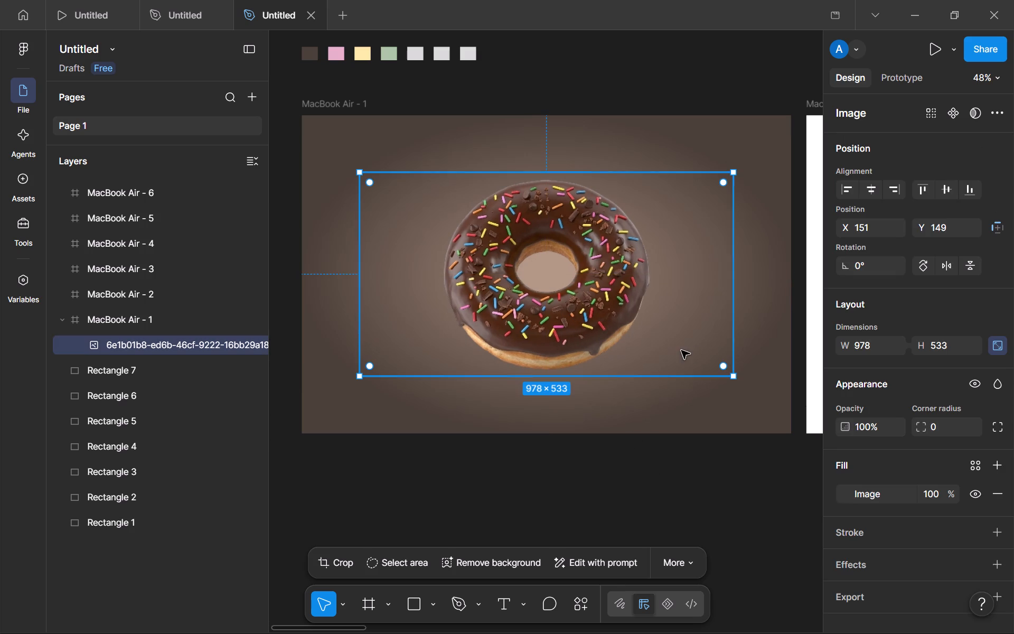
drag(734, 376, 720, 369)
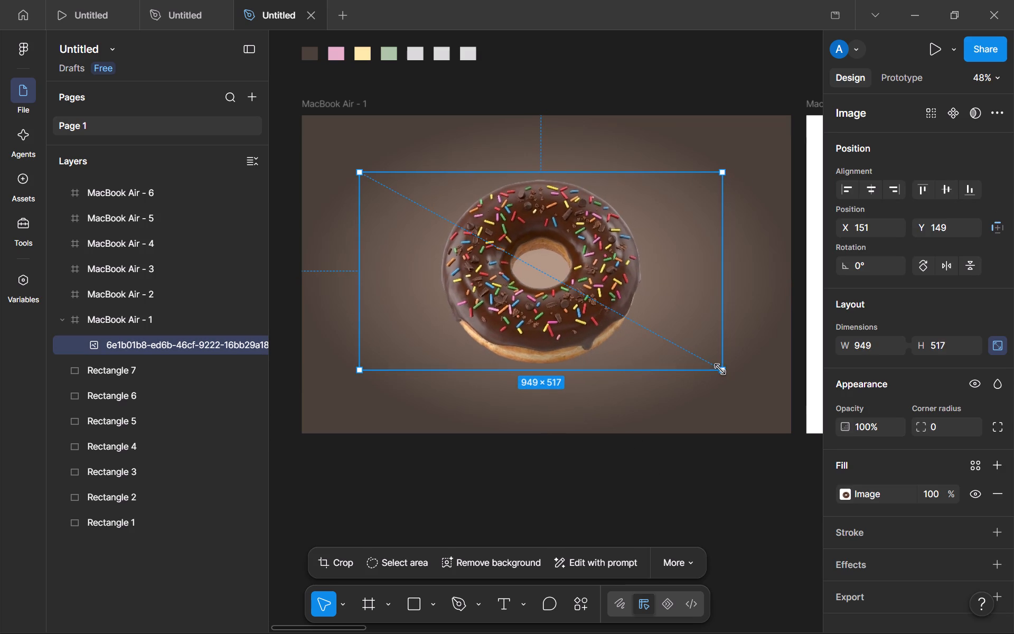
drag(720, 369, 716, 367)
click(678, 464)
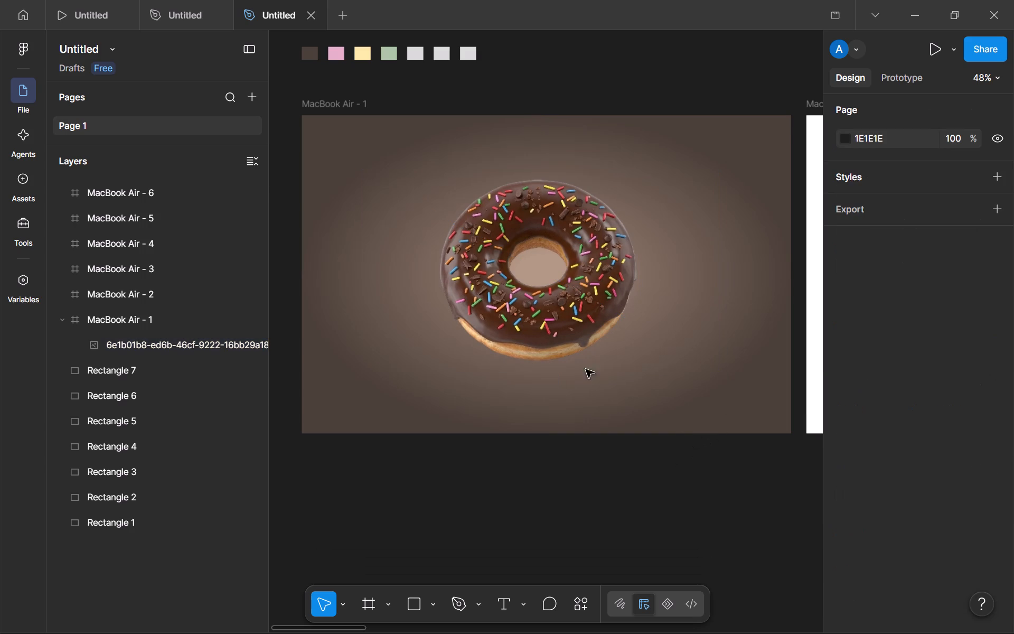
click(544, 301)
click(591, 464)
Add a text layer reading "CHOCOLATE" on the canvas below the MacBook Air - 1 frame.
click(504, 599)
click(501, 498)
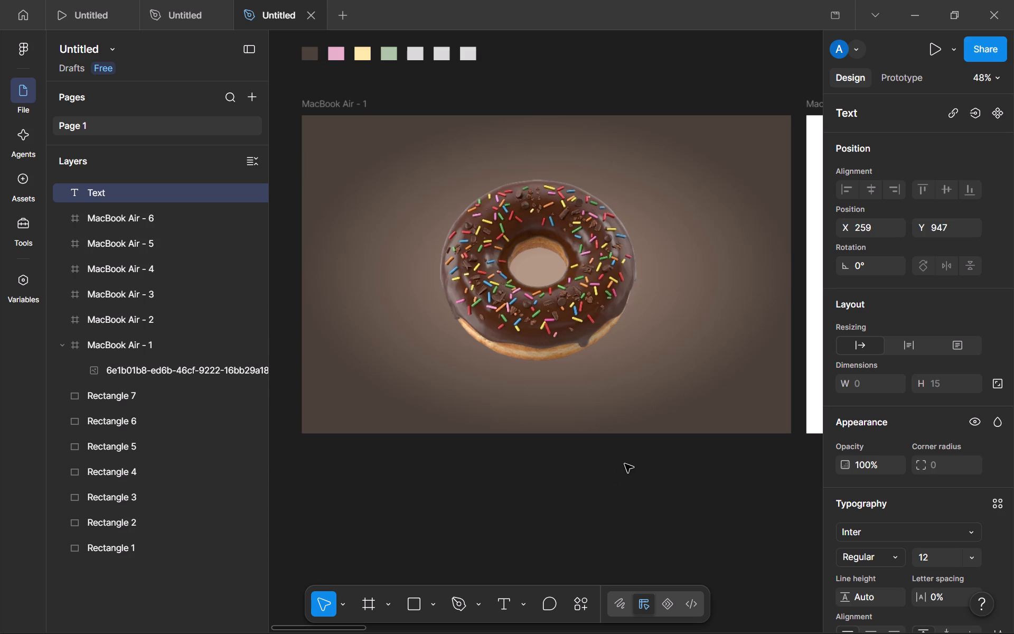
click(175, 0)
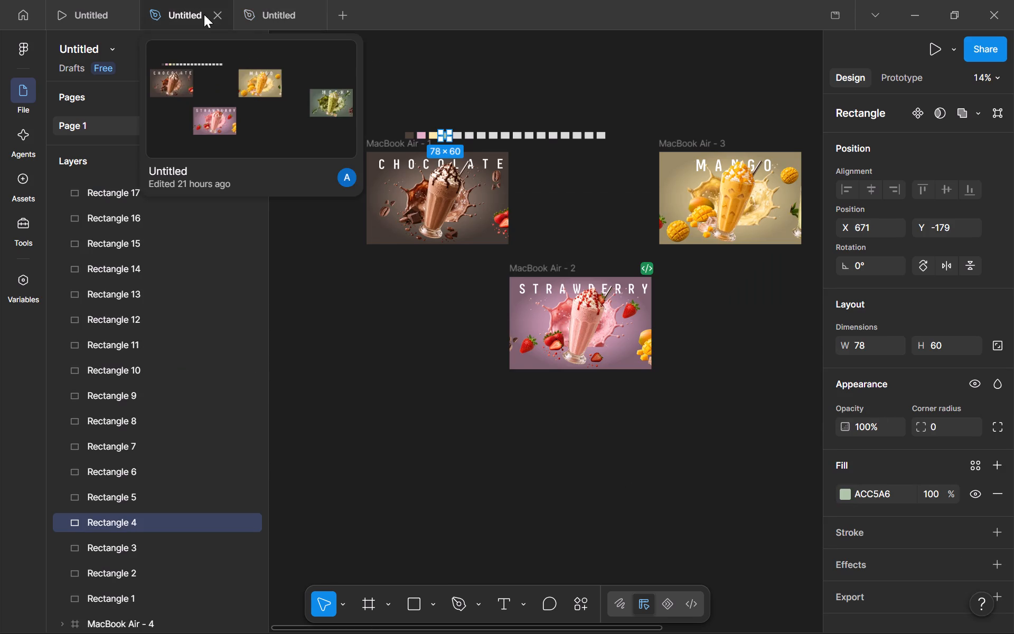
click(247, 14)
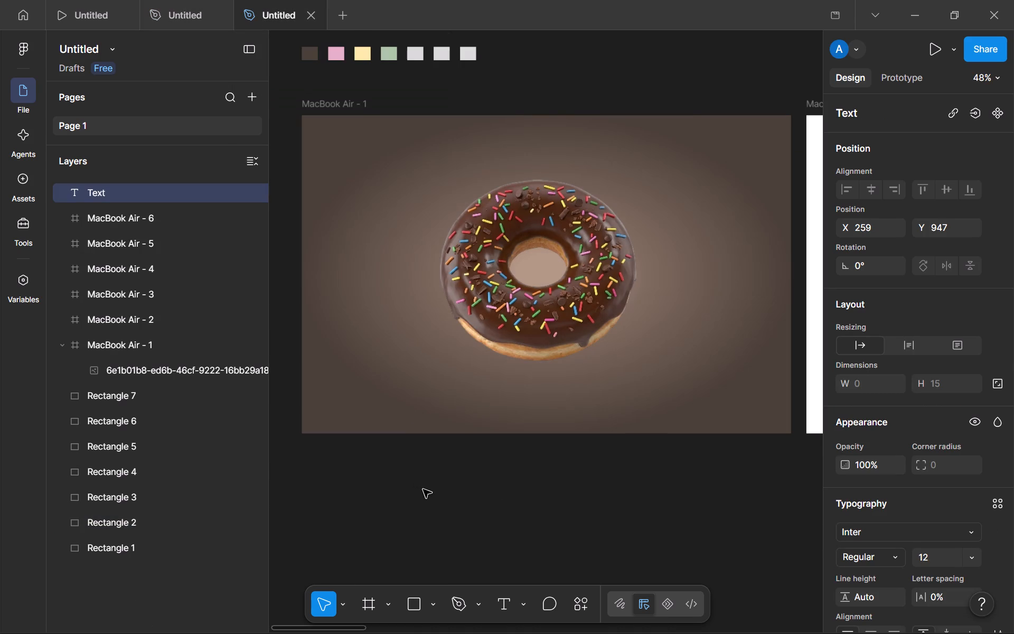
key(shift+c)
key(shift+BackSpace)
text(CHOCOLATE)
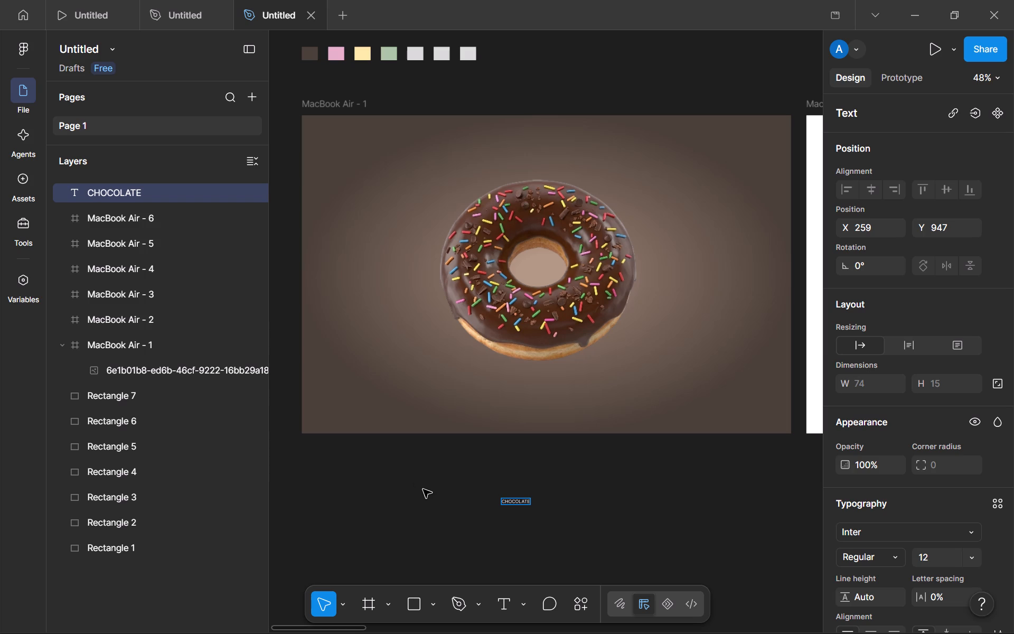
Copy the CHOCOLATE title's properties from the earlier milkshake file and apply them to the new text: Iosevka Charon Bold, size 117, letter spacing 64%.
click(180, 12)
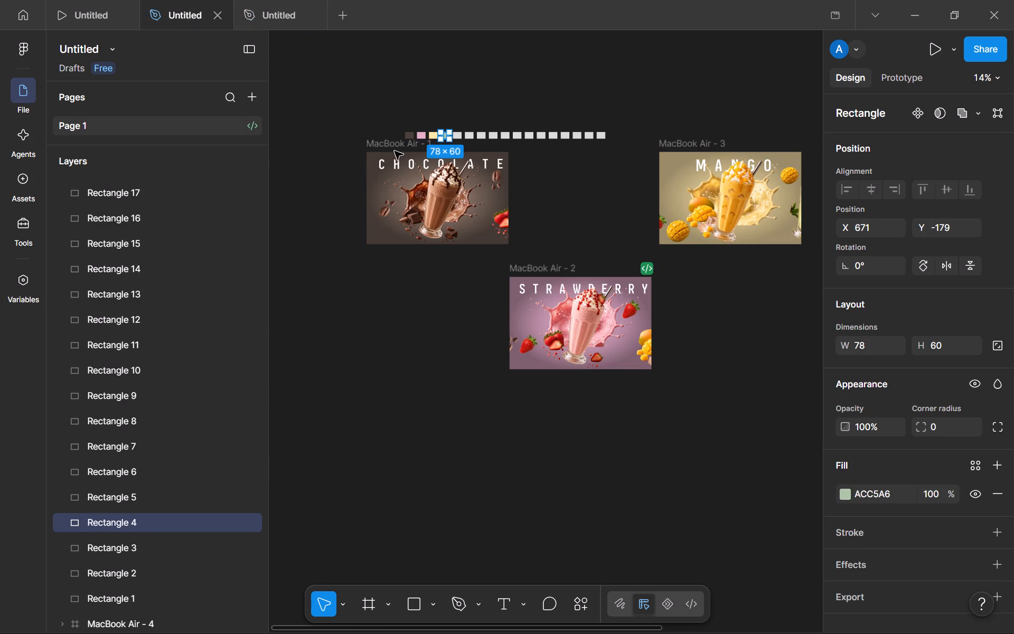
click(578, 164)
scroll(574, 166, up, 2)
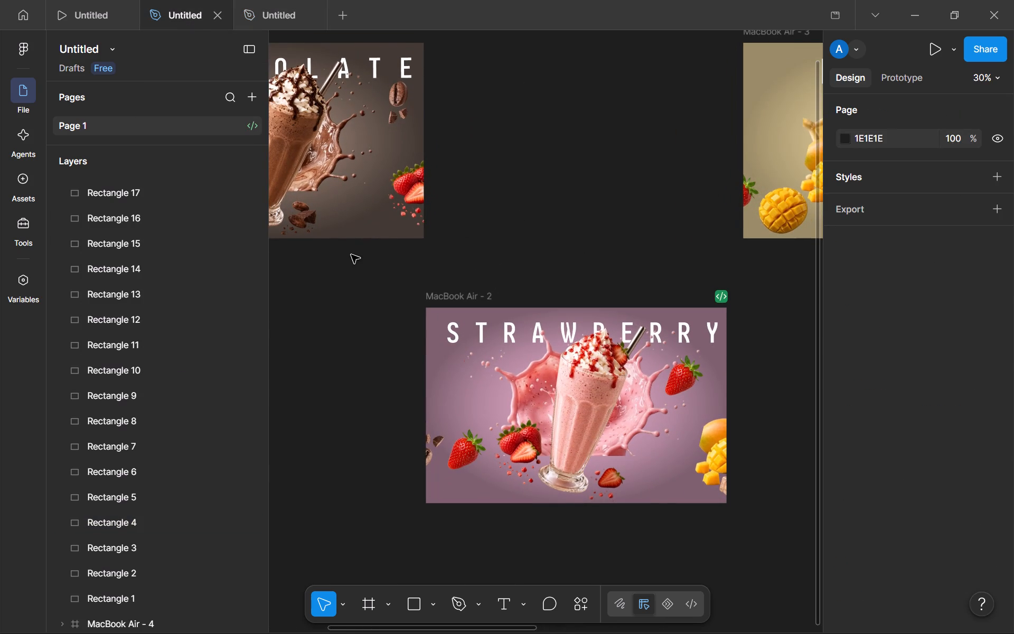
scroll(351, 255, right, 2)
scroll(136, 510, down, 4)
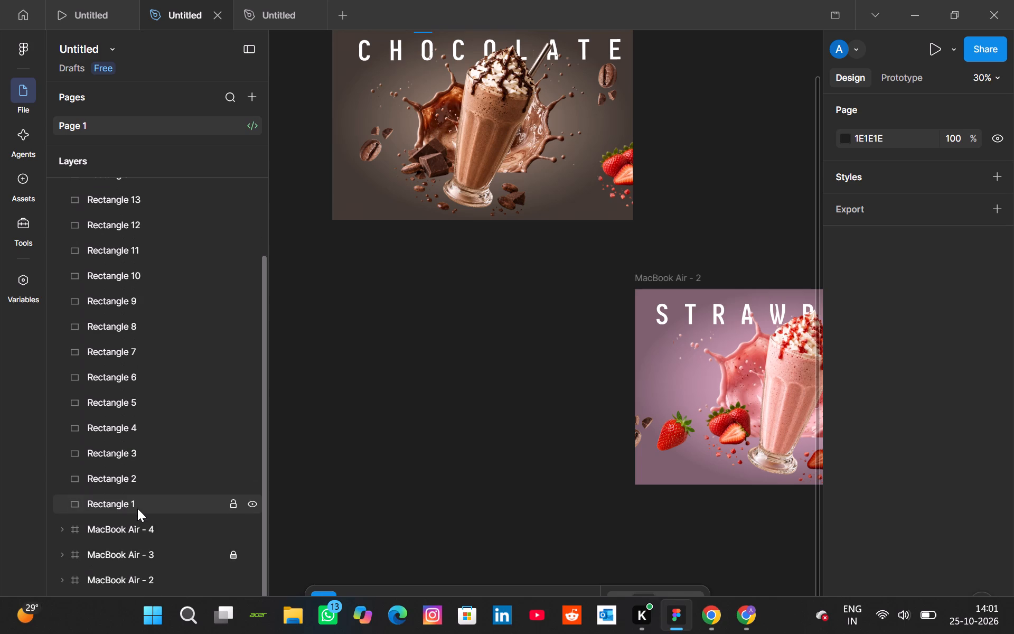
scroll(137, 507, down, 5)
click(233, 609)
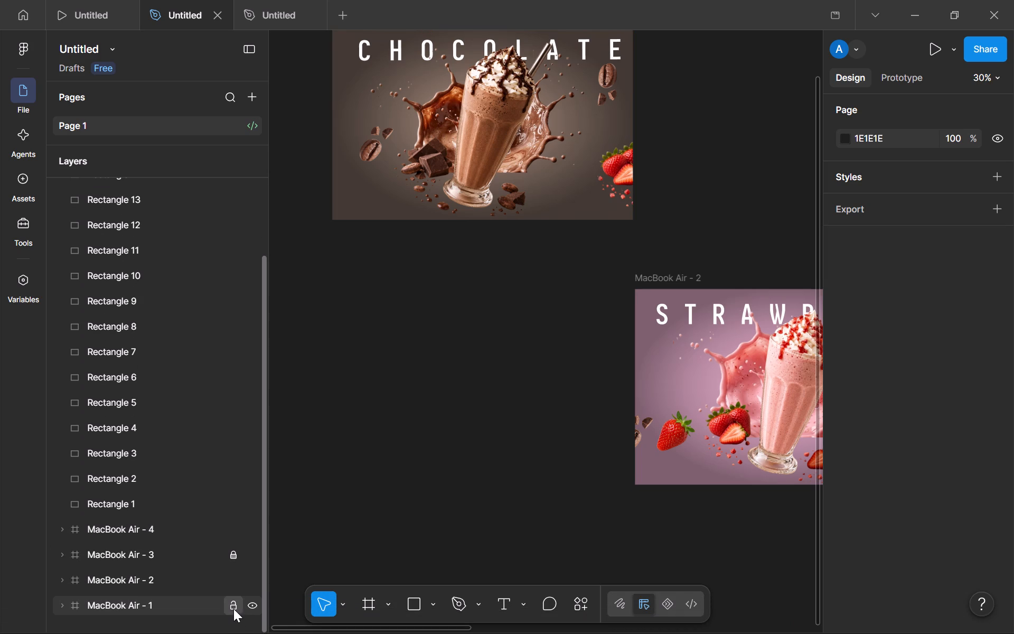
click(593, 52)
key(ctrl+alt+c)
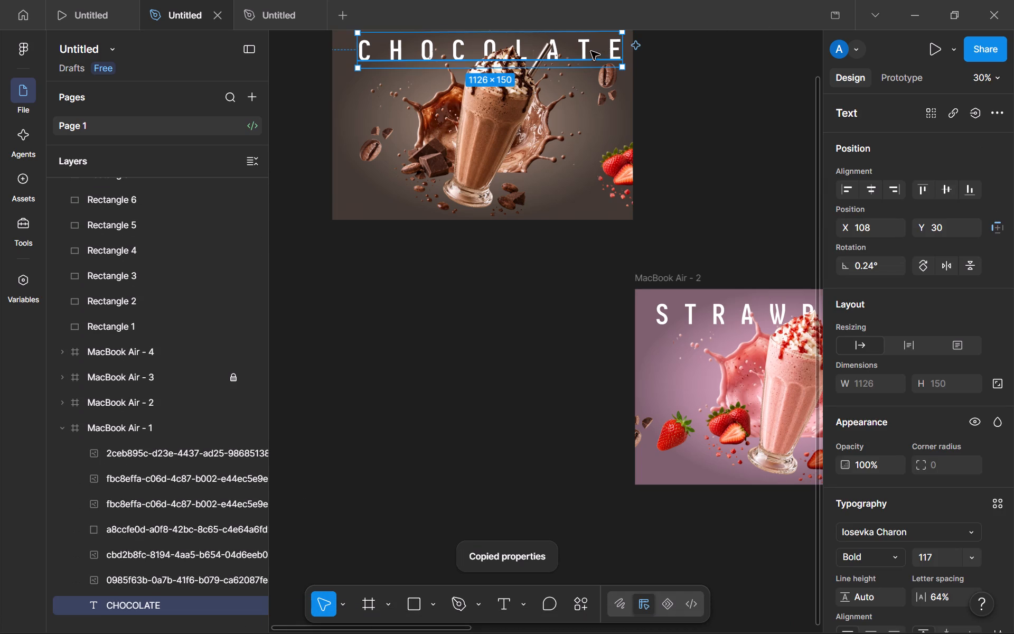
click(300, 12)
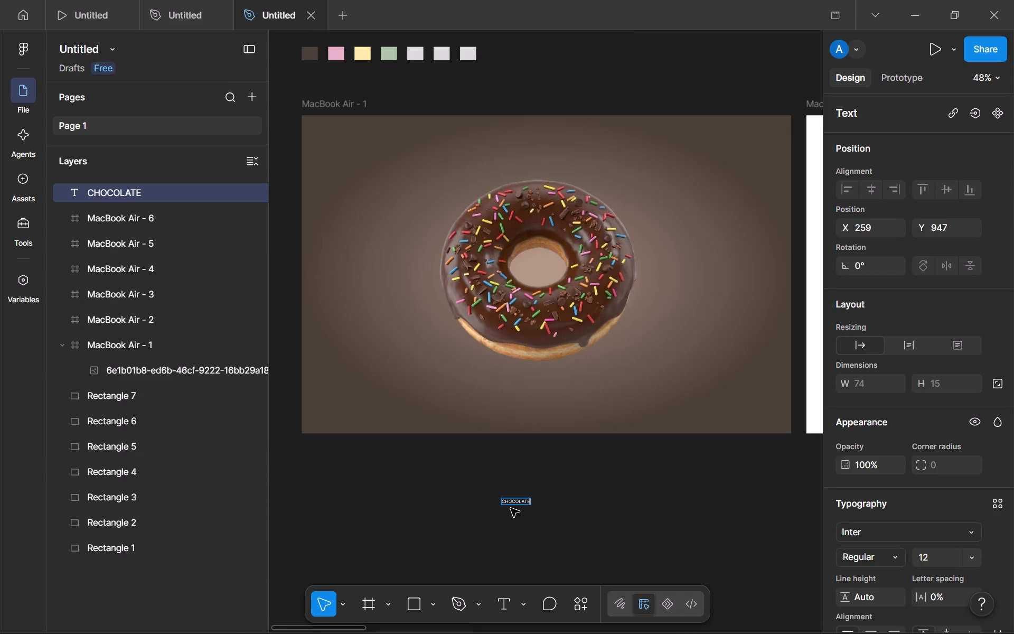
click(583, 511)
key(ctrl+alt+v)
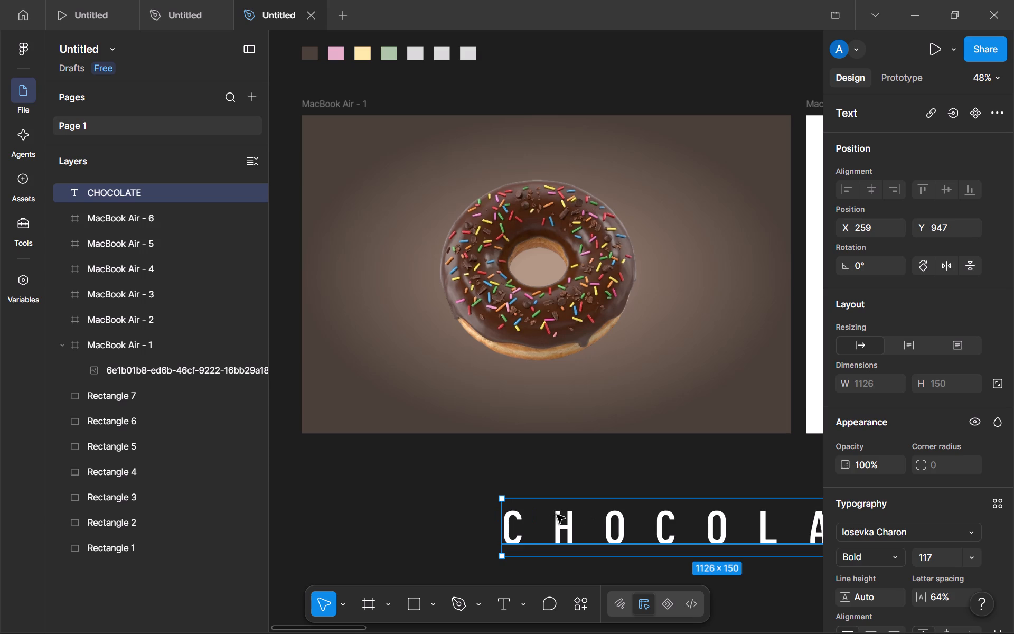
Move the CHOCOLATE text across the middle of MacBook Air - 1 and order its layer behind the doughnut image.
drag(641, 527, 472, 257)
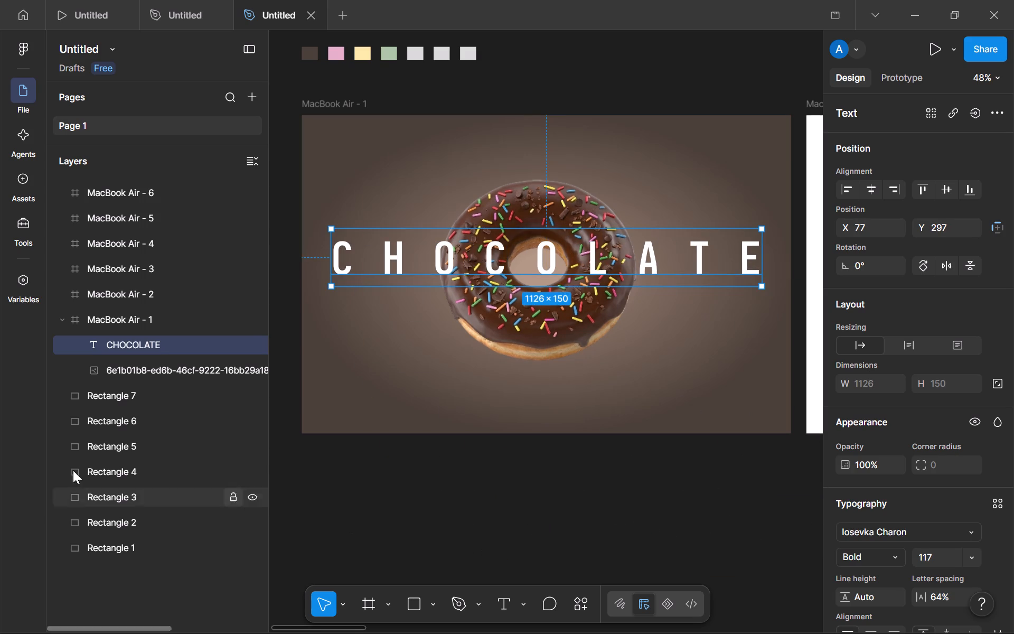
drag(174, 341, 173, 349)
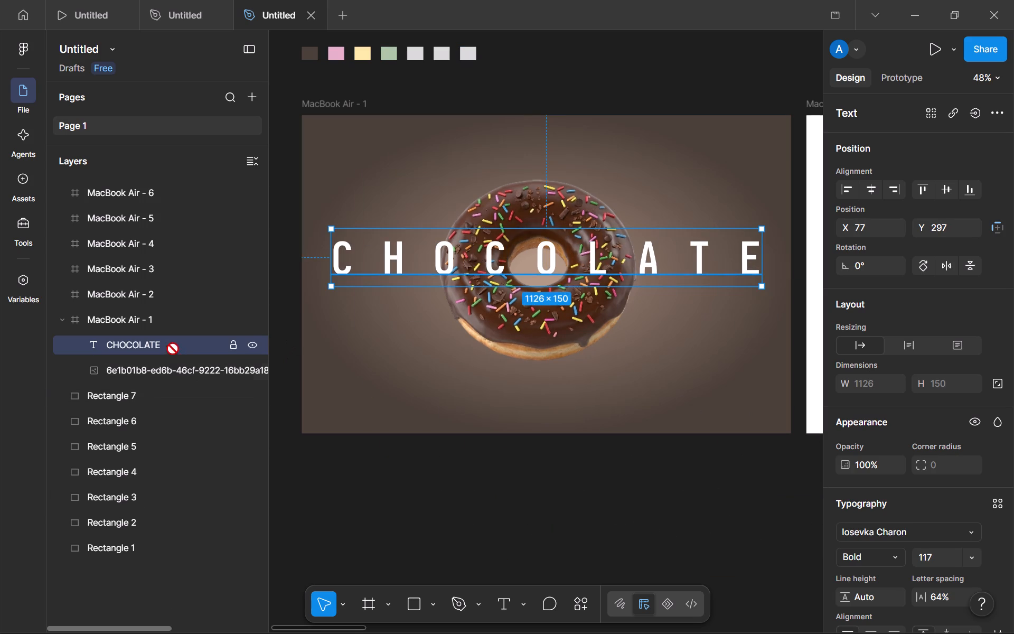
drag(173, 349, 168, 371)
click(356, 511)
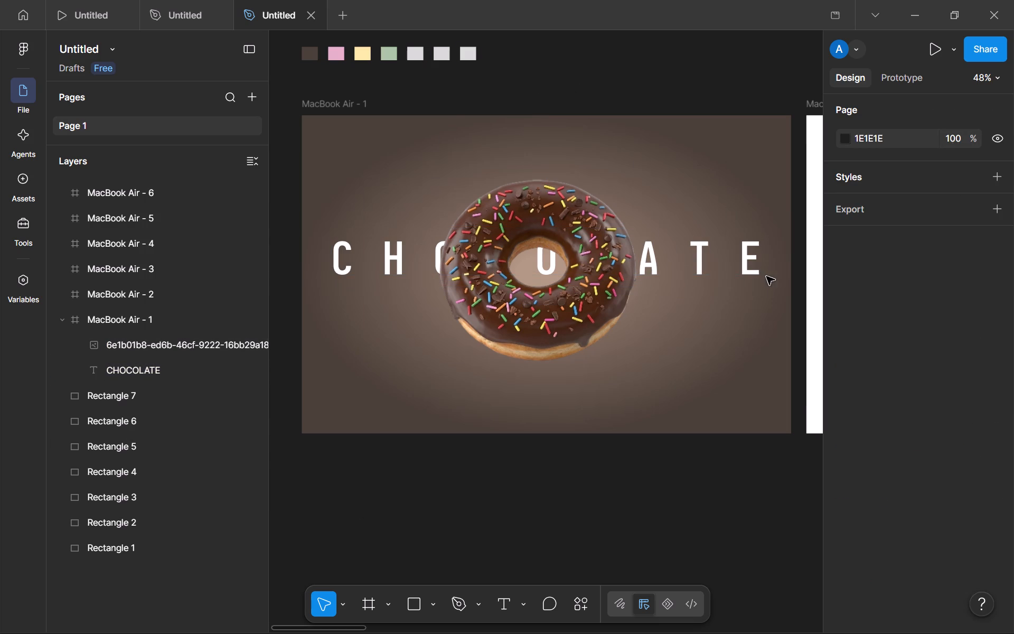
Fine-tune the CHOCOLATE text's position to about Y 314, running behind the middle of the doughnut, and deselect it.
drag(753, 273, 763, 270)
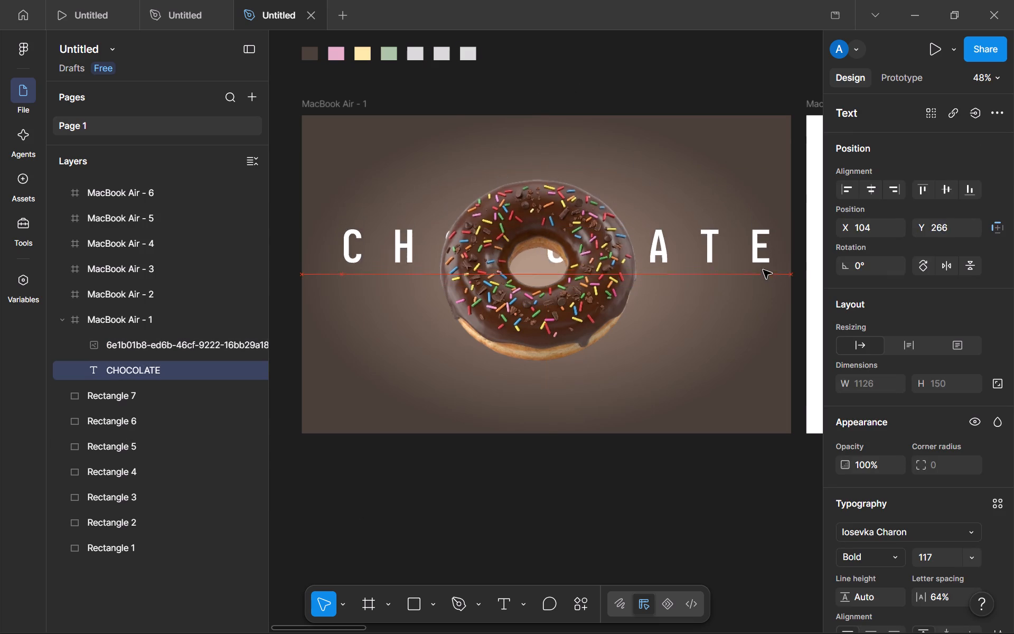
drag(763, 270, 758, 280)
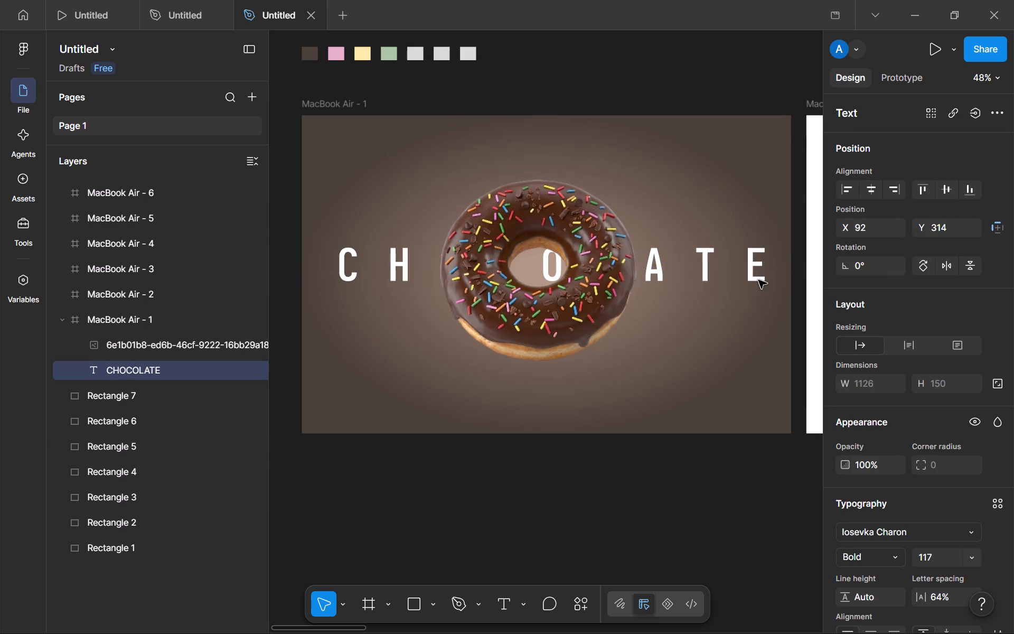
drag(758, 280, 755, 281)
drag(617, 541, 619, 536)
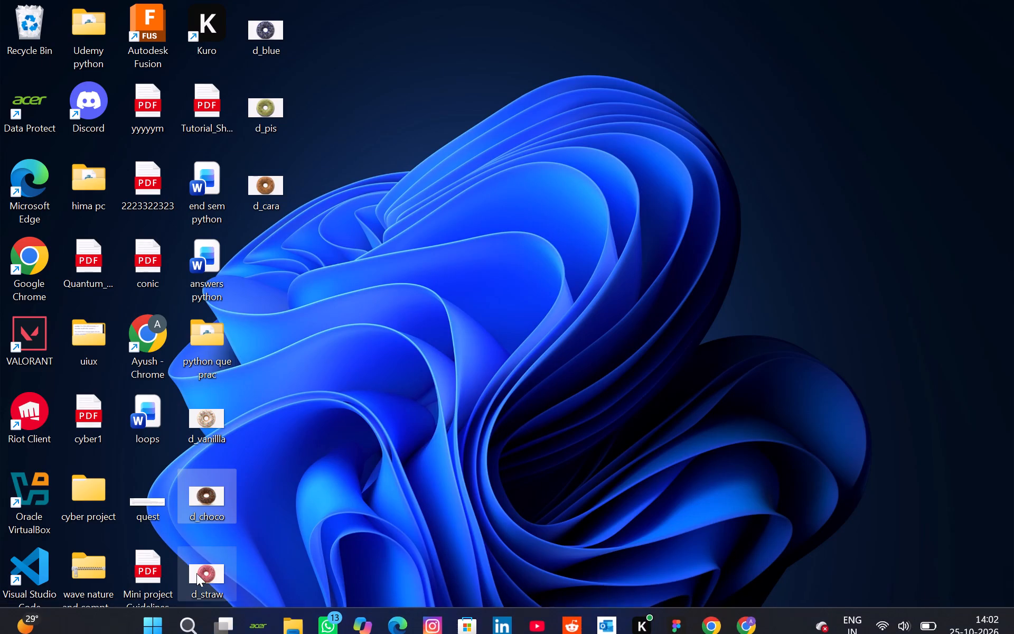
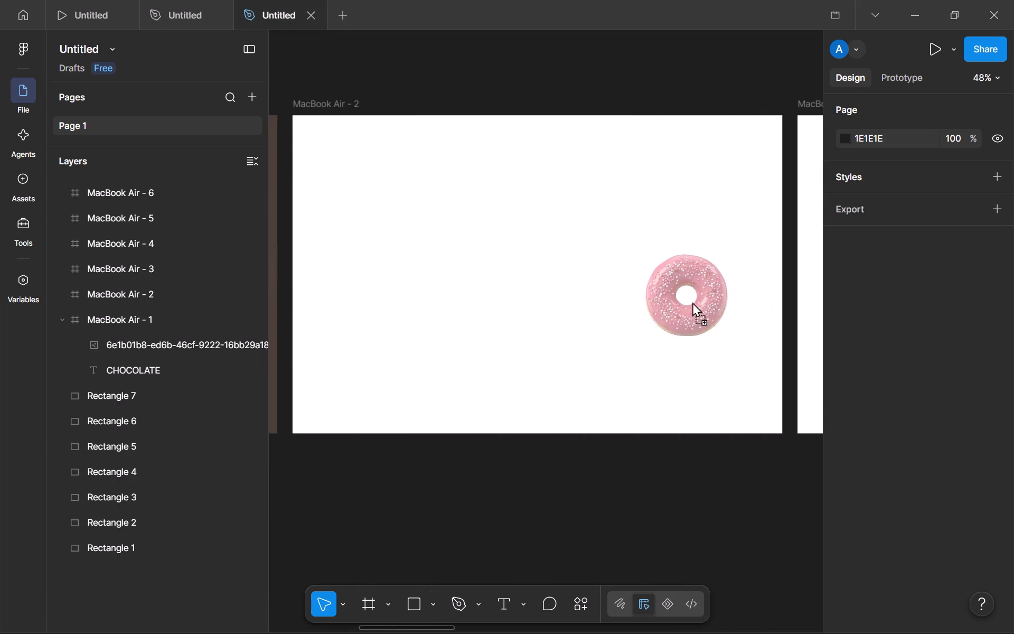
scroll(692, 302, left, 1)
drag(692, 302, 547, 281)
click(653, 518)
Duplicate the strawberry doughnut in MacBook Air - 2 and move the copy onto the empty canvas below MacBook Air - 1.
scroll(637, 491, right, 4)
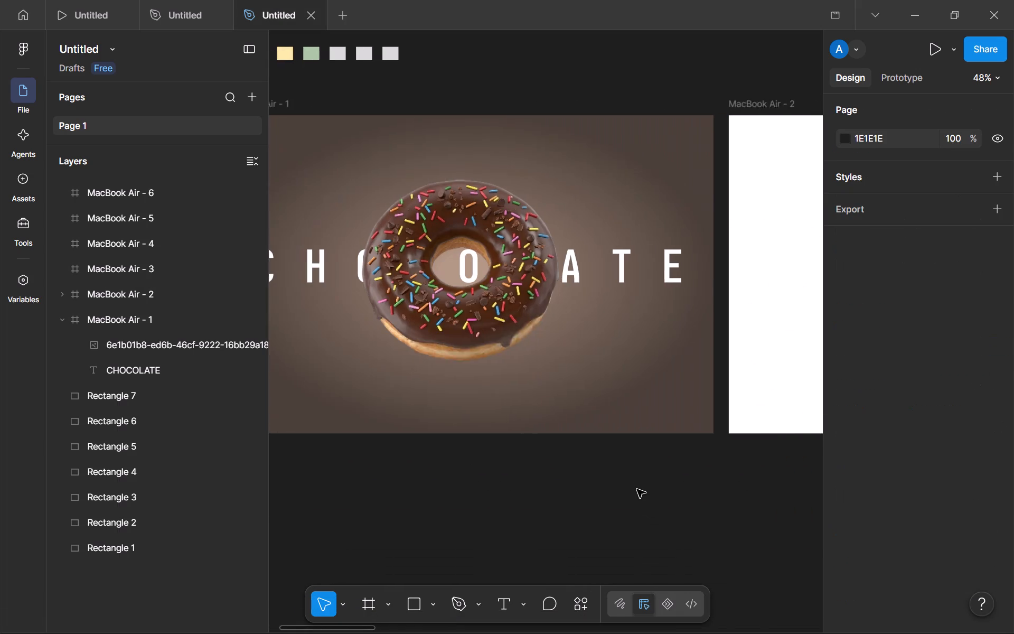
scroll(639, 327, left, 2)
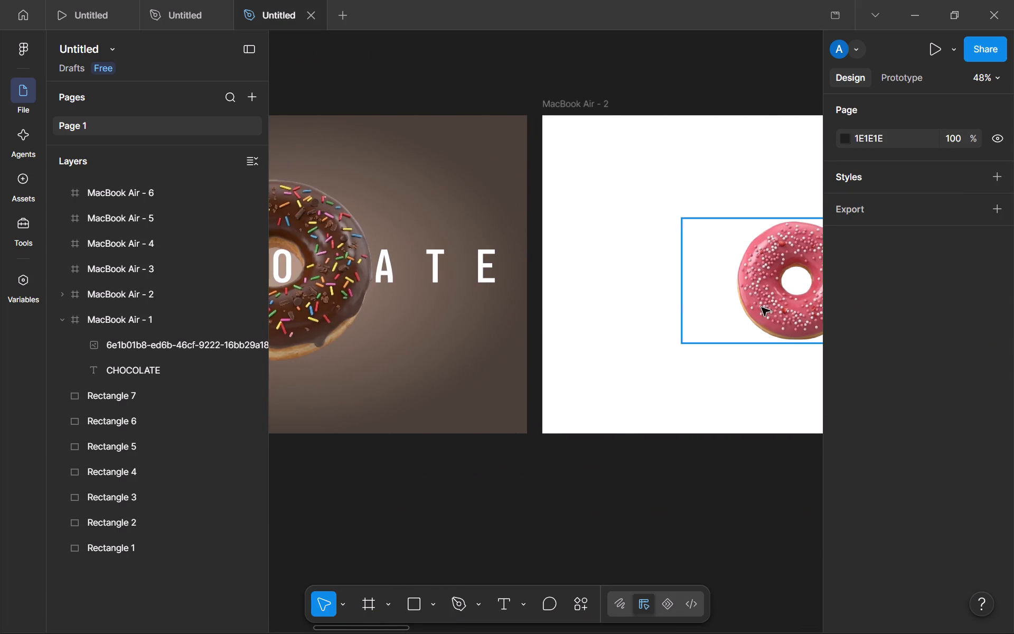
click(765, 300)
key(ctrl+d)
drag(776, 300, 546, 390)
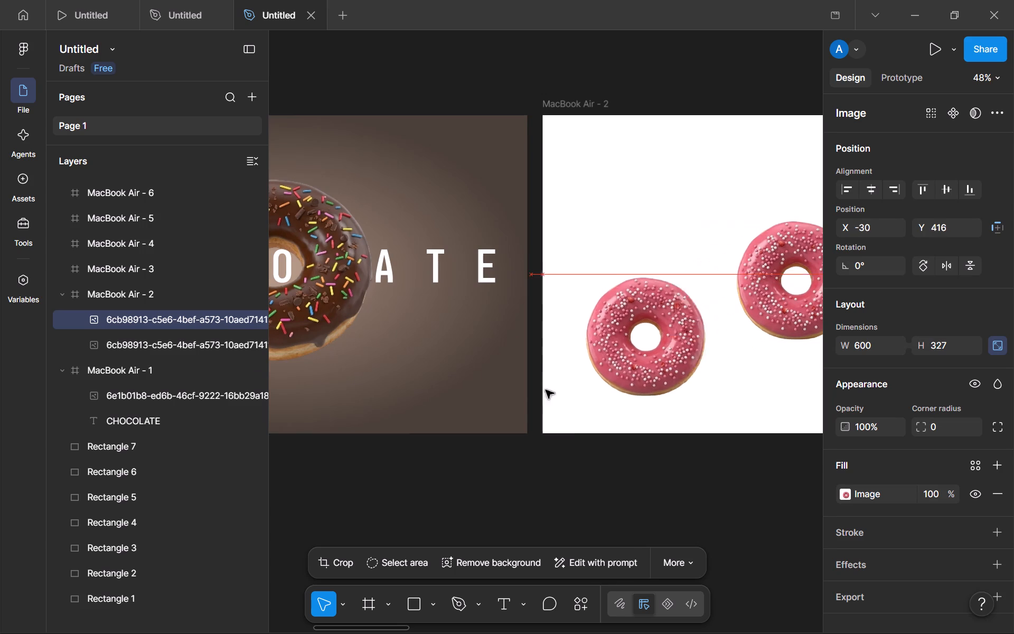
drag(546, 390, 564, 502)
scroll(435, 411, right, 1)
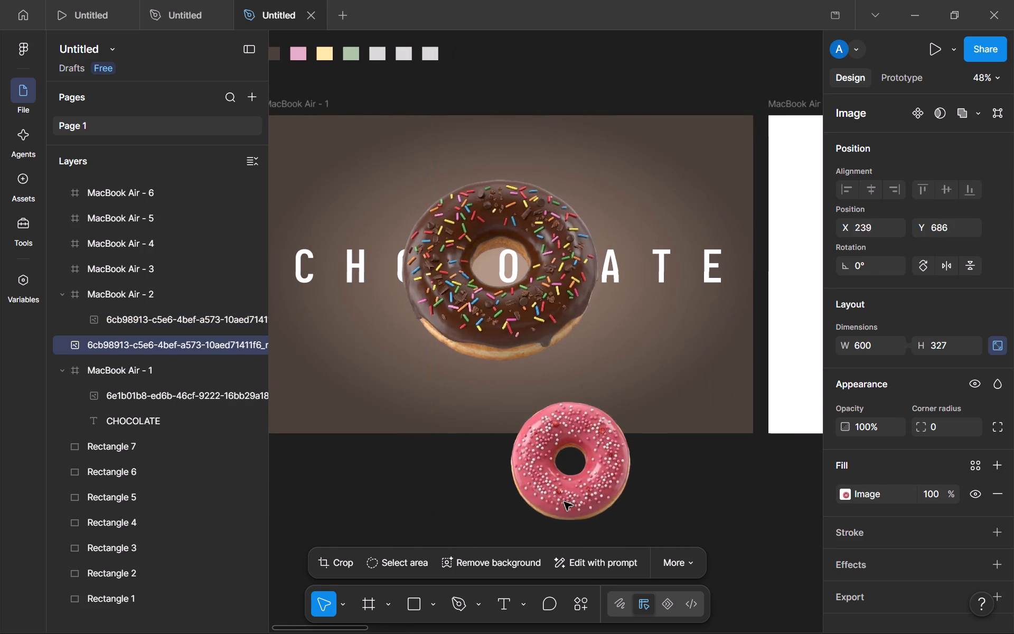
drag(564, 502, 531, 511)
scroll(665, 496, down, 1)
Copy the chocolate doughnut image's width and apply it to the strawberry copy, setting it to 934 wide with proportions locked.
click(508, 251)
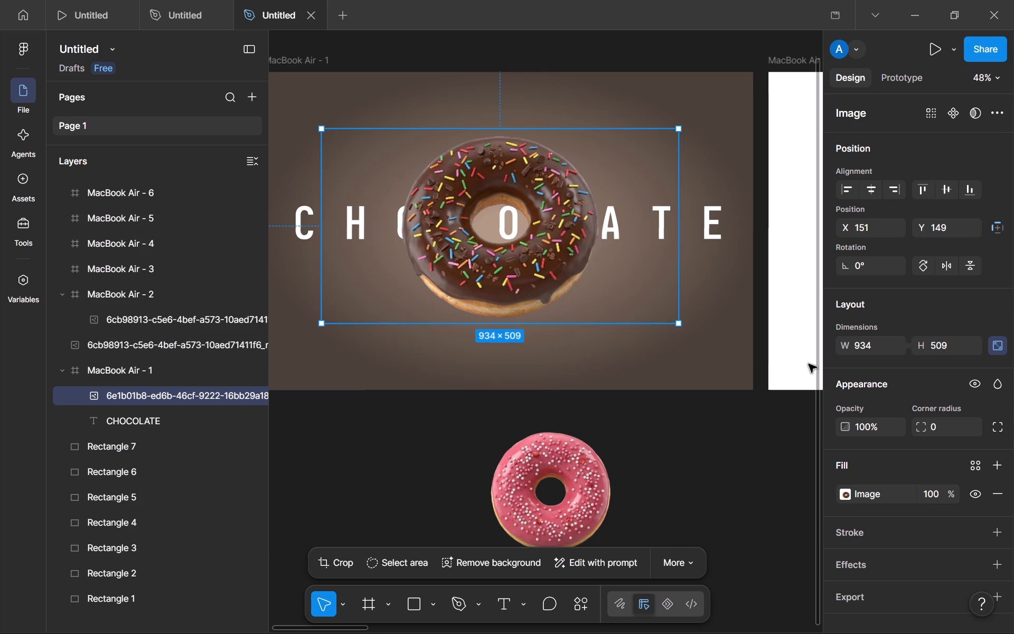
click(864, 350)
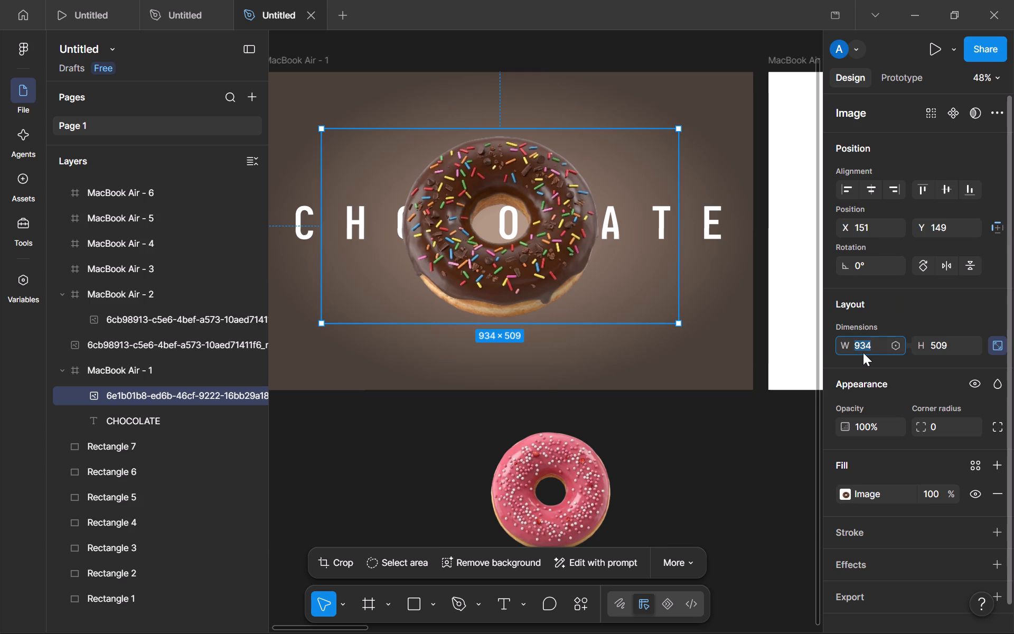
key(ctrl+c)
click(580, 481)
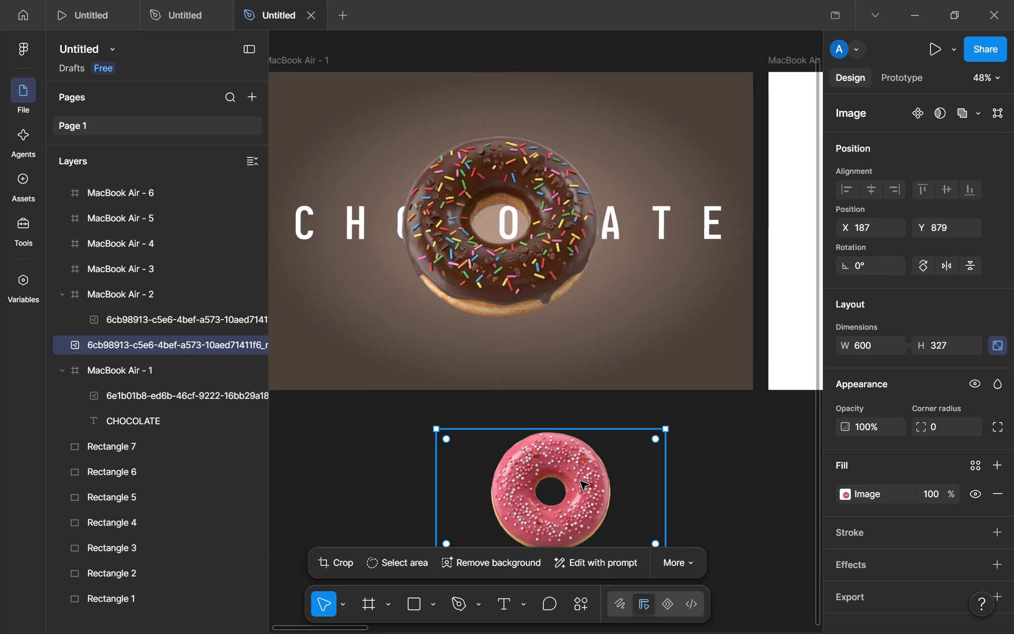
click(872, 347)
key(ctrl+v)
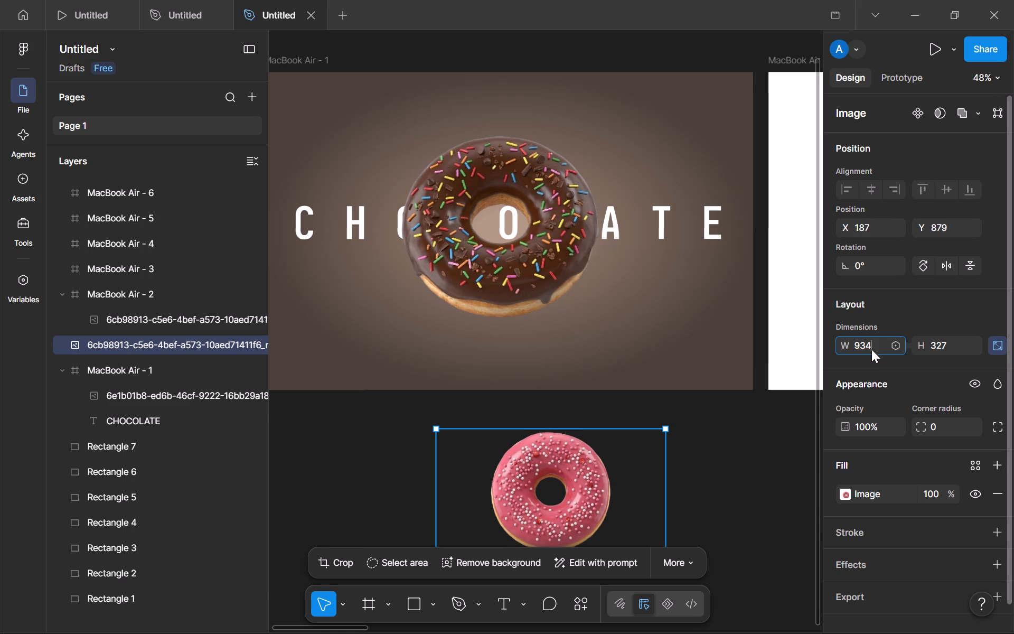
key(Return)
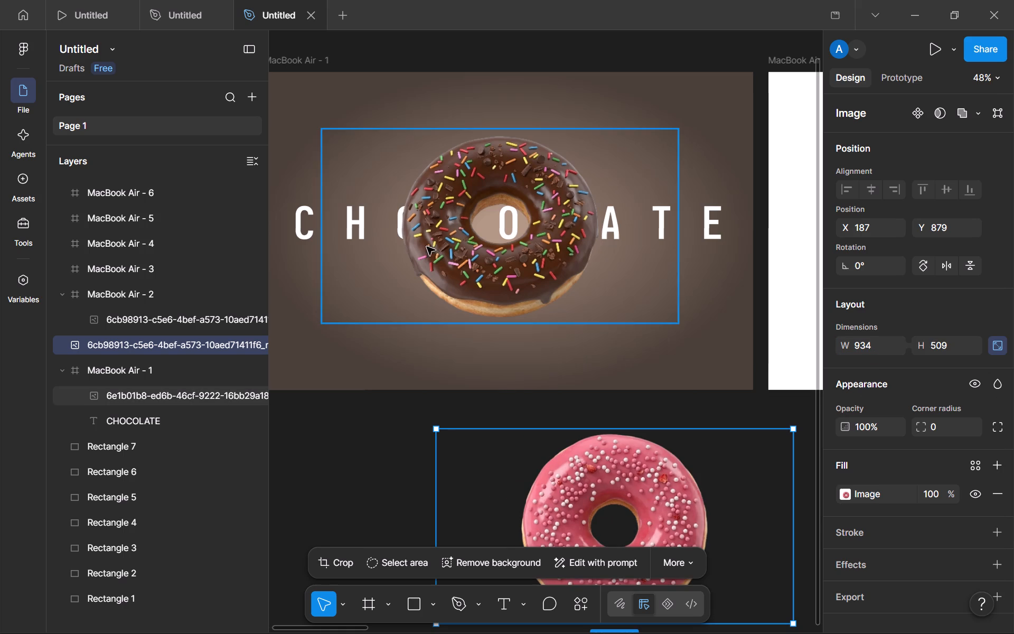
Move the strawberry copy into MacBook Air - 1, centred beneath the chocolate doughnut with only its top above the frame's lower edge, and deselect it.
click(442, 255)
drag(604, 493, 509, 229)
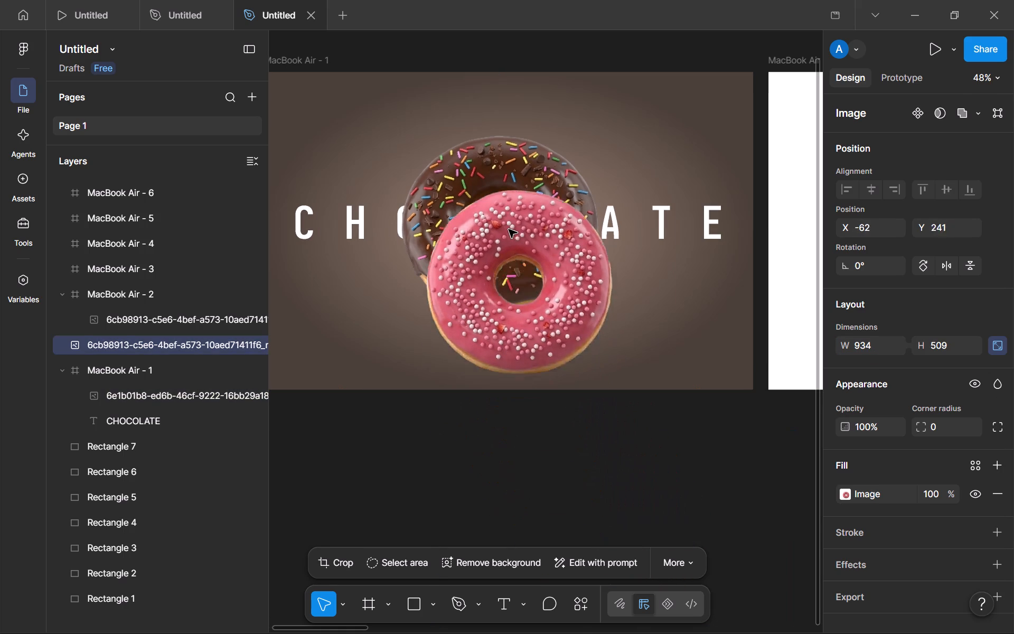
drag(509, 229, 490, 366)
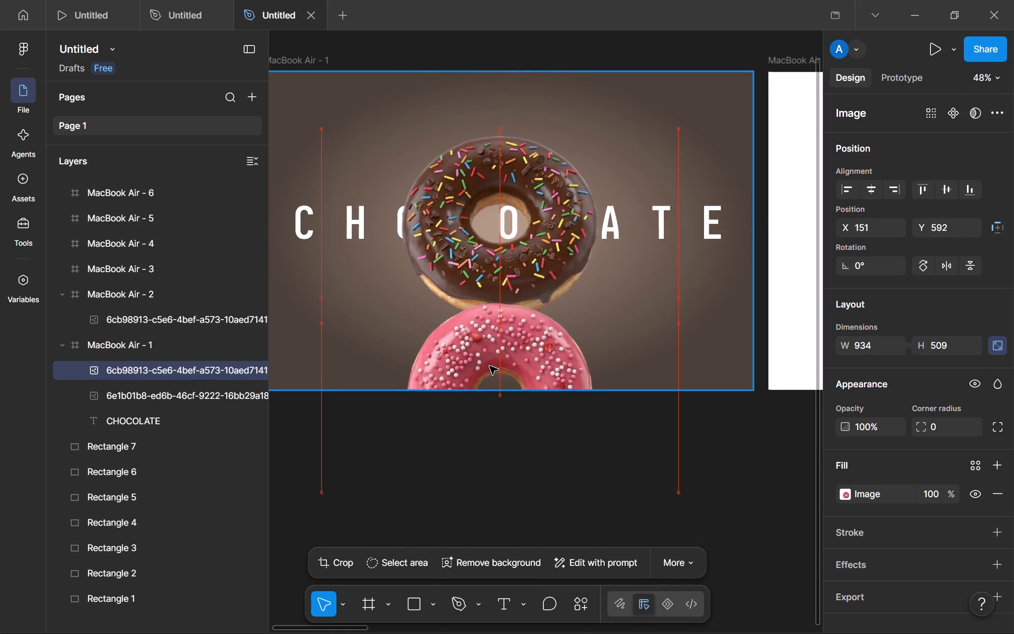
drag(490, 366, 498, 368)
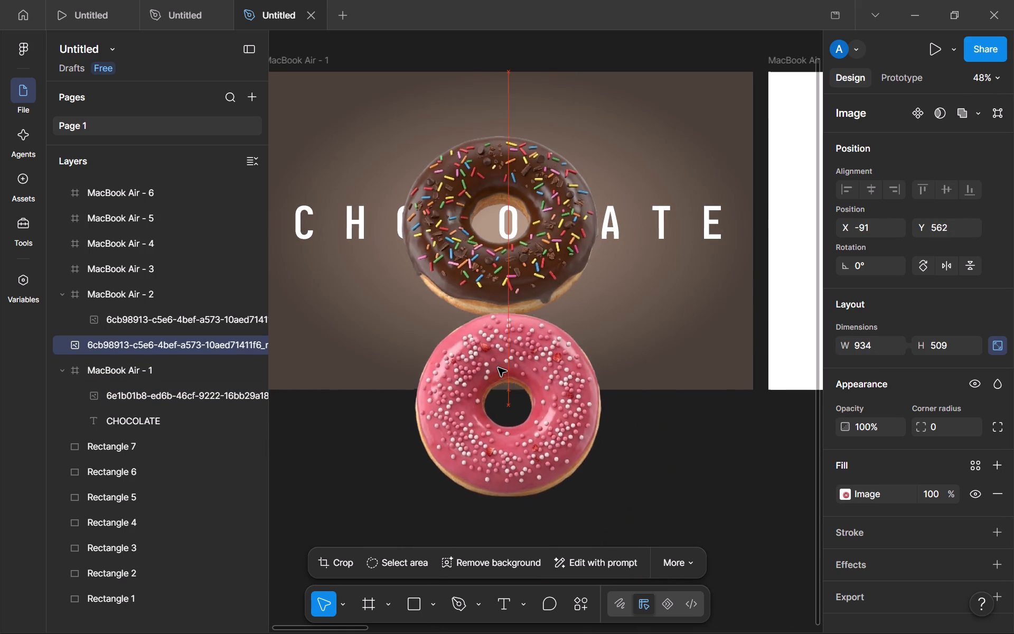
drag(498, 368, 494, 358)
drag(526, 318, 522, 359)
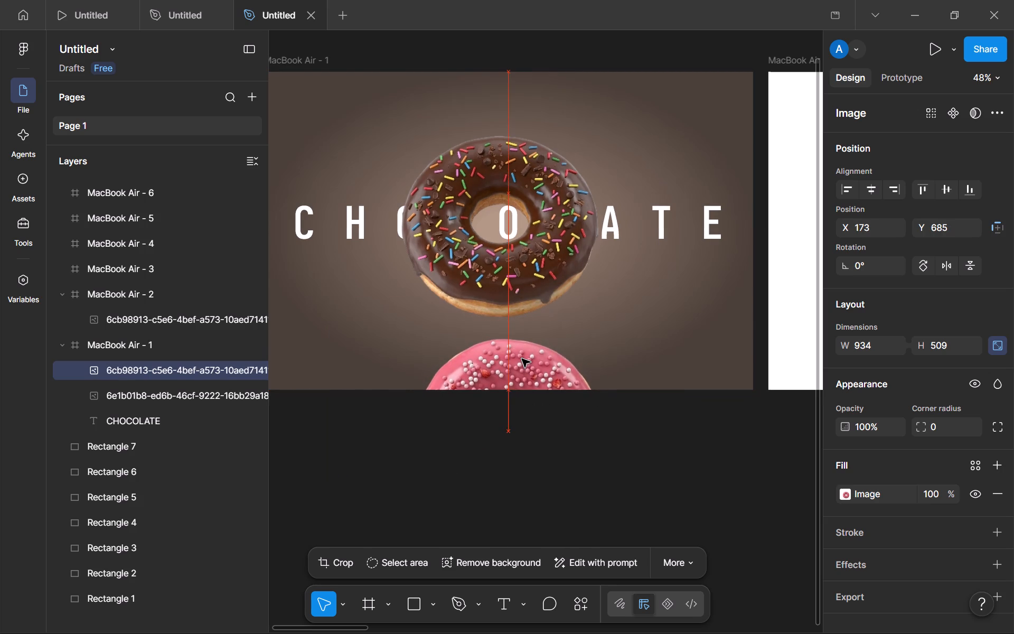
drag(522, 359, 521, 361)
click(759, 472)
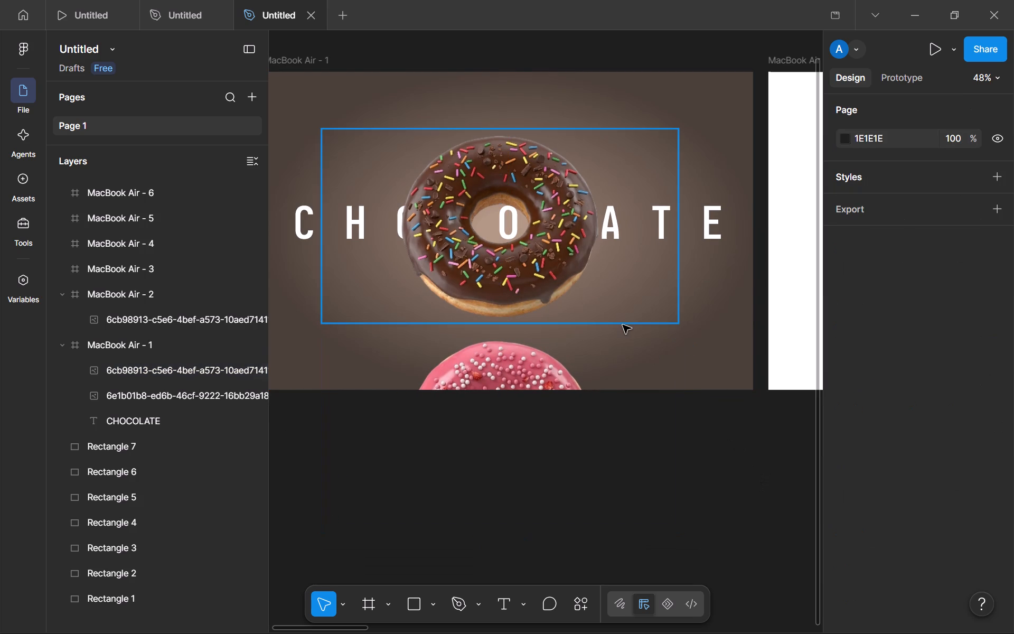
Review the two-doughnut layout of MacBook Air - 1 alongside the neighbouring MacBook Air - 2 frame.
scroll(720, 282, left, 1)
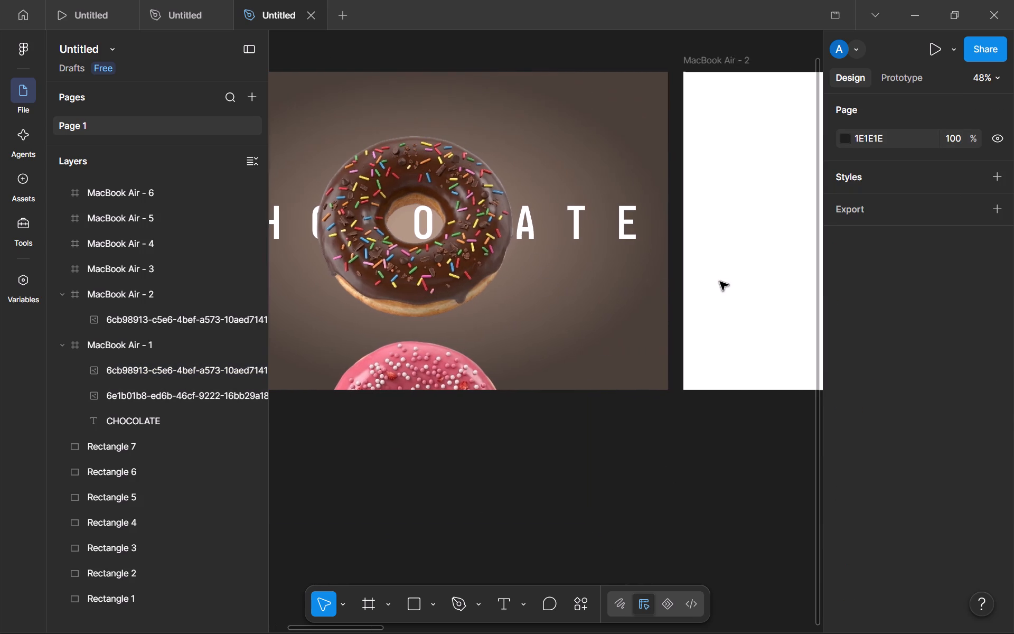
scroll(720, 282, left, 3)
scroll(584, 283, right, 1)
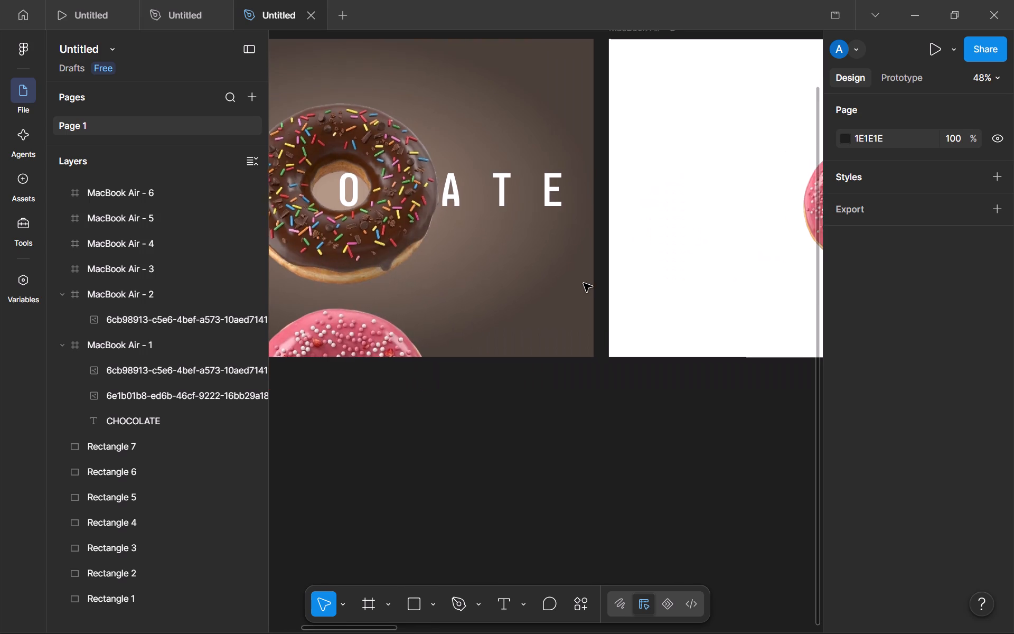
scroll(584, 283, right, 1)
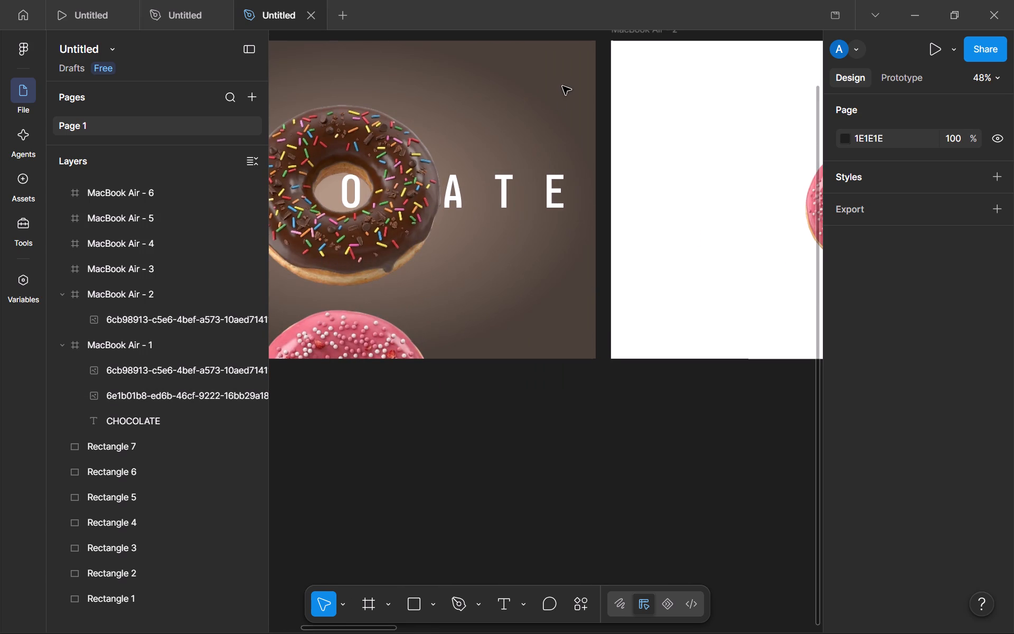
scroll(380, 252, right, 1)
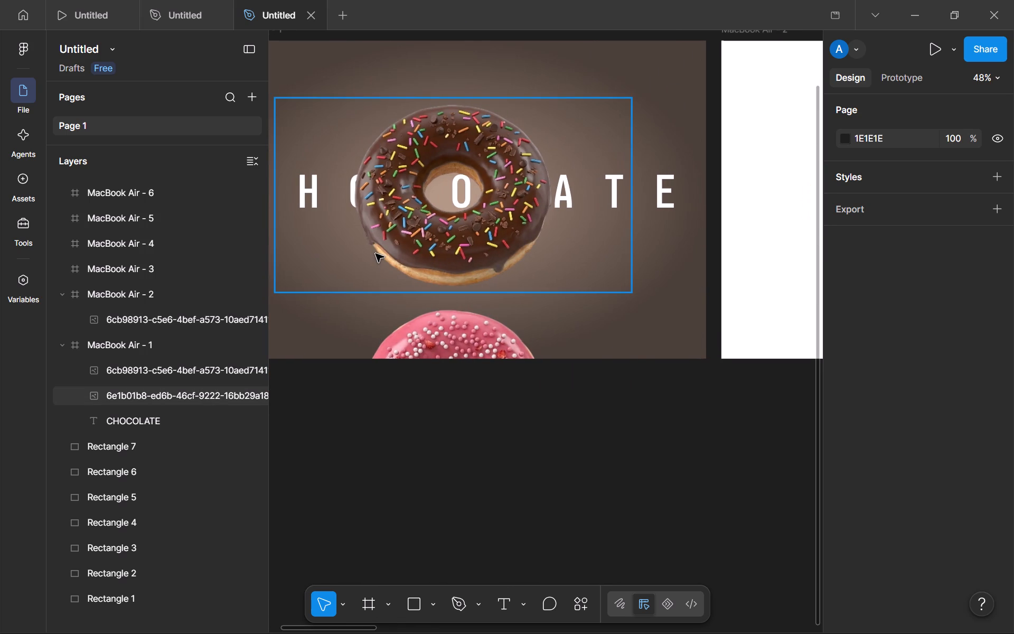
scroll(375, 254, left, 2)
scroll(589, 244, left, 1)
scroll(594, 244, right, 3)
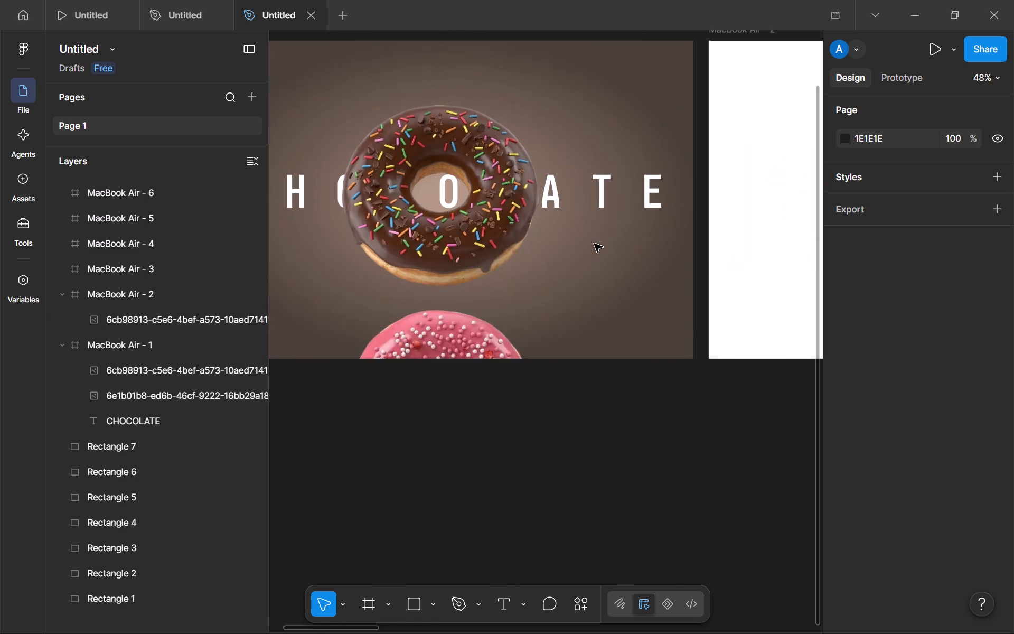
scroll(594, 244, left, 1)
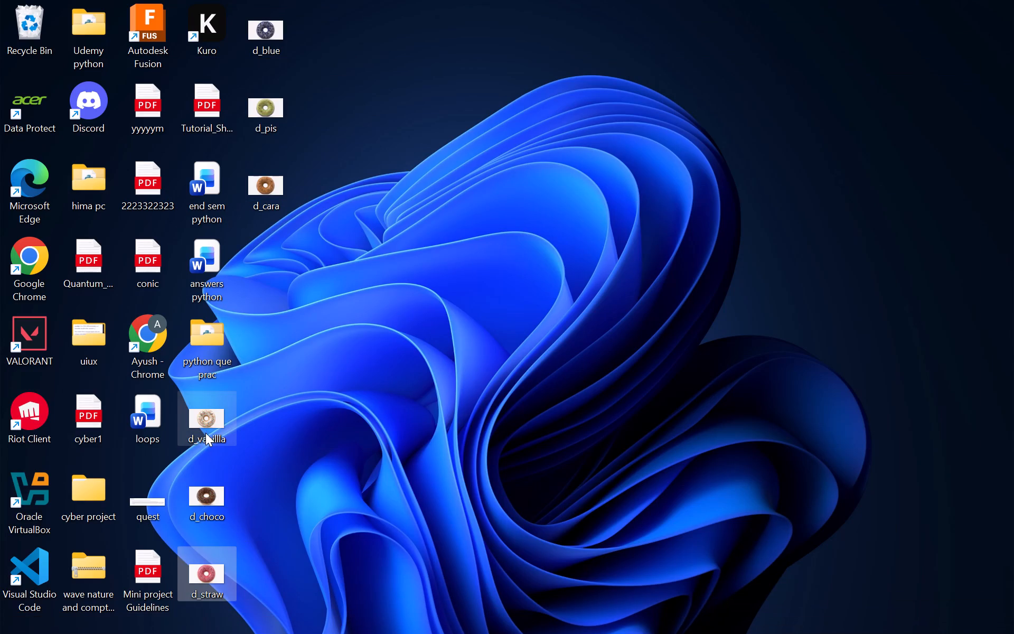
Upload the d_blue doughnut image from the desktop to removal.ai for background removal.
click(207, 423)
click(333, 335)
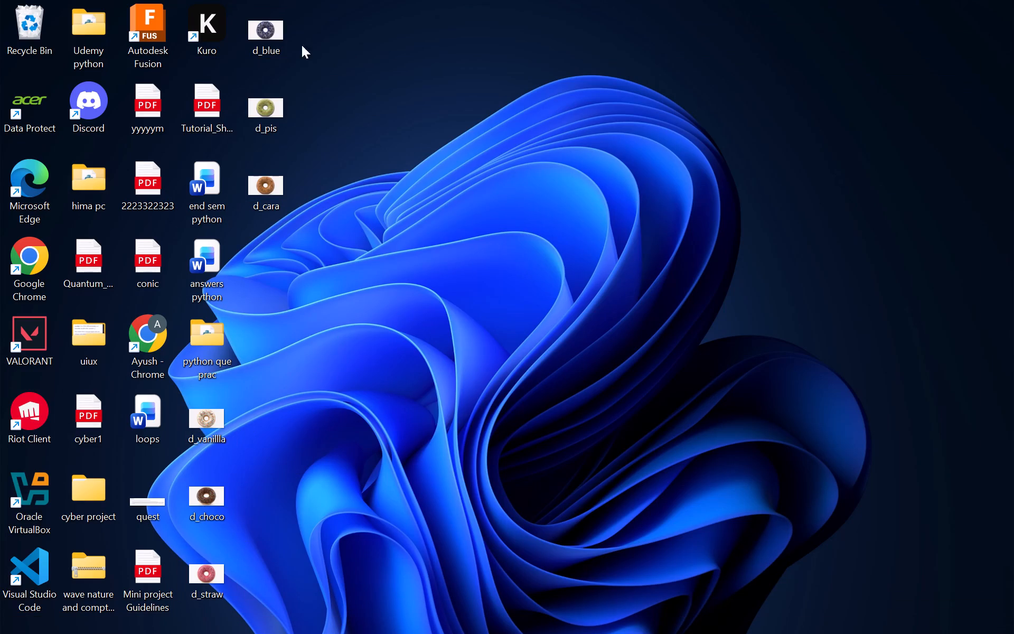
drag(276, 22, 721, 622)
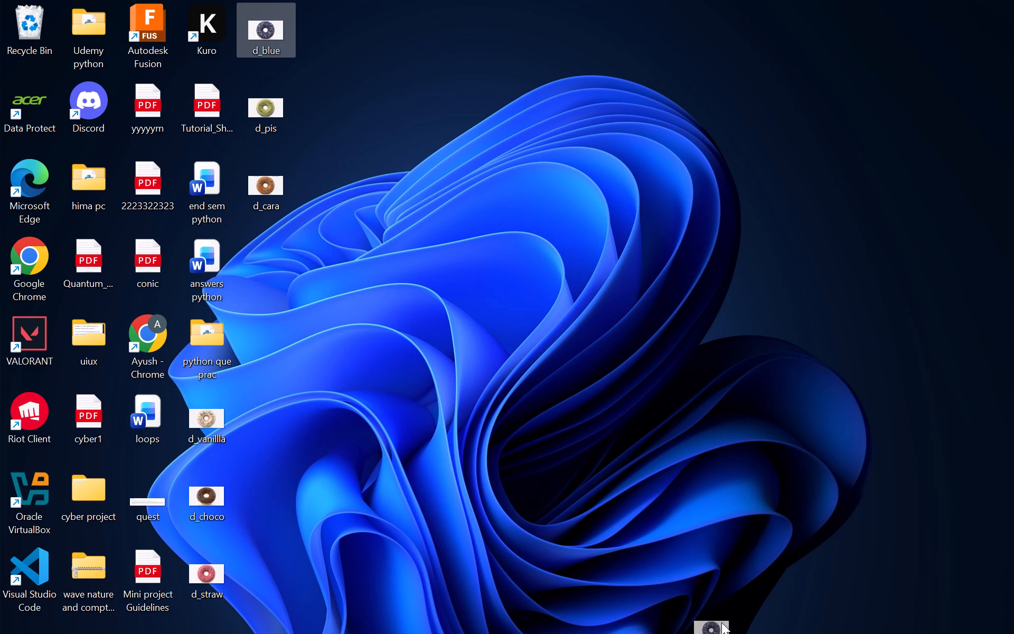
drag(721, 622, 335, 335)
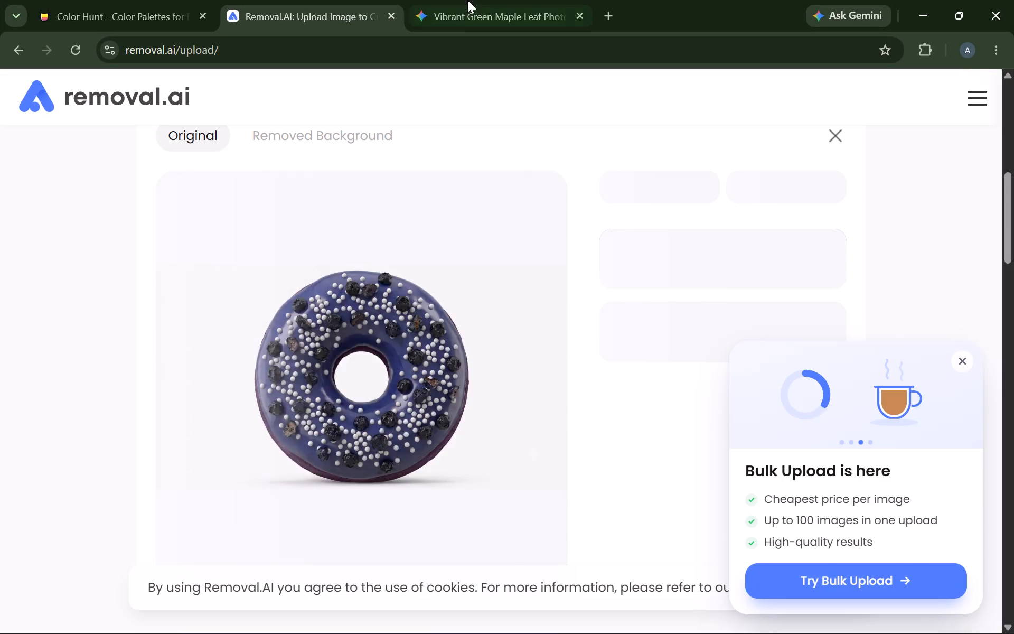
Check the regenerated leaf image in Gemini, then the blueberry doughnut's background removal in removal.ai.
click(463, 8)
scroll(514, 330, down, 1)
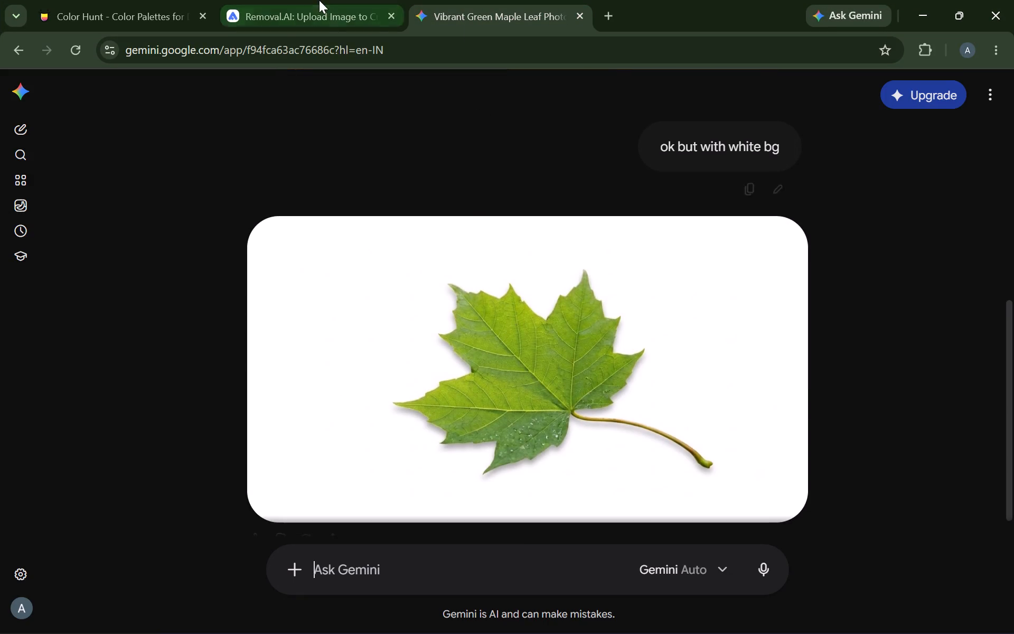
click(318, 0)
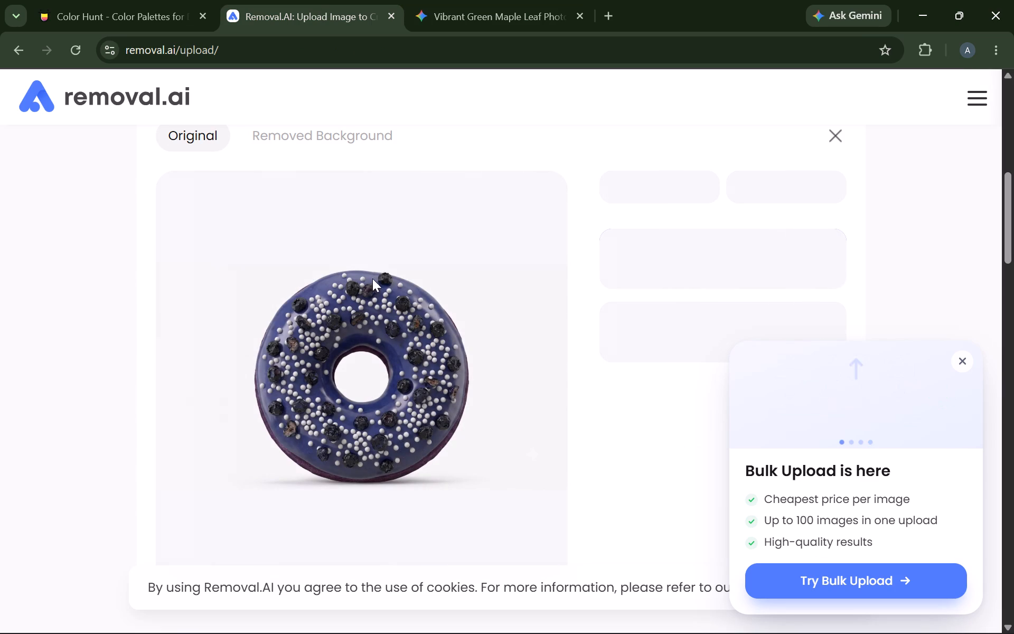
scroll(372, 315, down, 1)
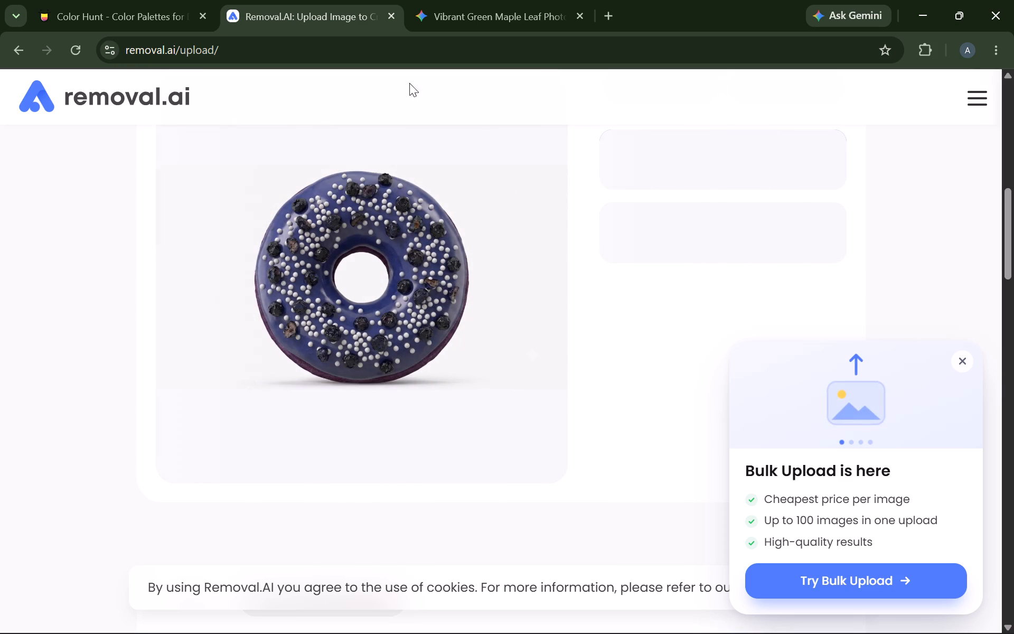
Copy light blue #97D7FF from a Color Hunt palette and set it as the fill of the fifth palette swatch, Rectangle 5.
click(172, 20)
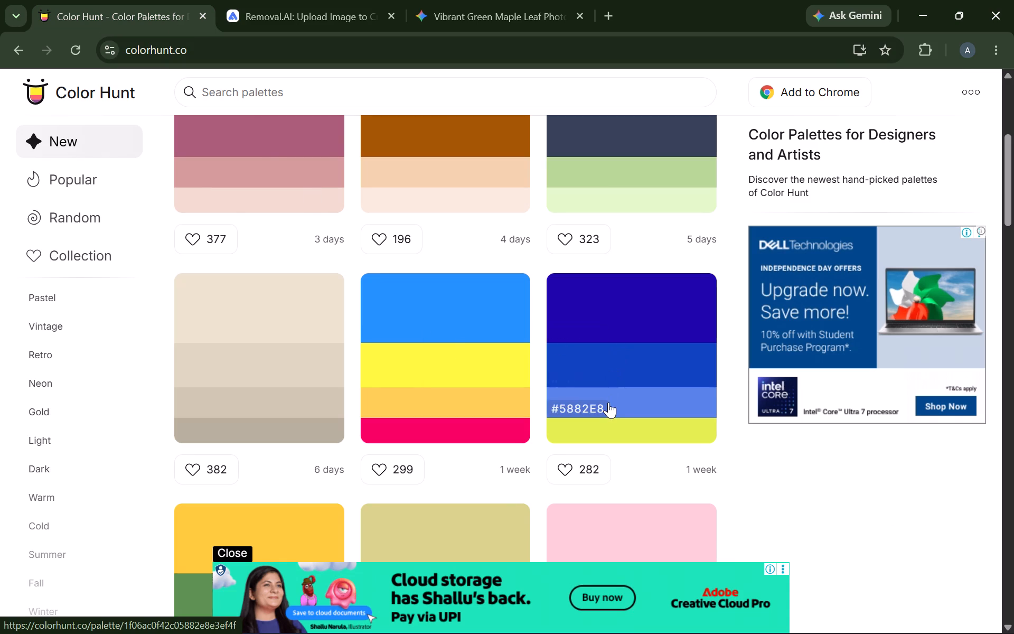
scroll(608, 402, down, 8)
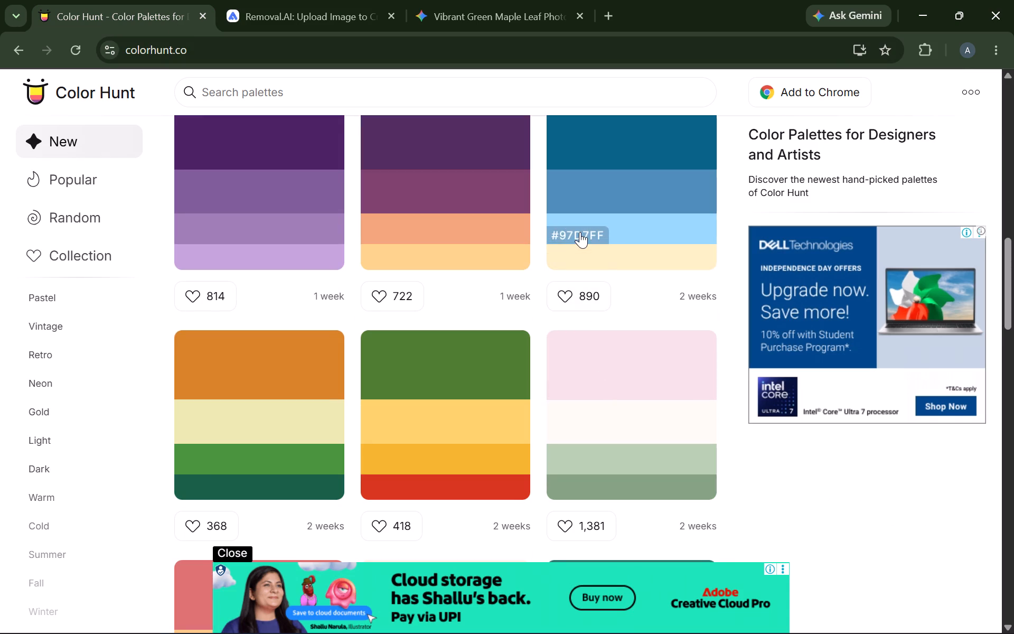
click(580, 232)
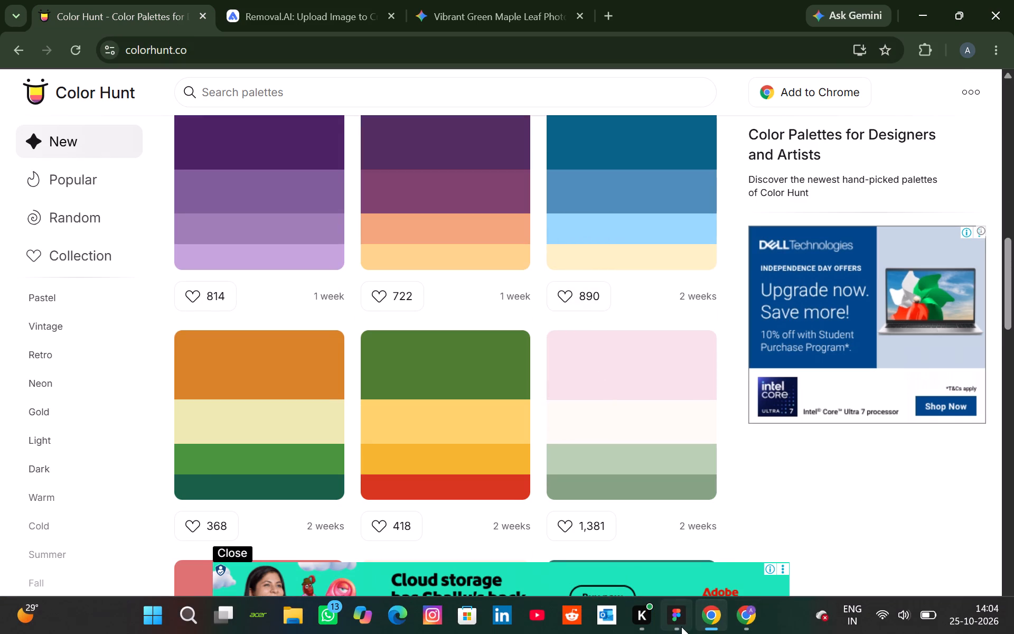
click(681, 627)
click(450, 69)
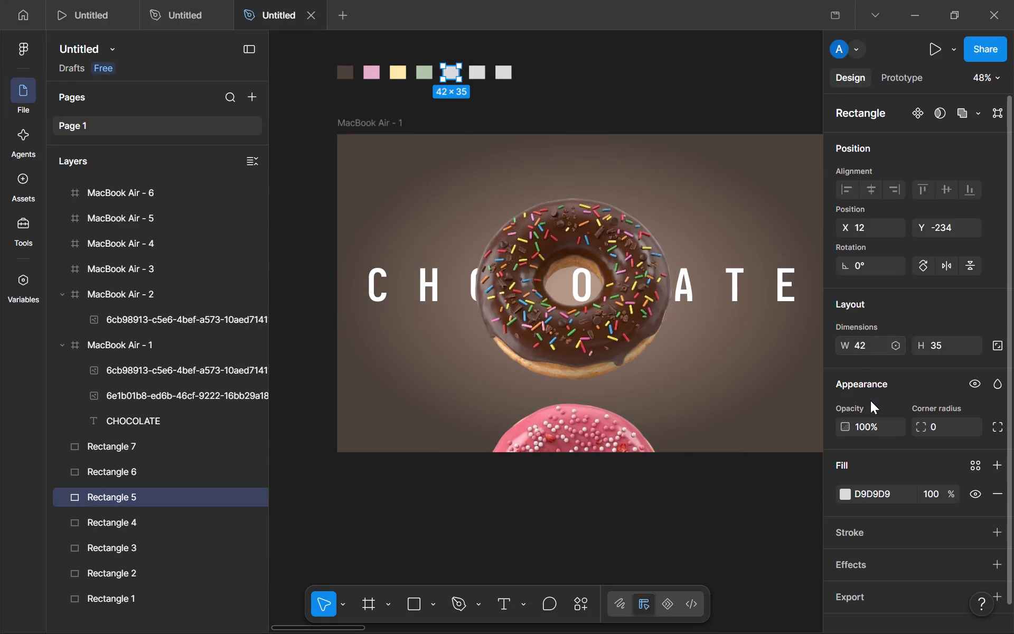
click(903, 487)
key(BackSpace)
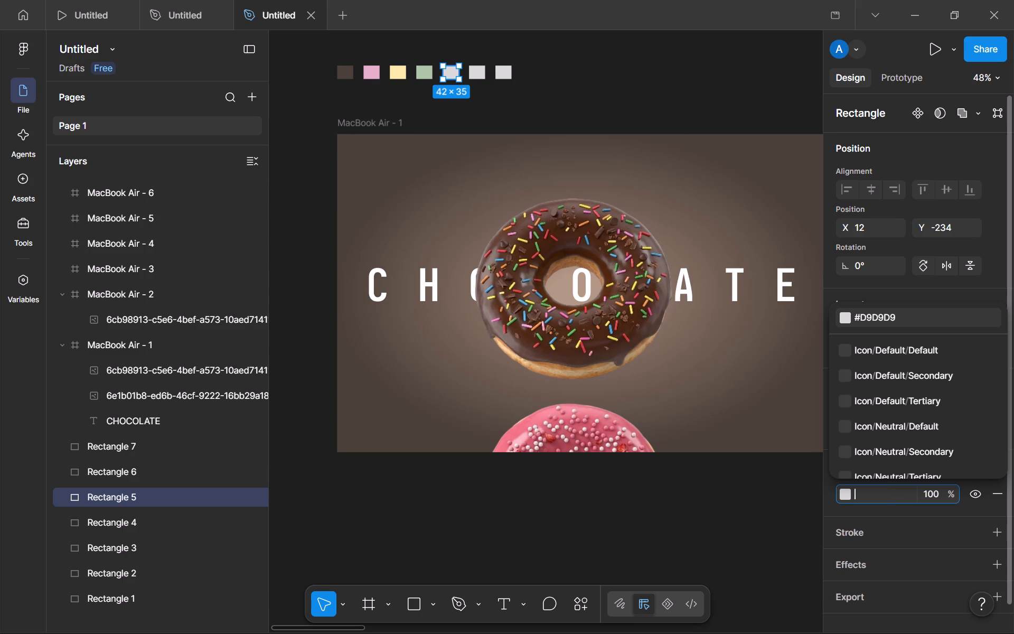
key(ctrl+v)
key(Return)
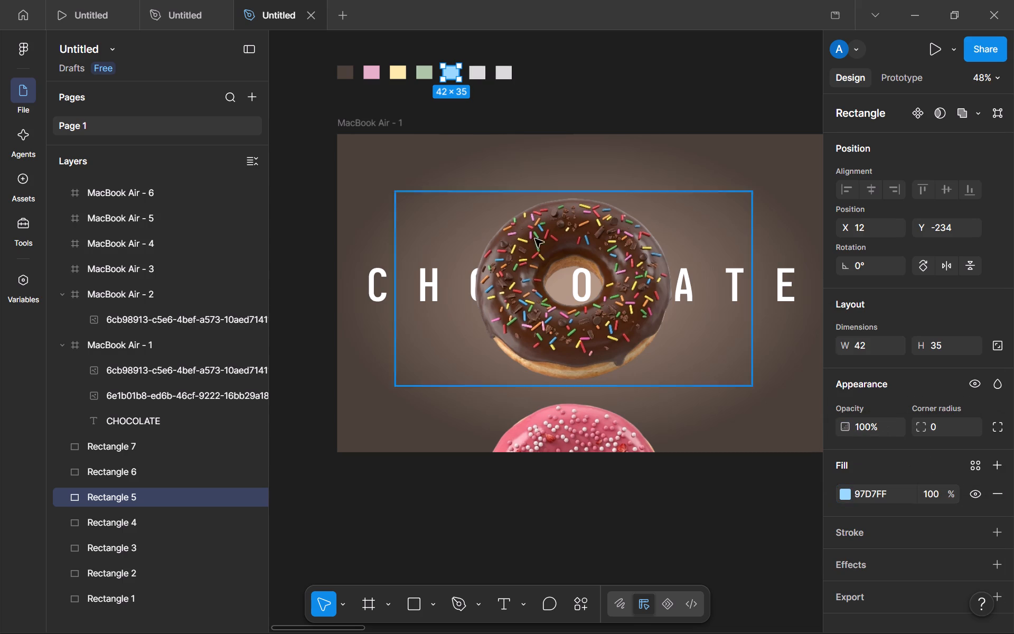
Bring the cut-out blueberry doughnut from removal.ai into the MacBook Air - 3 frame in Figma.
click(580, 28)
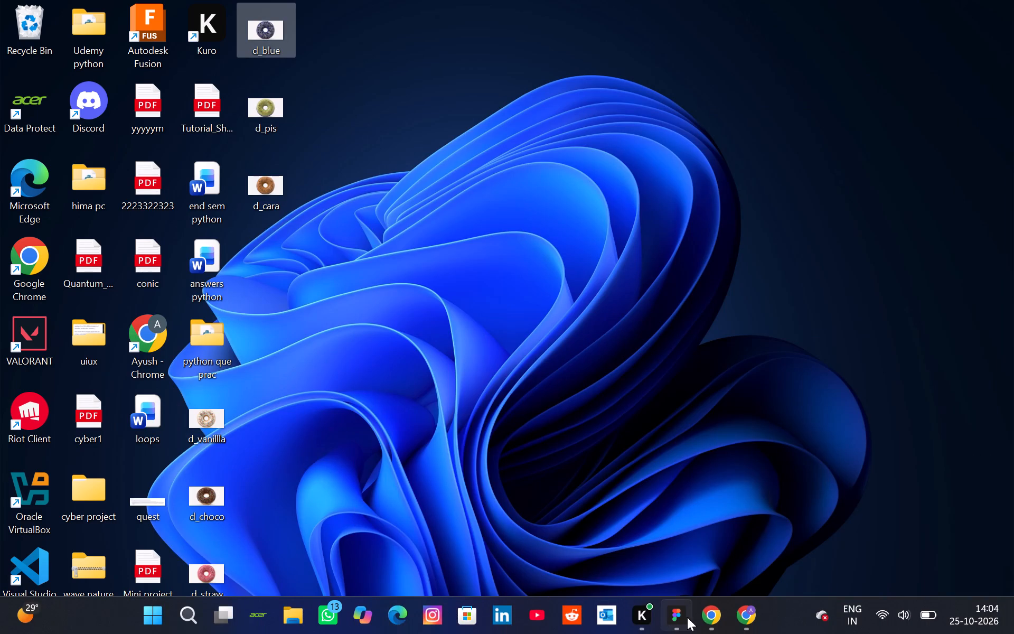
click(696, 617)
click(307, 0)
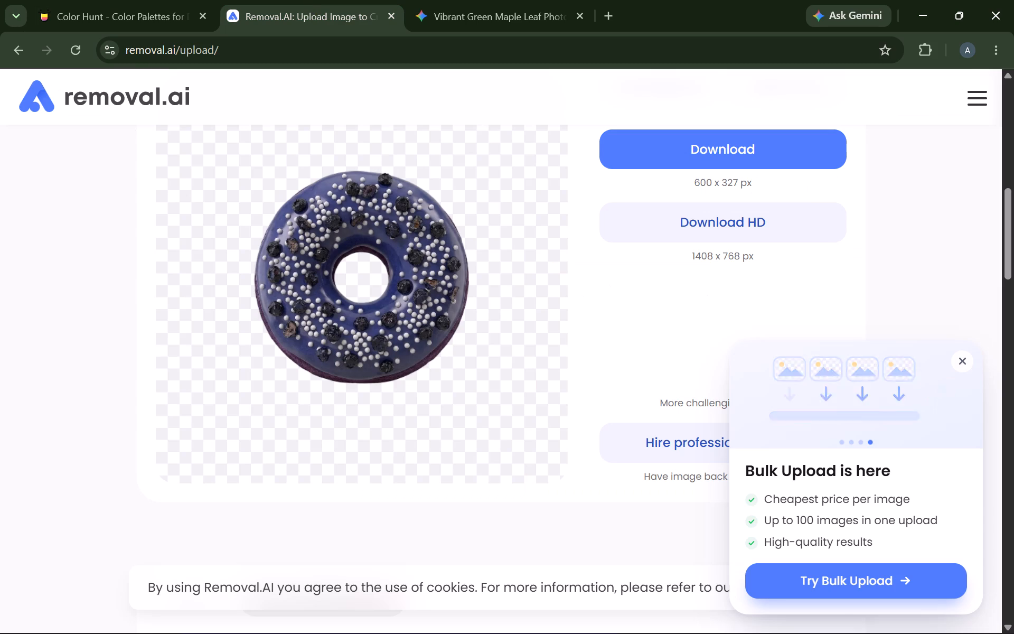
drag(377, 241, 678, 633)
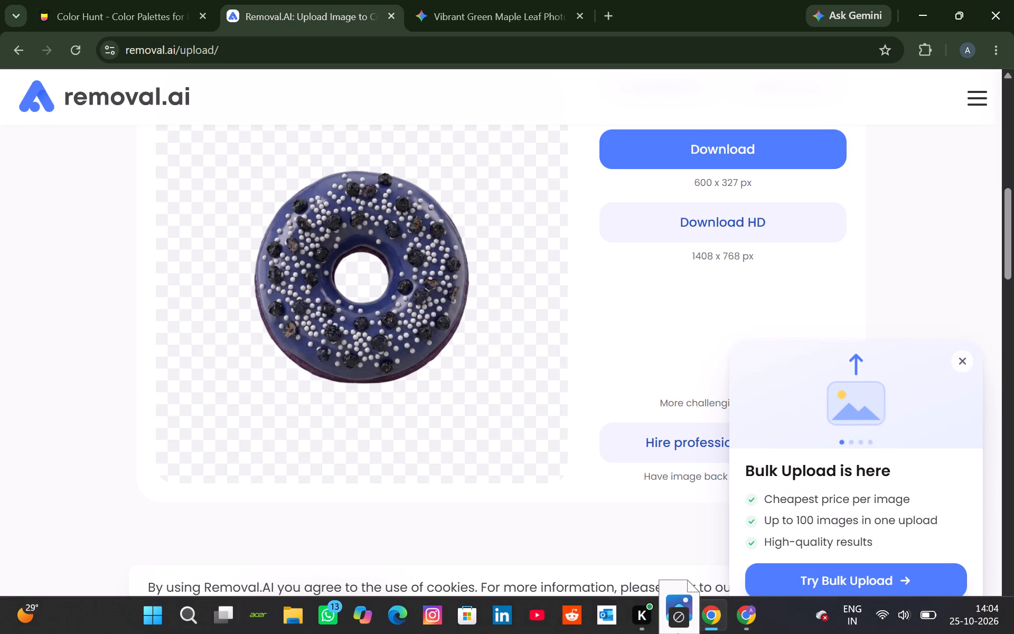
drag(678, 633, 734, 257)
scroll(816, 376, left, 8)
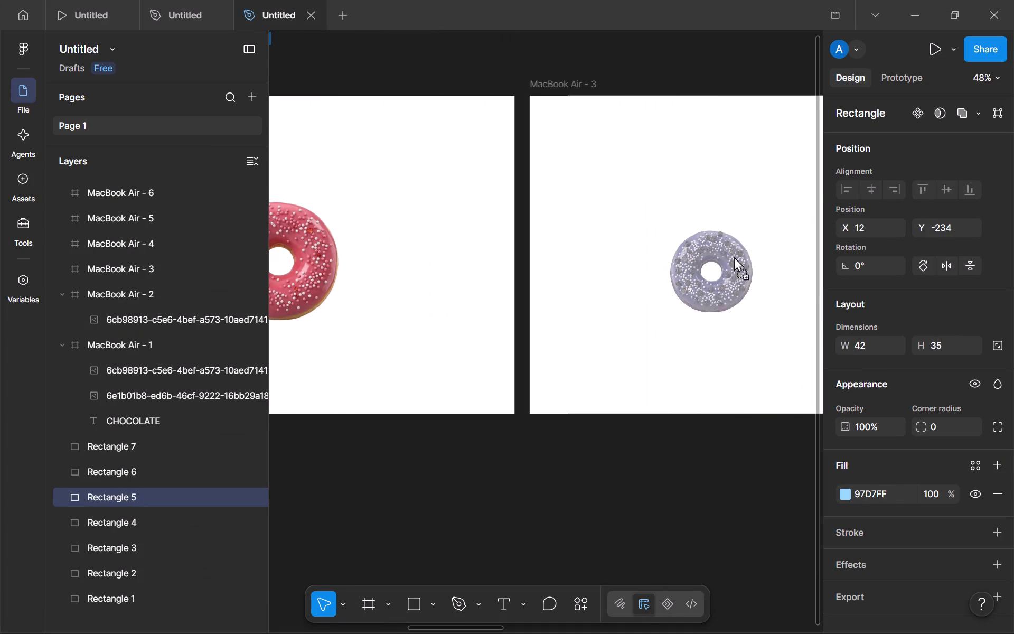
drag(734, 257, 736, 257)
scroll(736, 257, right, 4)
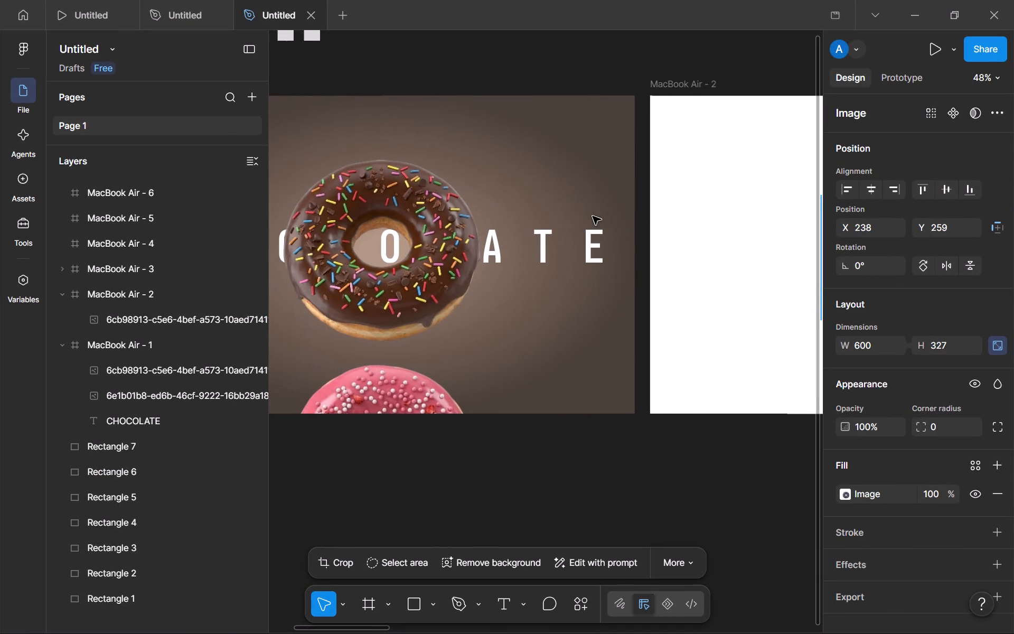
scroll(593, 216, up, 1)
click(712, 411)
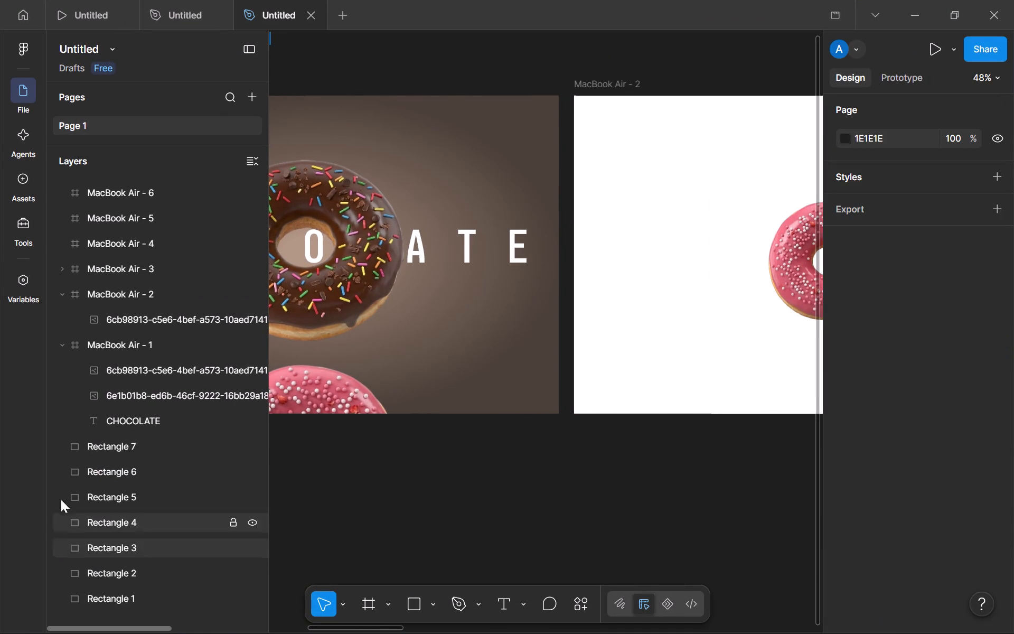
click(112, 291)
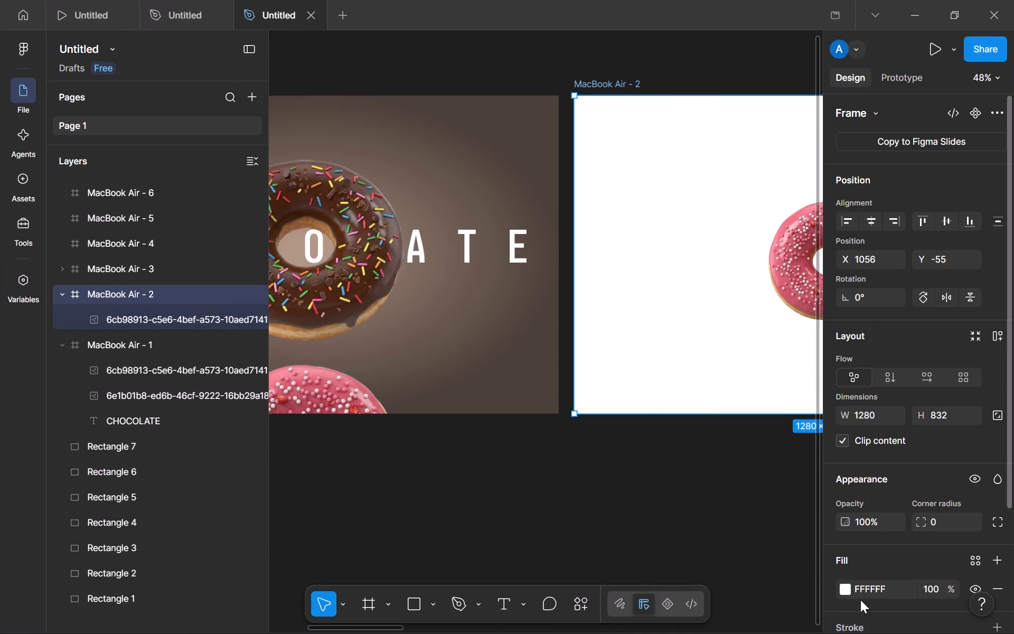
click(899, 592)
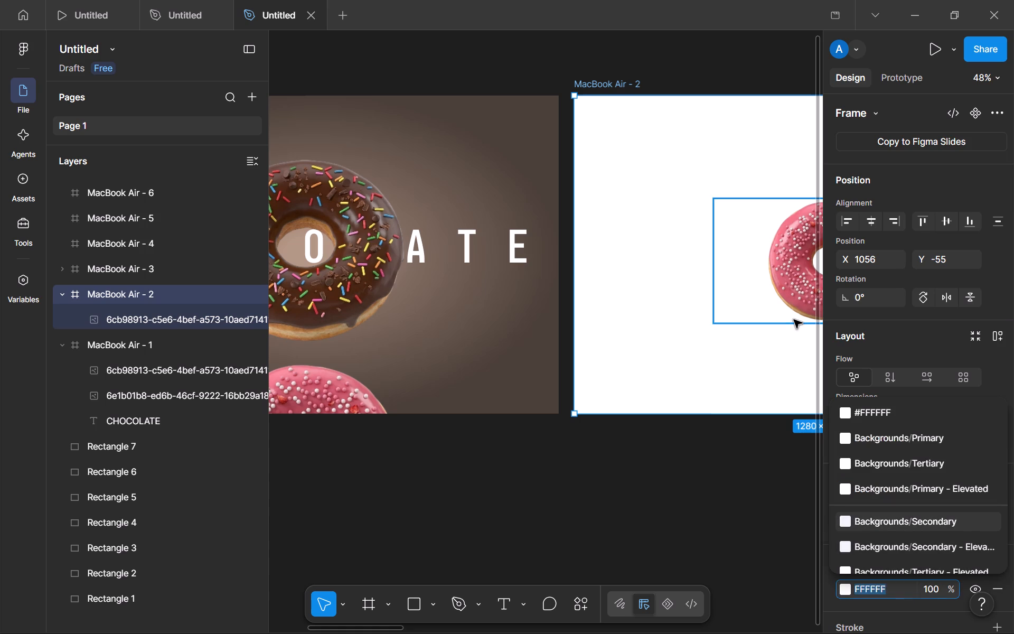
click(794, 320)
key(ctrl+x)
Fill the MacBook Air - 2 frame with pink #E3AFC9 sampled from the second palette swatch.
click(700, 388)
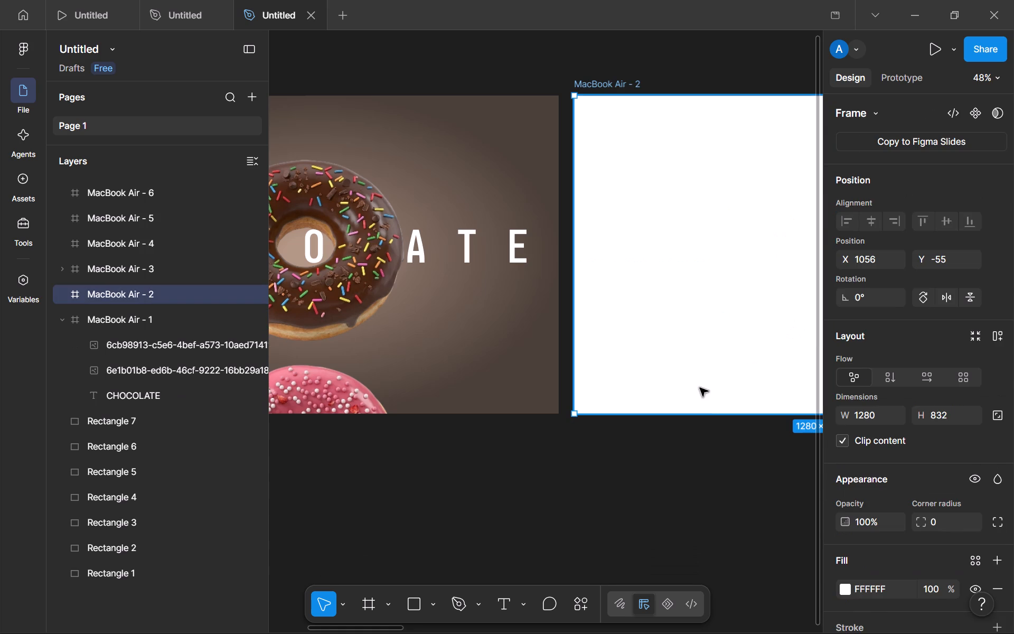
click(848, 589)
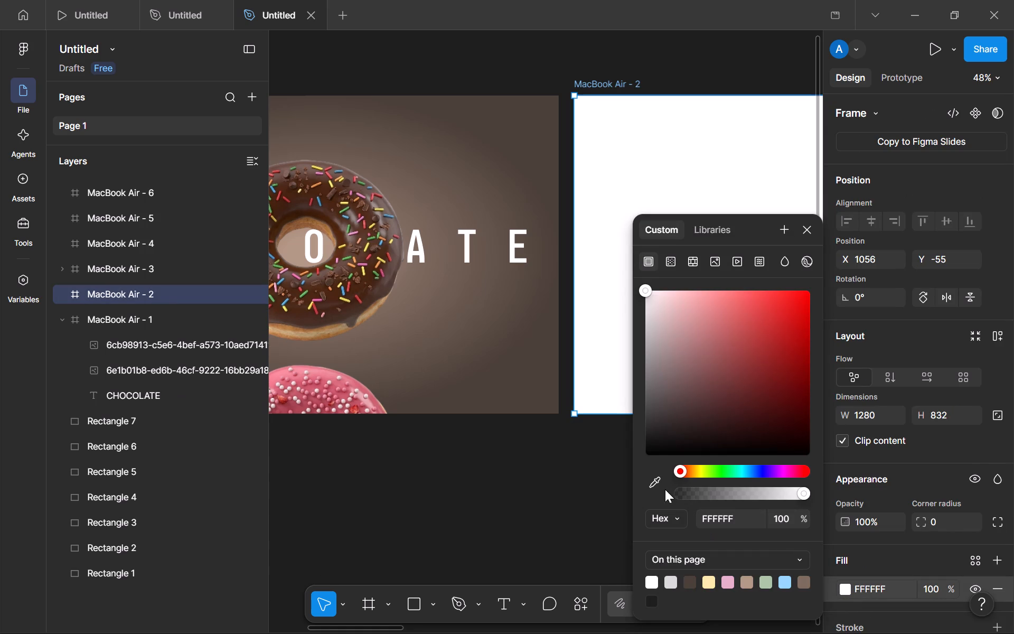
click(654, 481)
scroll(433, 236, right, 3)
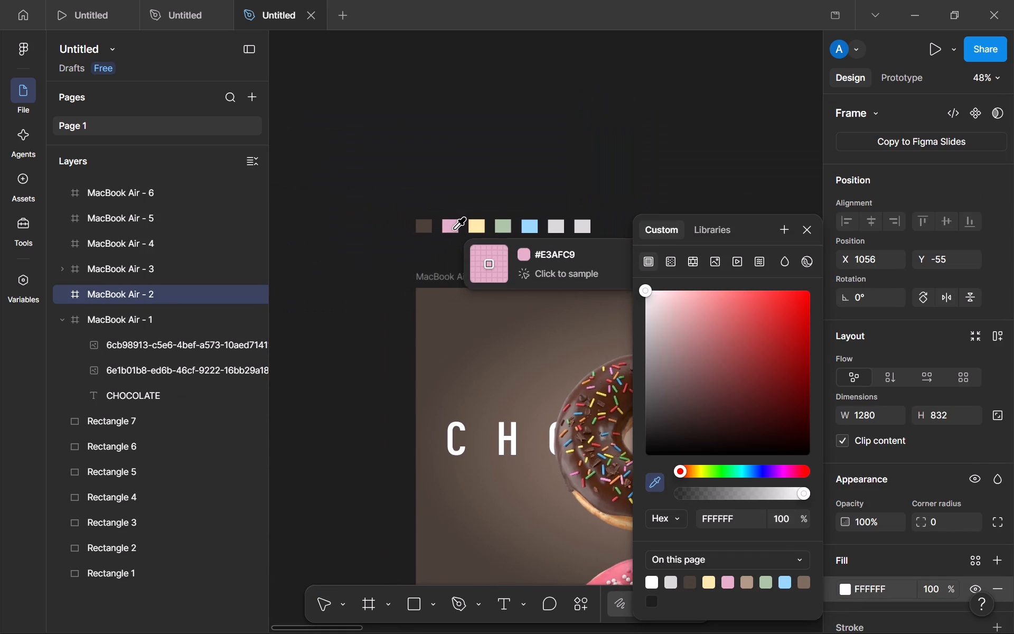
click(449, 226)
click(482, 166)
Convert the MacBook Air - 2 frame's pink fill to a radial gradient.
scroll(482, 166, left, 2)
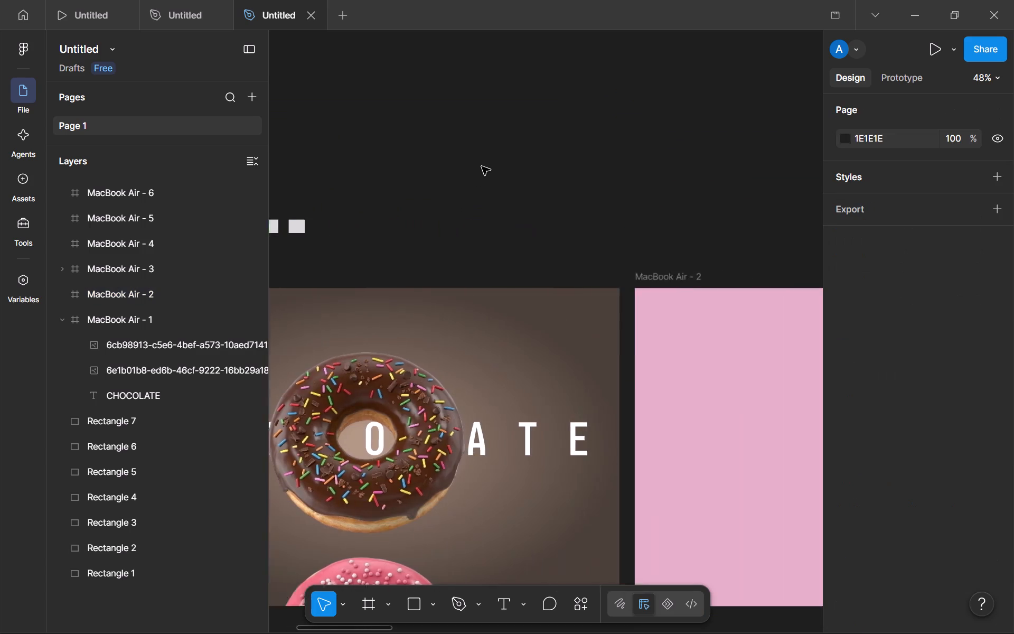
scroll(482, 166, left, 4)
click(570, 421)
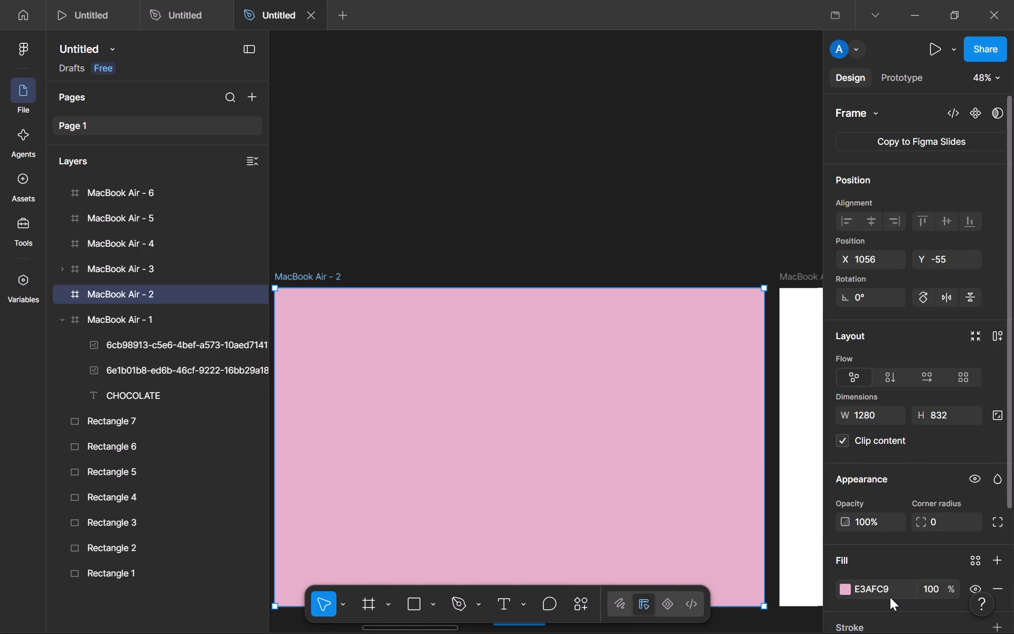
click(890, 597)
click(900, 592)
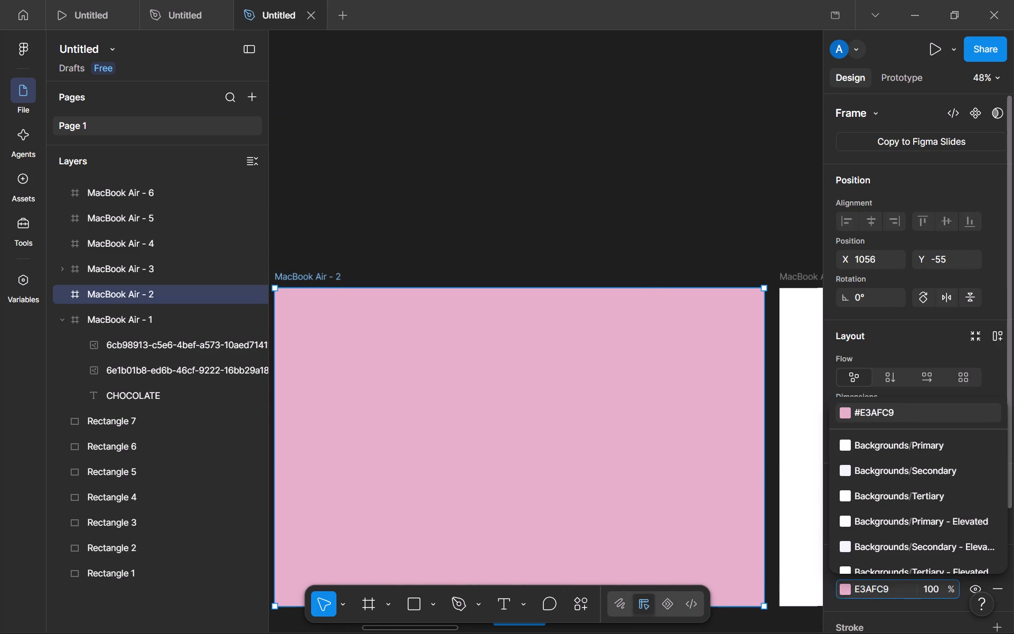
click(844, 590)
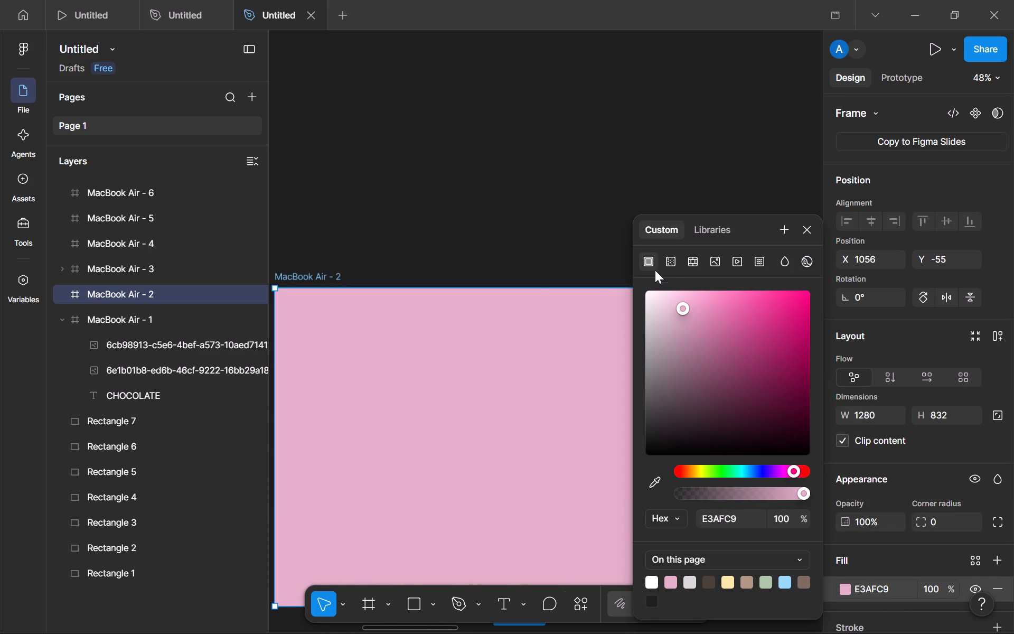
click(662, 258)
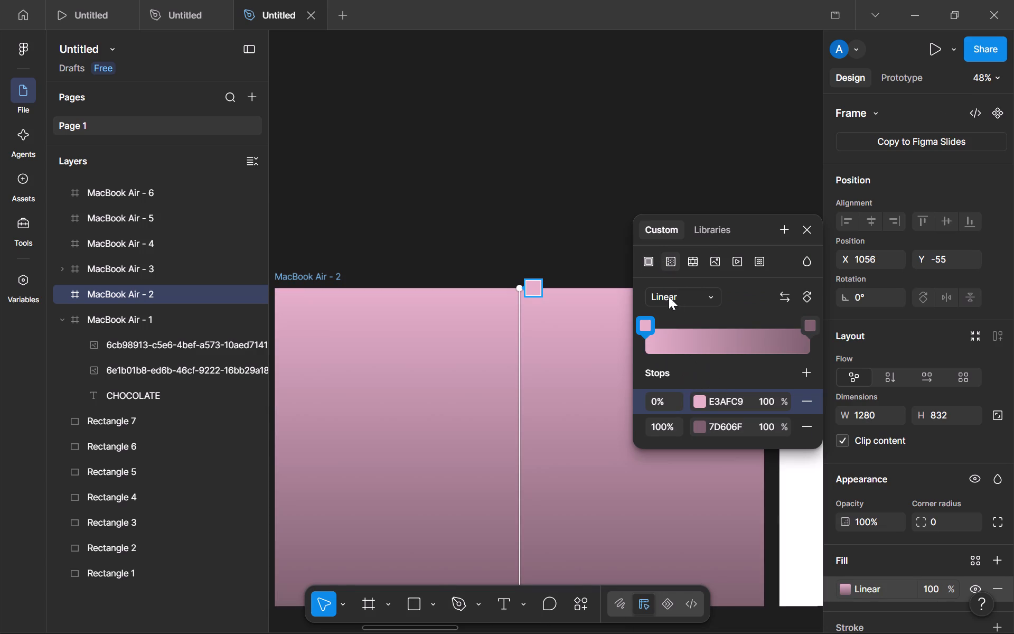
click(669, 296)
click(696, 320)
Move the radial gradient's E3AFC9 stop to 25% and add a middle stop at 58%.
drag(806, 328, 803, 328)
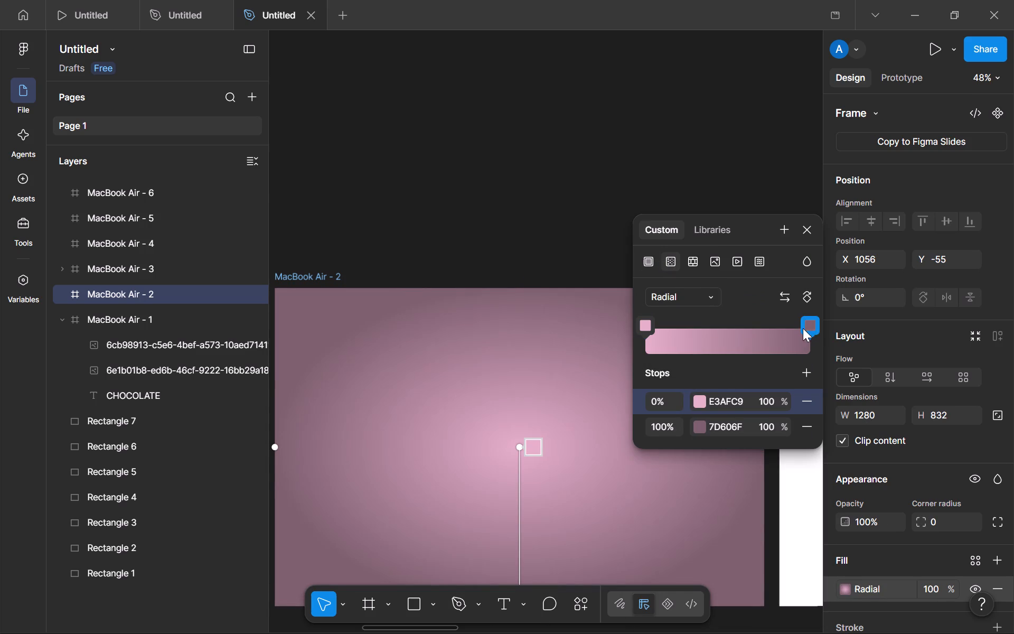
drag(803, 328, 853, 337)
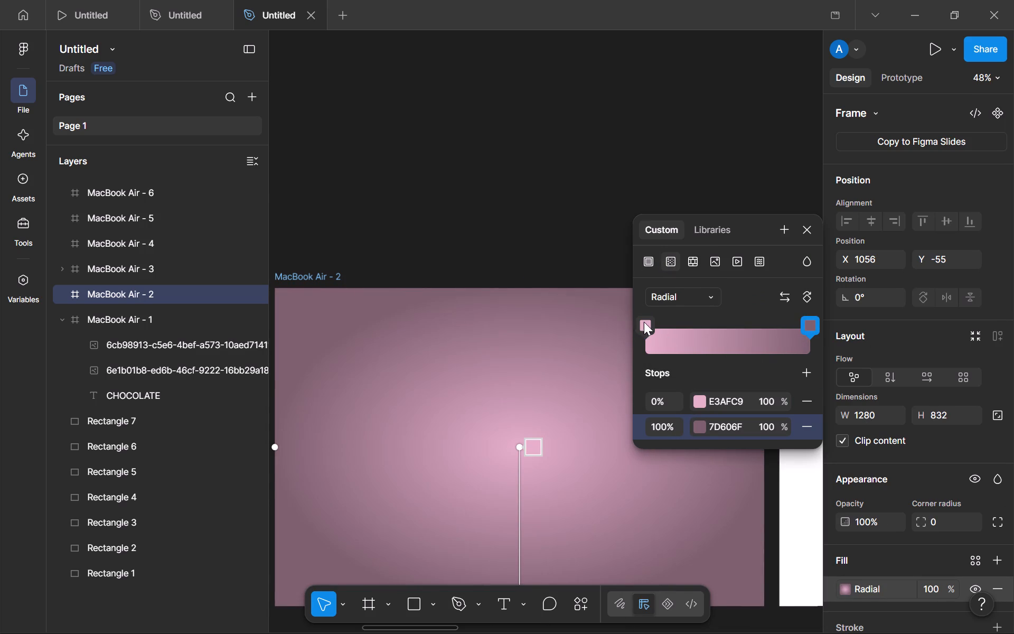
drag(644, 322, 686, 330)
click(737, 370)
click(810, 368)
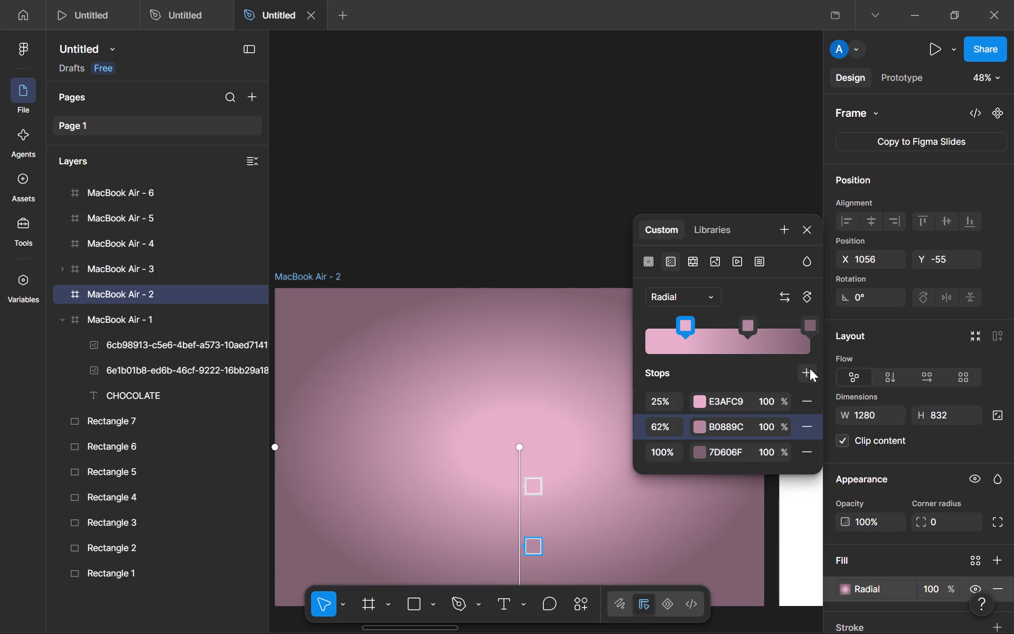
drag(741, 319, 746, 333)
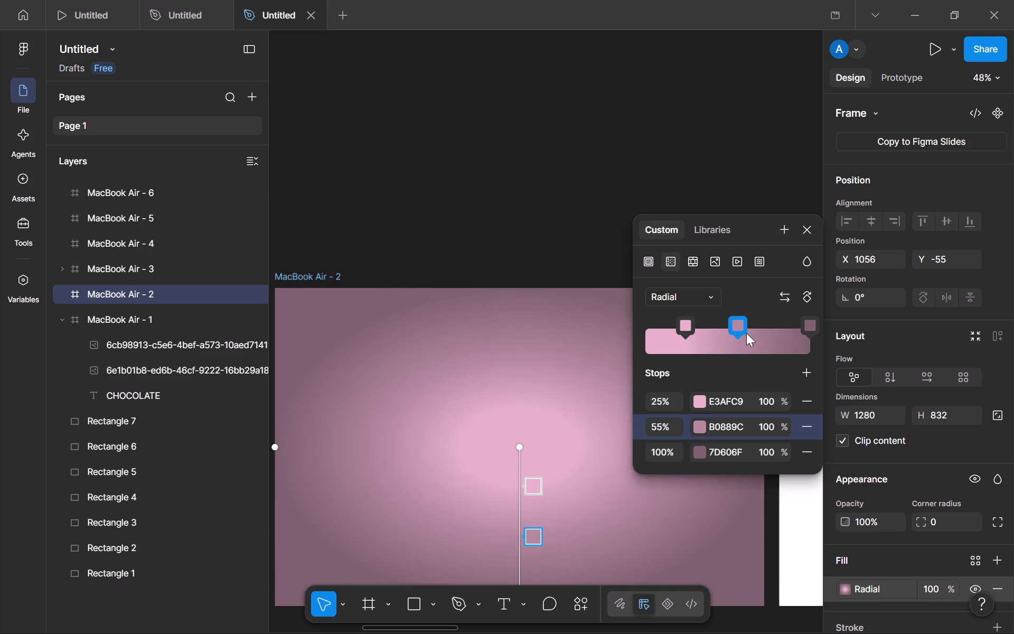
drag(746, 333, 741, 341)
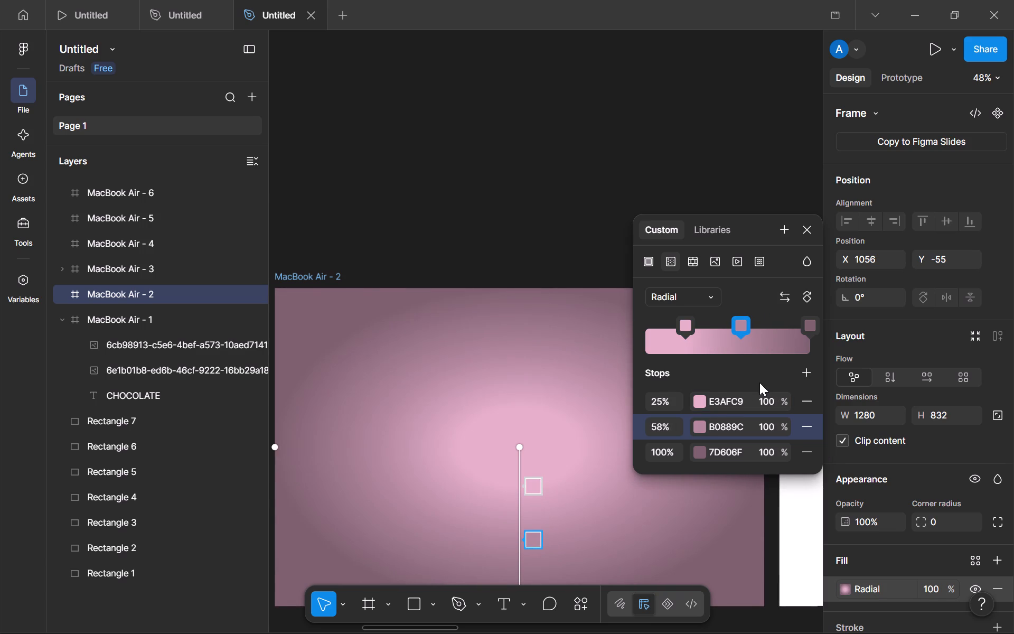
click(759, 382)
click(578, 187)
Duplicate the strawberry doughnut from MacBook Air - 1 and place the copy near MacBook Air - 2's centre, at about X 227, Y 161.
scroll(577, 186, down, 2)
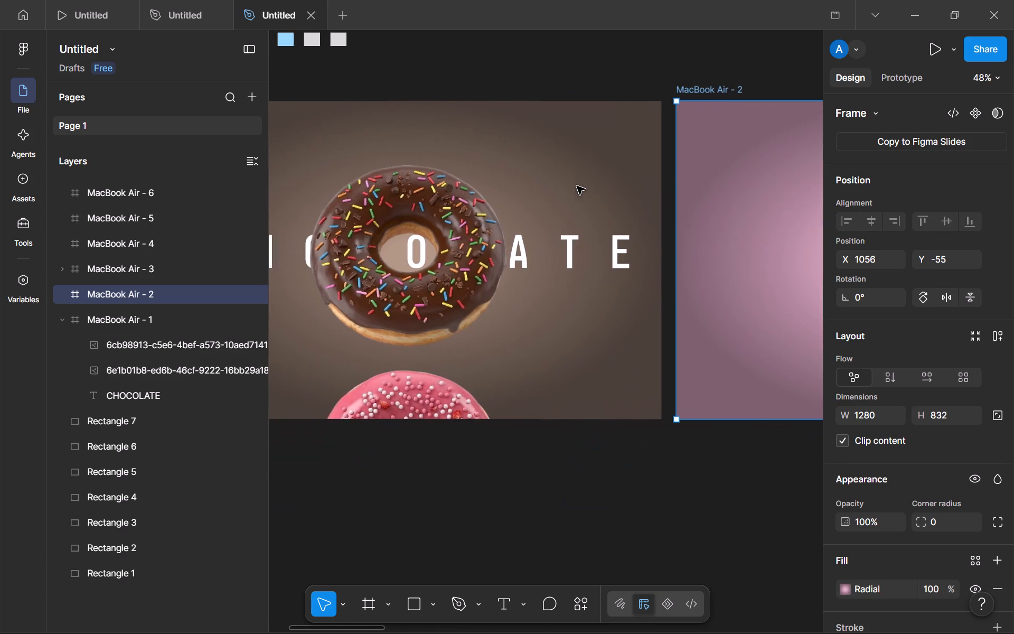
scroll(577, 186, left, 4)
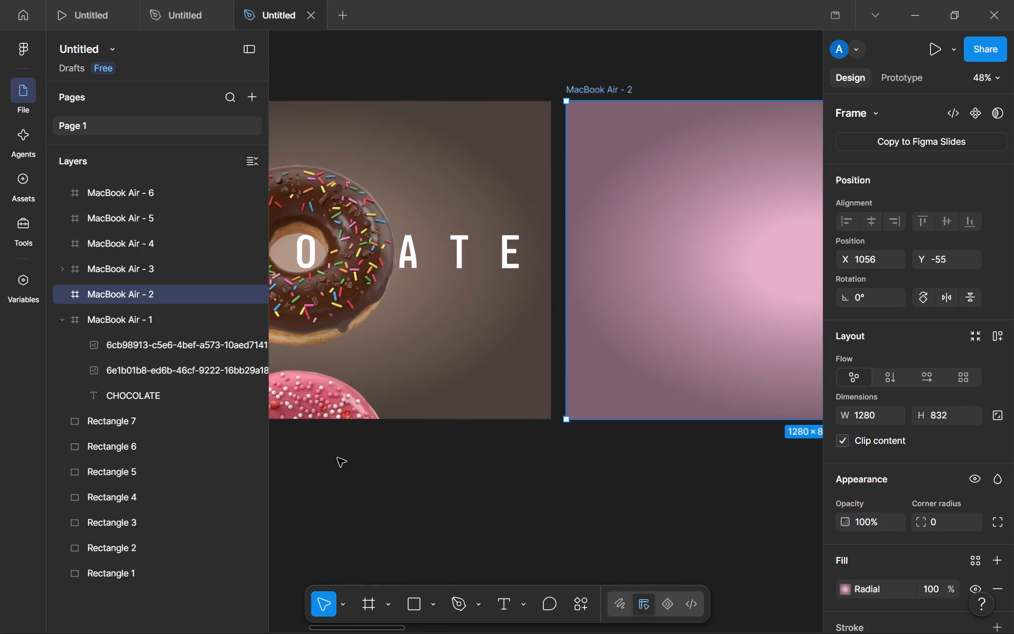
click(351, 415)
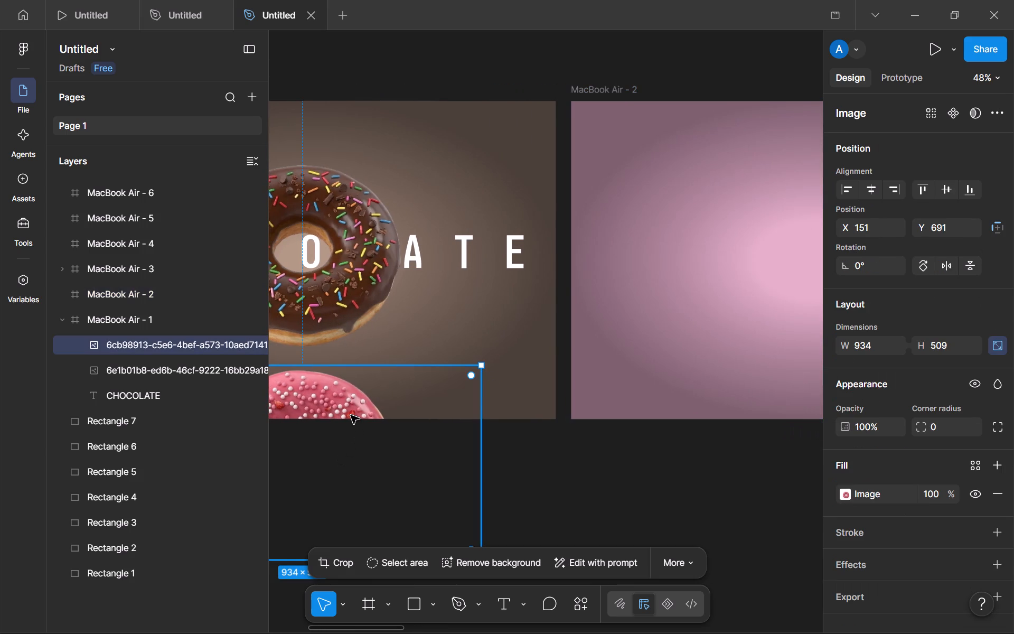
key(ctrl+d)
drag(437, 417, 861, 238)
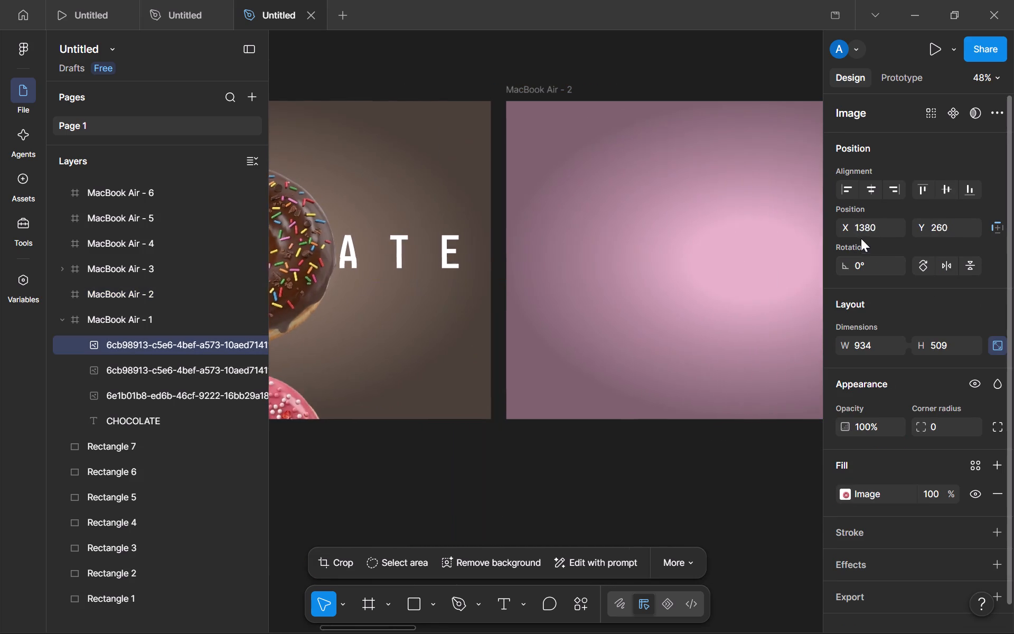
drag(861, 238, 774, 215)
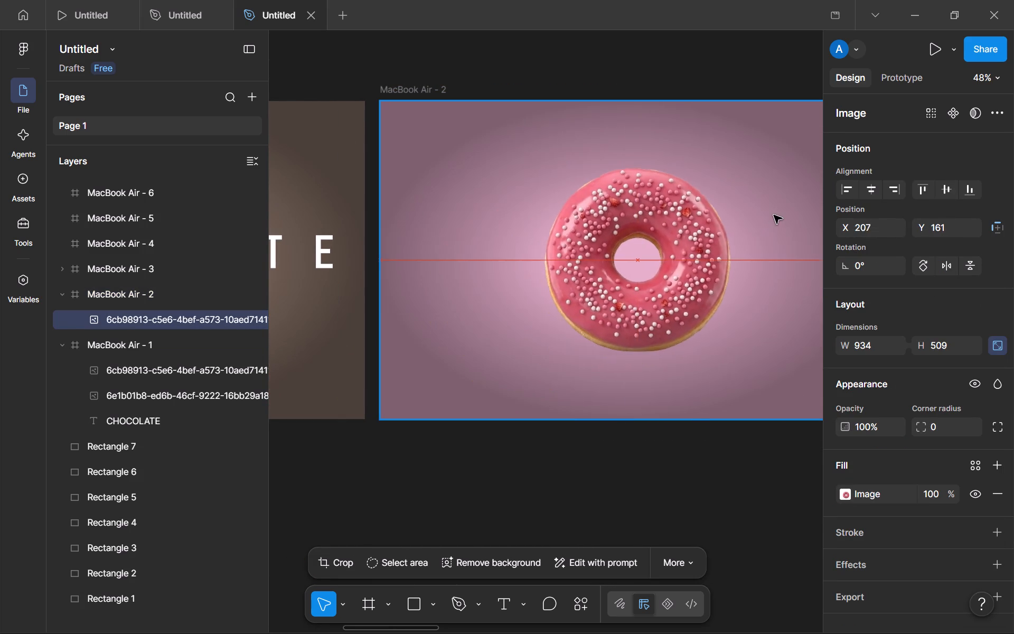
drag(774, 215, 773, 216)
scroll(343, 309, right, 1)
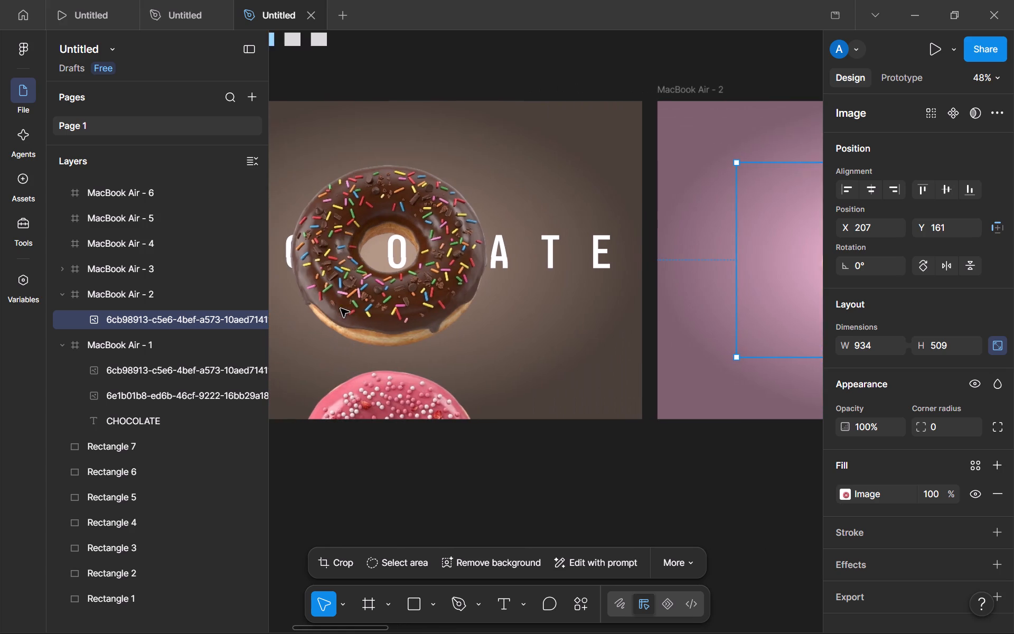
scroll(341, 309, right, 1)
click(727, 279)
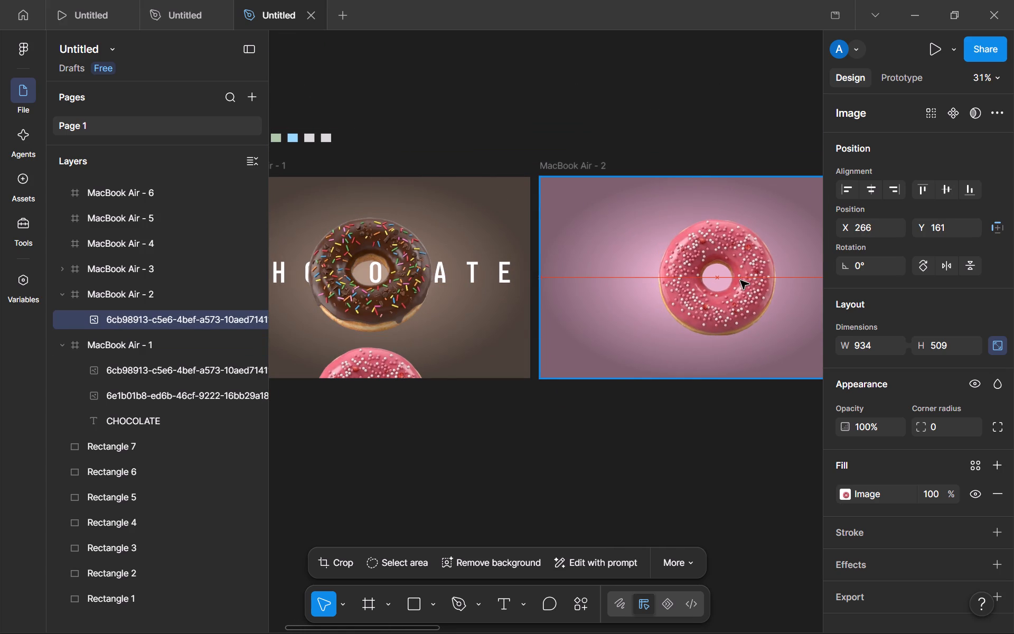
Copy the chocolate doughnut's X value of 151 to the strawberry doughnut in the MacBook Air - 2 frame.
click(406, 302)
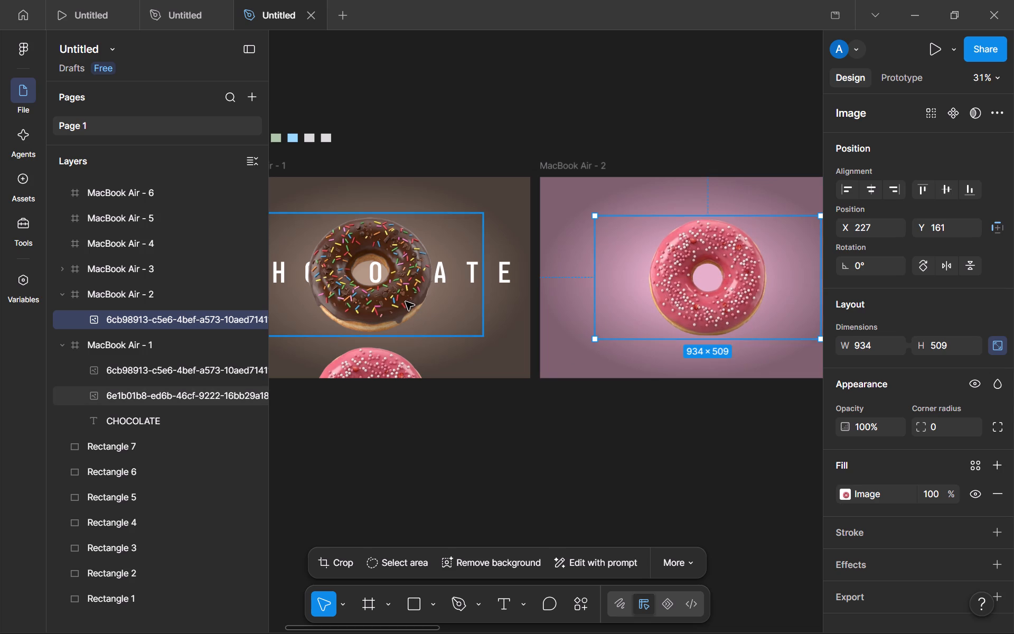
click(888, 228)
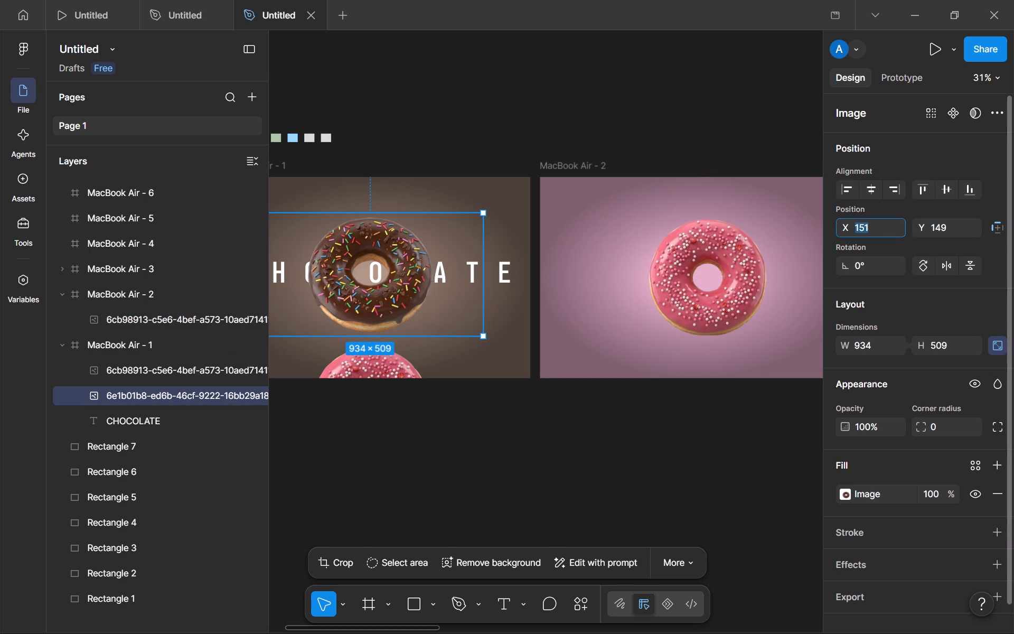
key(ctrl+c)
click(741, 268)
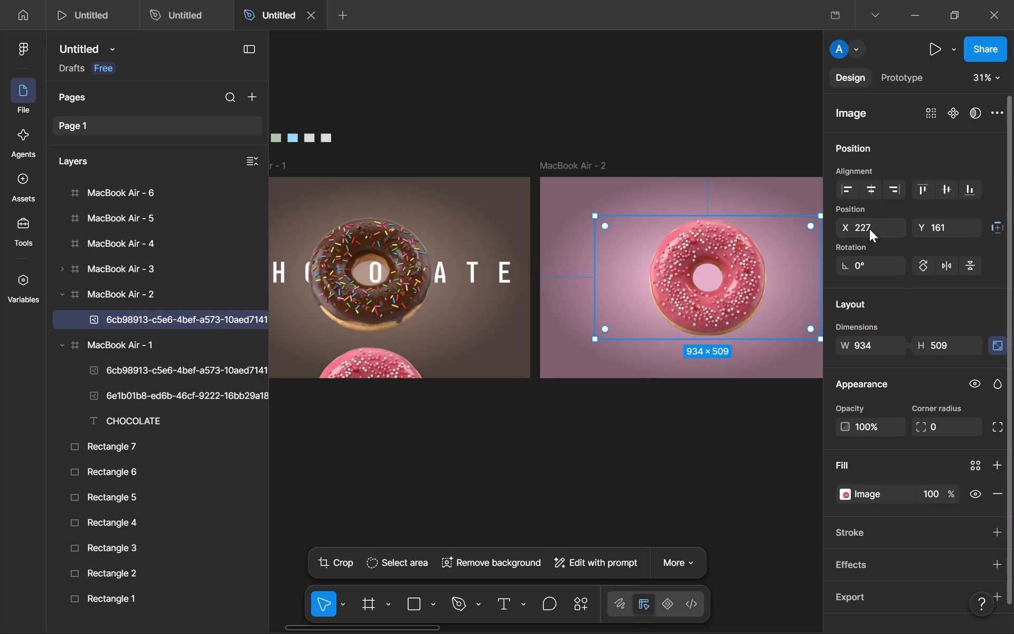
click(869, 228)
key(ctrl+v)
key(Return)
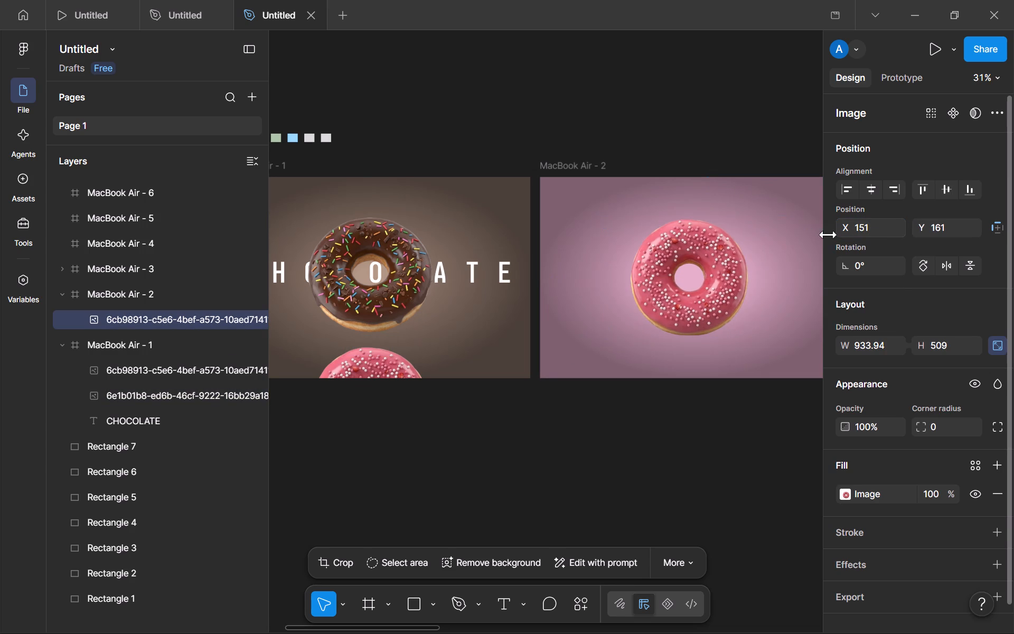
Copy the chocolate doughnut's Y value of 149 to the strawberry doughnut in the MacBook Air - 2 frame.
click(394, 288)
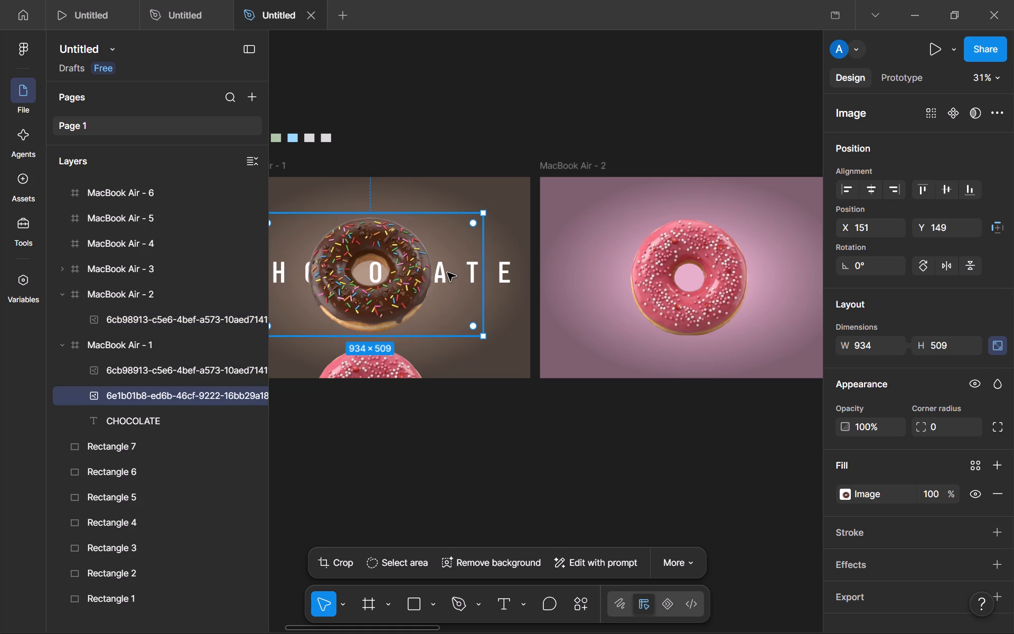
click(961, 231)
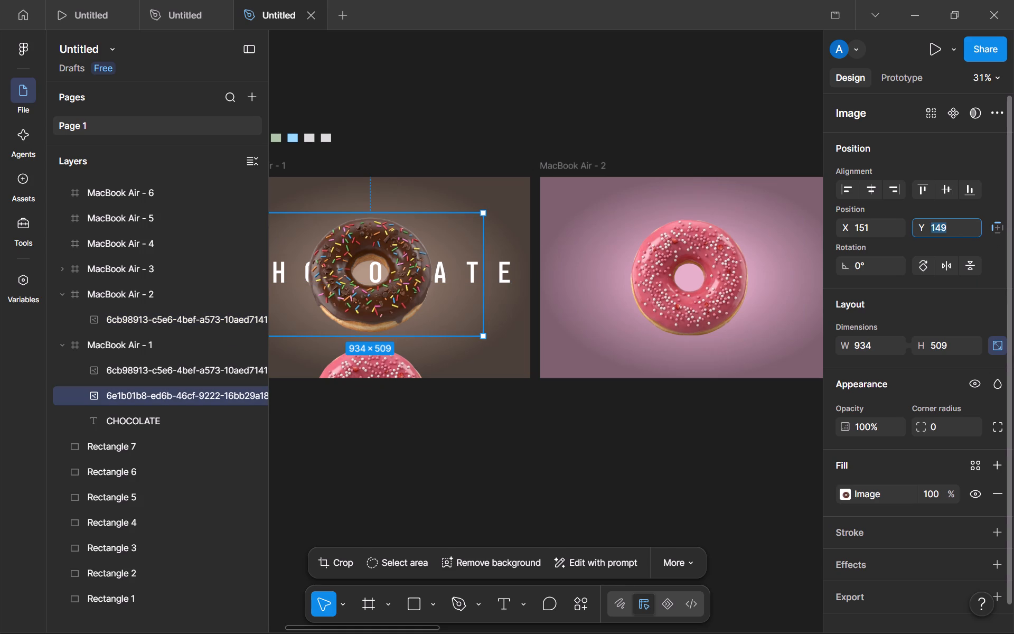
key(ctrl+c)
click(748, 267)
click(946, 225)
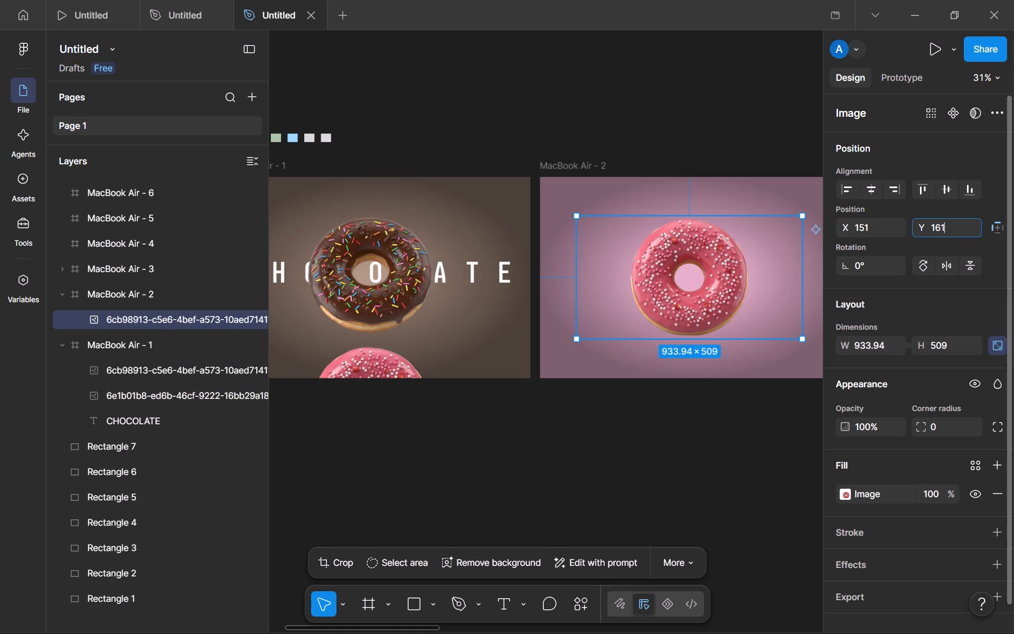
key(ctrl+v)
key(Return)
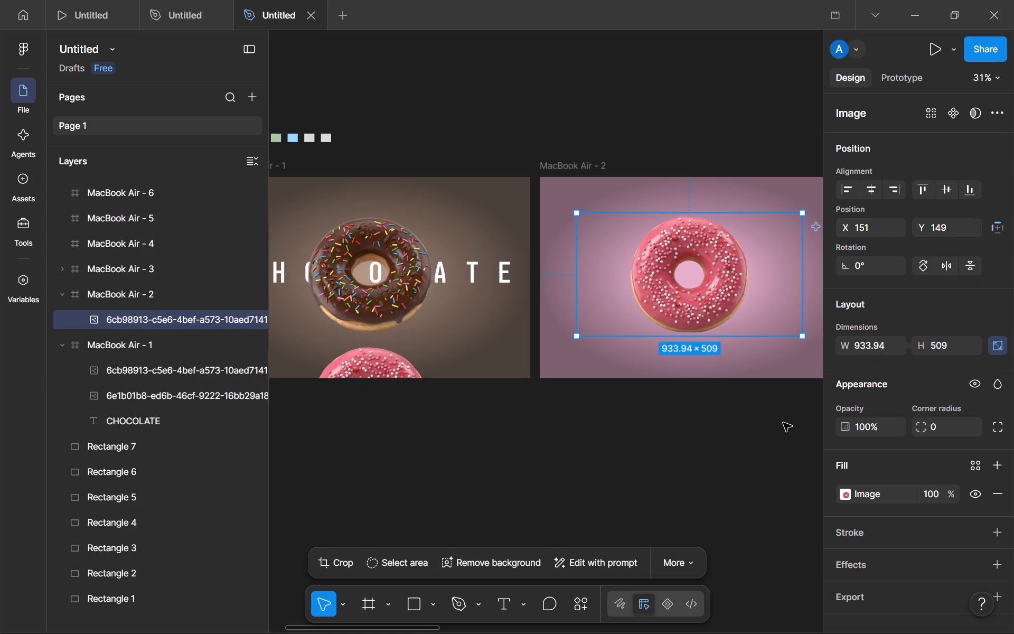
click(780, 423)
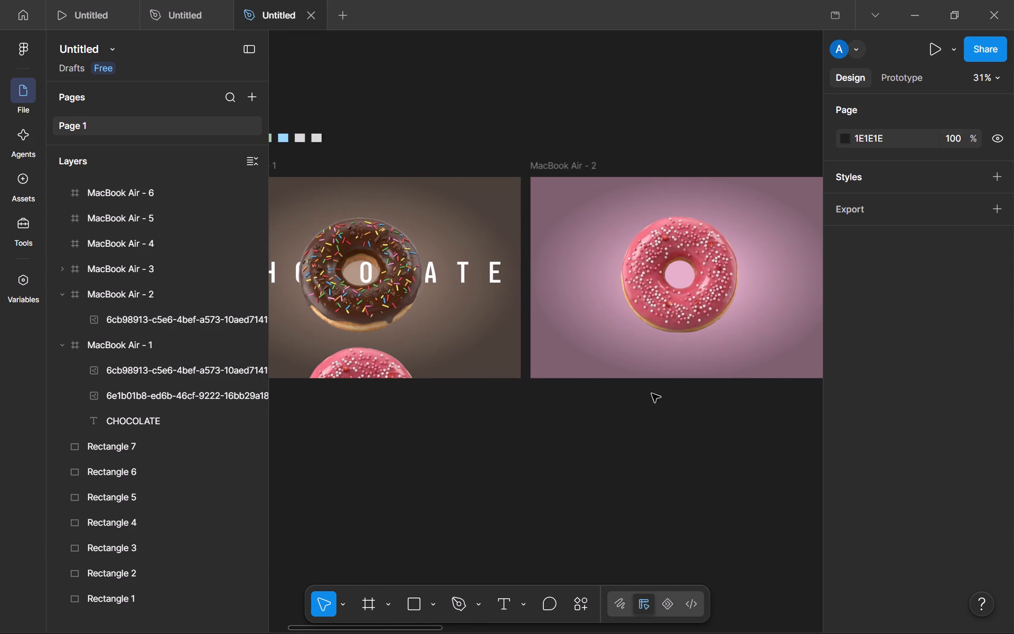
Check the chocolate doughnut's position and compare the layouts of the first three MacBook Air frames.
click(364, 288)
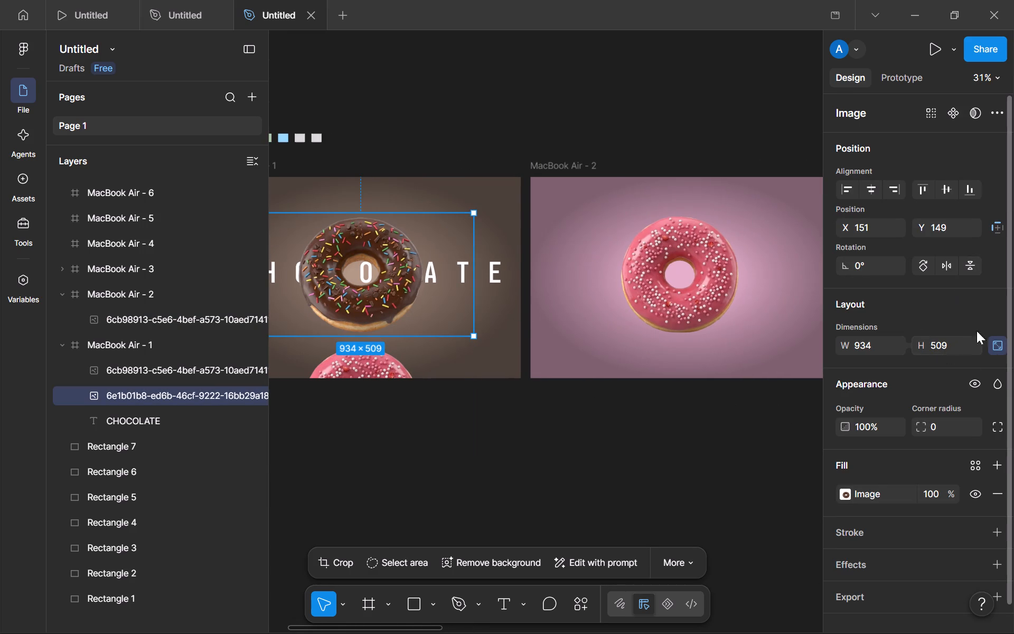
click(767, 451)
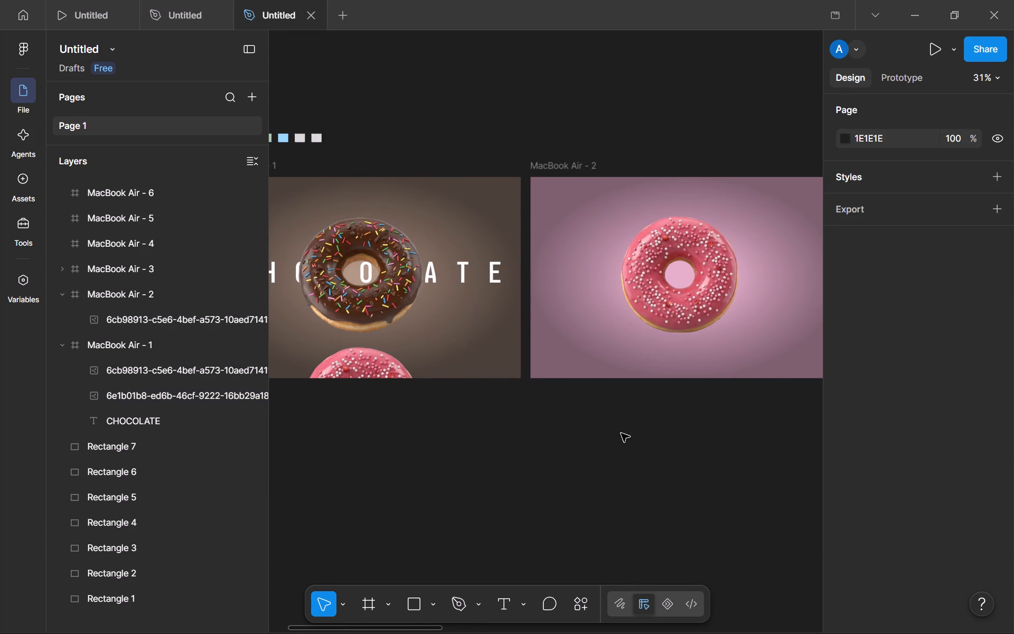
scroll(720, 447, right, 1)
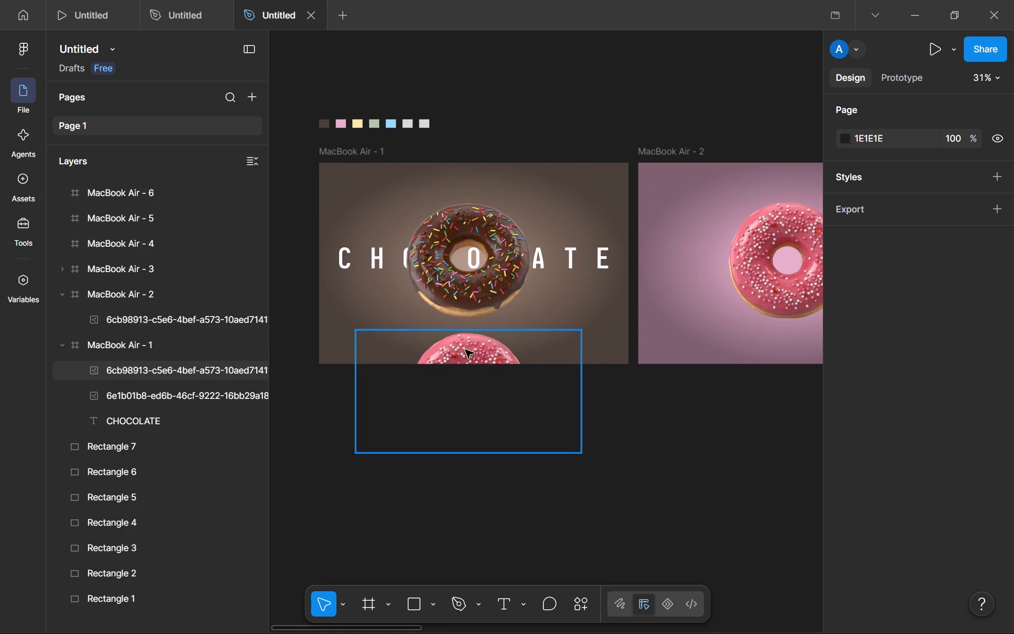
scroll(939, 422, left, 5)
scroll(691, 383, left, 5)
scroll(688, 342, right, 2)
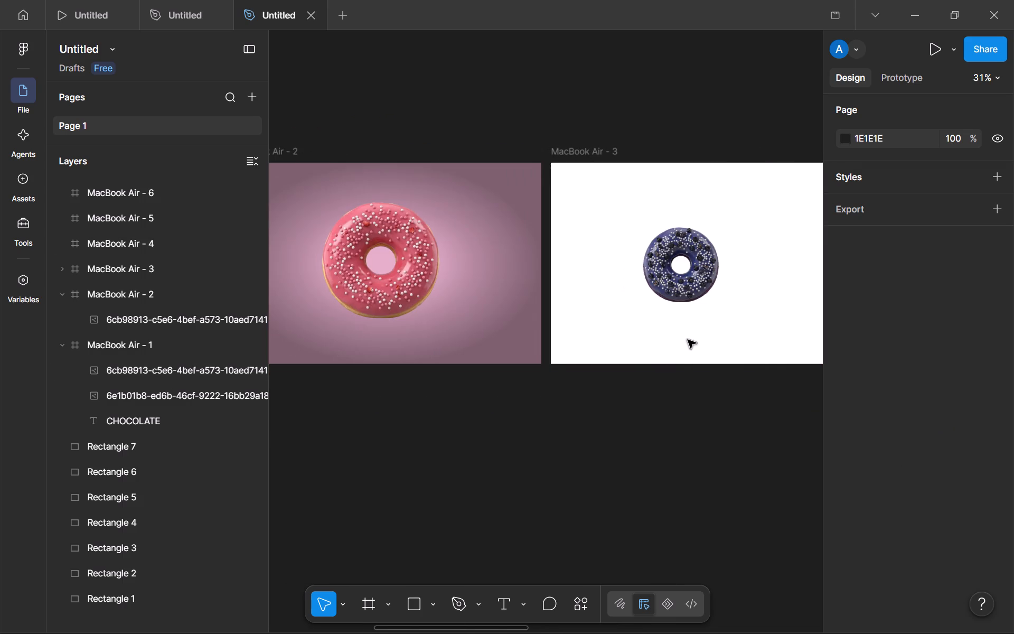
scroll(688, 340, right, 1)
scroll(382, 283, right, 1)
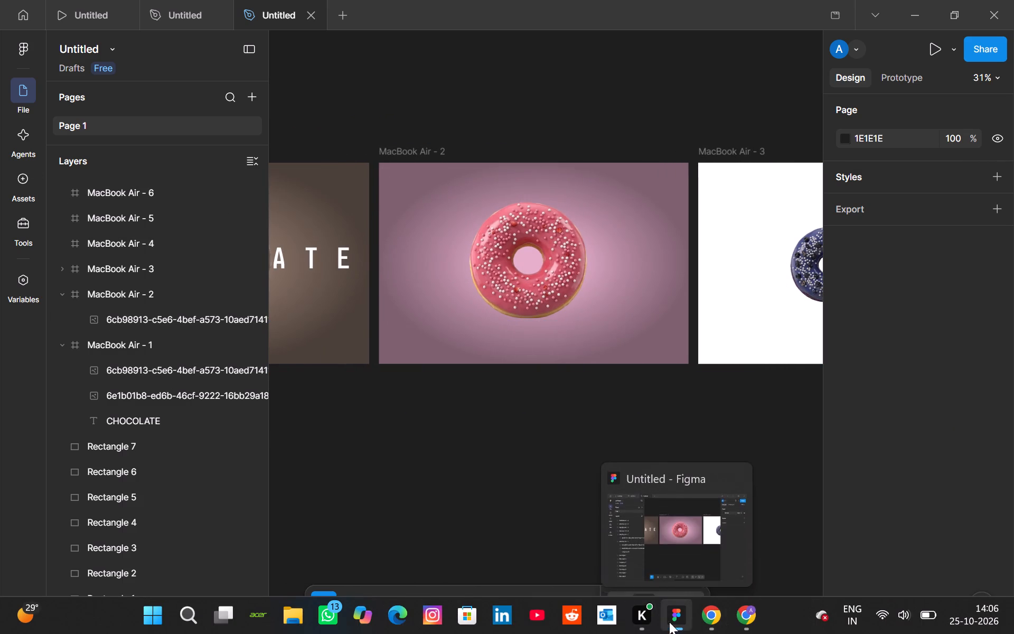
click(709, 622)
drag(243, 398, 249, 400)
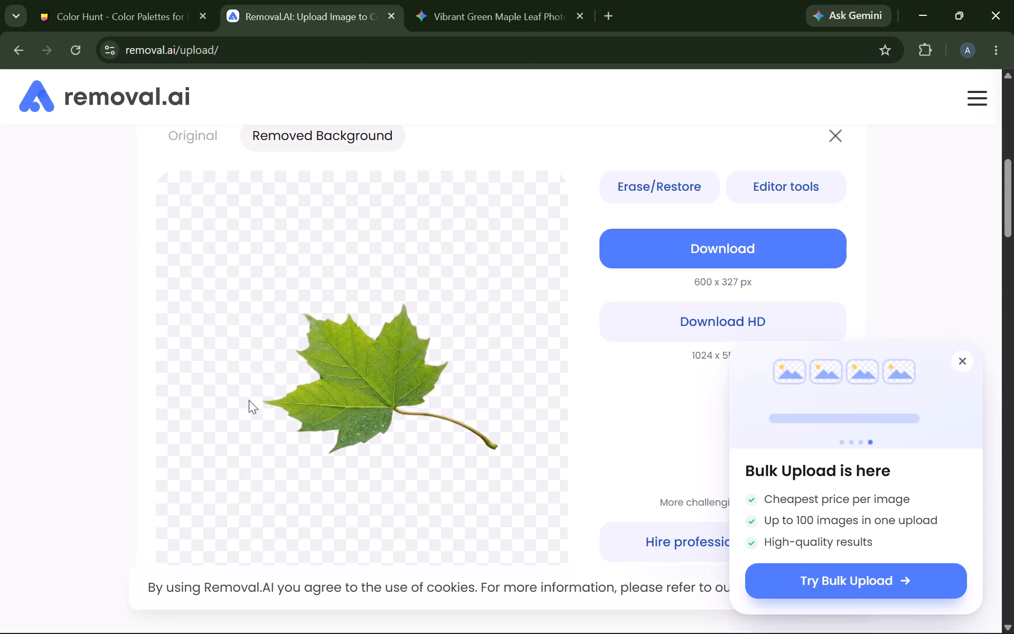
drag(249, 400, 679, 628)
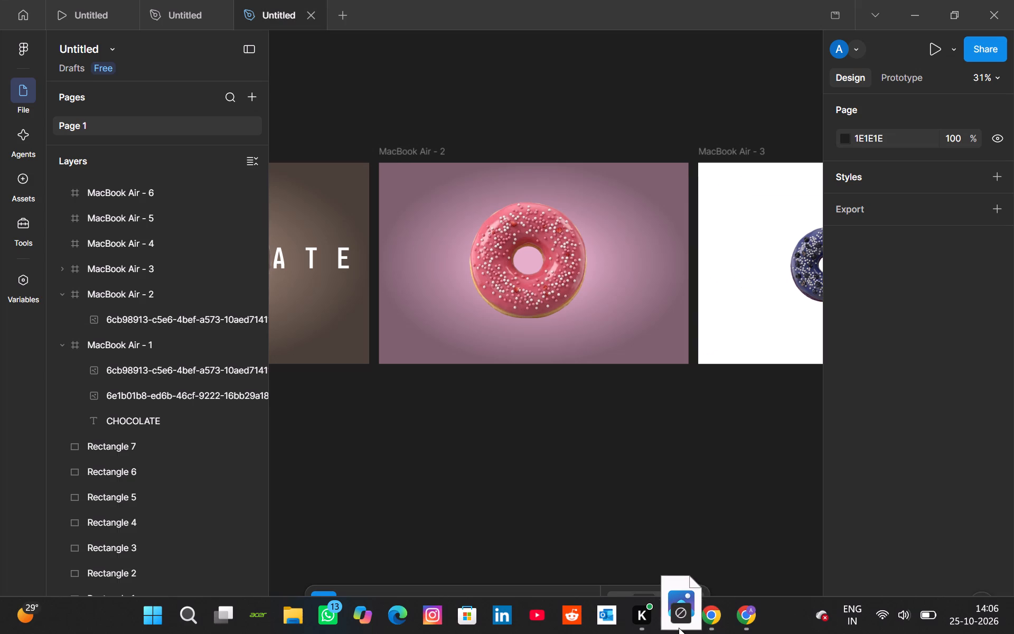
drag(679, 628, 283, 338)
scroll(348, 355, right, 3)
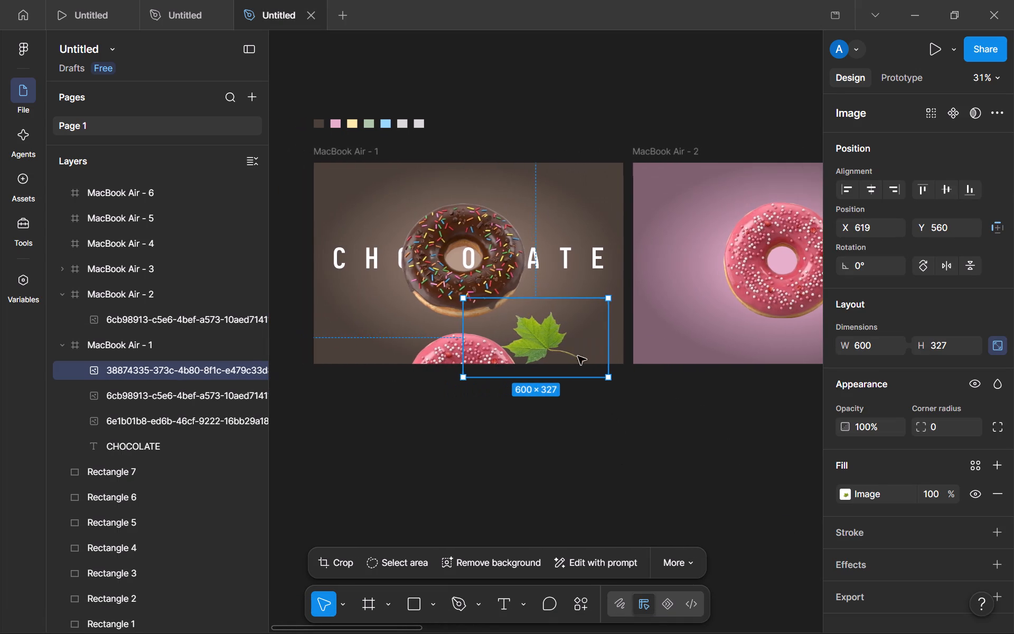
drag(560, 348, 381, 212)
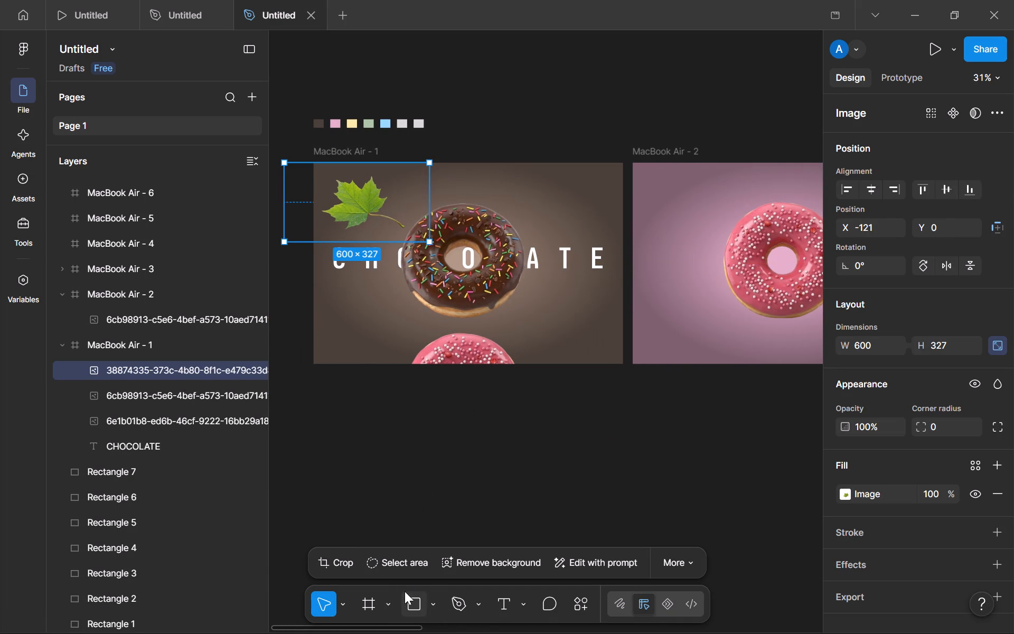
Crop the empty margins around the maple leaf in MacBook Air - 1 to about 365 × 240, keeping the leaf and stem whole.
click(336, 567)
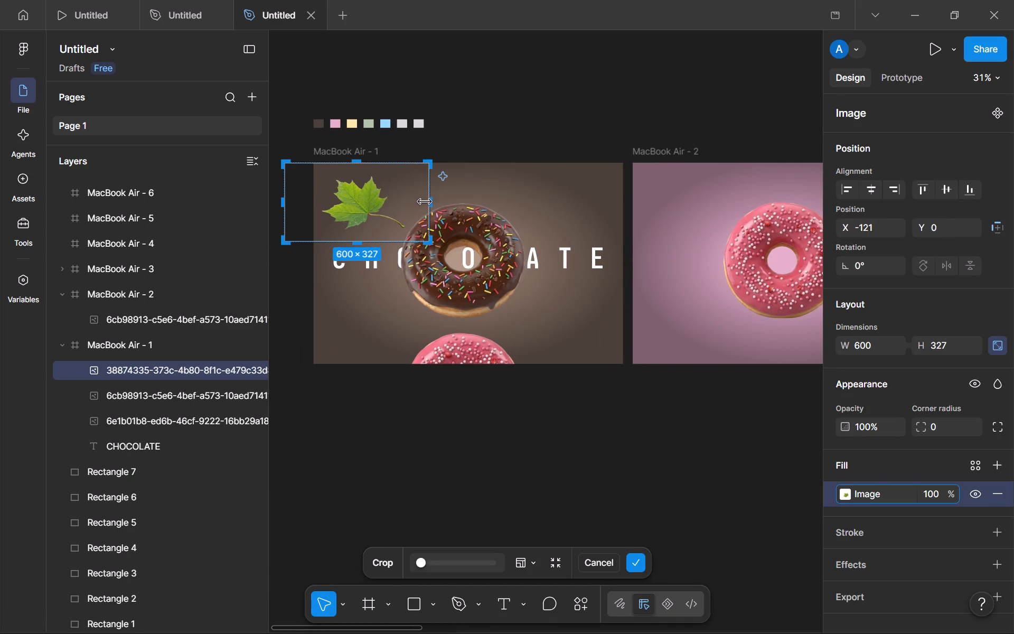
drag(425, 202, 413, 202)
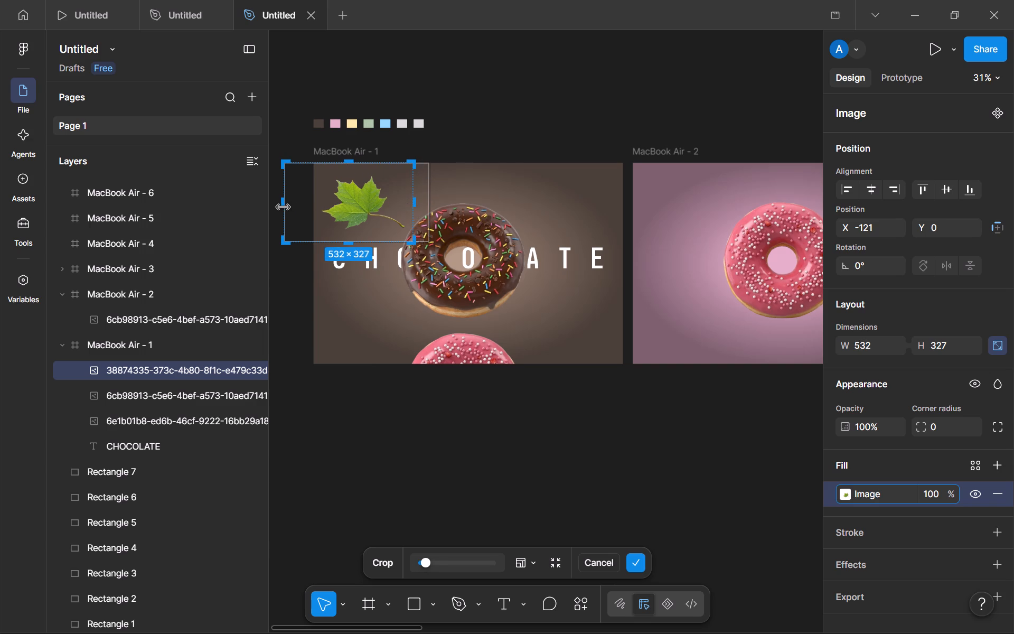
drag(283, 207, 313, 207)
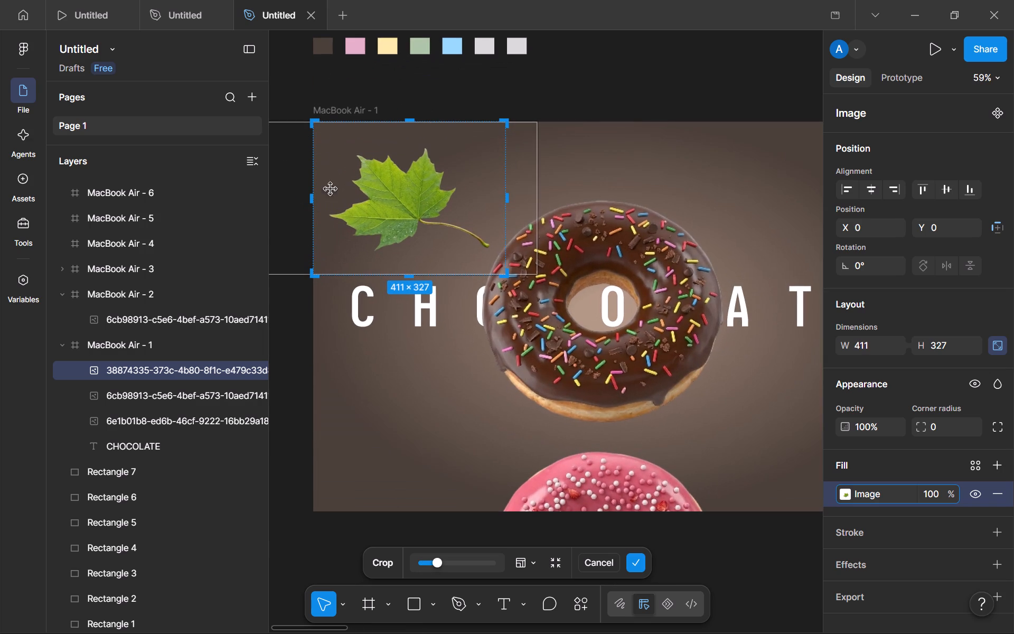
scroll(341, 155, right, 1)
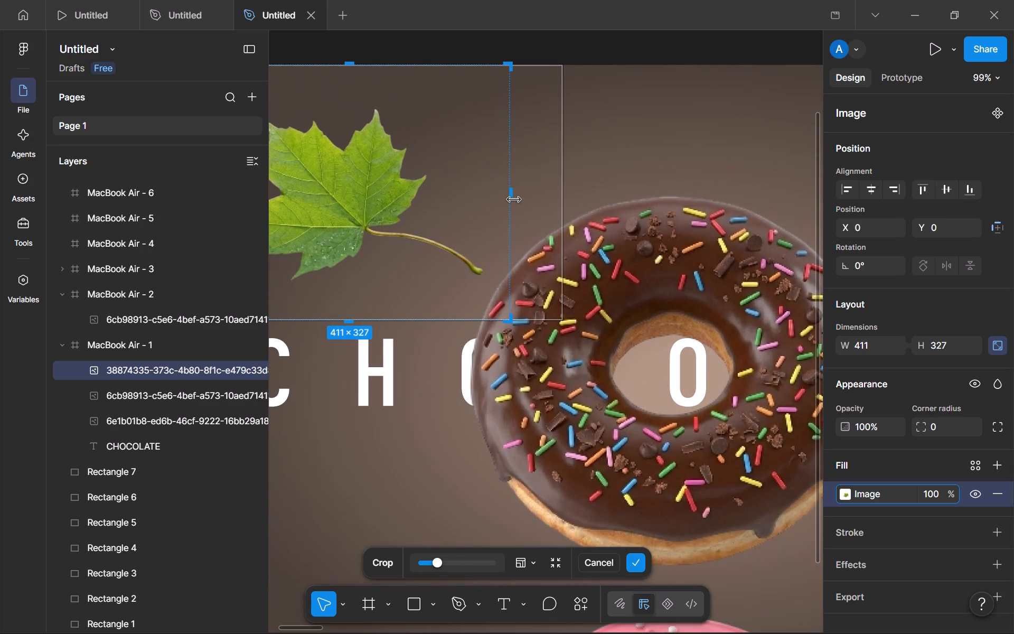
drag(514, 199, 490, 202)
scroll(490, 202, right, 1)
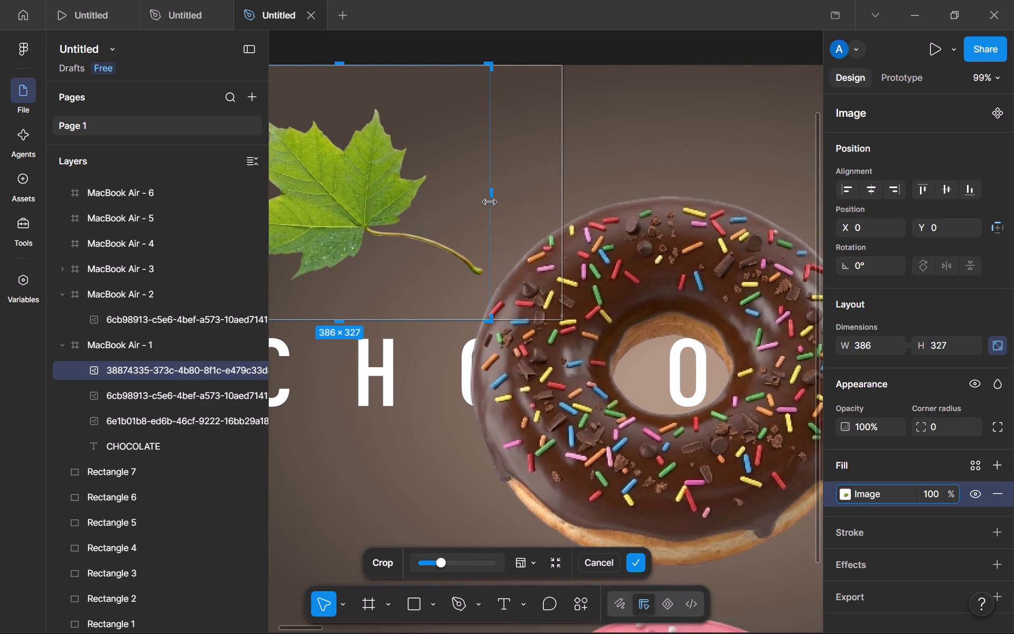
scroll(490, 202, right, 1)
drag(498, 66, 497, 86)
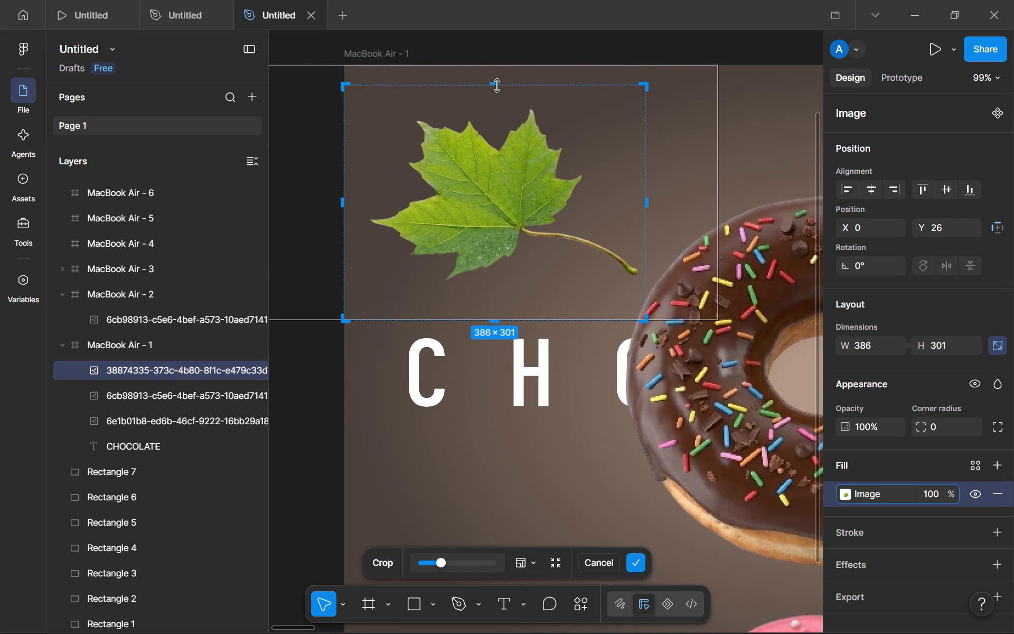
drag(497, 86, 502, 98)
drag(343, 210, 348, 211)
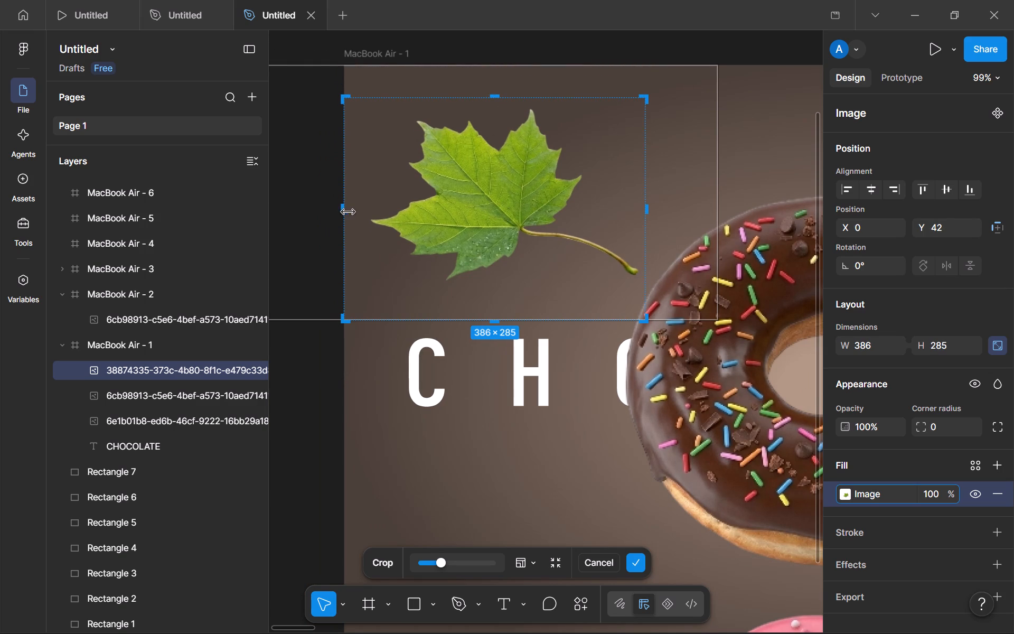
drag(348, 211, 360, 212)
drag(507, 326, 503, 293)
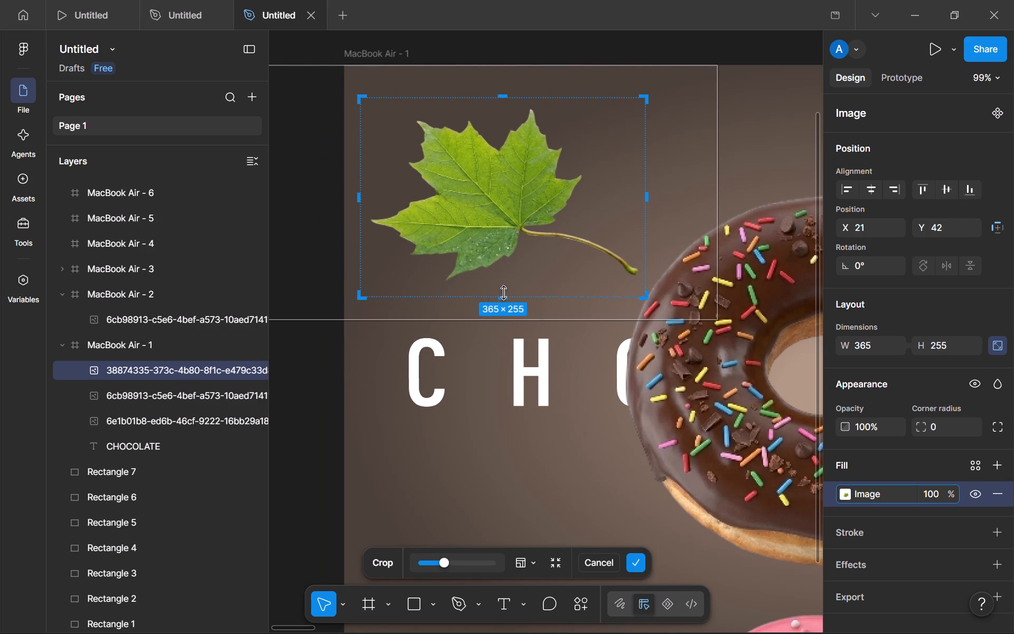
drag(503, 293, 503, 285)
Tighten the maple leaf's crop in MacBook Air - 1 to about 274 × 229, cutting off the end of the stem, and apply it.
drag(650, 201, 596, 198)
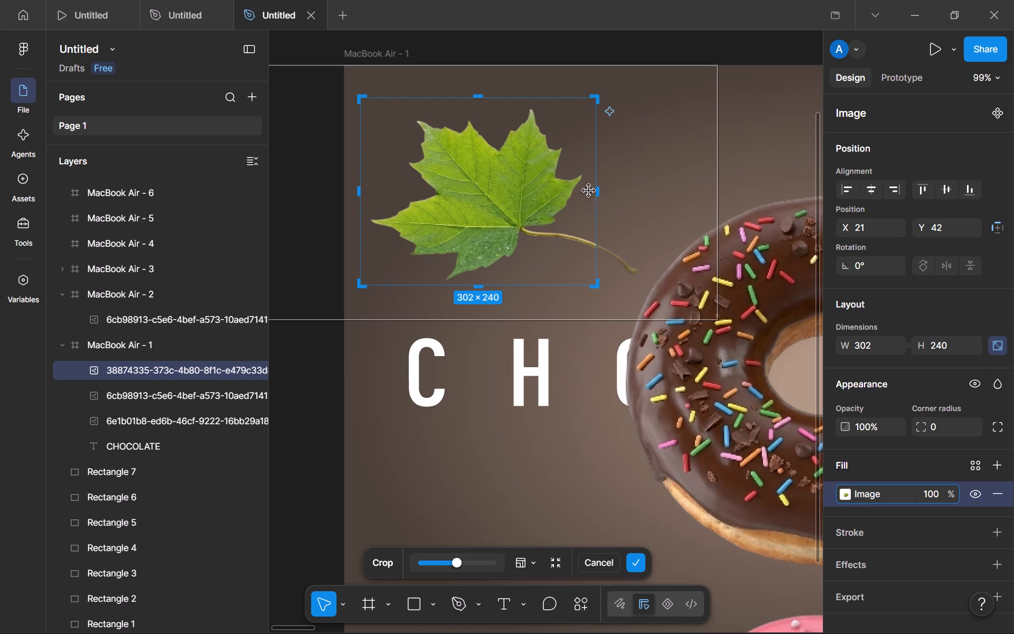
drag(599, 194, 586, 195)
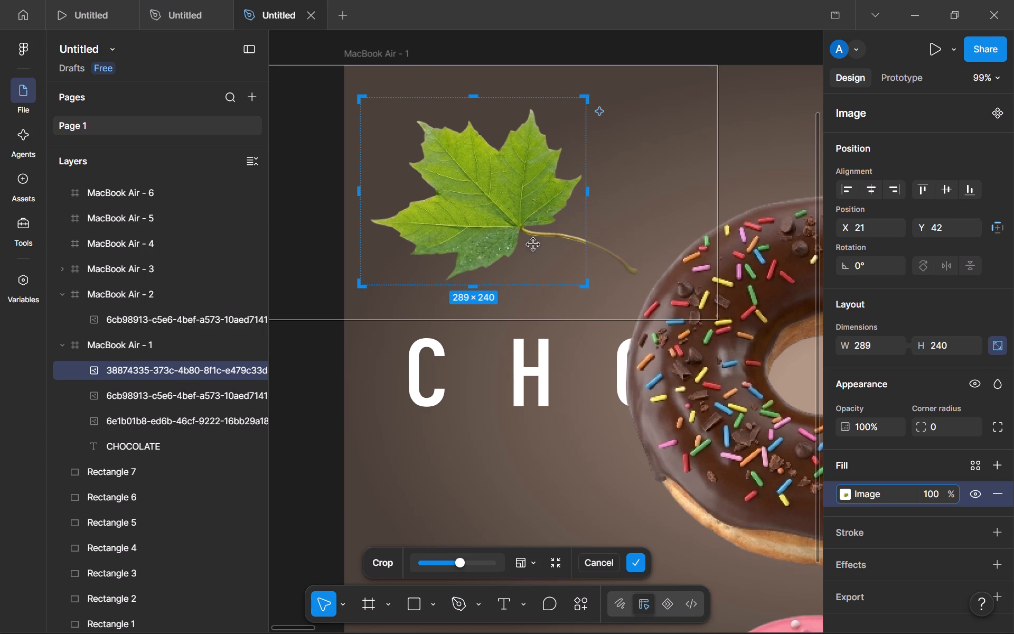
drag(472, 96, 473, 101)
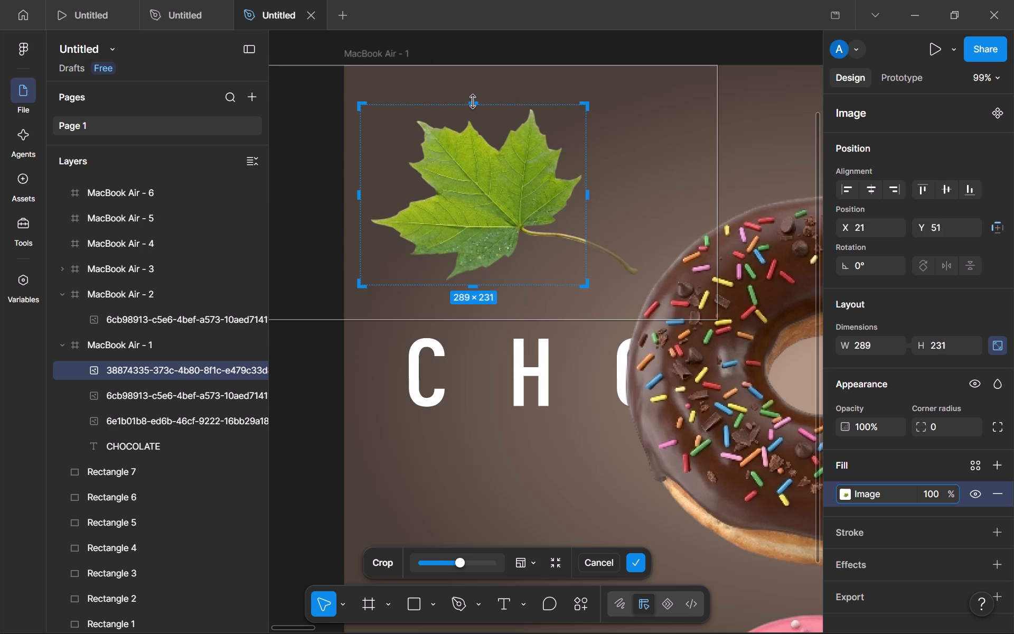
drag(473, 101, 473, 102)
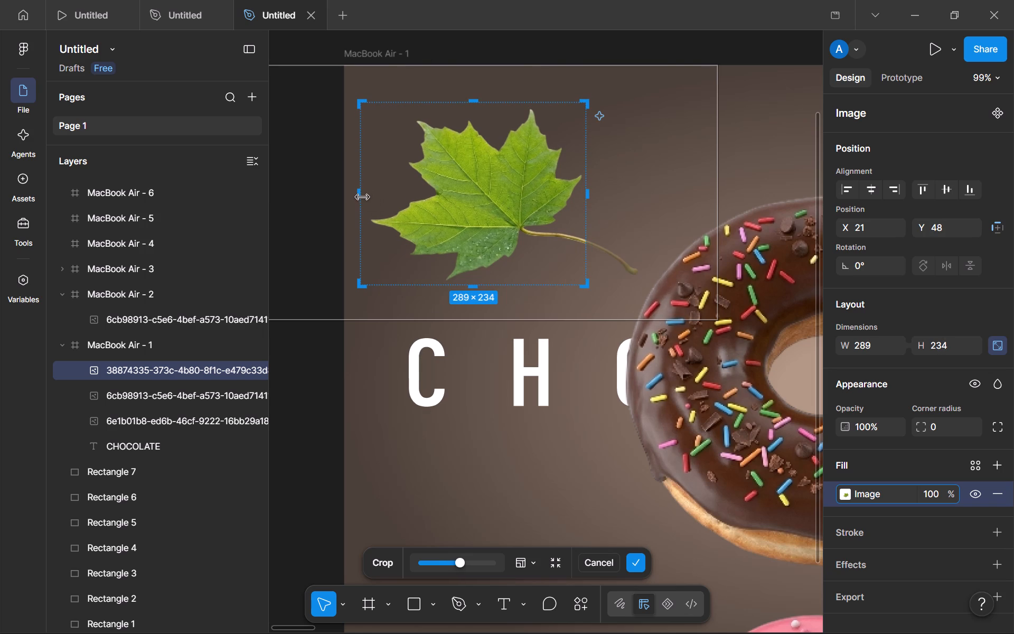
drag(362, 197, 368, 196)
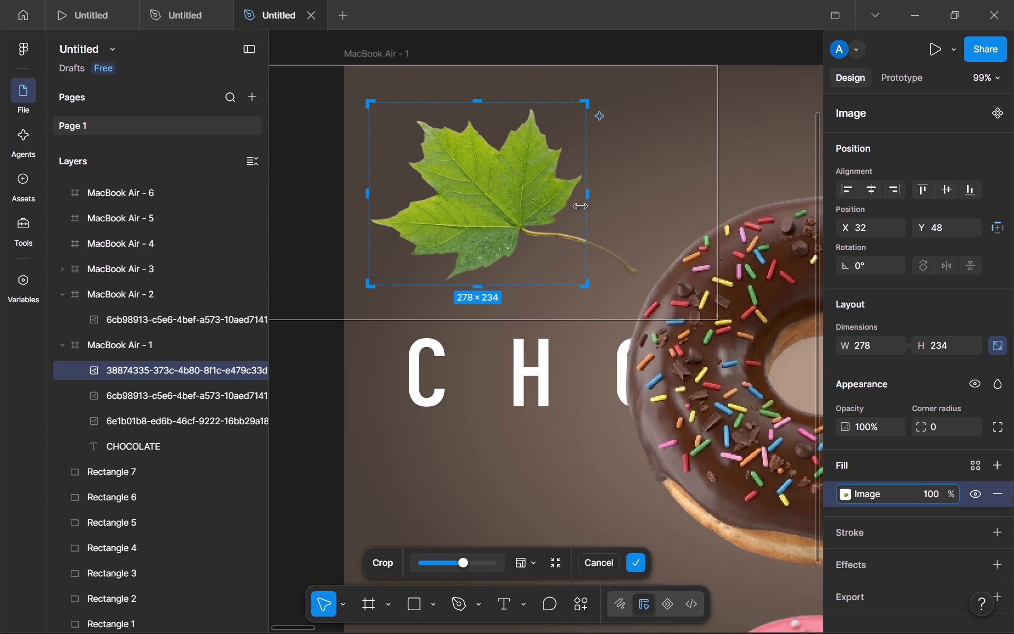
drag(591, 198, 583, 199)
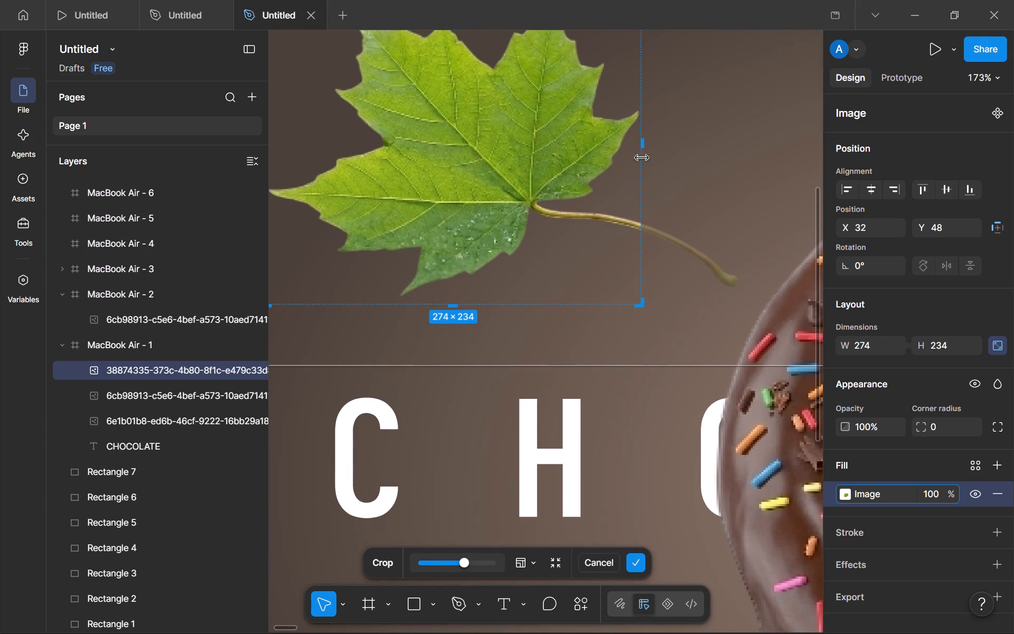
drag(449, 306, 450, 298)
click(539, 335)
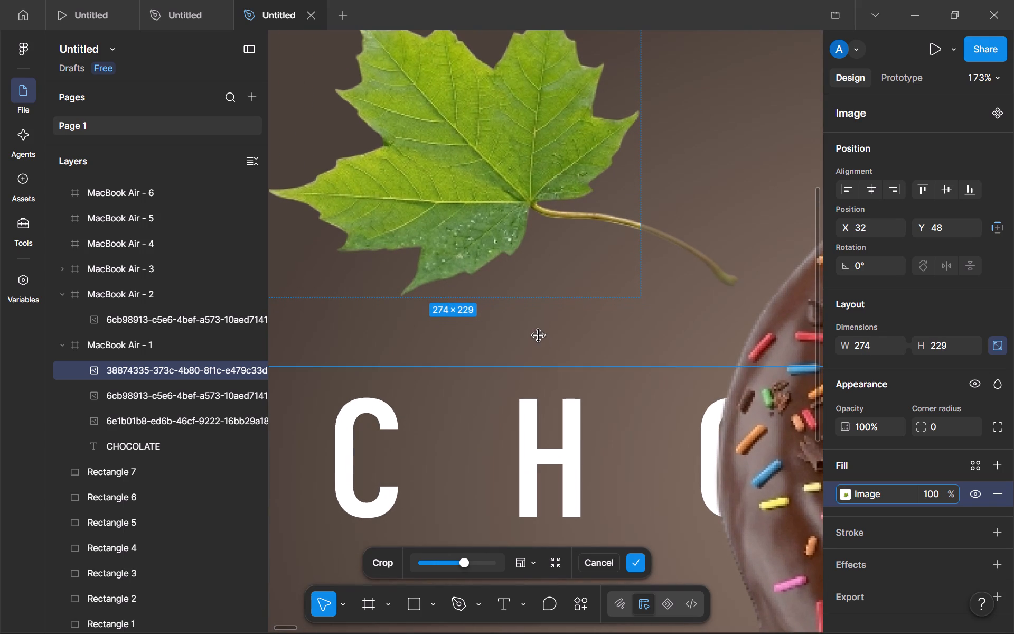
click(675, 194)
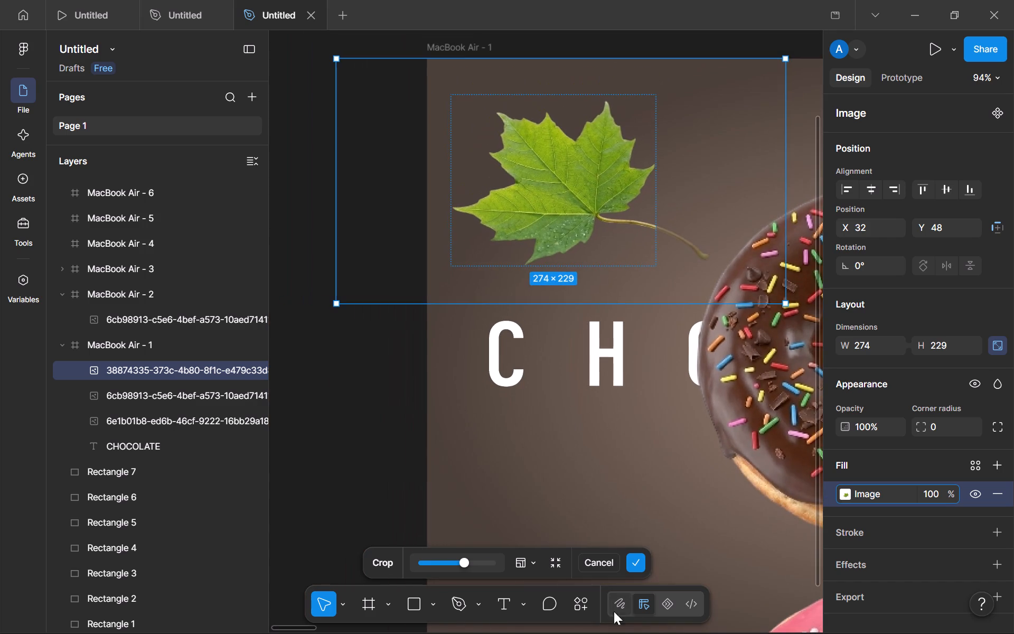
click(636, 565)
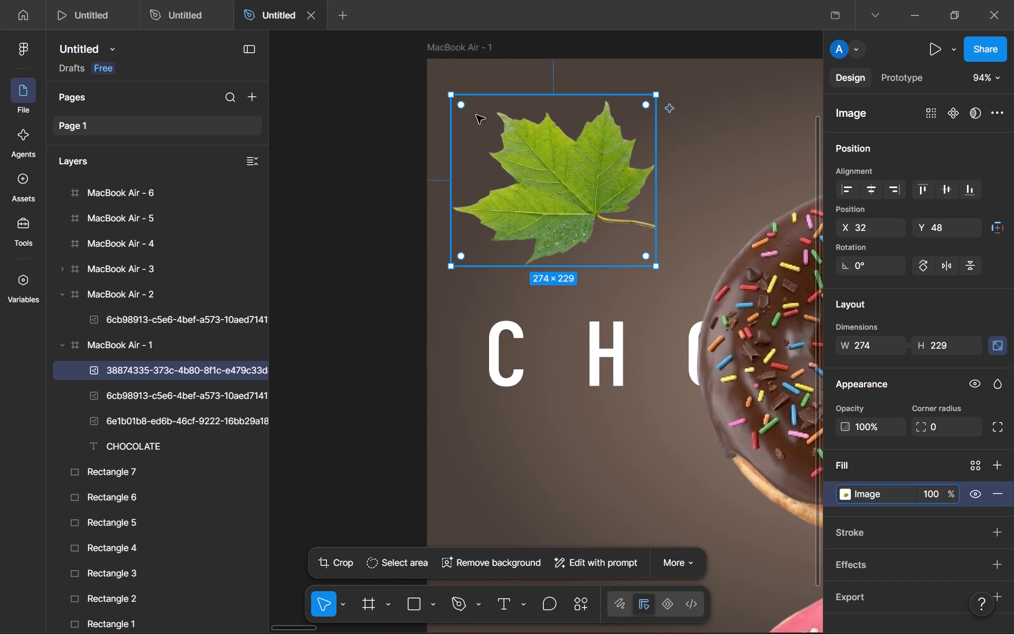
Scale the maple leaf to about 183 × 153 and place it, rotated about 17.8°, in MacBook Air - 1's upper-left corner.
scroll(691, 380, left, 1)
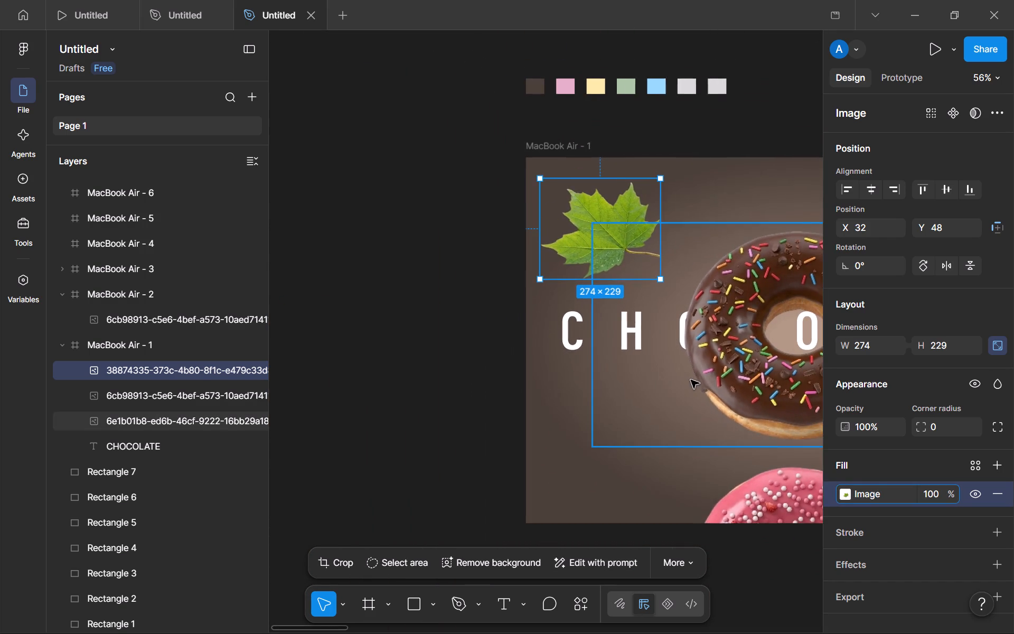
scroll(691, 380, left, 1)
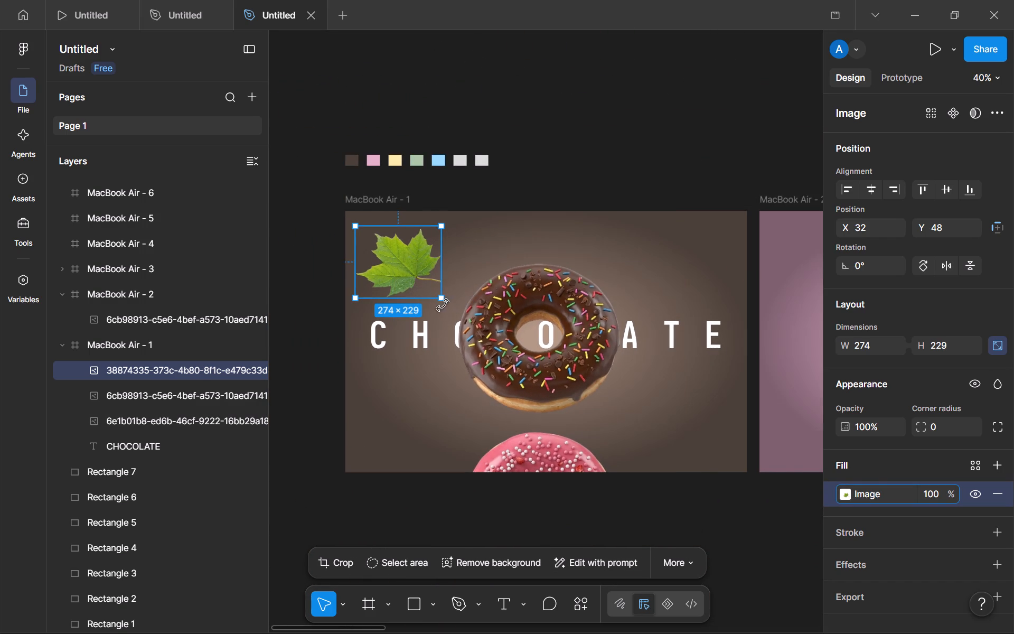
drag(440, 297, 403, 274)
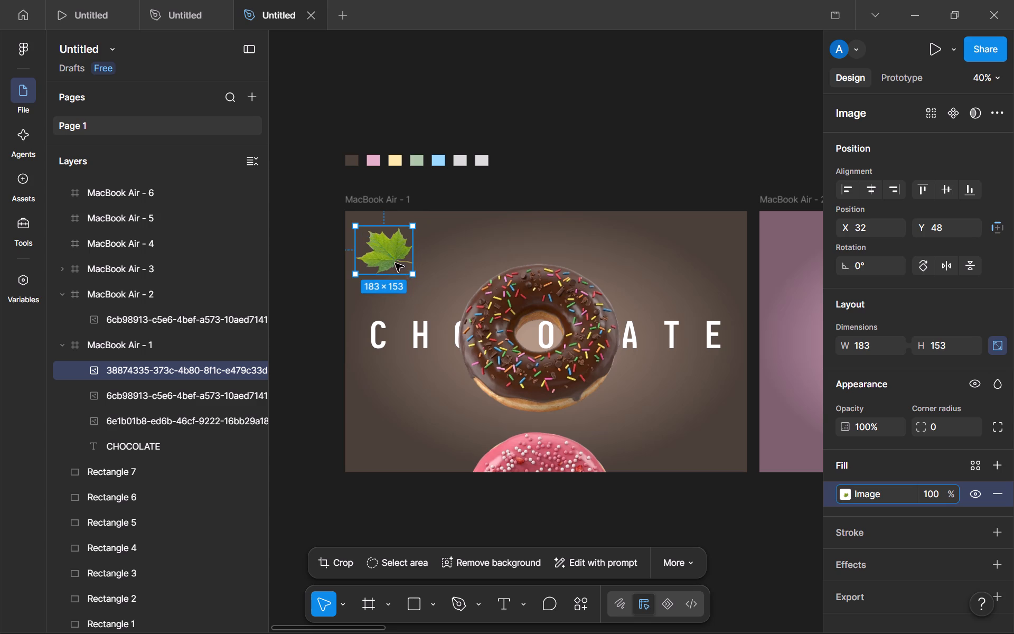
drag(389, 255, 397, 260)
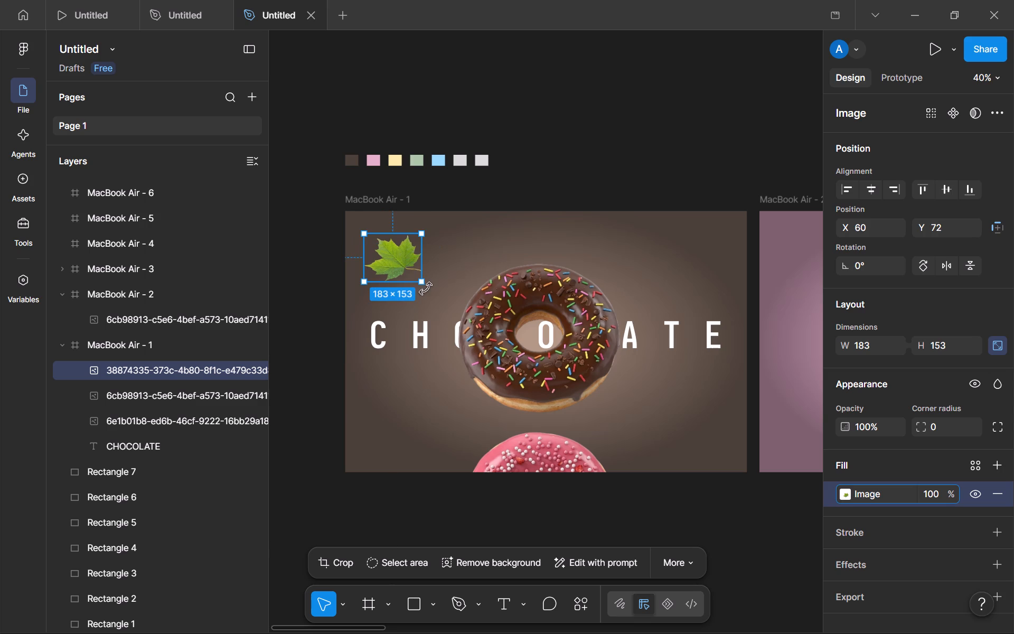
drag(429, 288, 434, 268)
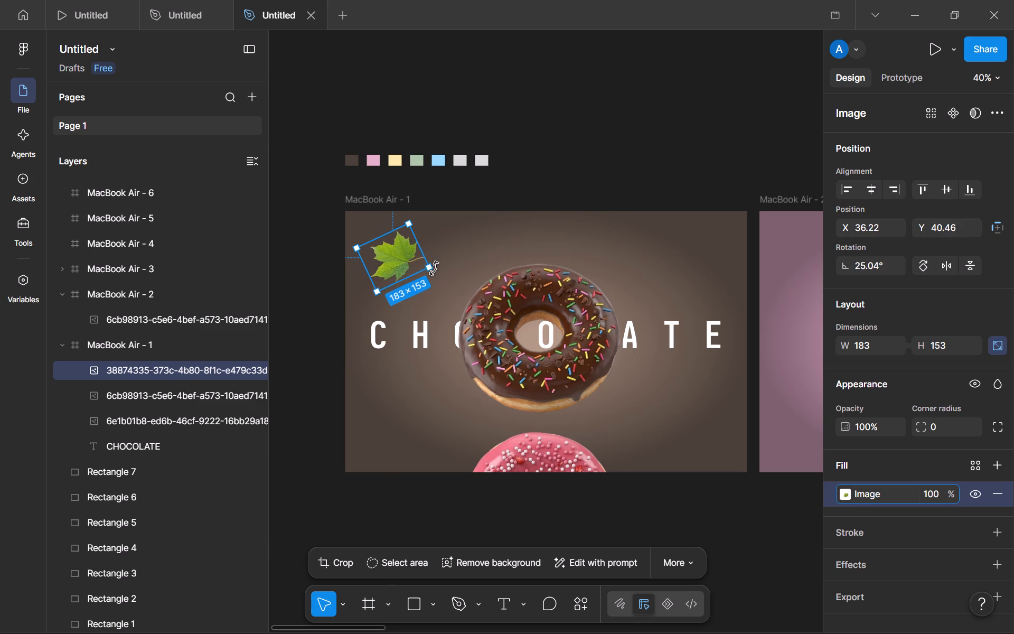
drag(434, 268, 433, 274)
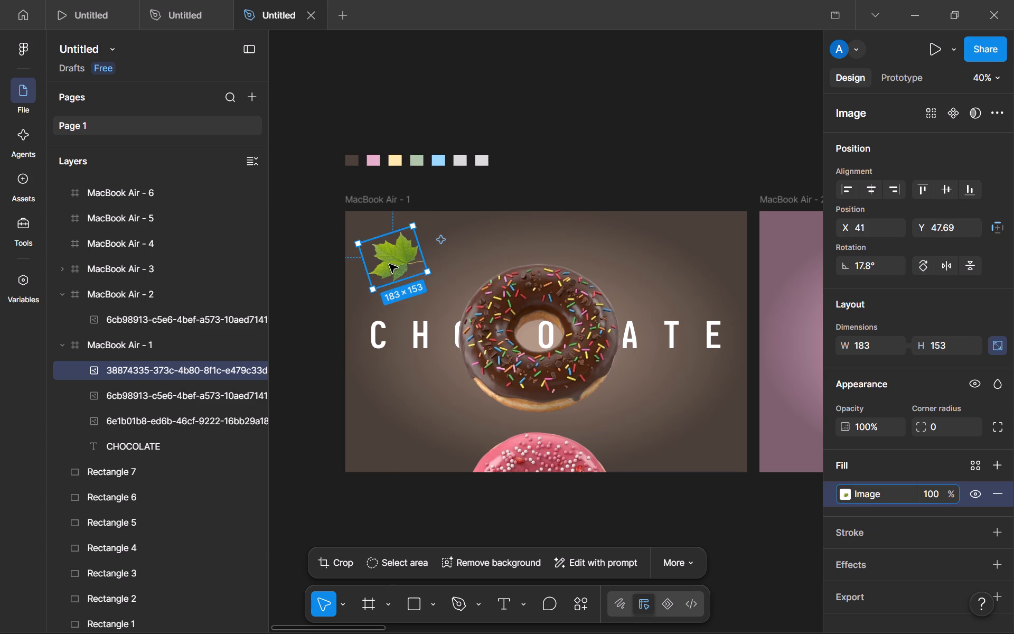
drag(389, 264, 378, 255)
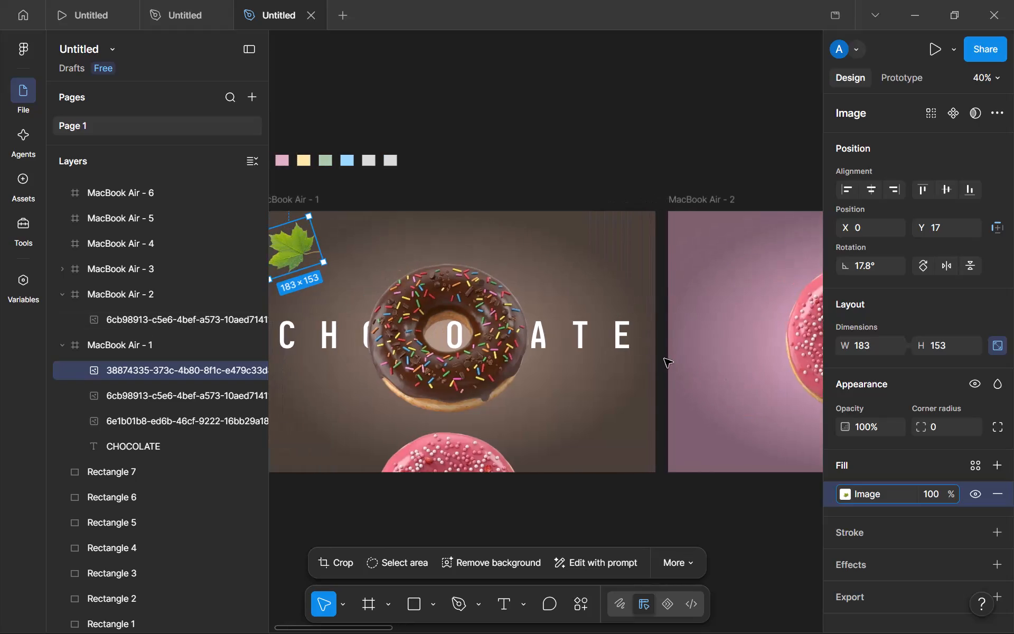
Shrink the rotated maple leaf proportionally to about 151 × 126, keeping it against the frame's left edge.
scroll(337, 264, right, 1)
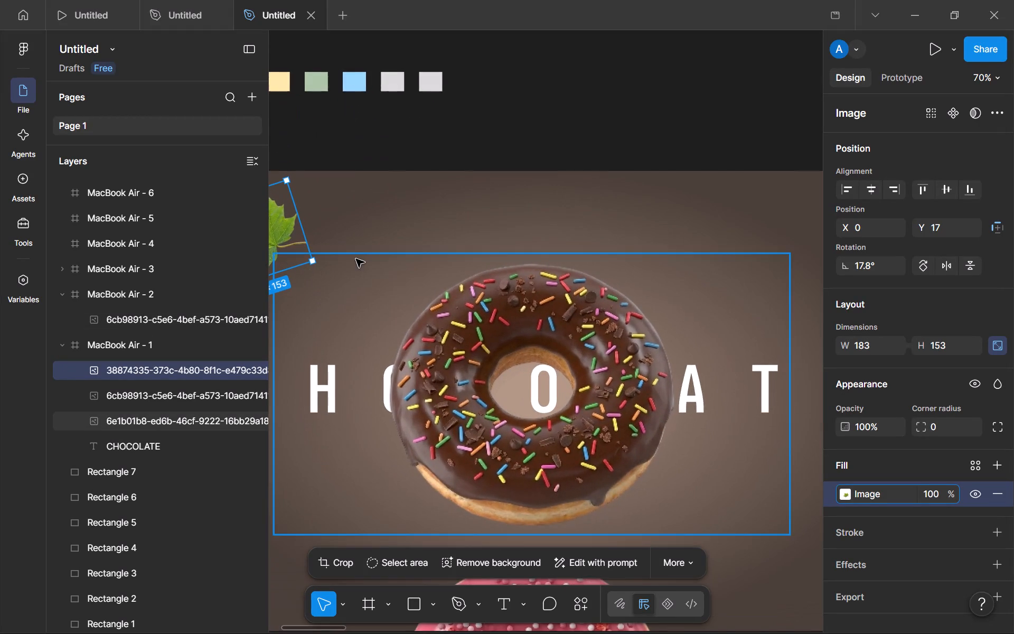
scroll(356, 259, right, 1)
drag(390, 264, 373, 259)
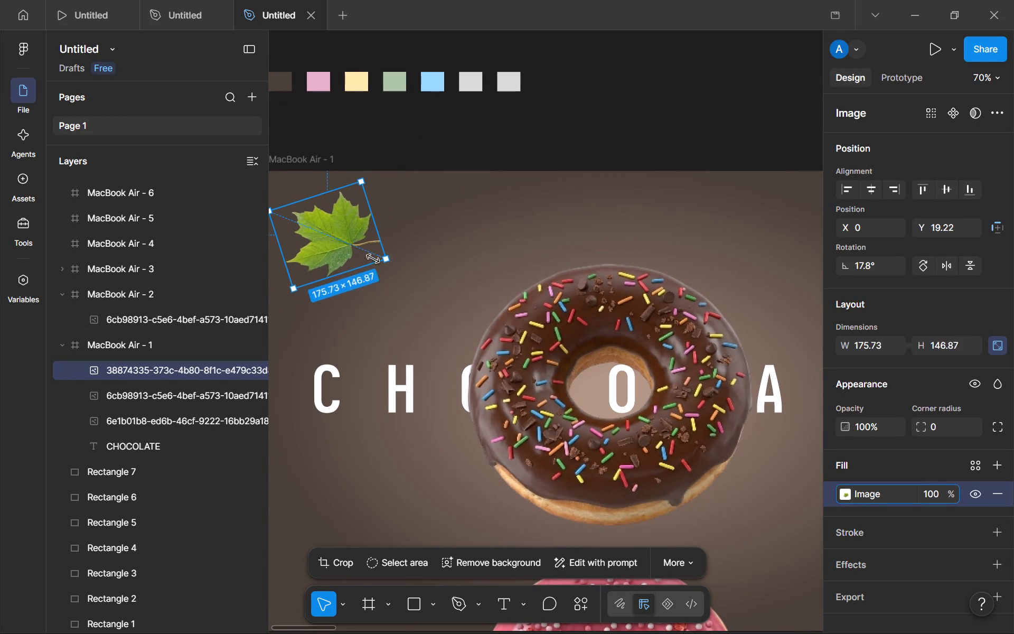
drag(373, 259, 366, 255)
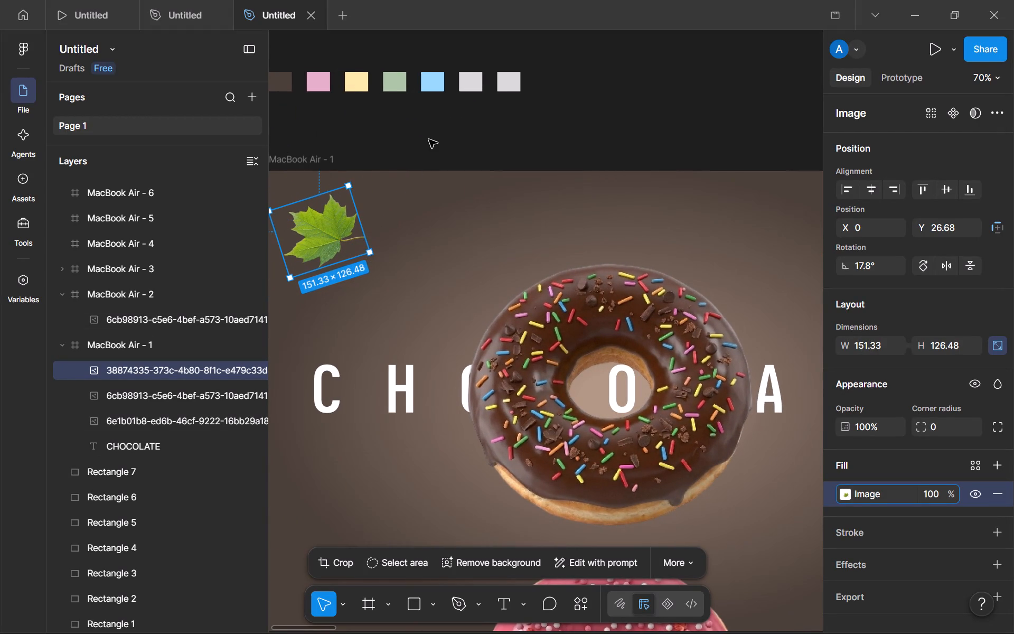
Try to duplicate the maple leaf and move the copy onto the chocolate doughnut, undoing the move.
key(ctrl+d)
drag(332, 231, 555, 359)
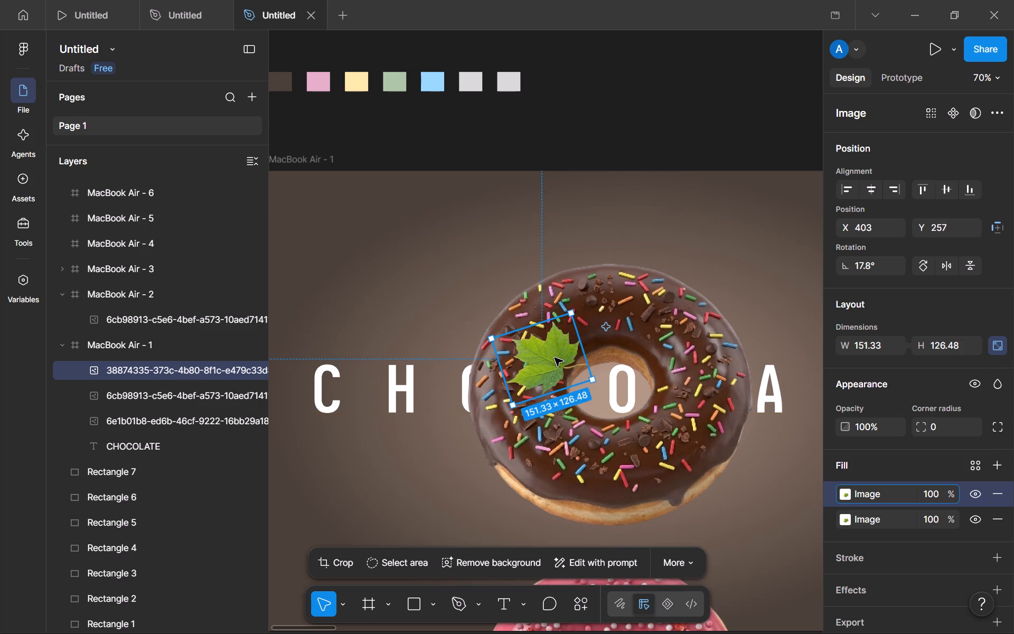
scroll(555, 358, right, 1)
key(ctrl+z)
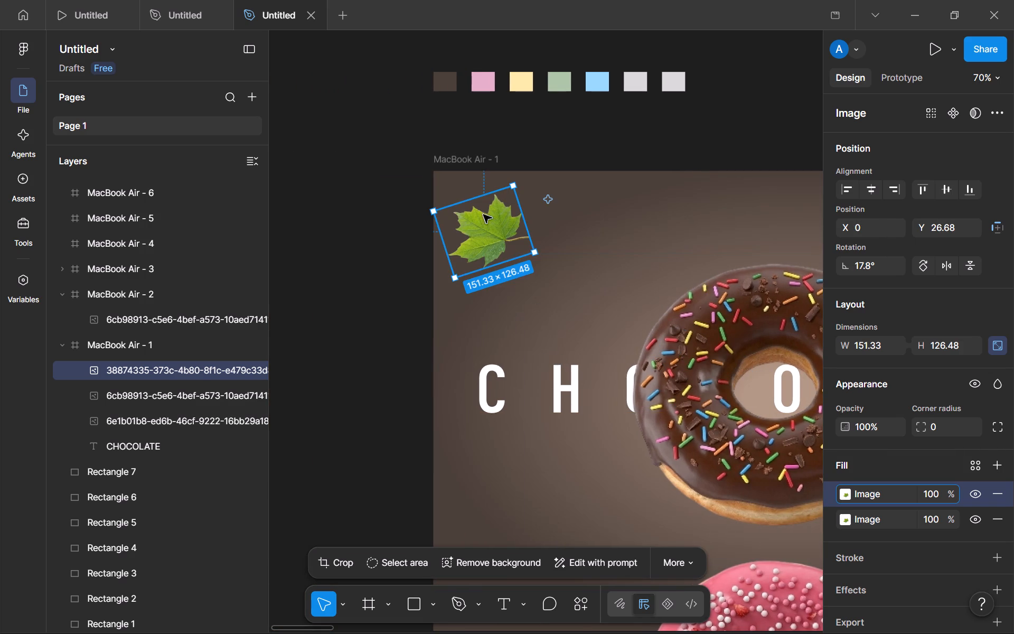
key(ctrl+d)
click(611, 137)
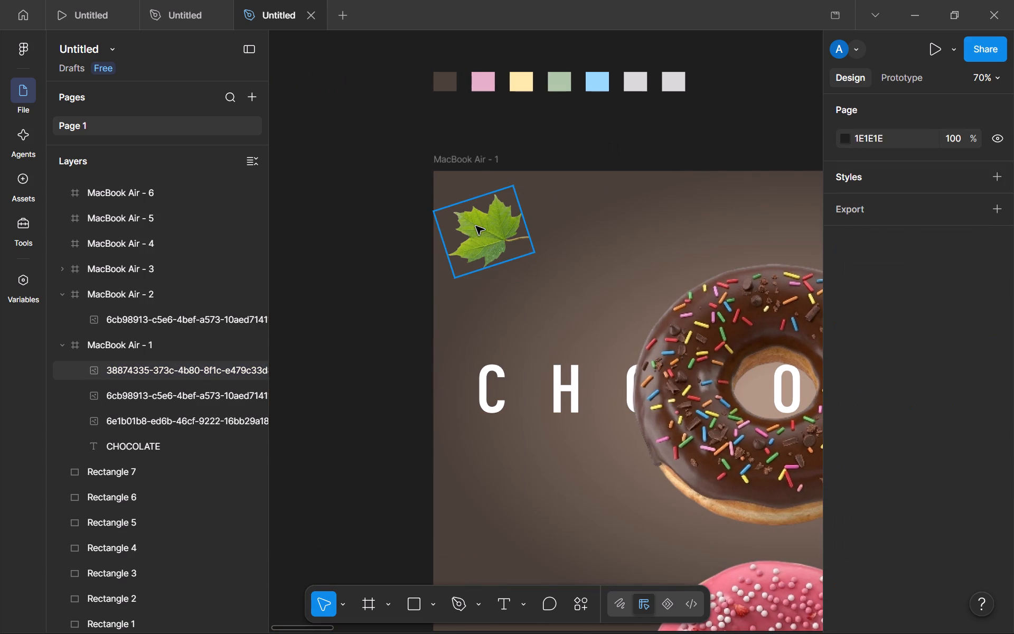
Duplicate the upper-left maple leaf and place the copy to the upper right of the chocolate doughnut at about X 910, Y 151.
click(476, 226)
key(ctrl+d)
drag(503, 227, 918, 510)
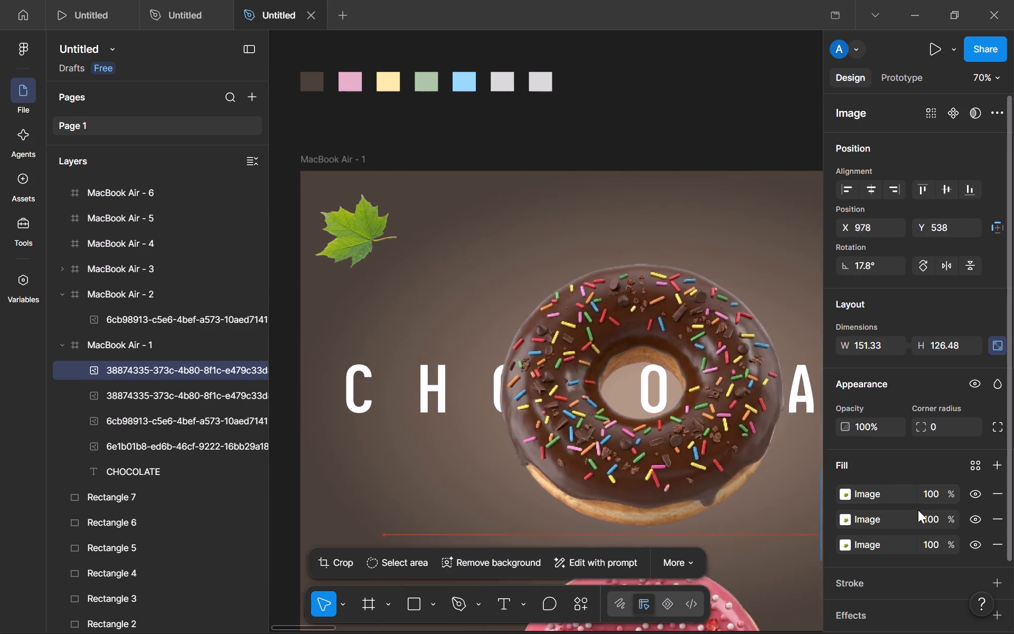
drag(918, 510, 751, 301)
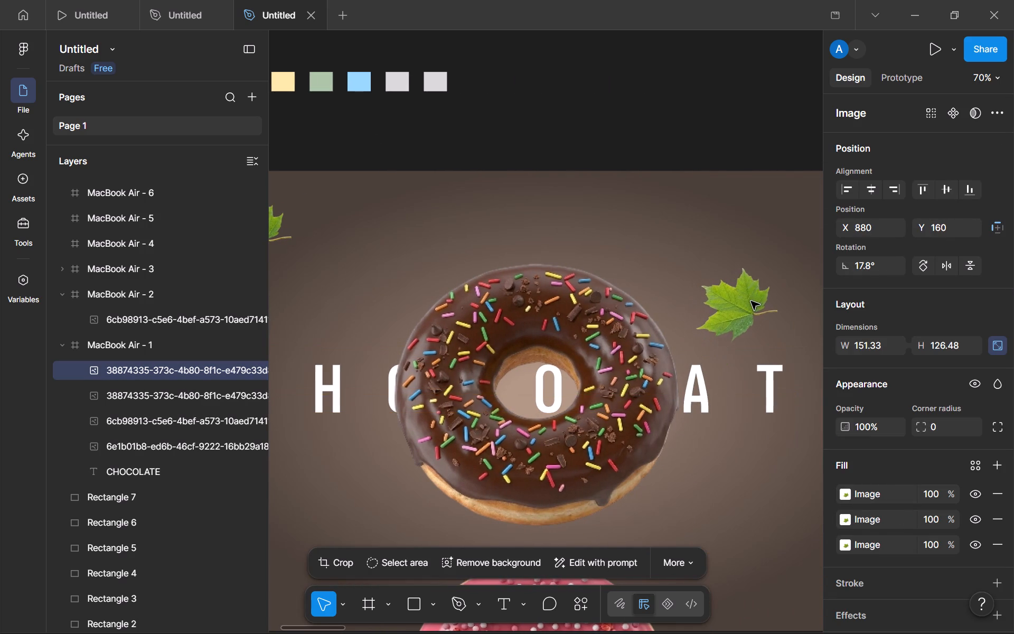
drag(751, 301, 767, 299)
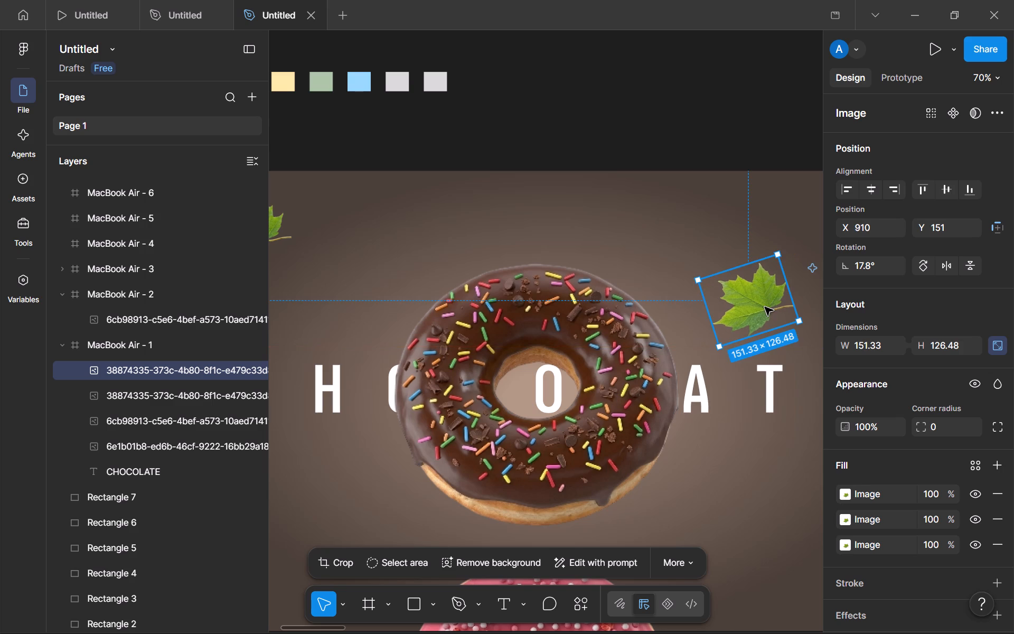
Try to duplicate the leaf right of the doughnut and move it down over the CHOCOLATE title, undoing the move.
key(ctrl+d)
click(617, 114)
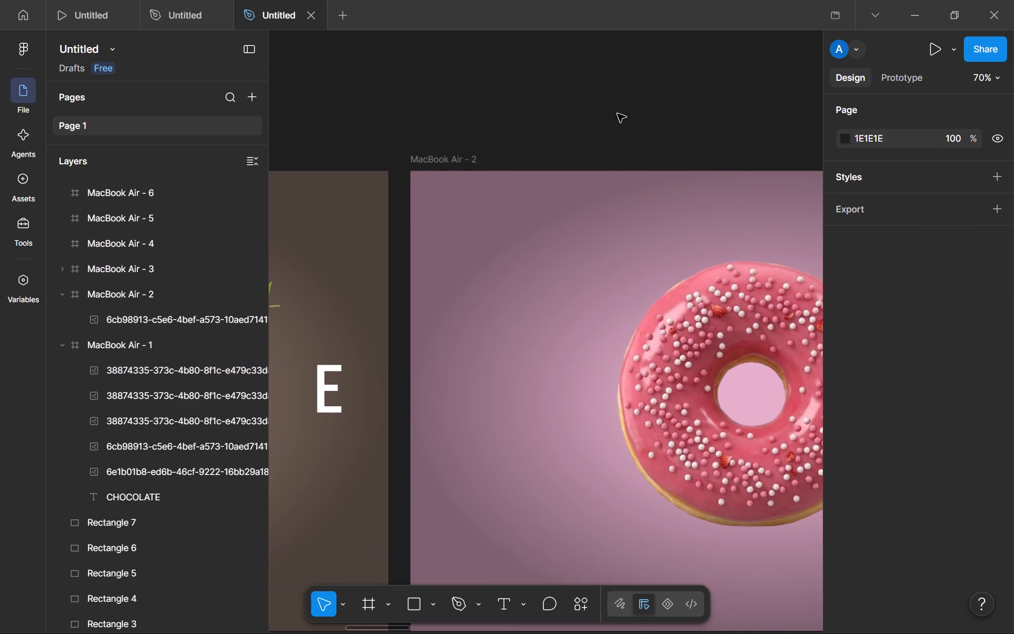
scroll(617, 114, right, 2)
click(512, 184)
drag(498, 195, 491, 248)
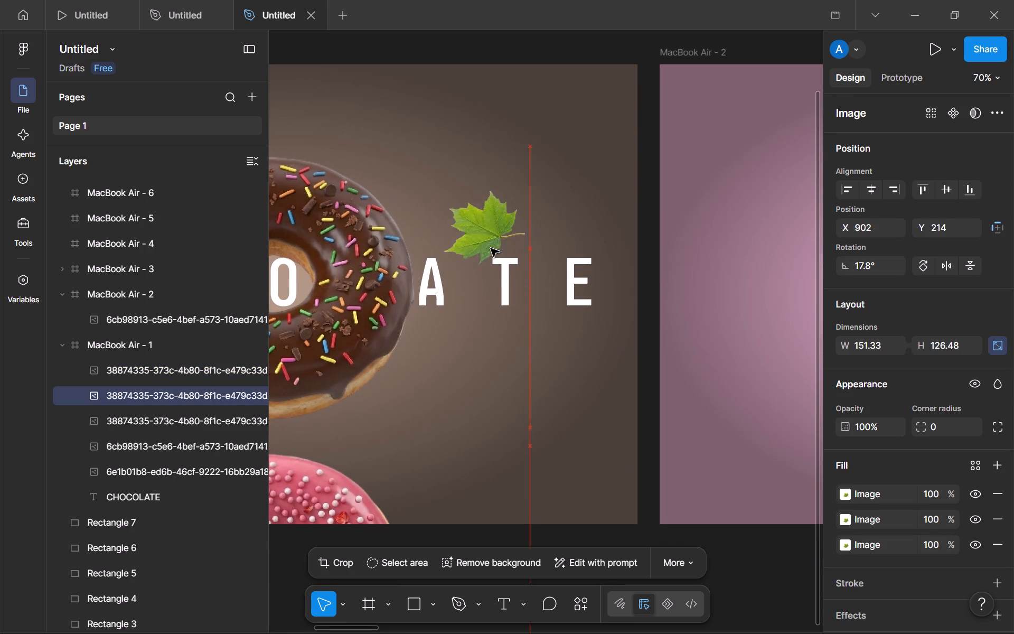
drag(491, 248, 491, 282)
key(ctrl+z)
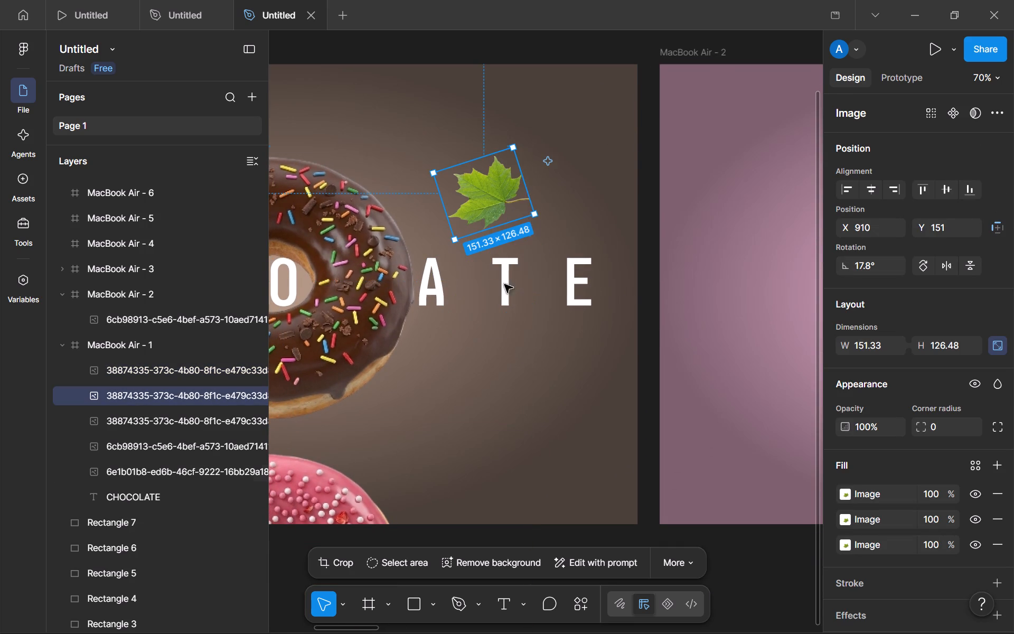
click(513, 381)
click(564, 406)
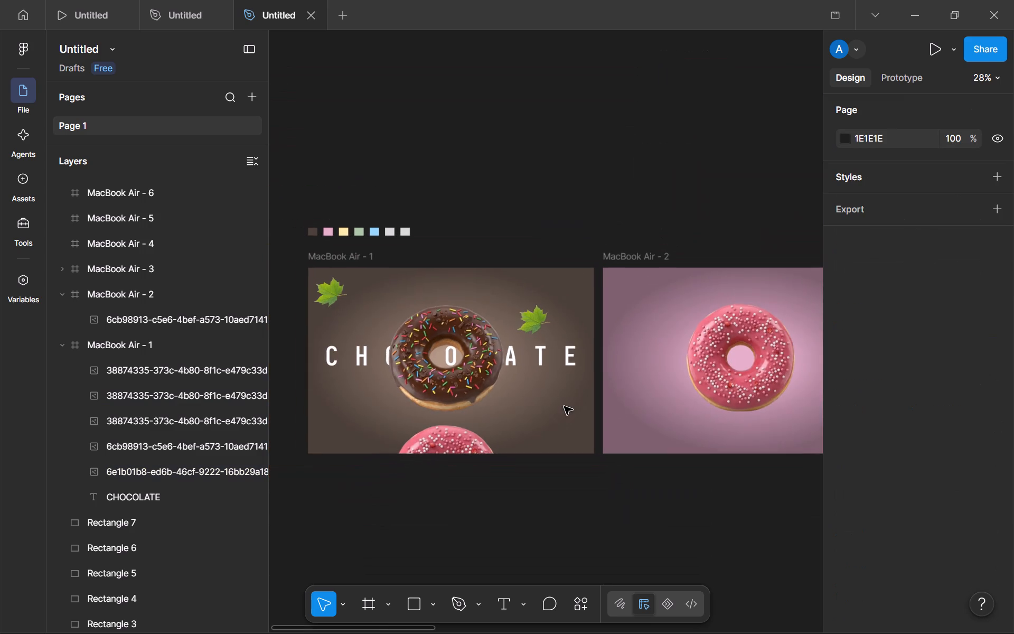
Duplicate the leaf right of the doughnut and place the copy in the frame's lower-left area at about X 151, Y 593.
scroll(564, 406, right, 1)
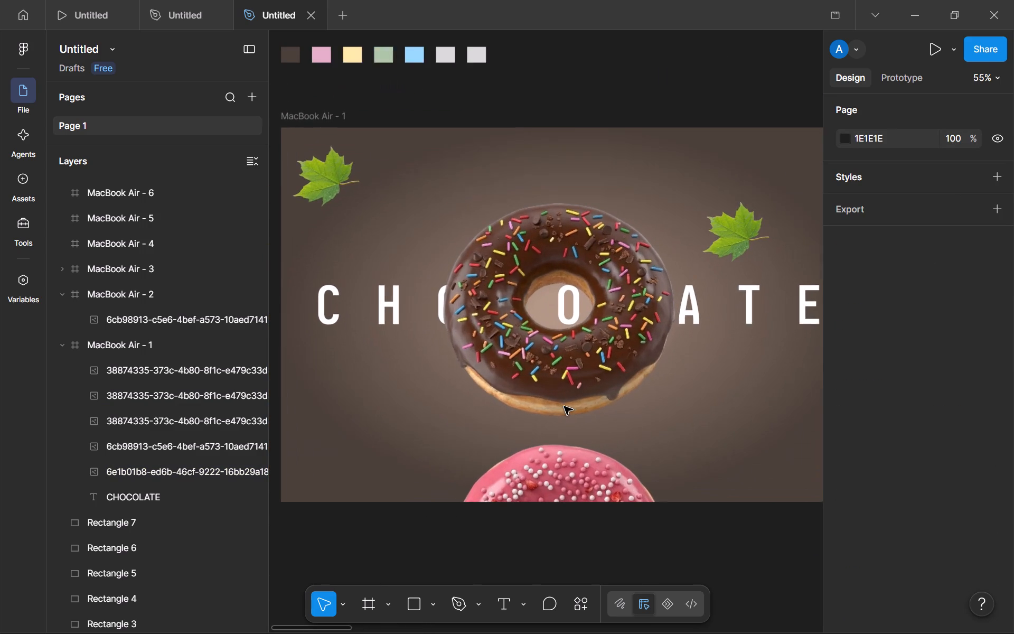
click(743, 232)
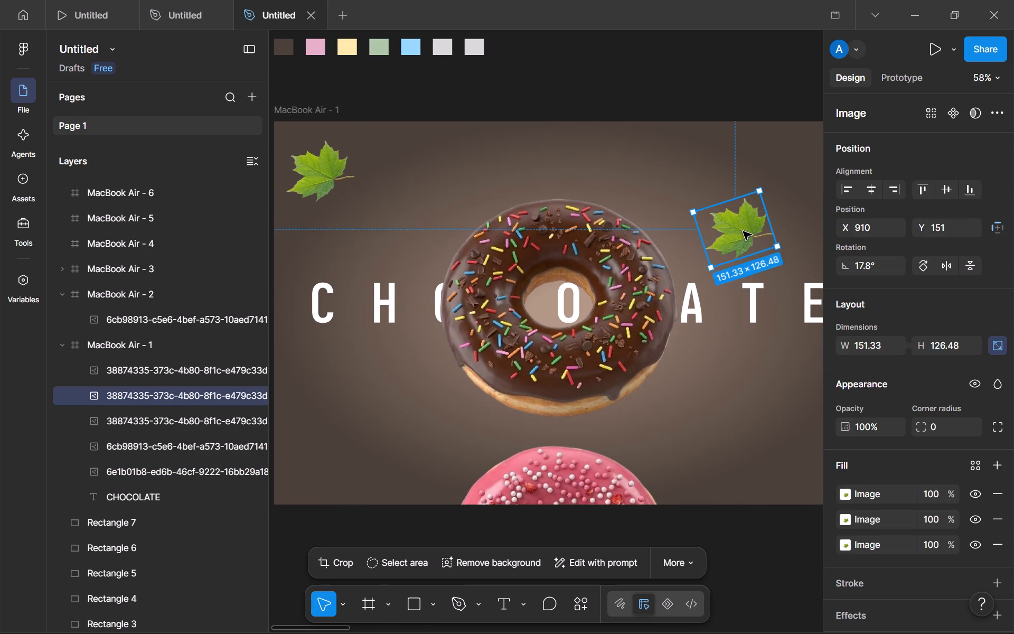
key(ctrl+d)
drag(732, 243, 656, 285)
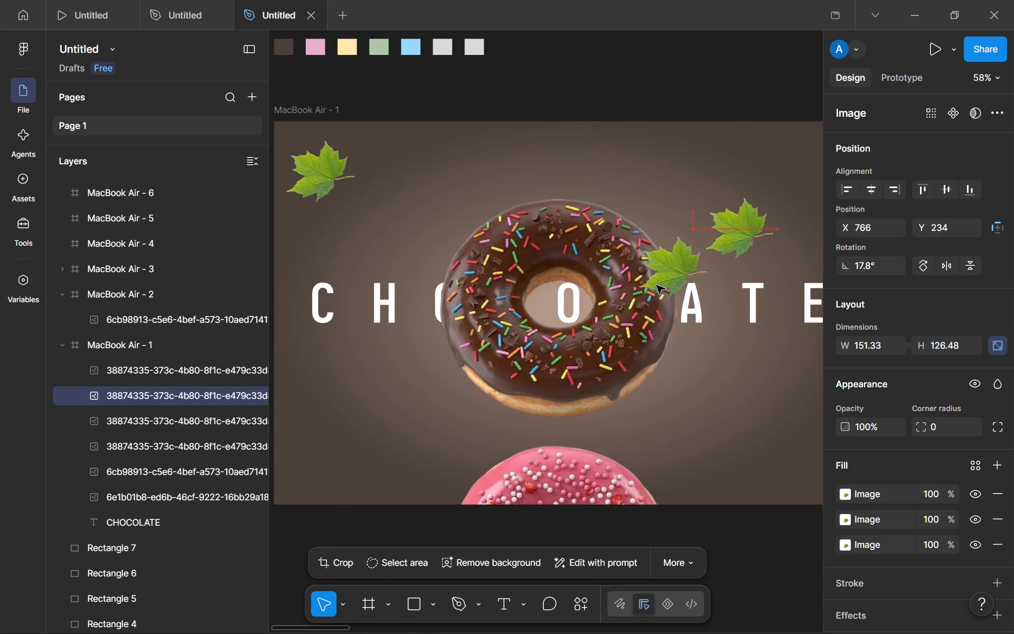
drag(656, 285, 381, 446)
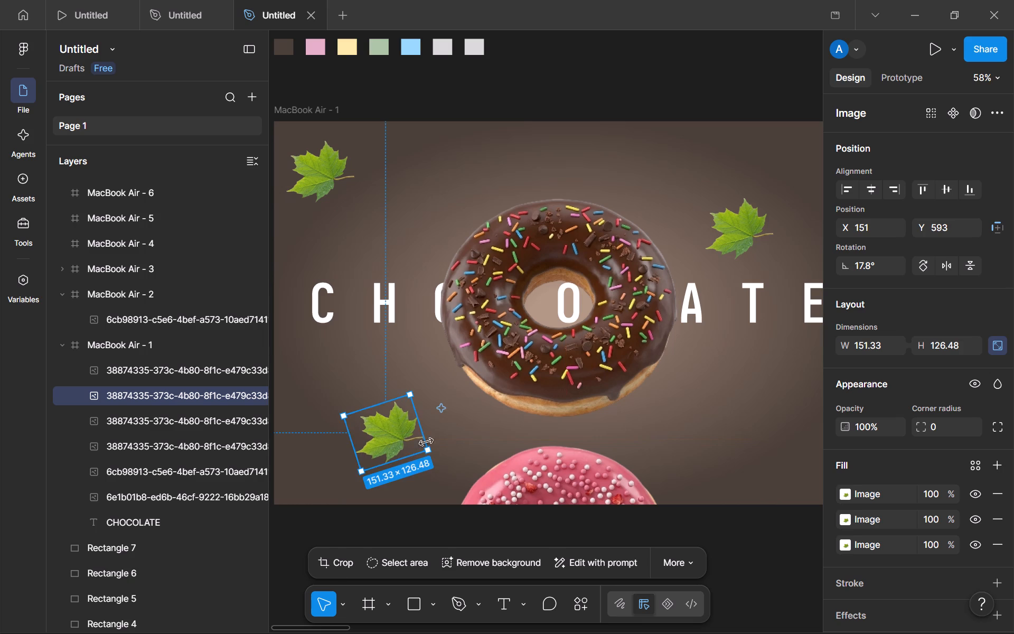
click(436, 437)
click(380, 378)
click(311, 441)
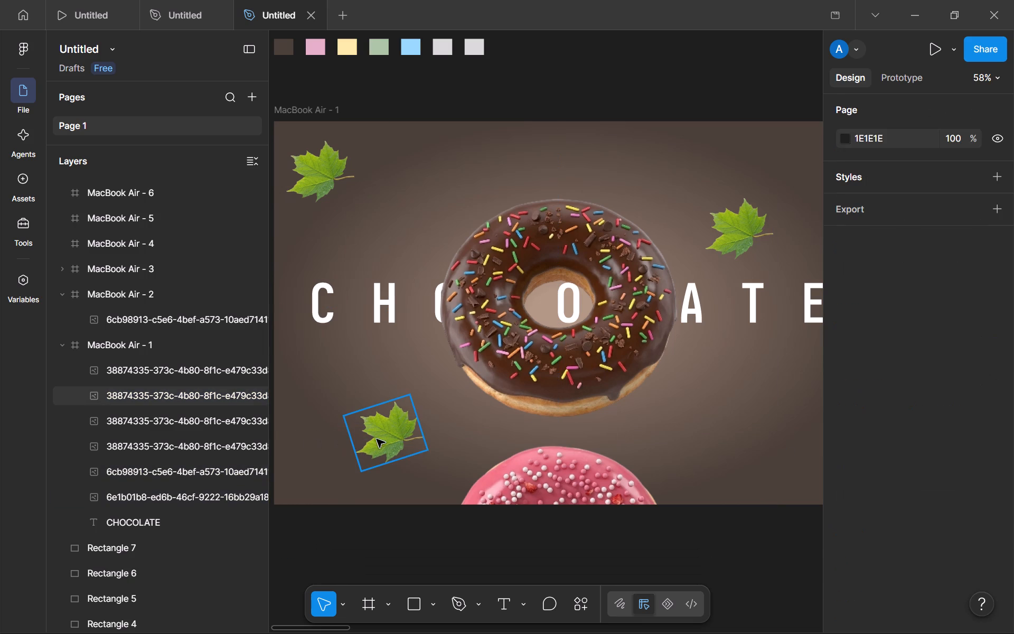
Duplicate the lower-left maple leaf and place the copy in the lower-right area of the chocolate frame.
click(384, 435)
key(ctrl+d)
drag(387, 439, 682, 450)
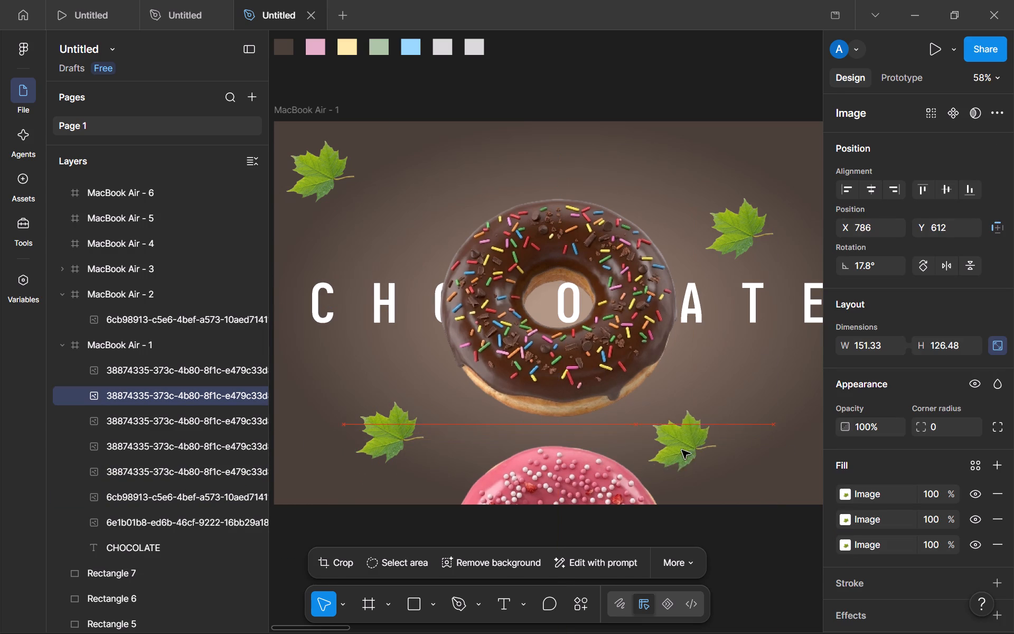
drag(682, 450, 744, 463)
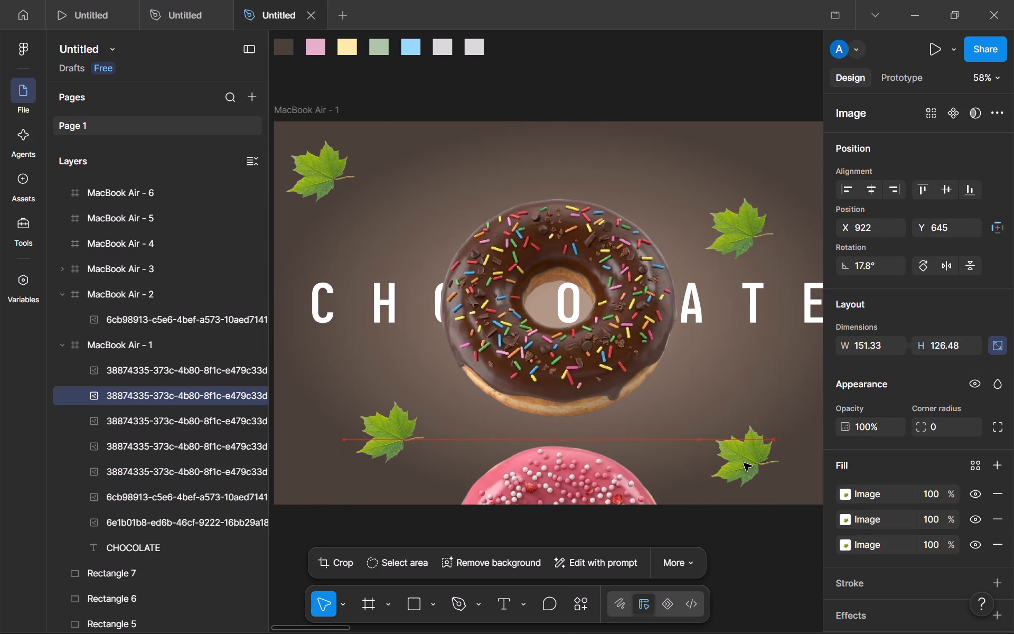
drag(744, 463, 775, 468)
click(673, 72)
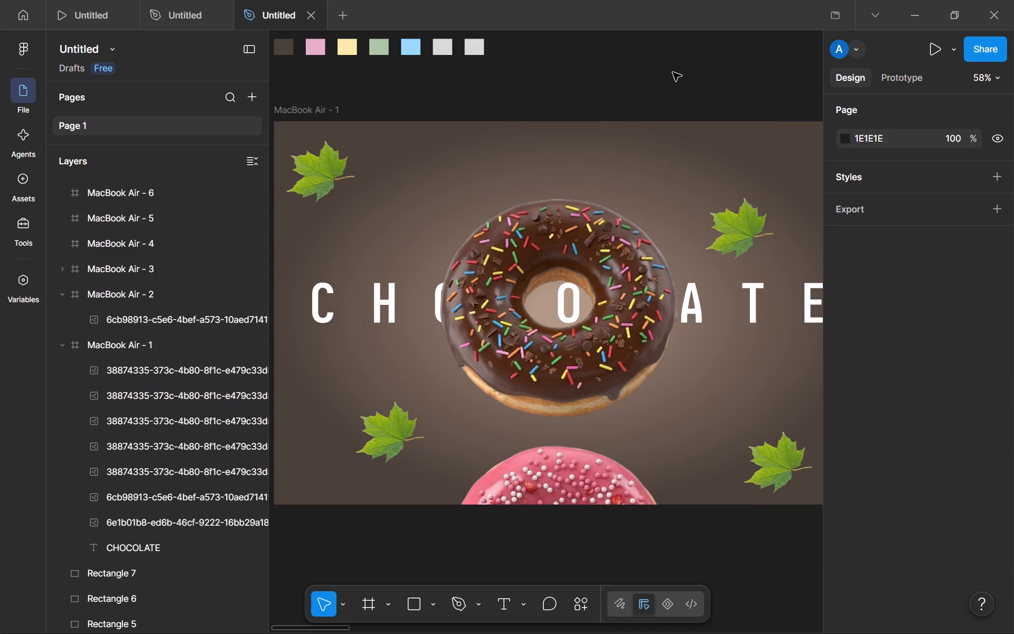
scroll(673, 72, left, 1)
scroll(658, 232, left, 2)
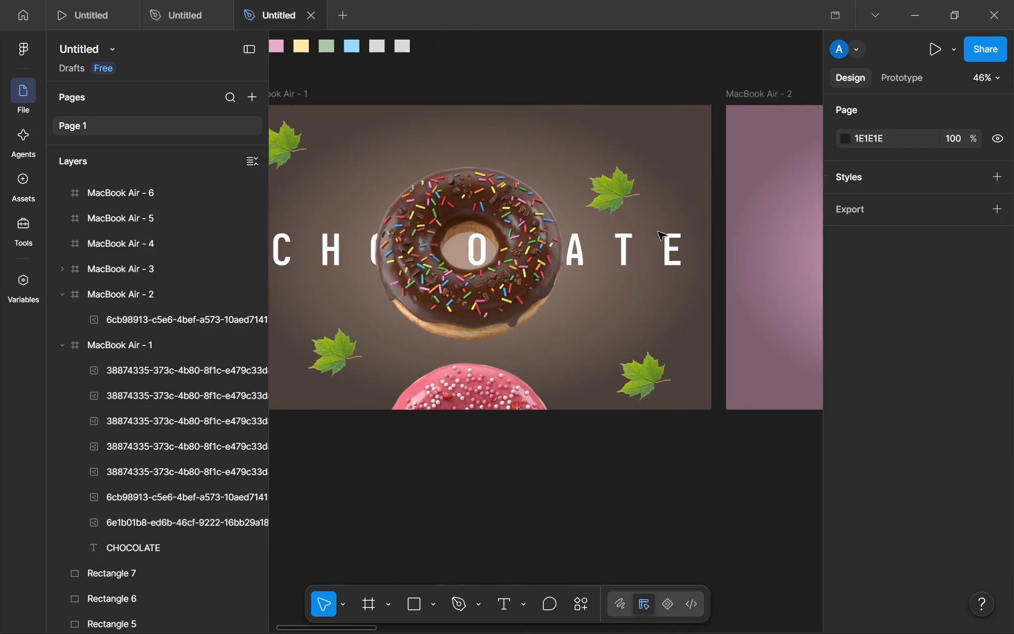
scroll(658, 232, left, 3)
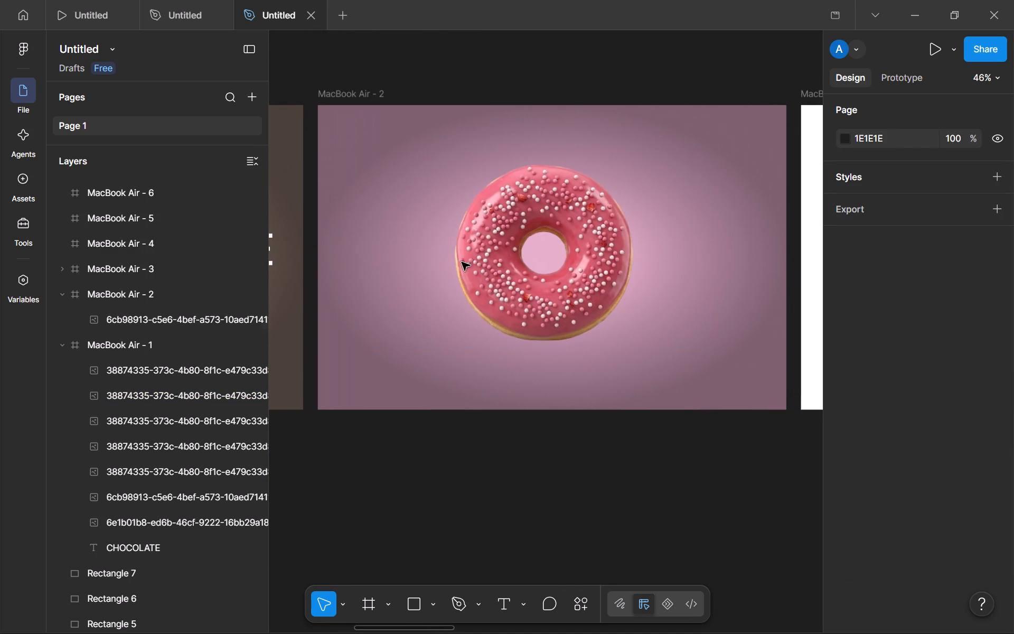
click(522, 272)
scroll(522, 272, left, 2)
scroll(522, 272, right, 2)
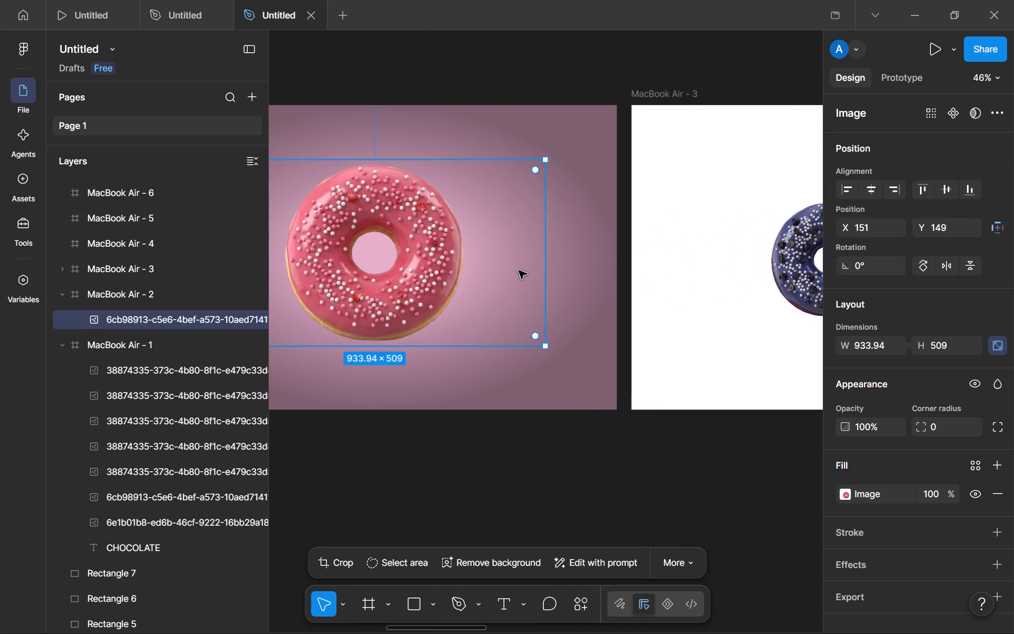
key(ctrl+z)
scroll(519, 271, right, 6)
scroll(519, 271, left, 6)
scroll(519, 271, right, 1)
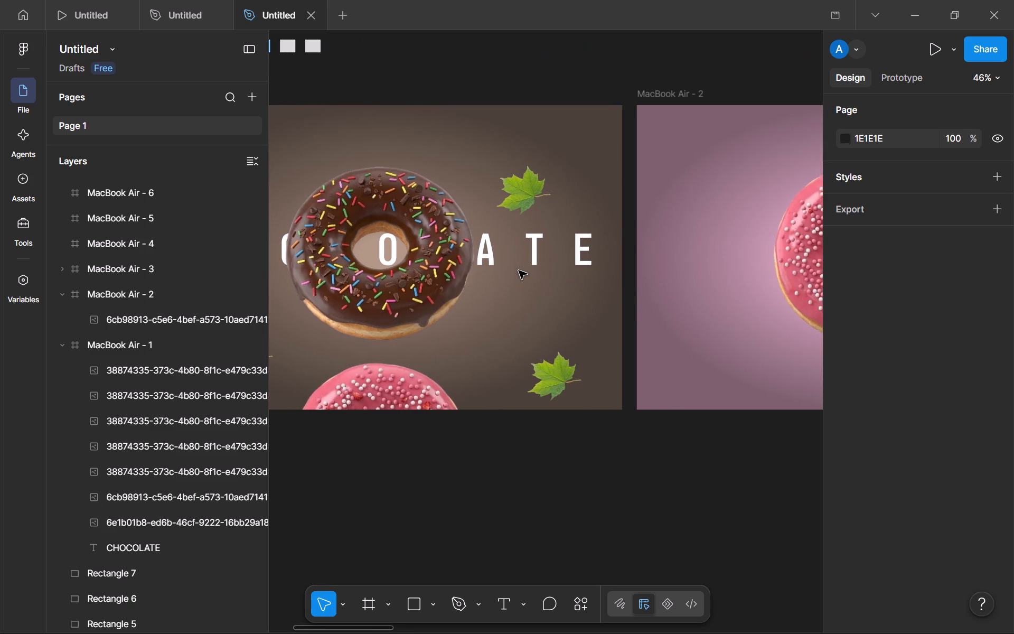
Reposition the lower-right maple leaf in the chocolate frame to about X 941, Y 630.
scroll(519, 271, right, 1)
drag(640, 383, 621, 367)
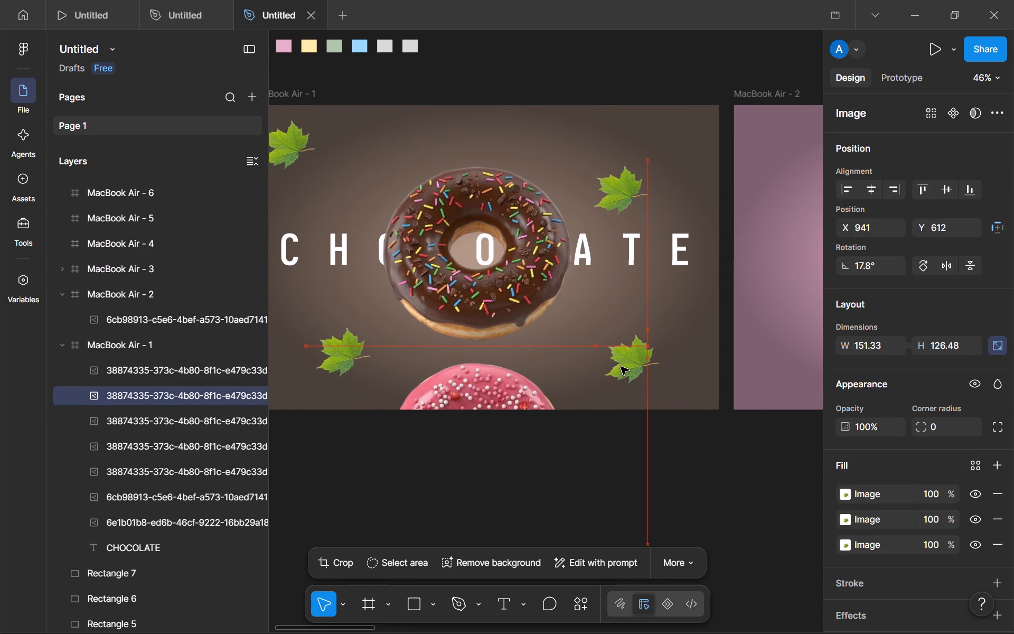
drag(621, 367, 621, 370)
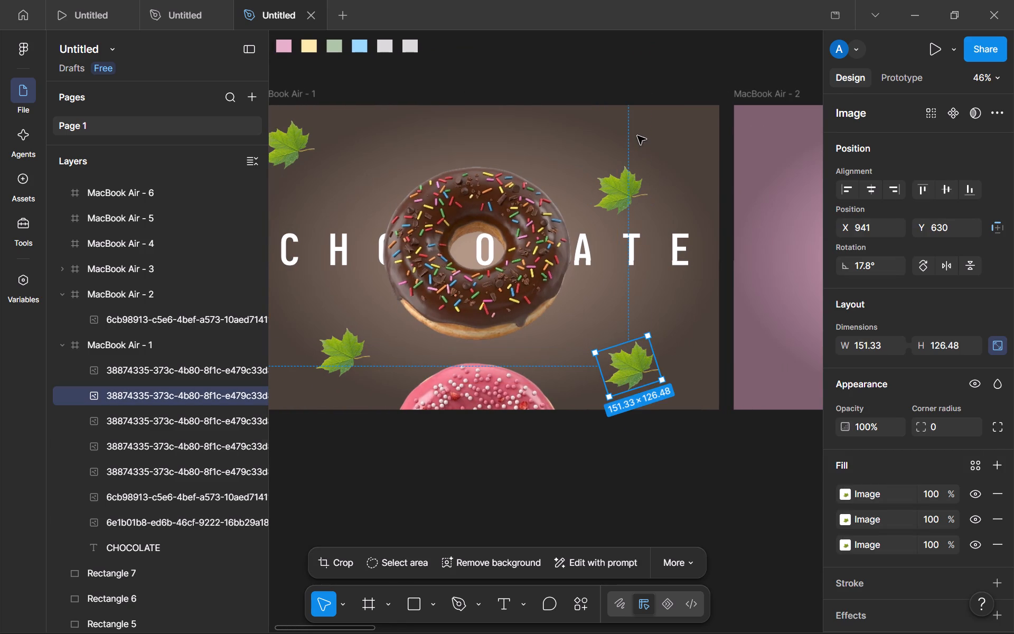
click(643, 57)
Compare the position and width of the pink doughnut in MacBook Air - 2 with the chocolate doughnut in MacBook Air - 1.
scroll(444, 332, left, 2)
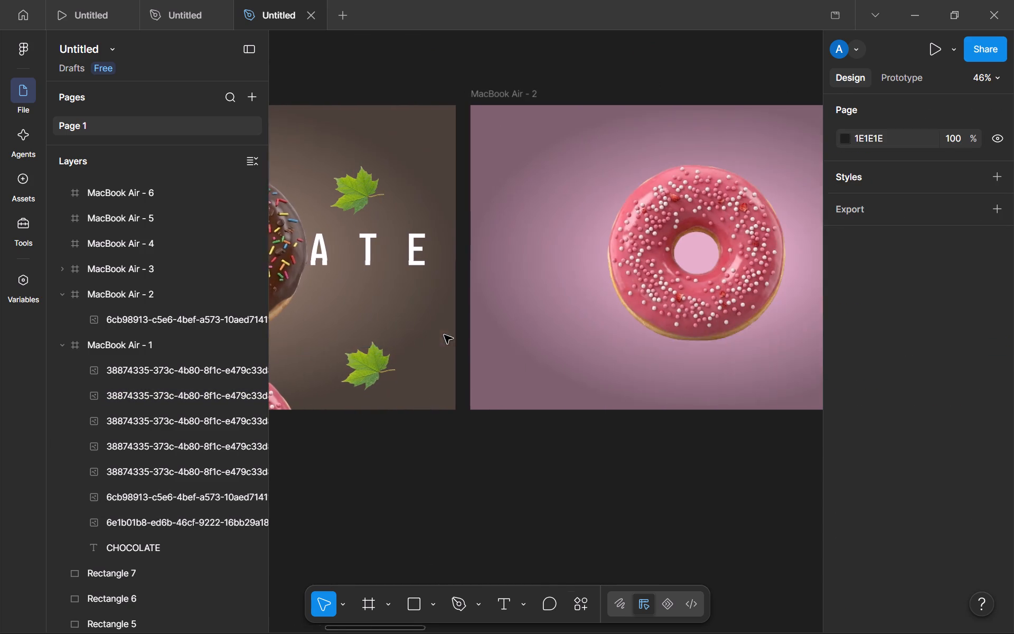
scroll(444, 335, left, 1)
scroll(593, 266, left, 3)
click(786, 262)
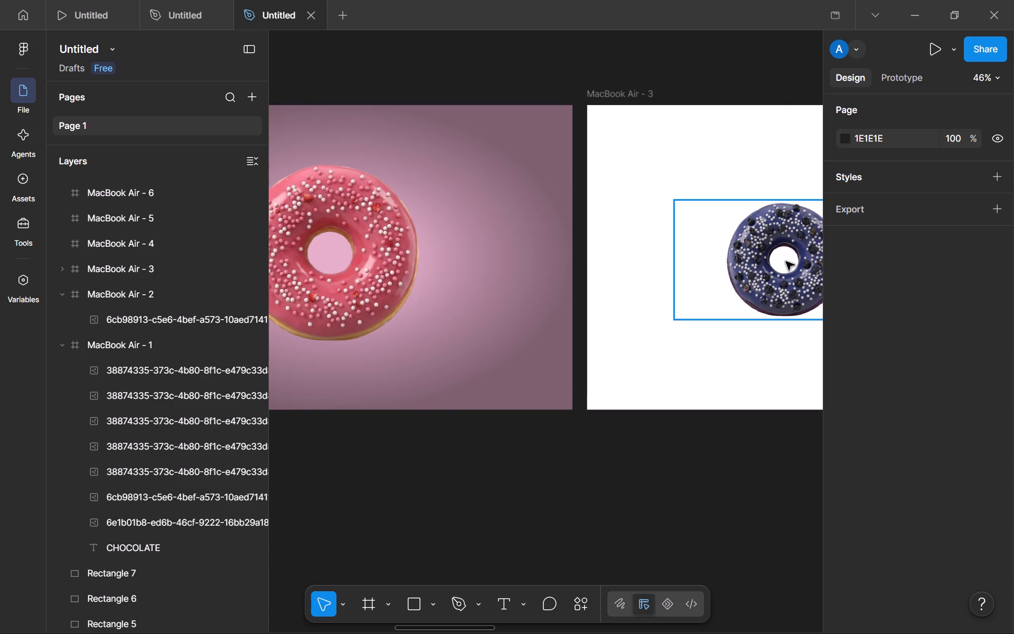
click(311, 287)
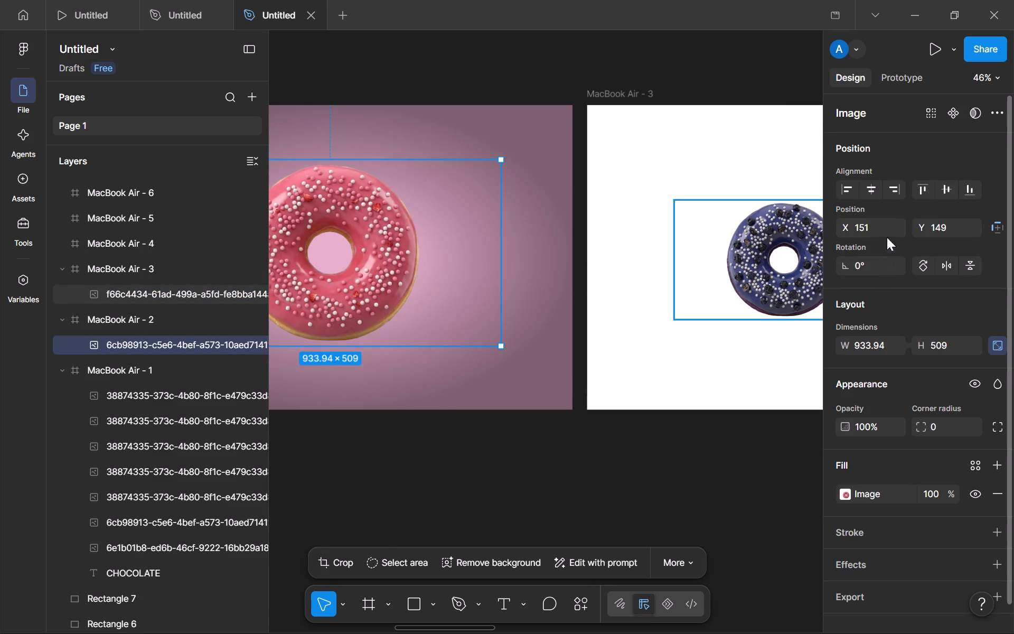
click(874, 226)
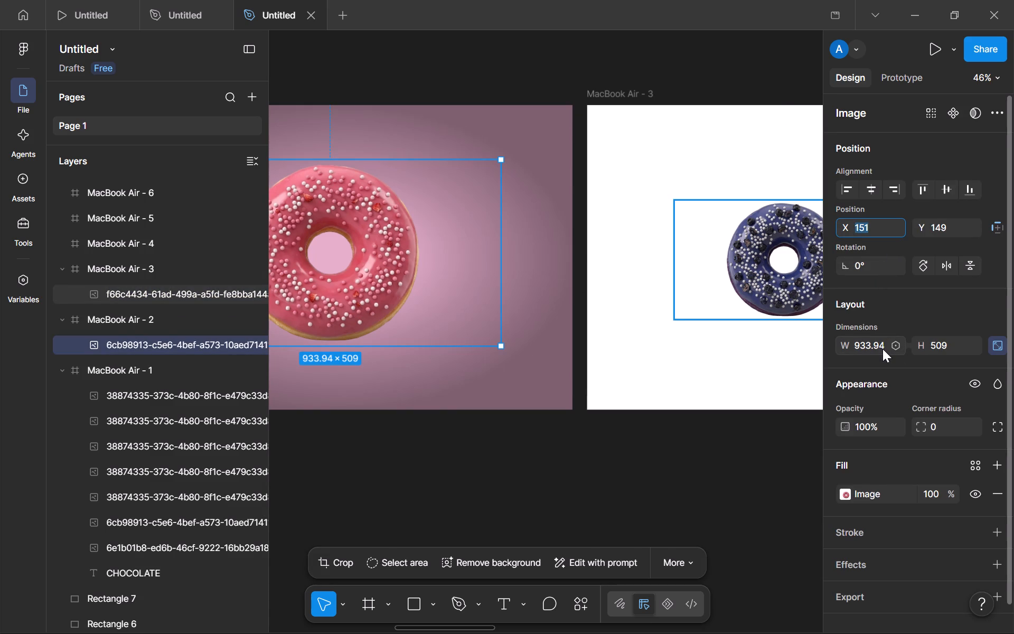
click(882, 349)
scroll(827, 349, right, 3)
scroll(451, 397, right, 5)
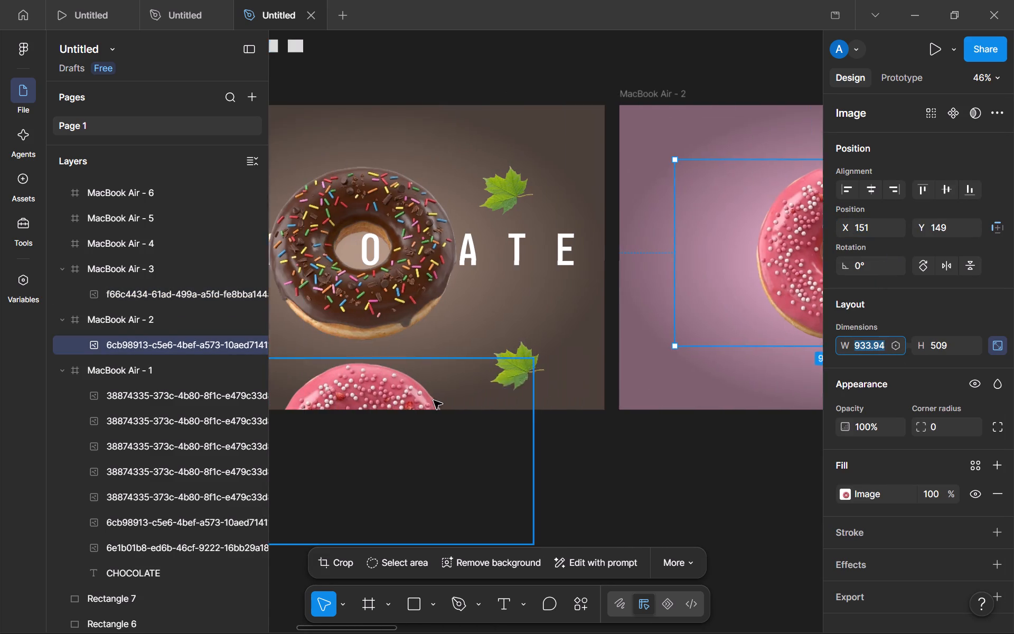
click(458, 279)
Set the width of the pink doughnut in MacBook Air - 2 to 934.
scroll(458, 281, left, 3)
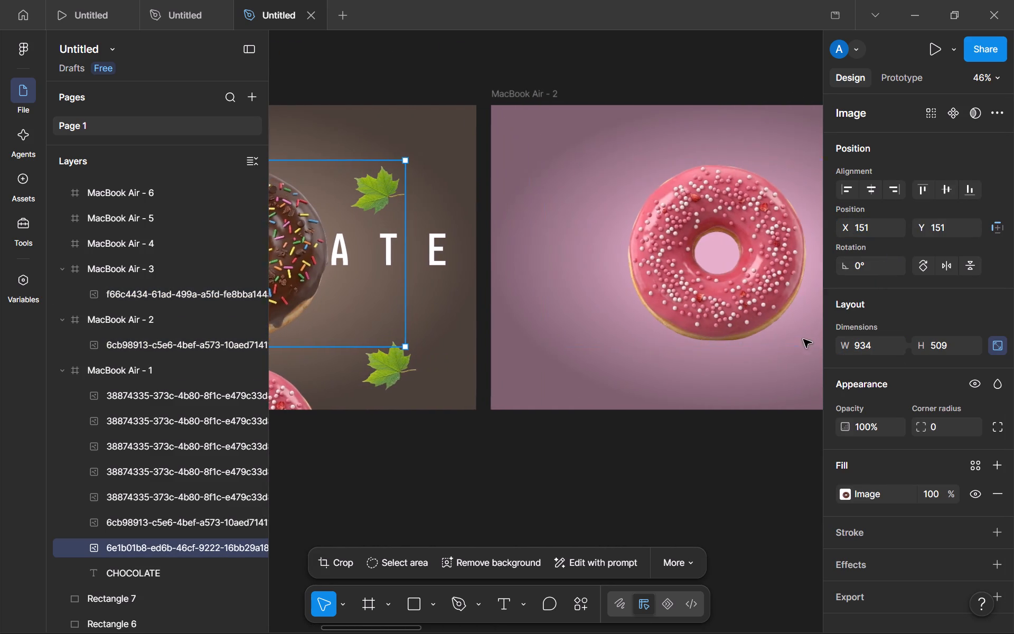
scroll(803, 339, left, 1)
click(691, 294)
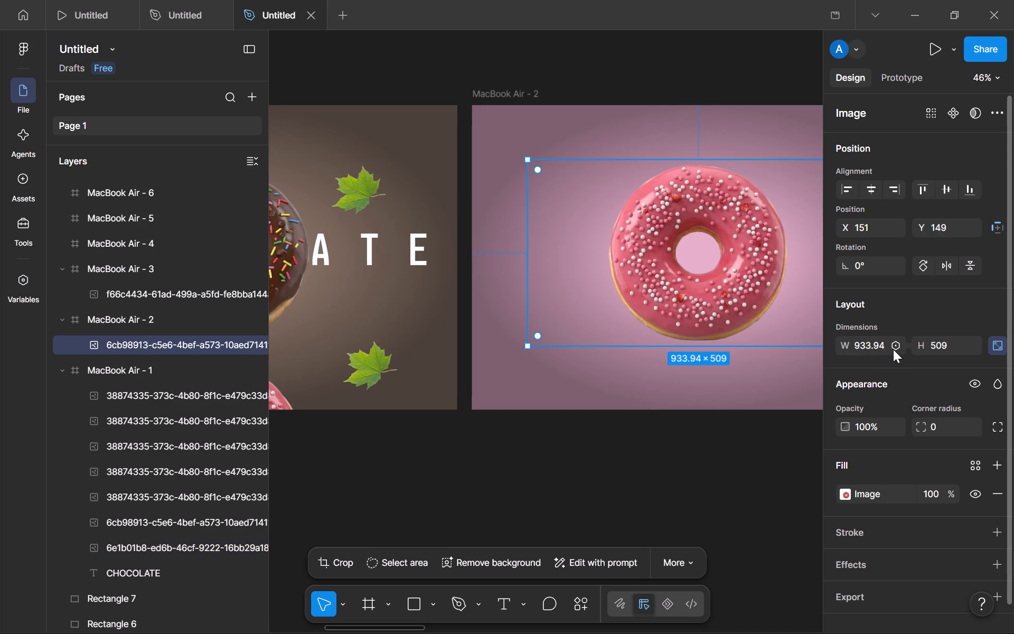
click(886, 347)
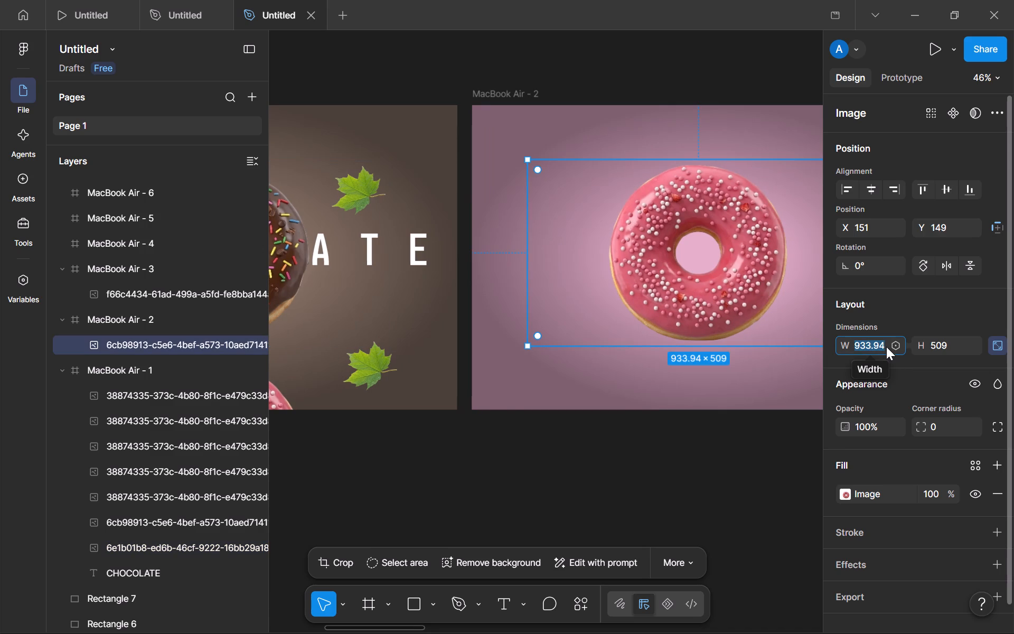
key(Right)
key(BackSpace)
key(BackSpace)
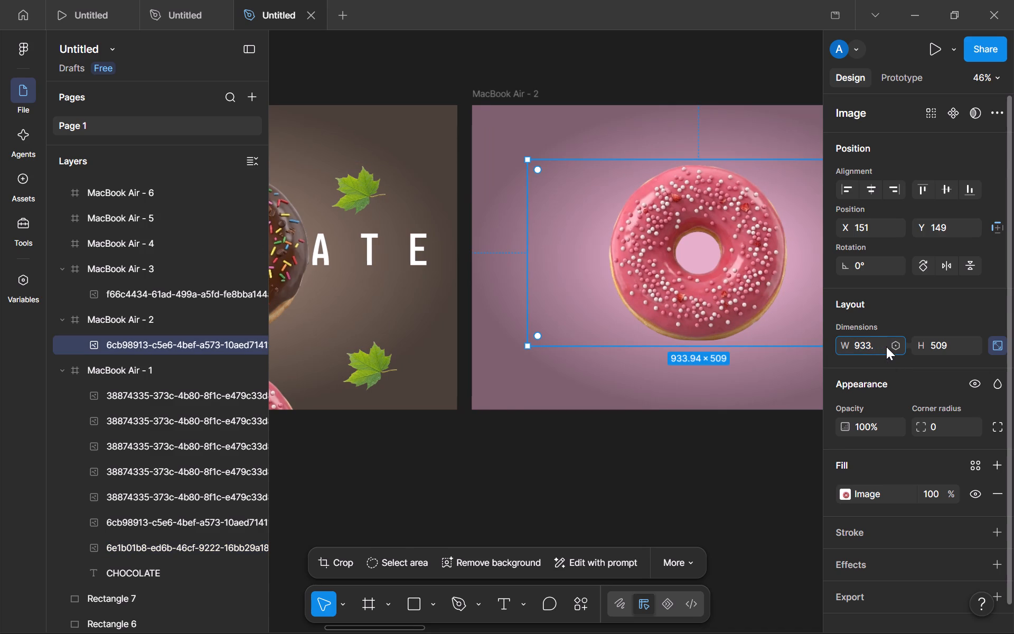
key(BackSpace)
key(BackSpace)
key(4)
key(Return)
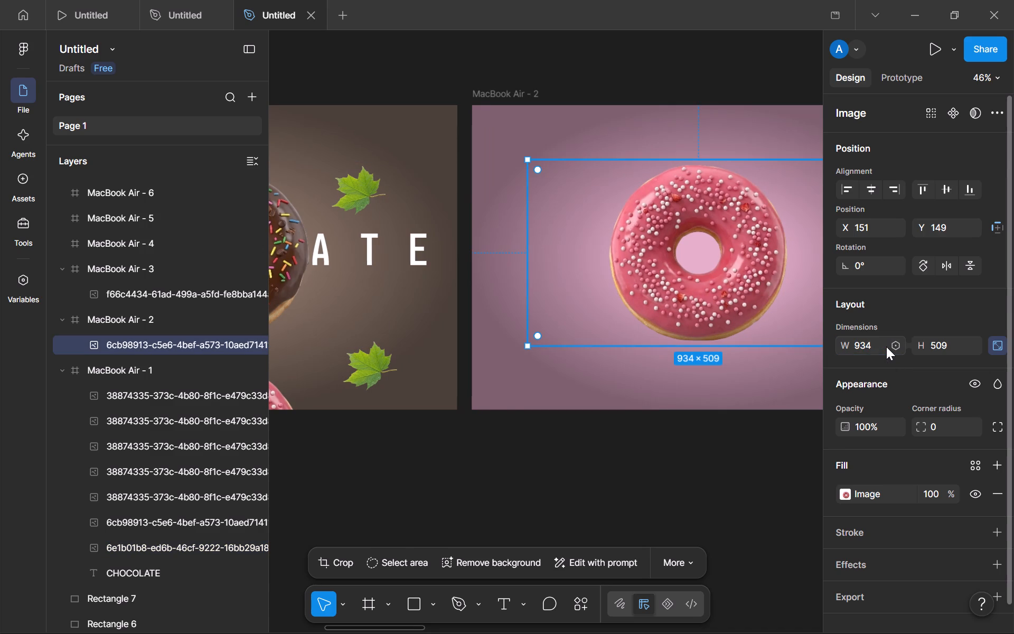
click(726, 458)
Copy the pink doughnut's width and apply it to the blue doughnut in MacBook Air - 3, making it 934 wide.
click(745, 259)
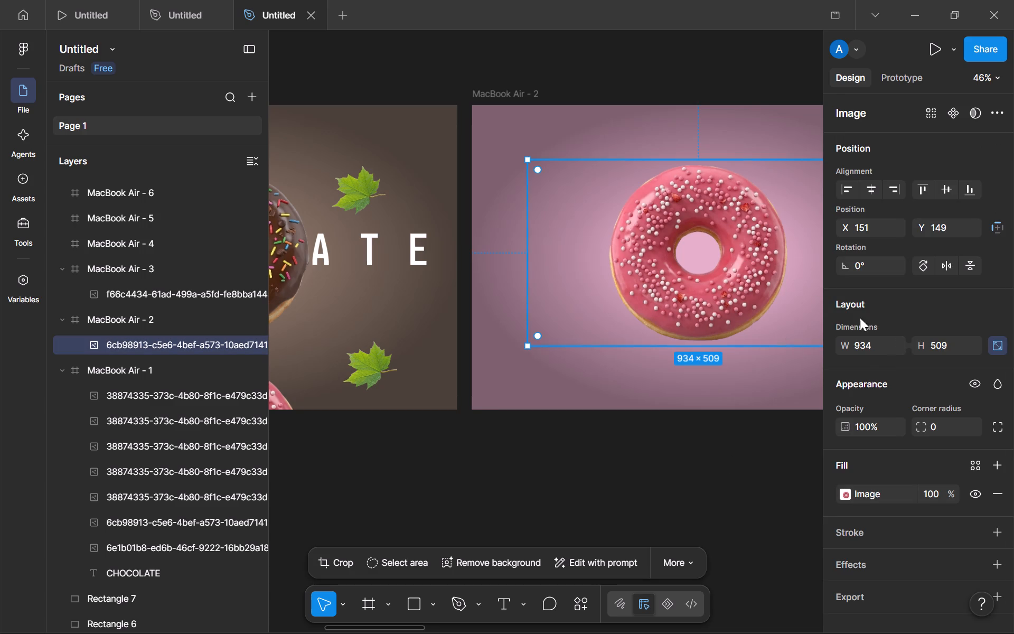
click(877, 347)
key(ctrl+c)
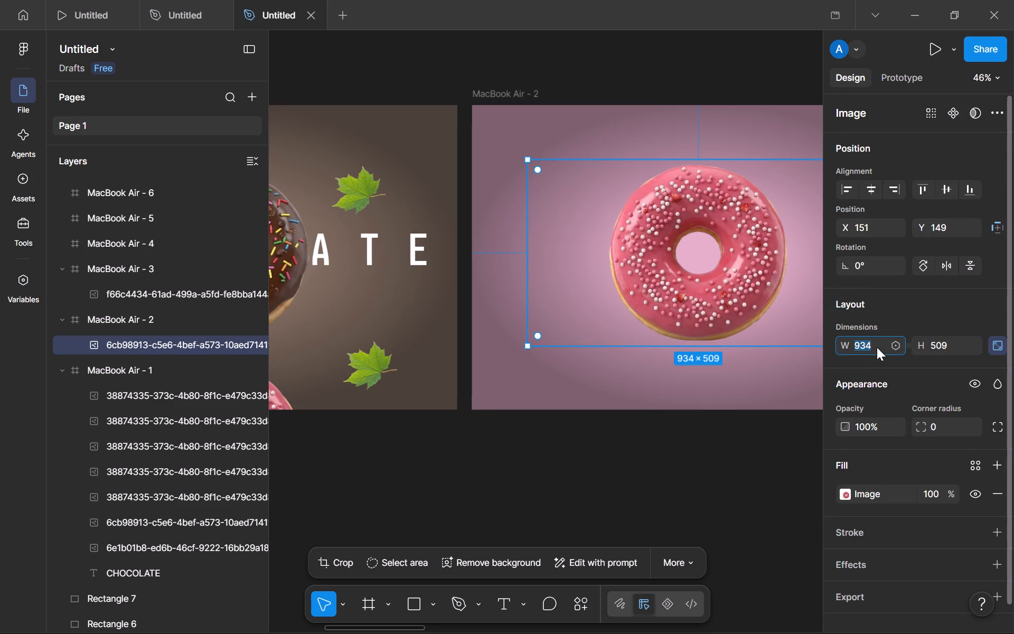
scroll(877, 347, left, 3)
scroll(715, 426, left, 3)
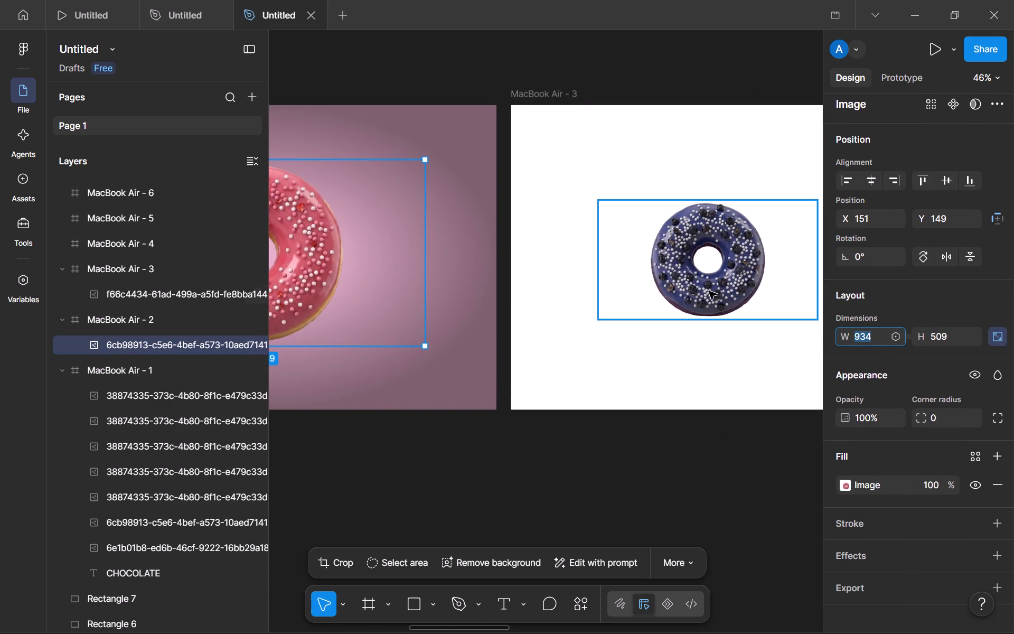
click(709, 281)
click(871, 336)
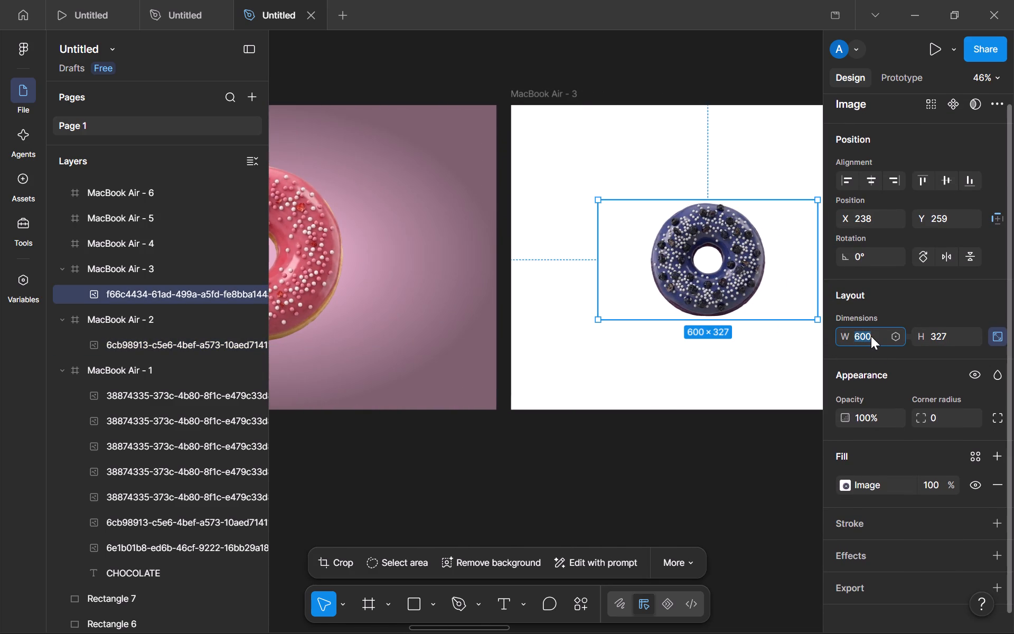
key(ctrl+v)
key(Return)
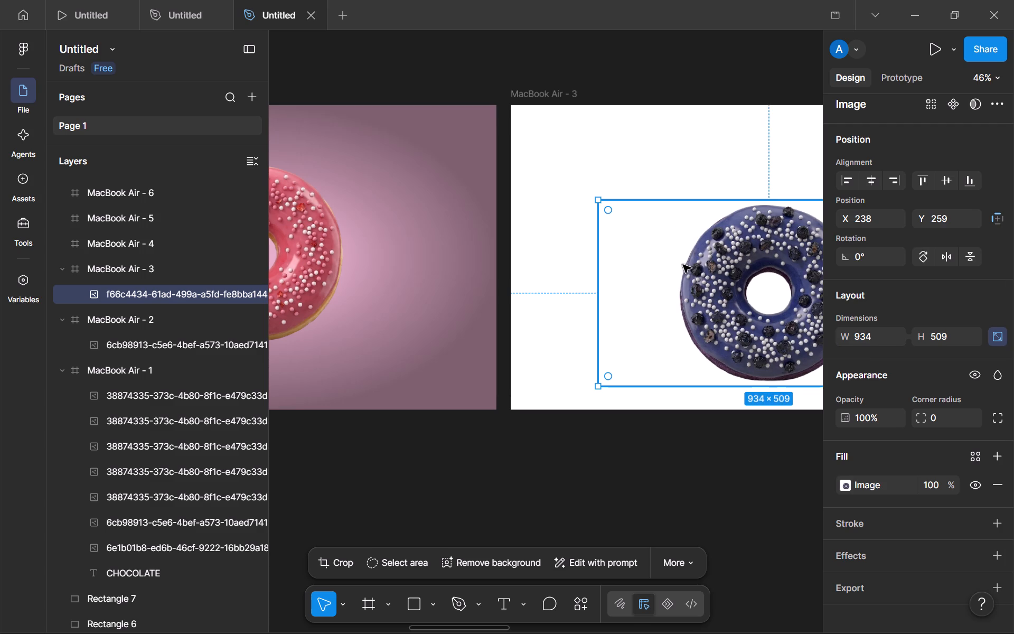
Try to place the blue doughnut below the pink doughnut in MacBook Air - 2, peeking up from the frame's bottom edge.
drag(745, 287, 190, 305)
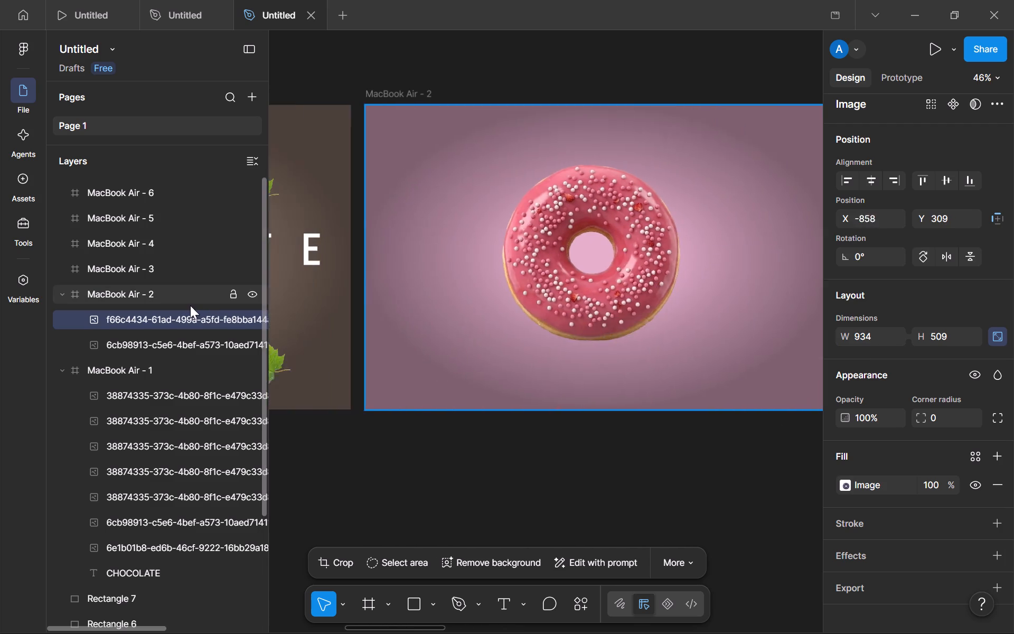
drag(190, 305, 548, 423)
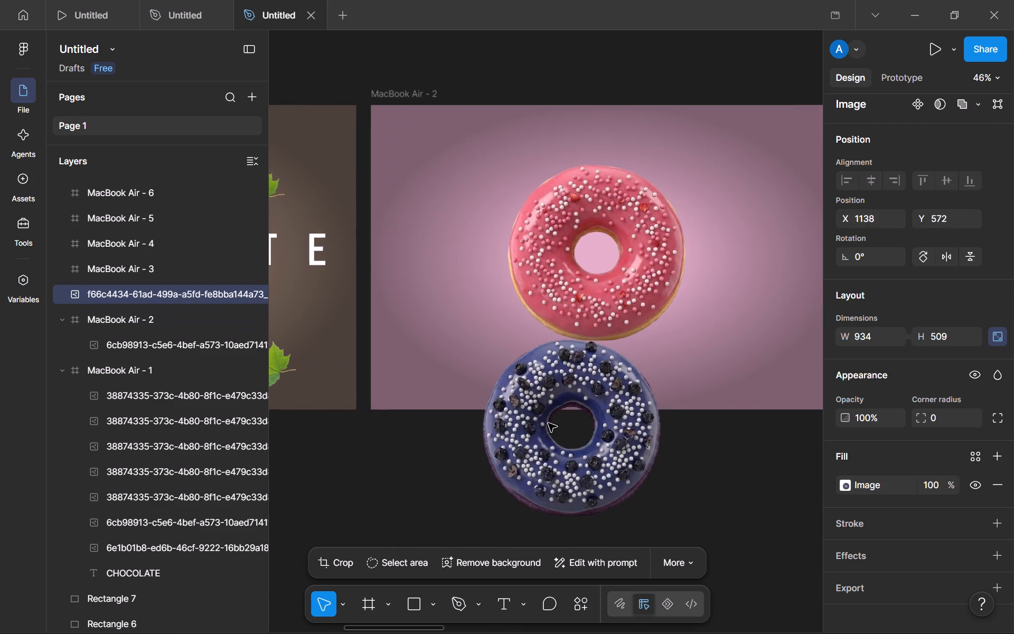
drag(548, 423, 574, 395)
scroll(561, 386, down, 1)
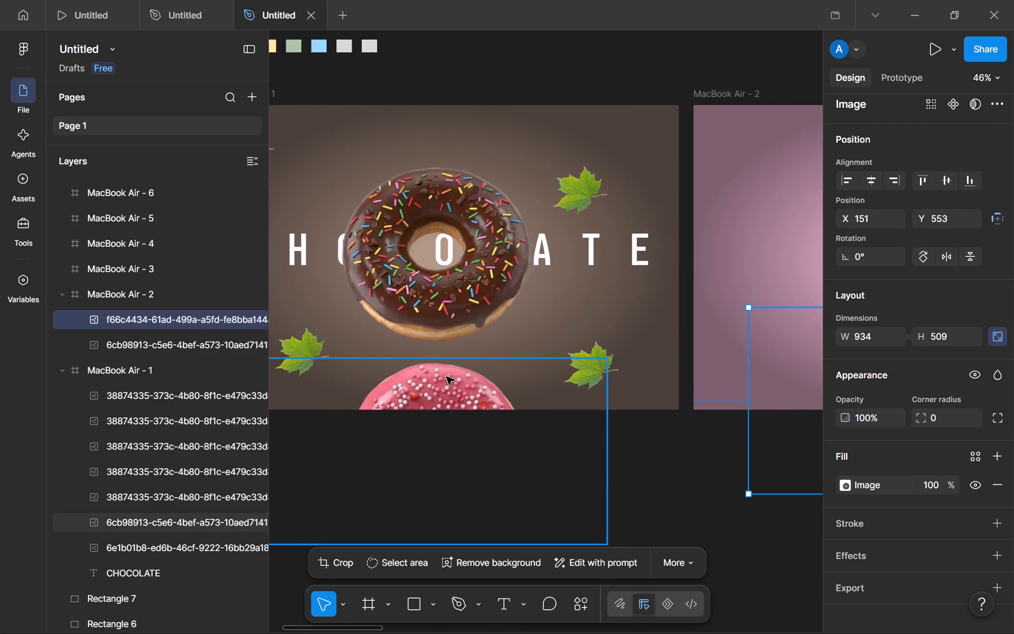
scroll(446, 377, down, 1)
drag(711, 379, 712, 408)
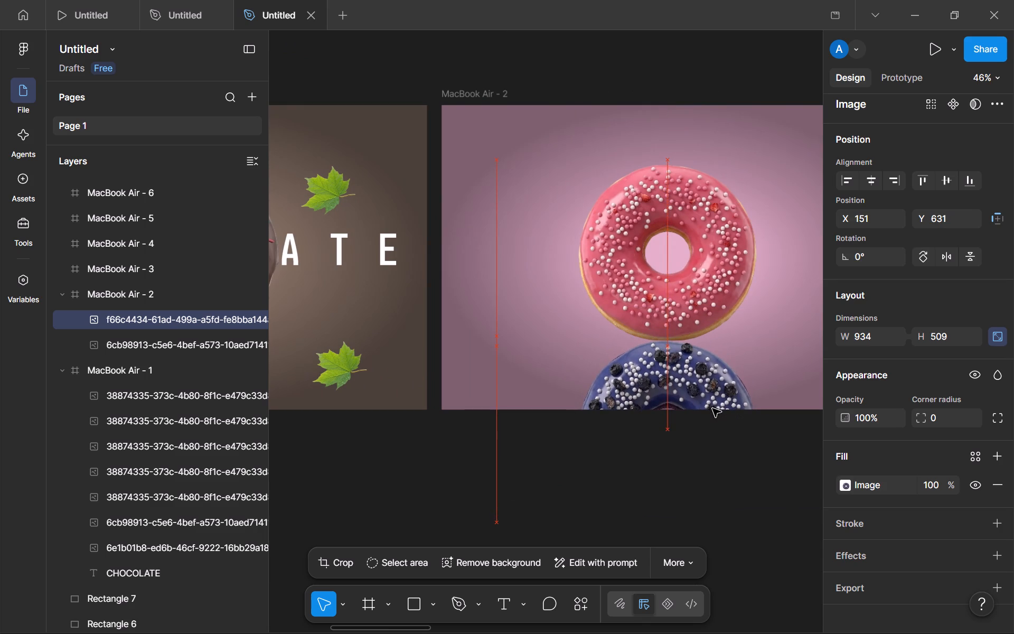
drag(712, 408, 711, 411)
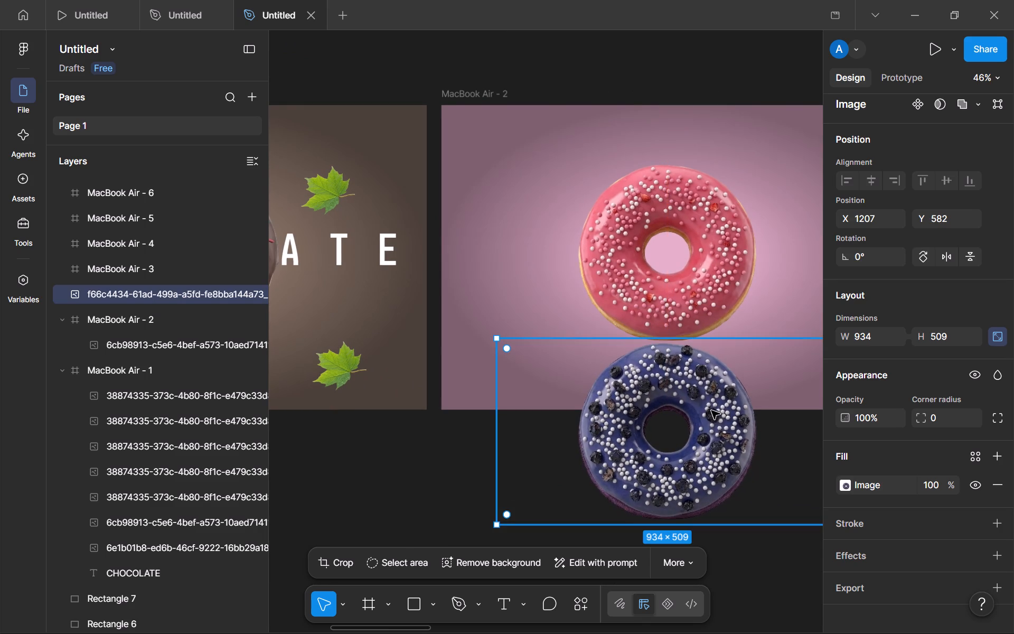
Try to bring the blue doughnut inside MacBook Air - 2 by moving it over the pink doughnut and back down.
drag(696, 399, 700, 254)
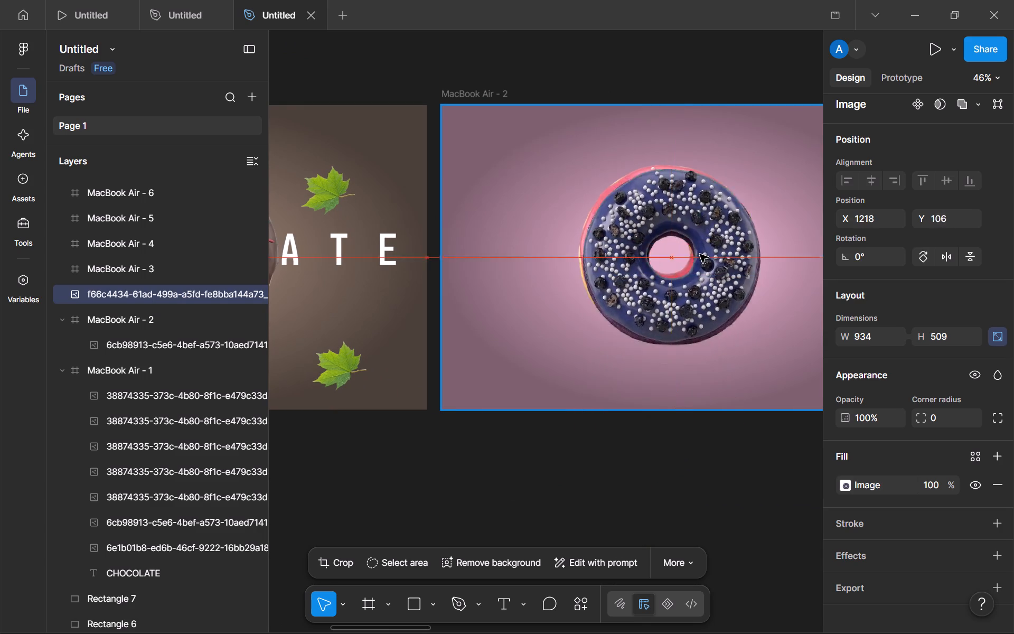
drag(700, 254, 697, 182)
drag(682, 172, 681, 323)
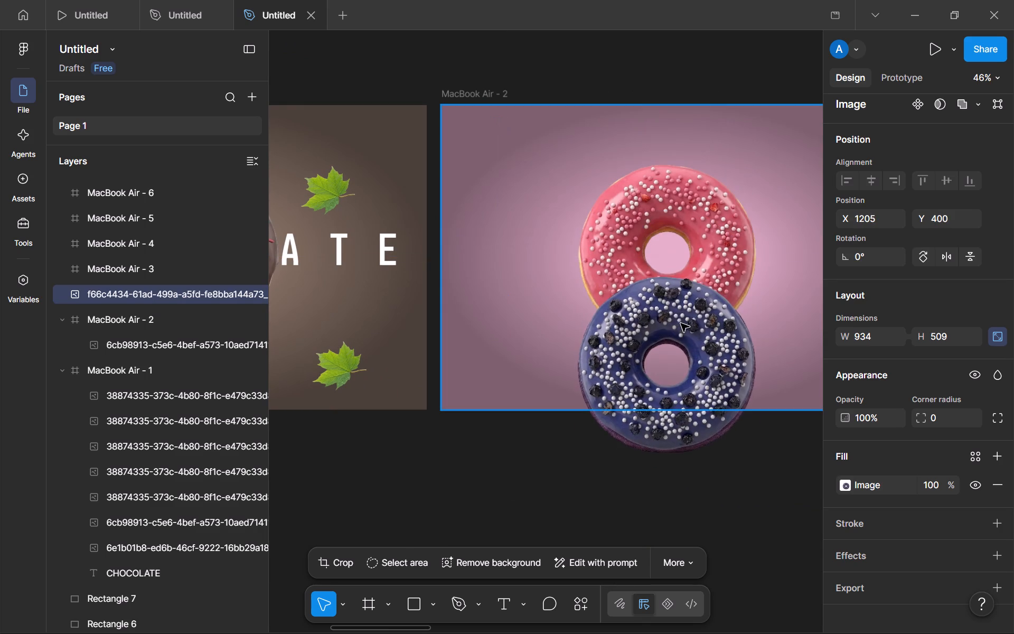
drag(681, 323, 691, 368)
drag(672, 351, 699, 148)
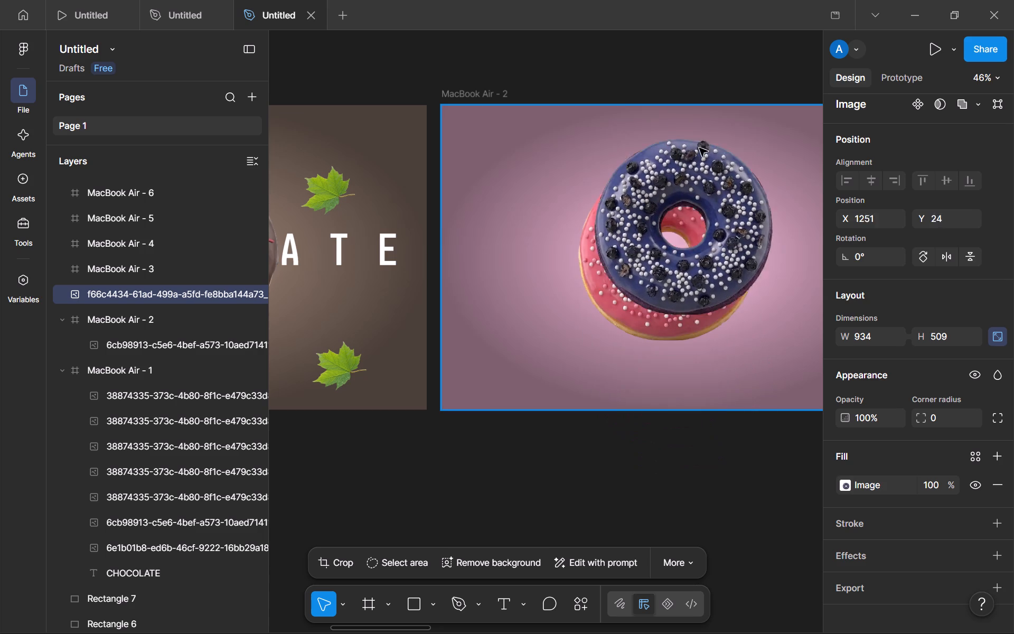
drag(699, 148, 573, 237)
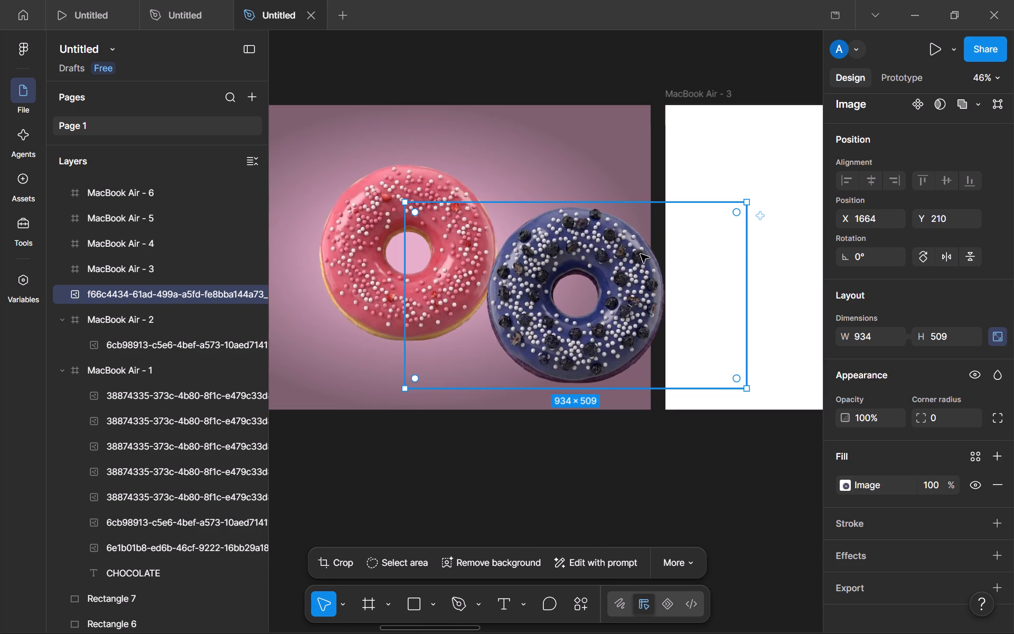
Move the blue doughnut back into MacBook Air - 3 at about X 104, Y 209.
drag(616, 268, 504, 155)
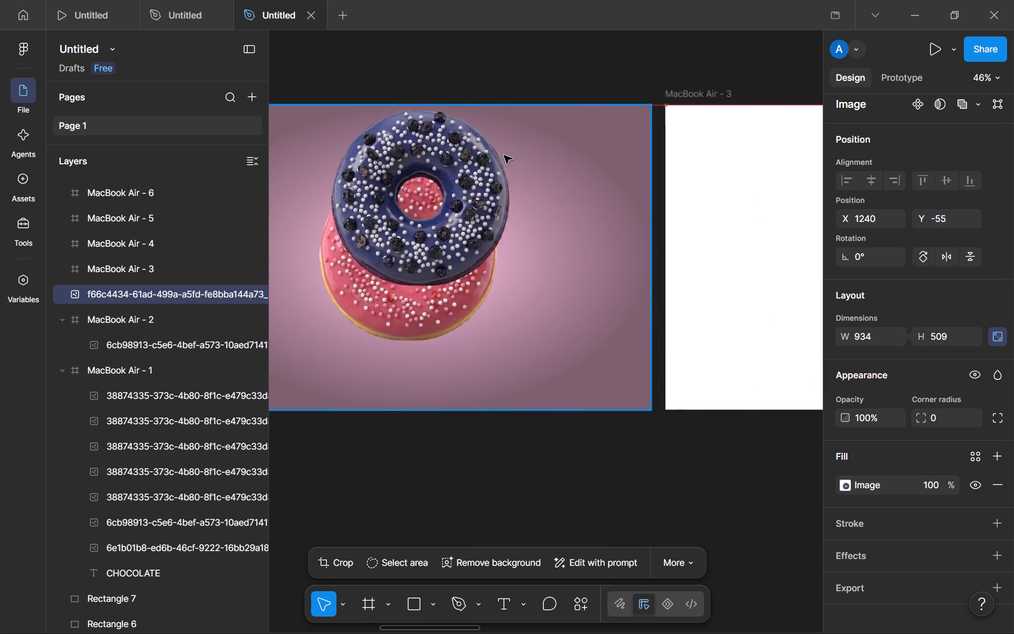
drag(504, 155, 743, 247)
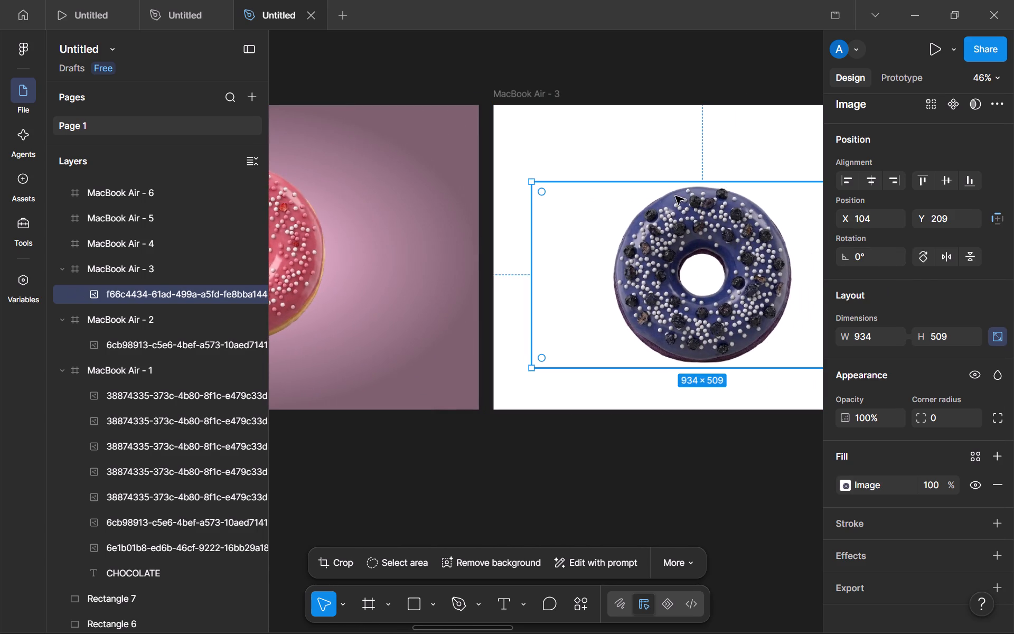
Move the blue doughnut into MacBook Air - 2, centred below the pink doughnut at about X 151, Y 675, peeking from the bottom edge.
click(666, 158)
drag(739, 259, 337, 326)
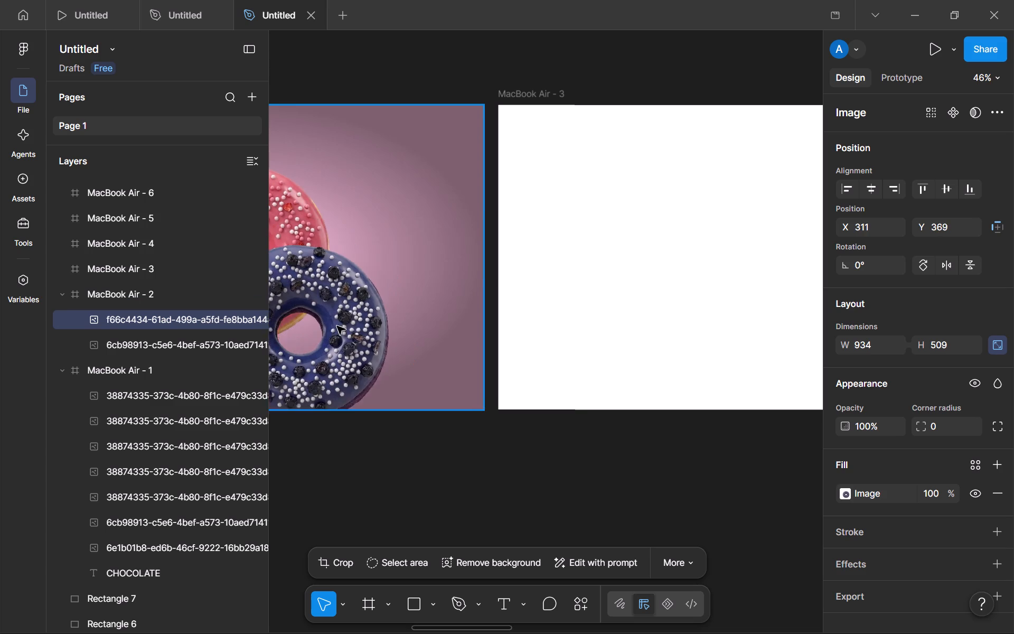
drag(337, 326, 326, 372)
scroll(333, 367, right, 4)
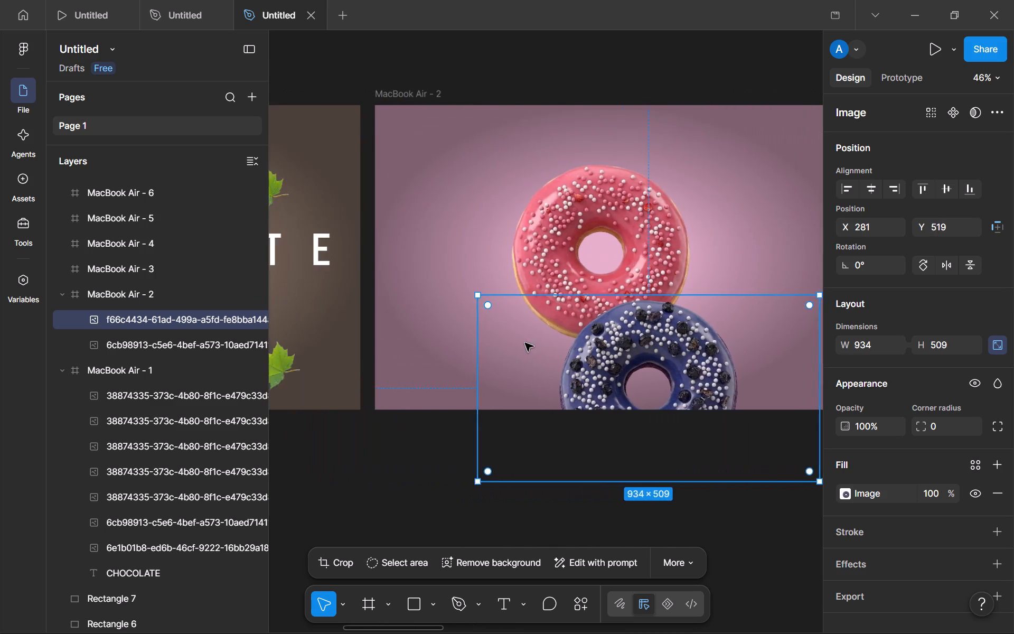
scroll(525, 343, right, 2)
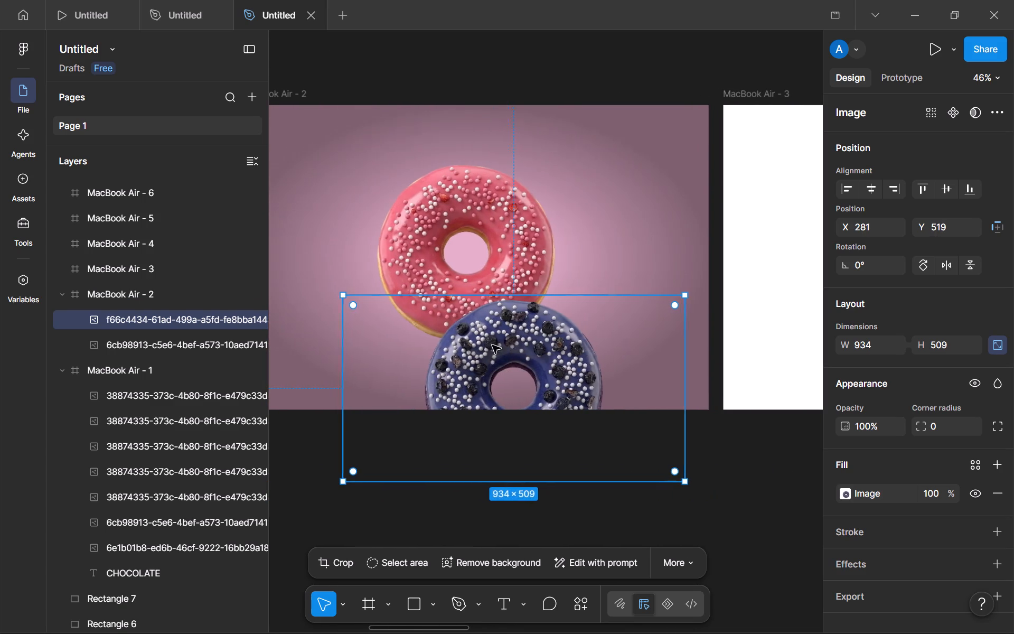
drag(511, 338, 465, 368)
drag(473, 342, 464, 370)
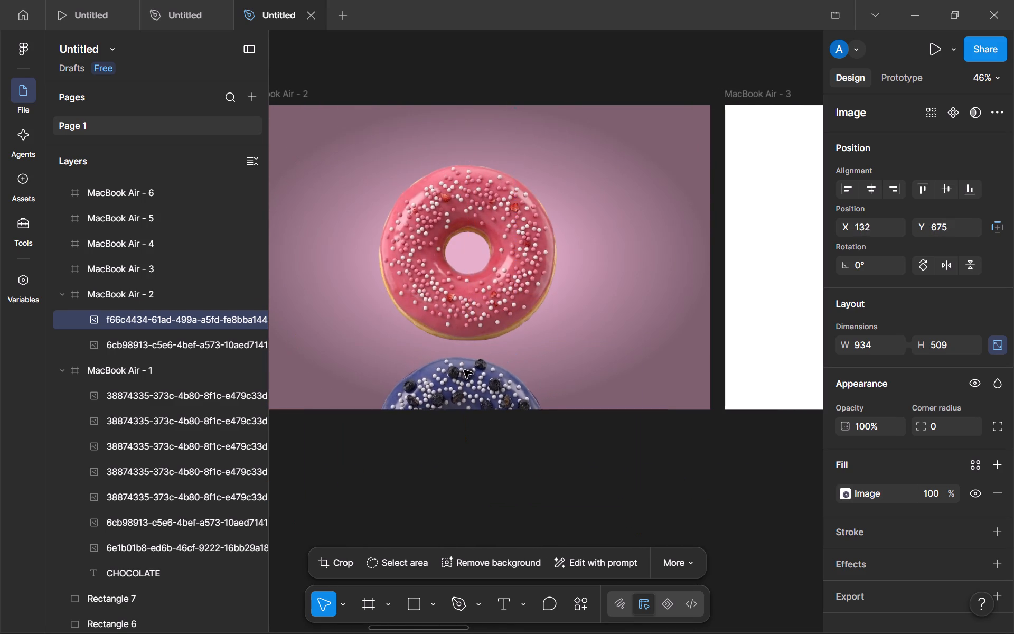
drag(464, 370, 473, 368)
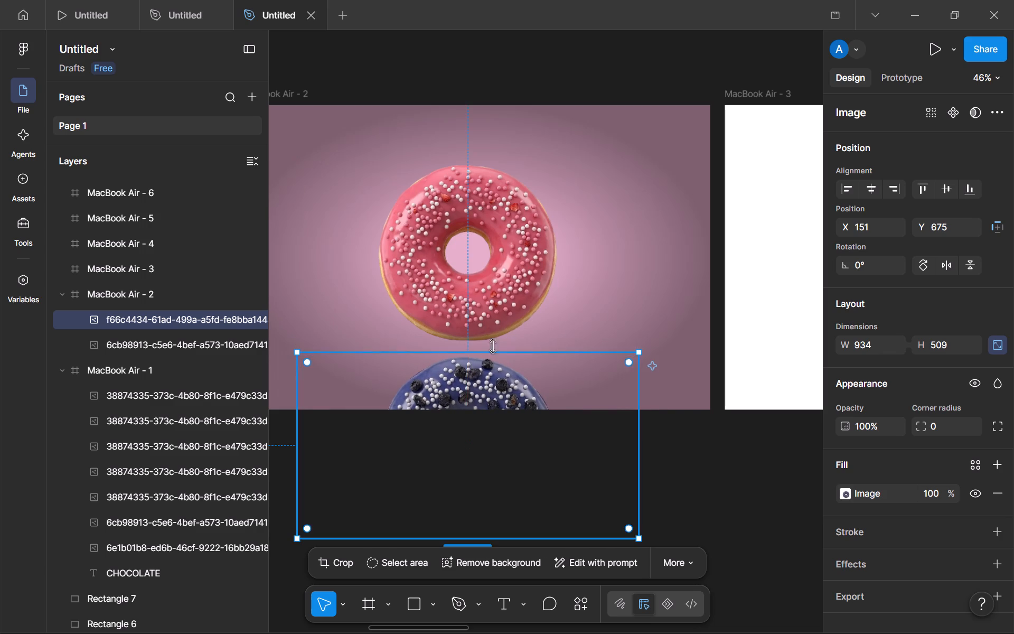
Match the blue doughnut in MacBook Air - 2 to the peeking pink doughnut in MacBook Air - 1 by setting its Y position to 691.
scroll(564, 236, right, 3)
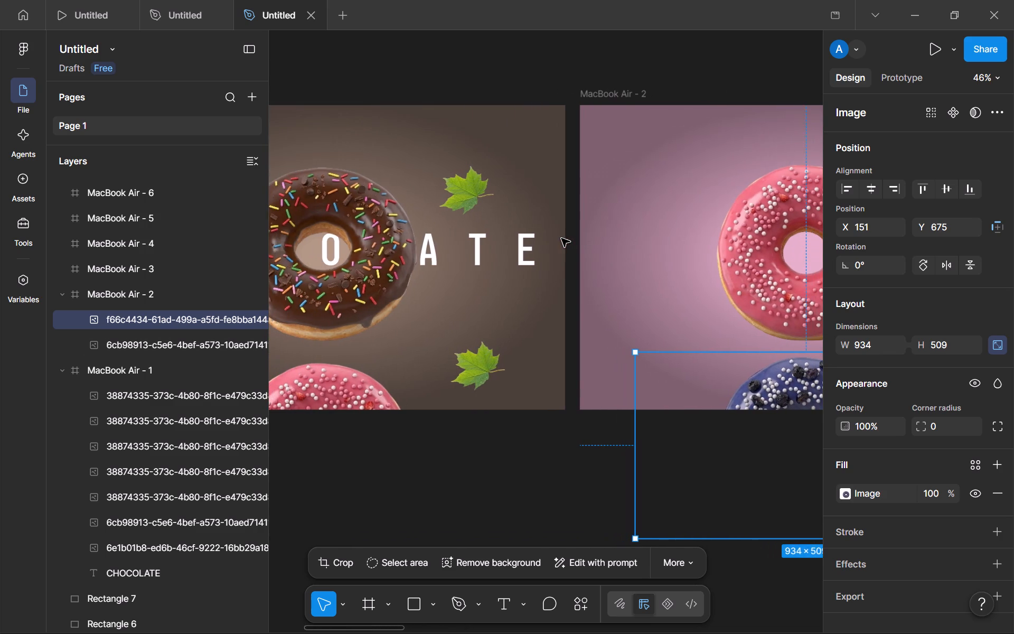
scroll(561, 238, right, 1)
scroll(321, 377, right, 1)
click(322, 377)
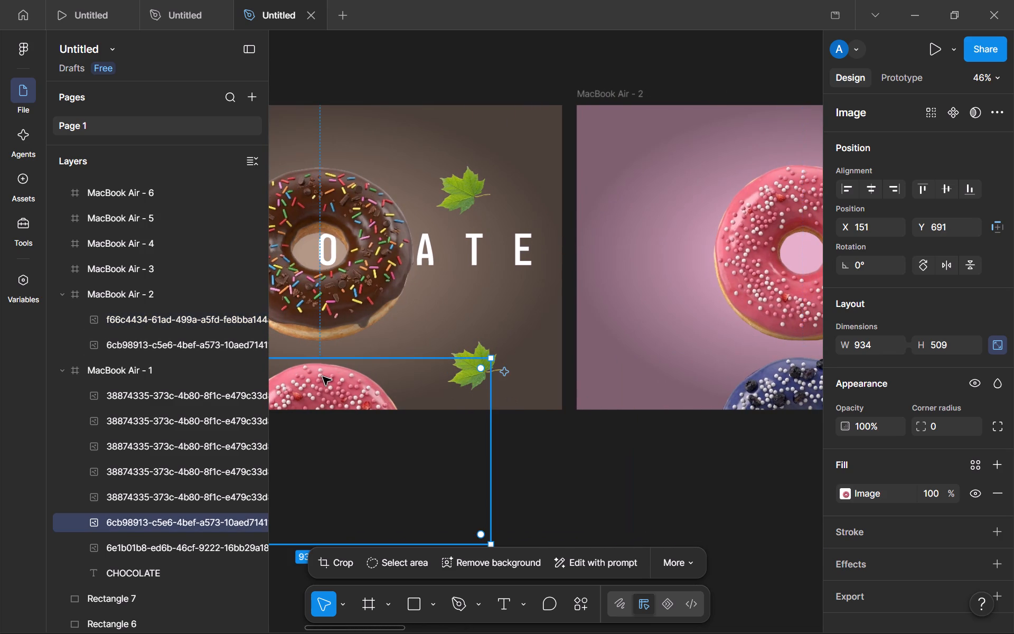
scroll(809, 318, left, 1)
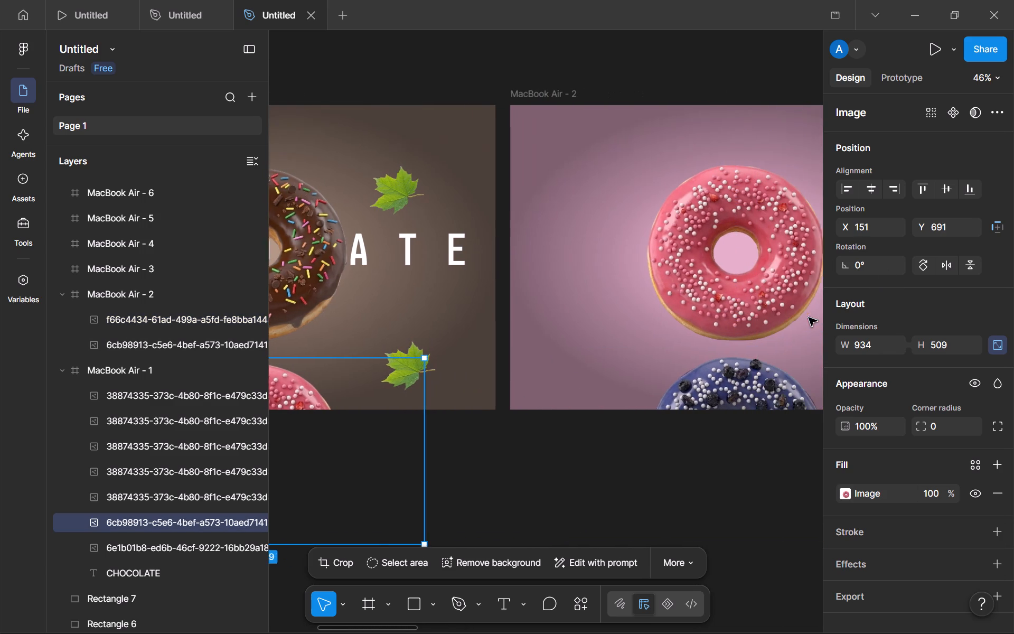
scroll(809, 318, left, 1)
click(700, 400)
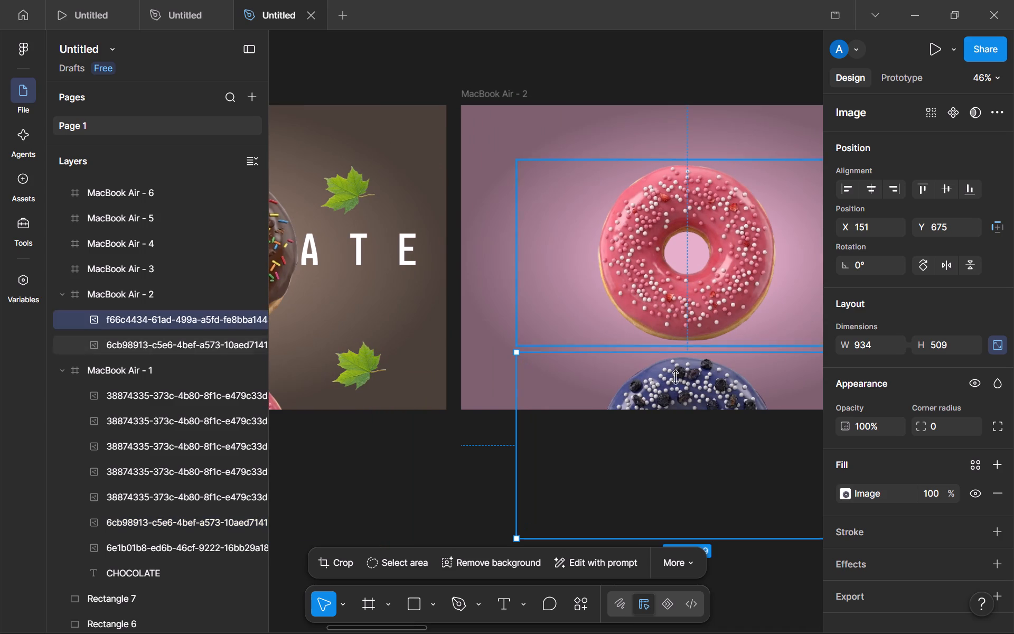
scroll(364, 412, right, 1)
click(347, 390)
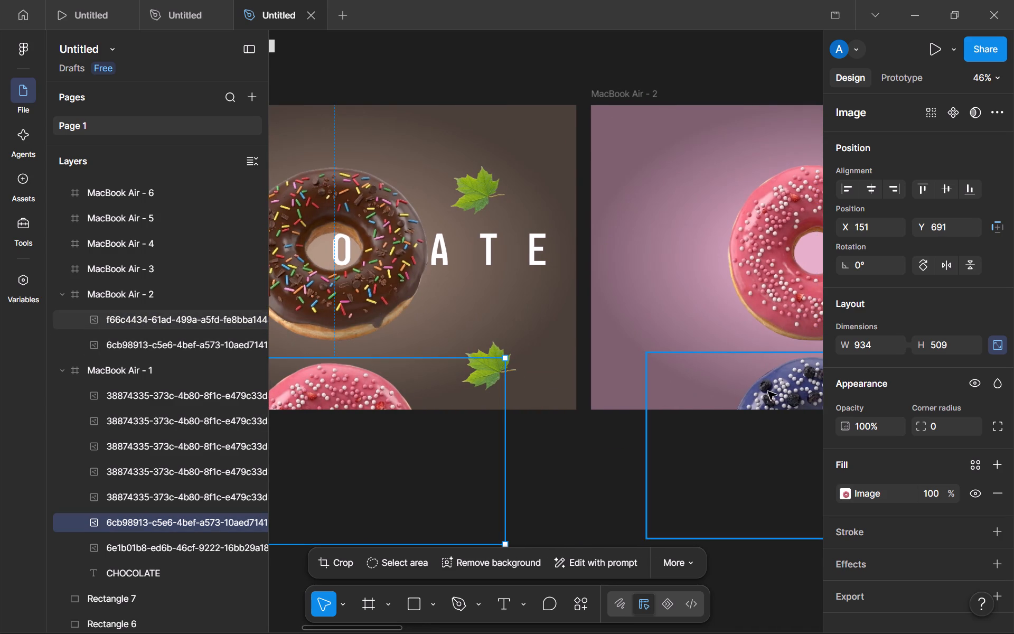
click(768, 391)
click(957, 228)
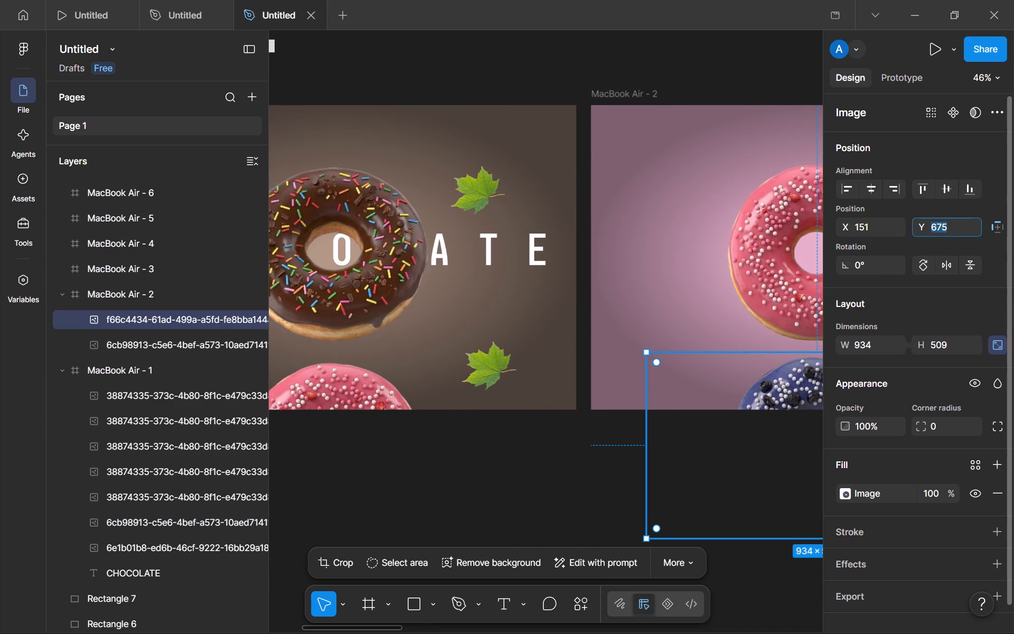
key(BackSpace)
text(691)
key(Return)
click(433, 465)
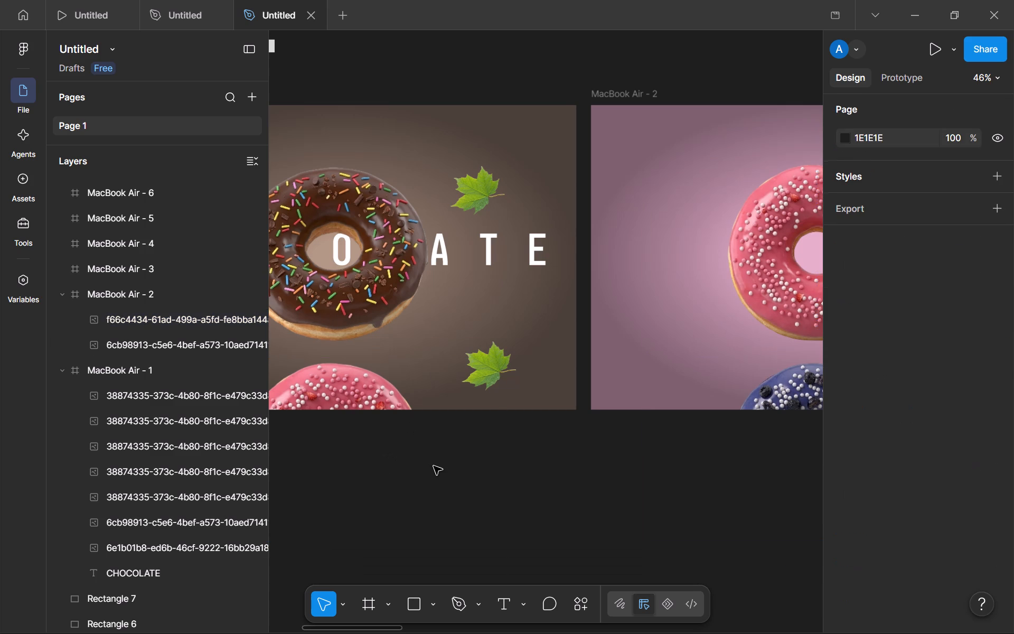
Create the title text STRAWBERRY and place it across the pink doughnut in MacBook Air - 2 at about X -22, Y 341.
scroll(434, 465, down, 1)
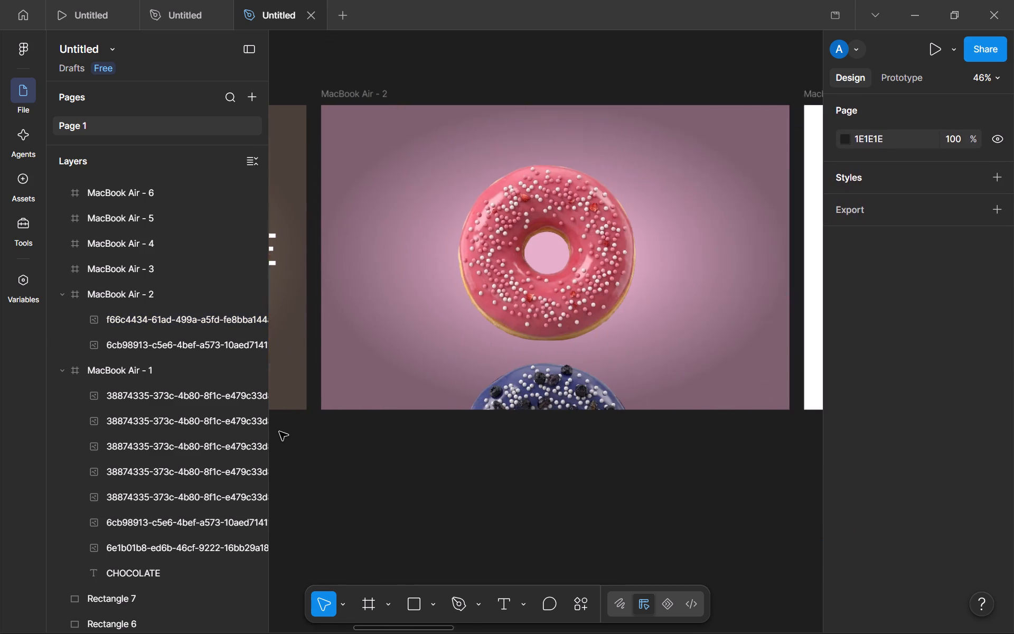
scroll(279, 432, down, 1)
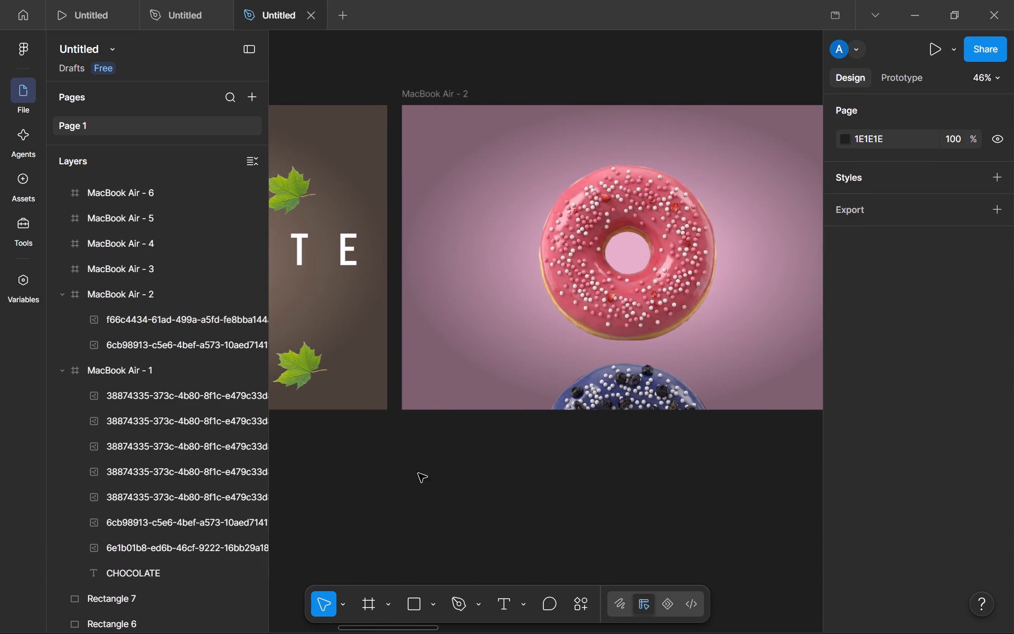
click(513, 604)
click(492, 528)
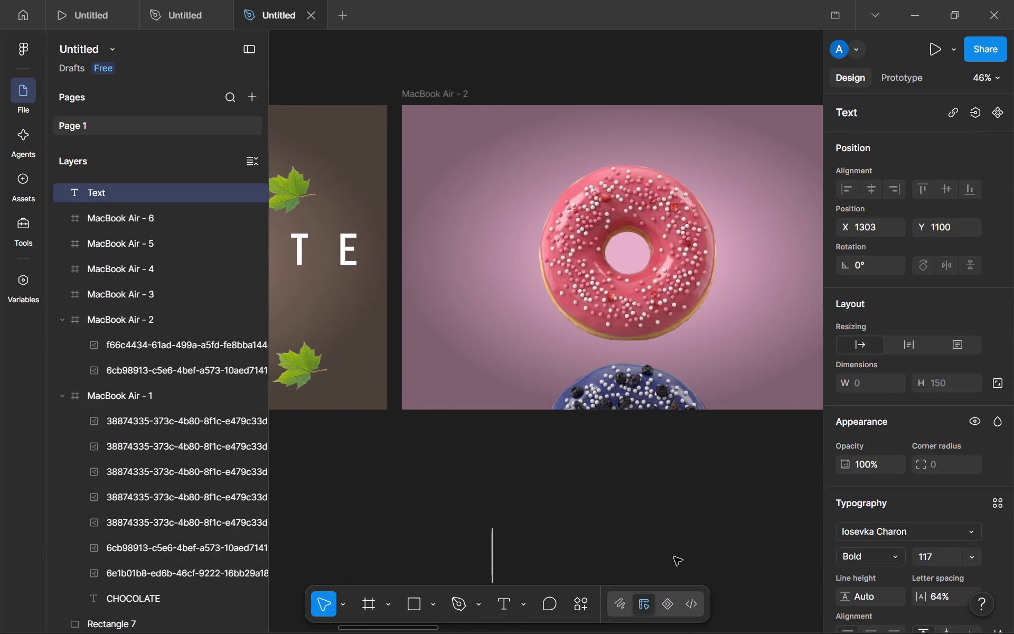
text(STRAWBERRY)
scroll(673, 557, down, 1)
drag(590, 489, 595, 490)
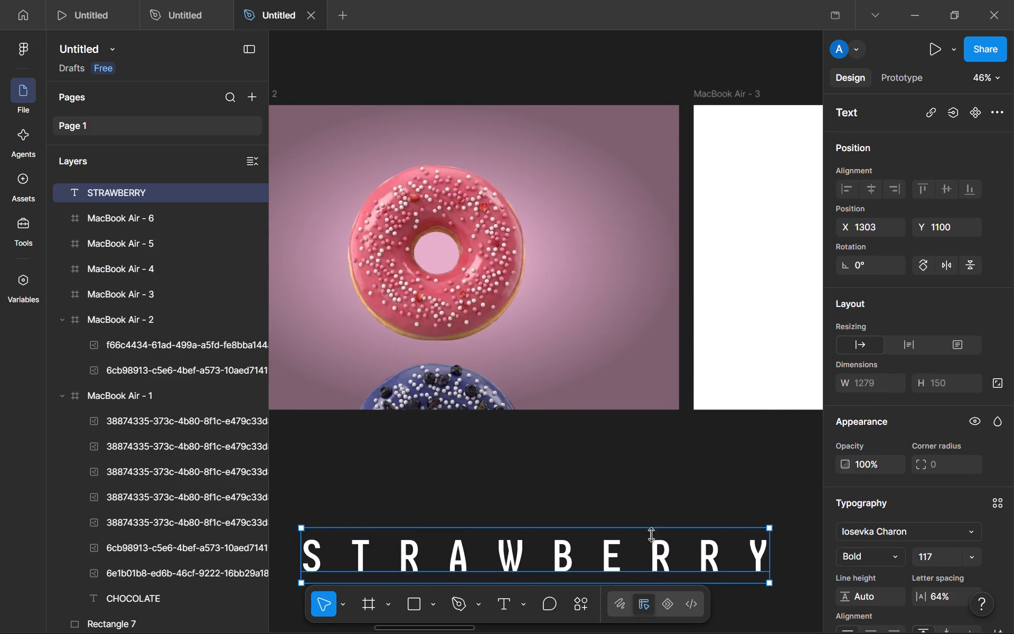
drag(645, 549, 546, 252)
Reduce the STRAWBERRY title's letter spacing to 59% and shift it horizontally to about X 27 within MacBook Air - 2.
scroll(700, 299, right, 1)
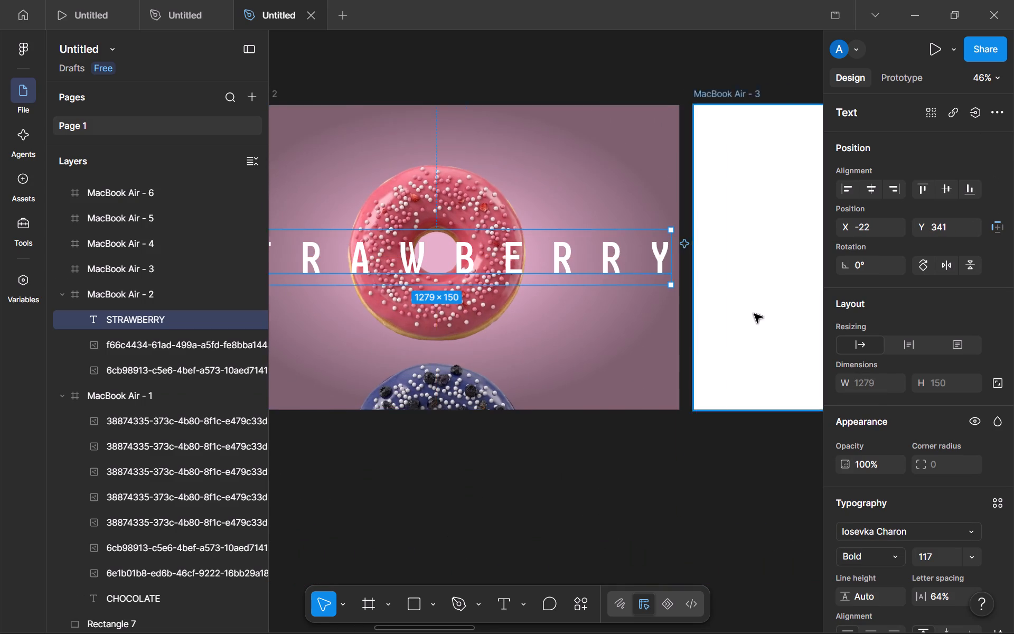
scroll(754, 314, right, 1)
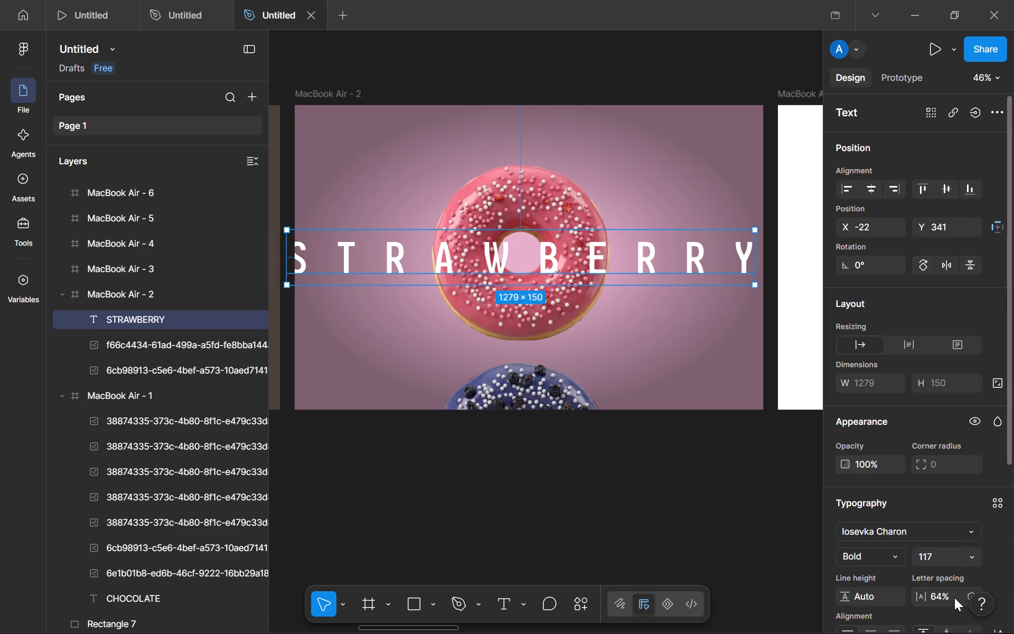
click(954, 598)
key(Down)
key(Down)
key(Down)
key(Down)
key(Down)
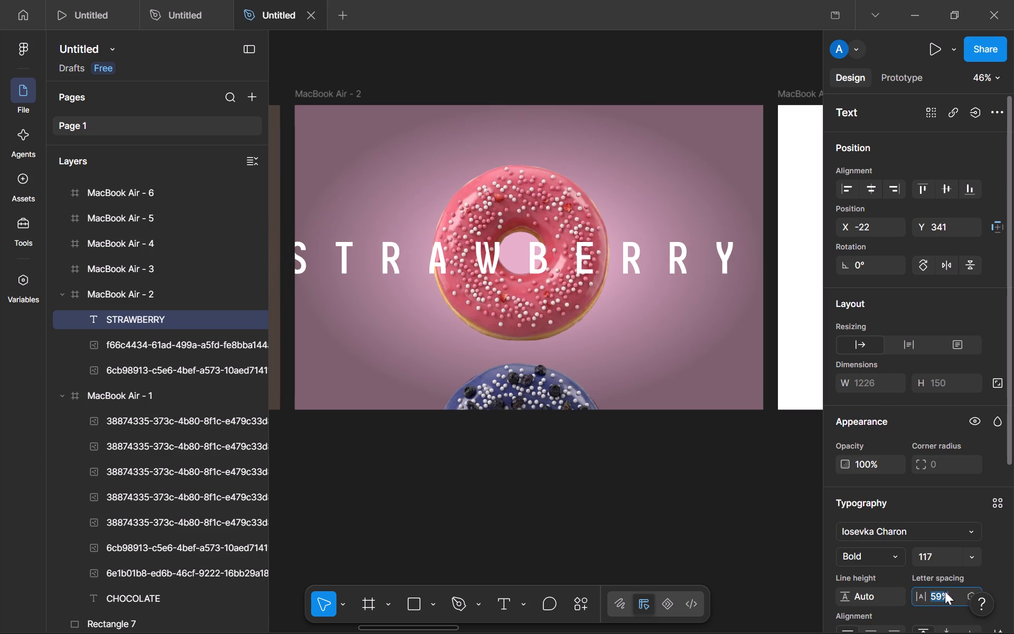
drag(585, 251, 607, 251)
Reorder the STRAWBERRY text layer below the pink doughnut's layer in MacBook Air - 2 so the title sits behind the doughnut.
scroll(607, 251, right, 2)
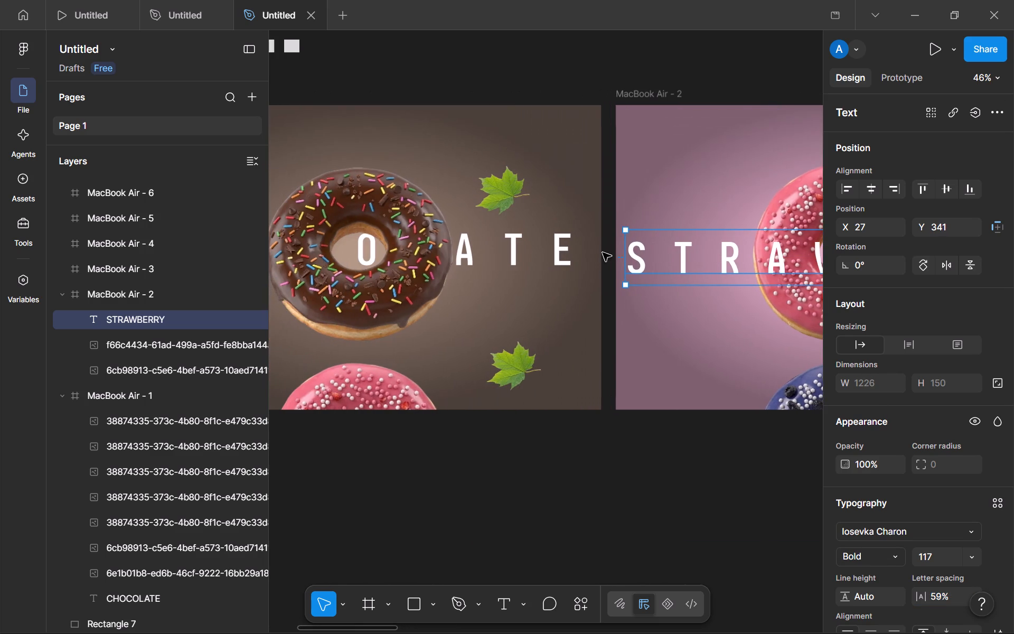
scroll(603, 253, right, 1)
drag(184, 321, 183, 372)
scroll(465, 323, left, 1)
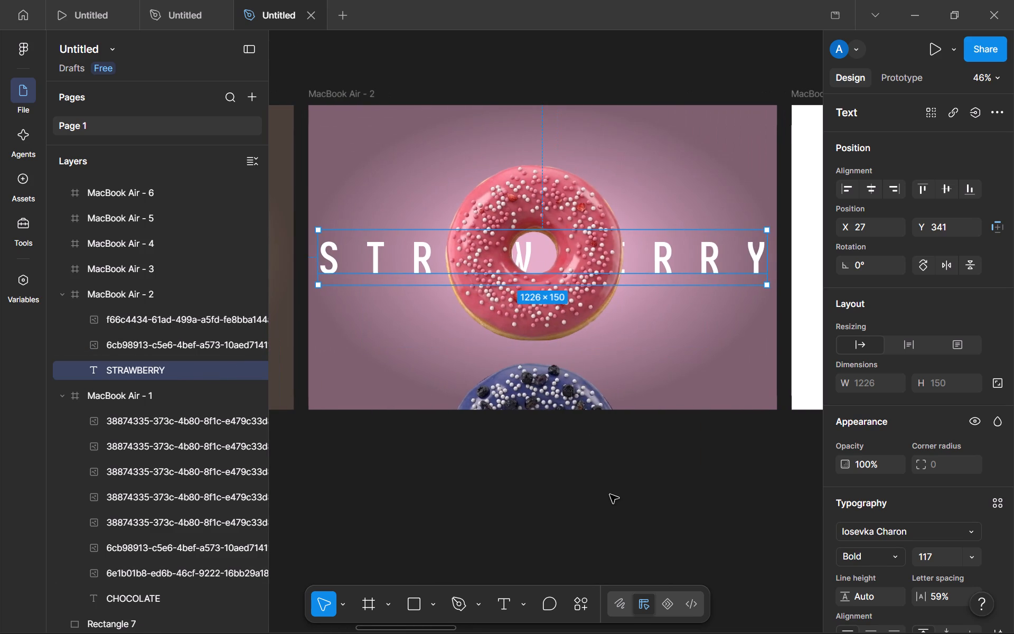
click(610, 495)
Duplicate the upper-left maple leaf of MacBook Air - 1 and place the copy in MacBook Air - 2 at about X 112, Y 40.
scroll(598, 422, right, 5)
scroll(598, 422, left, 2)
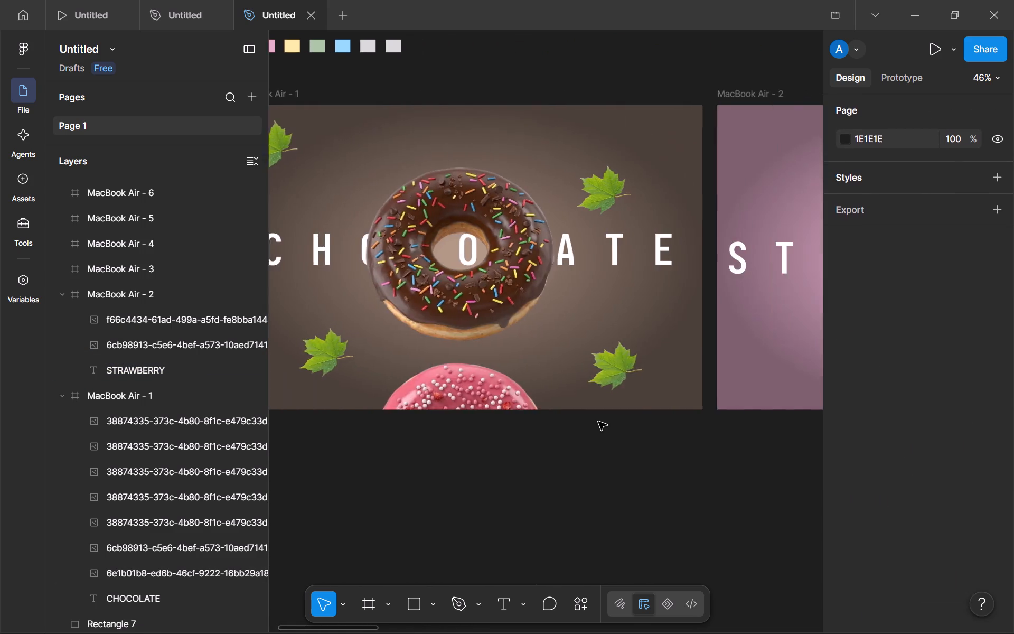
scroll(598, 422, right, 1)
click(340, 113)
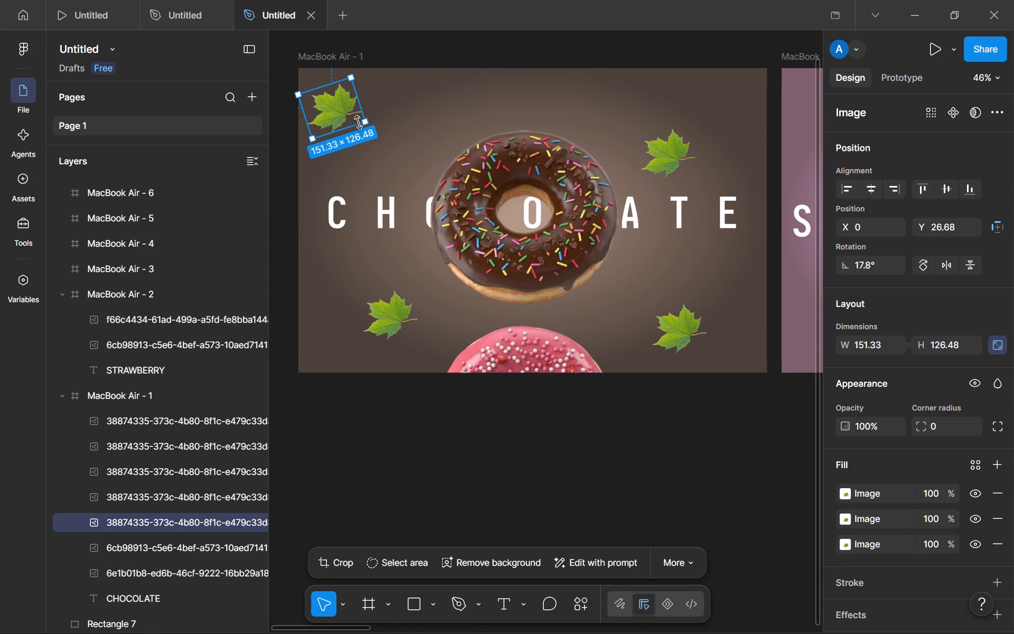
key(ctrl+d)
drag(335, 109, 634, 115)
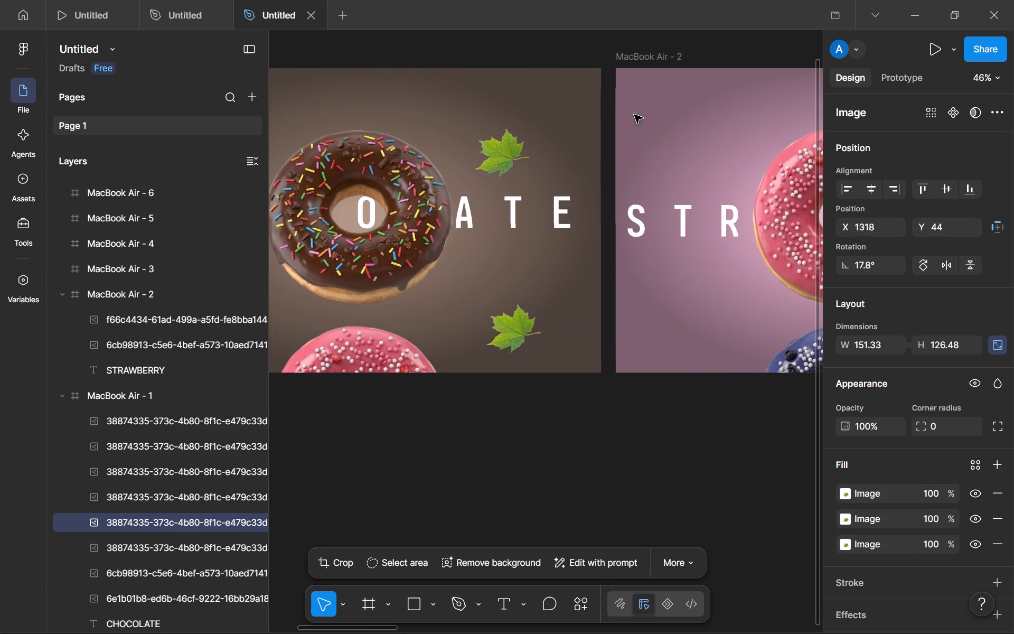
drag(634, 115, 691, 114)
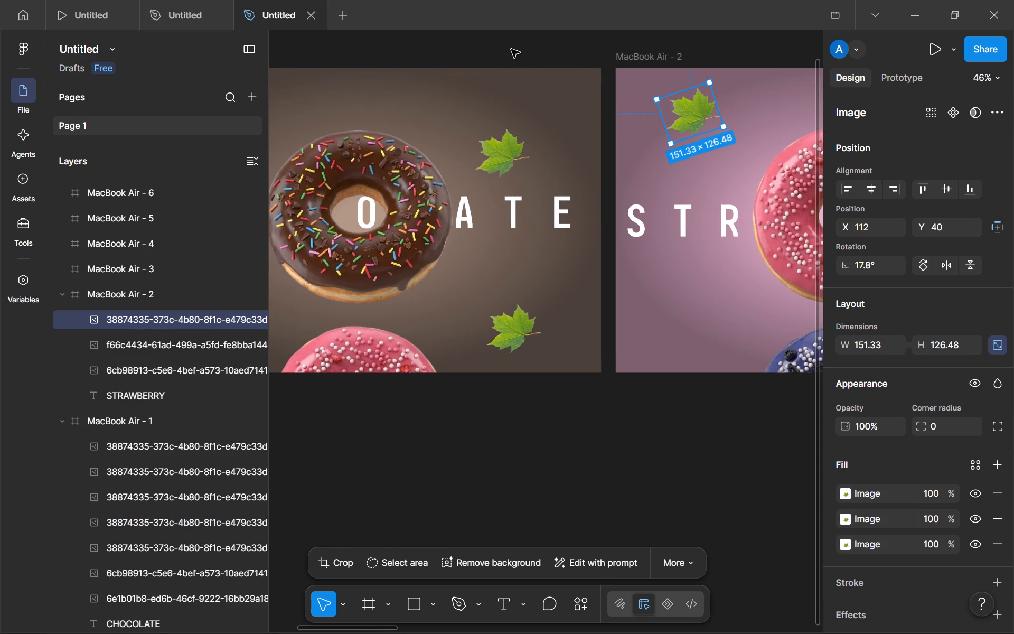
Rotate the leaf copy in MacBook Air - 2 to about 60.87° and position it above the STRAWBERRY title at about X 118, Y 187.
click(511, 49)
scroll(529, 133, right, 2)
click(411, 109)
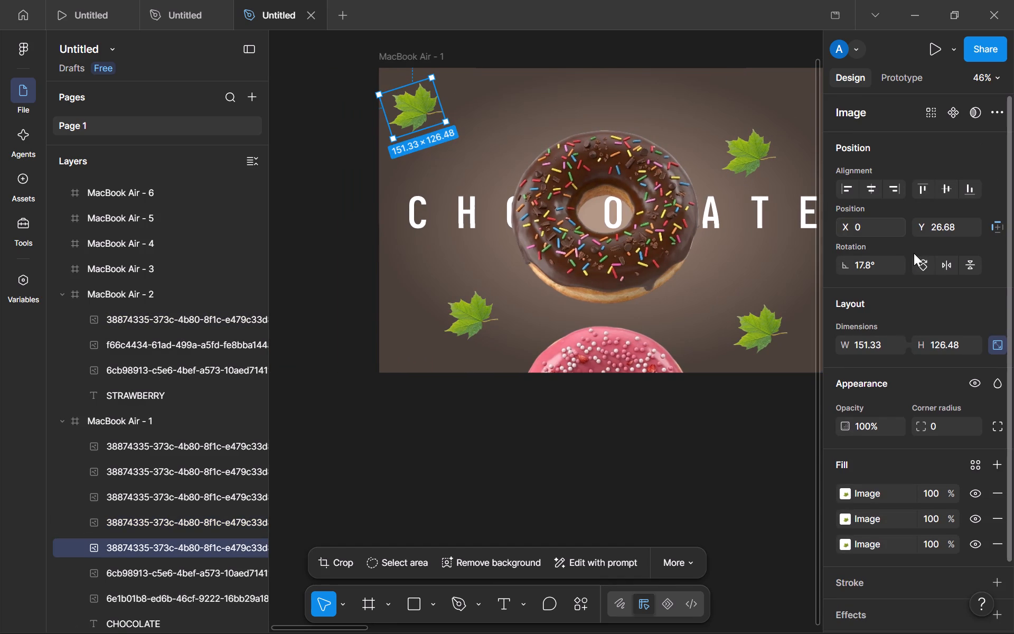
click(882, 265)
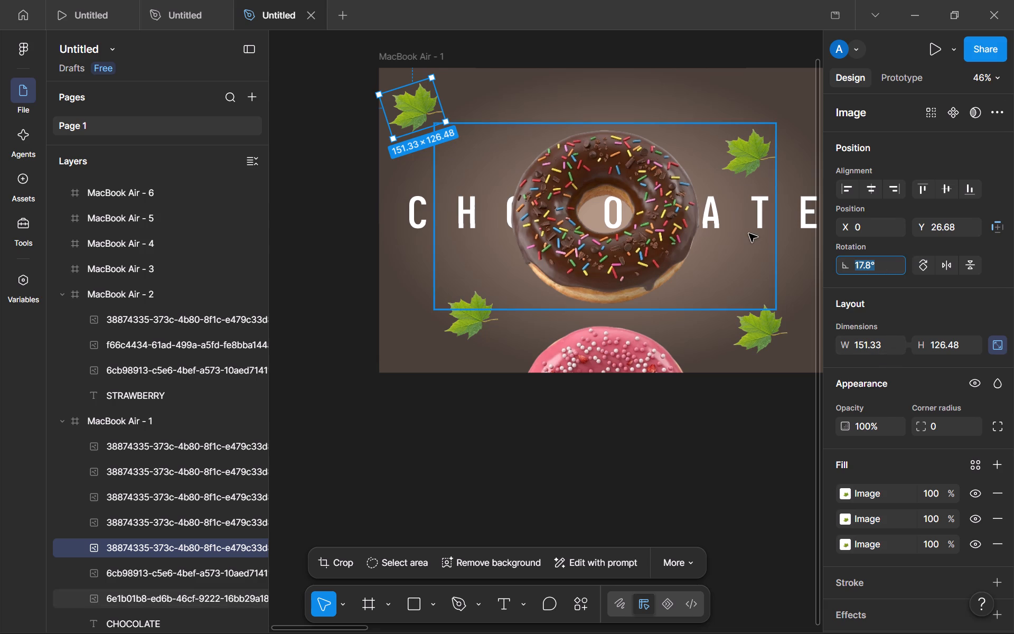
scroll(749, 234, left, 2)
scroll(755, 150, left, 1)
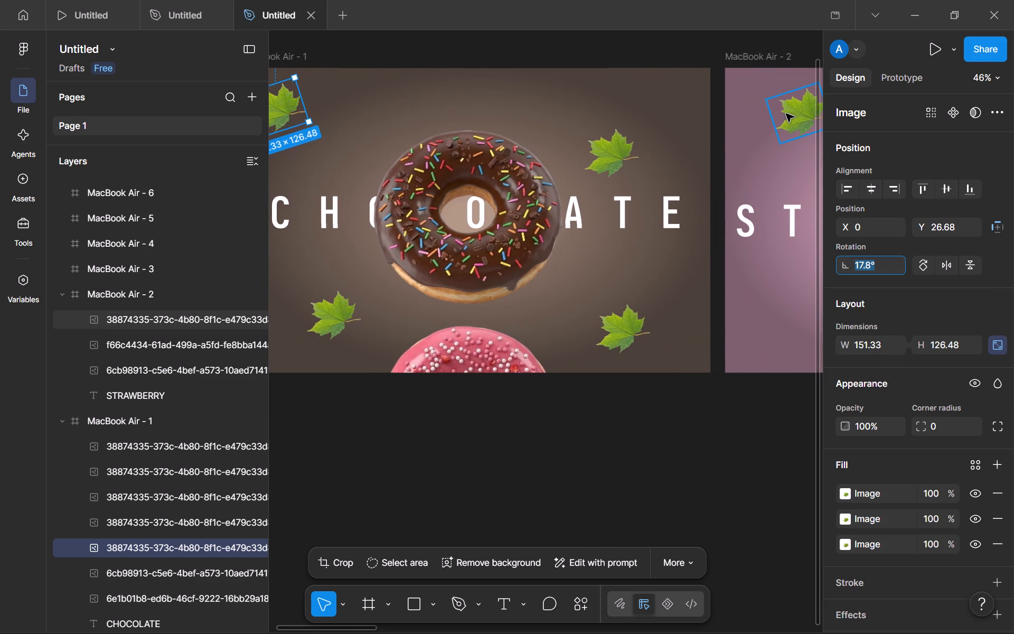
drag(787, 113, 787, 135)
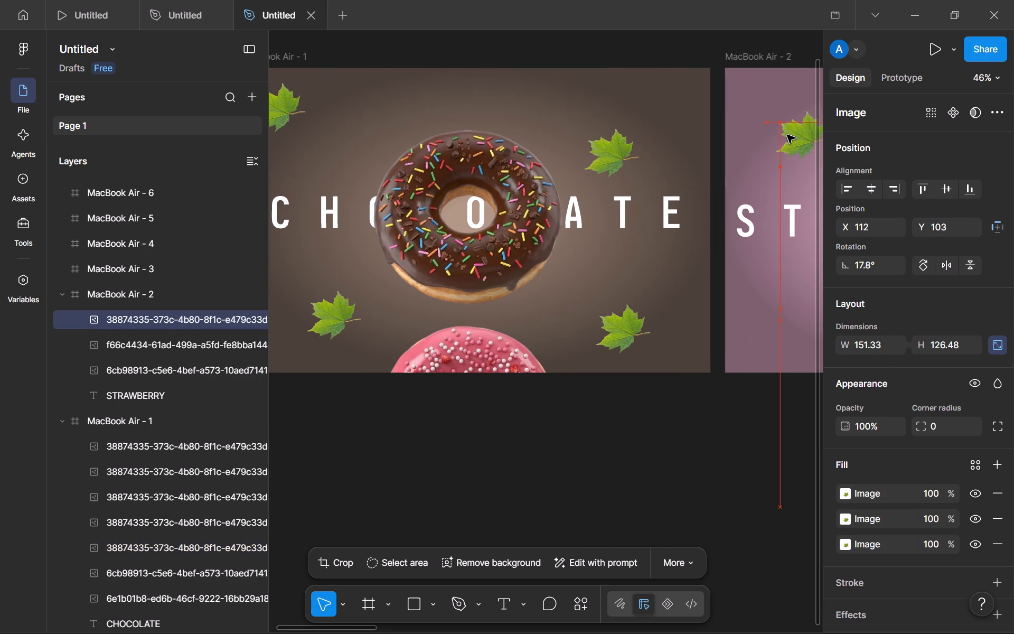
drag(787, 135, 773, 134)
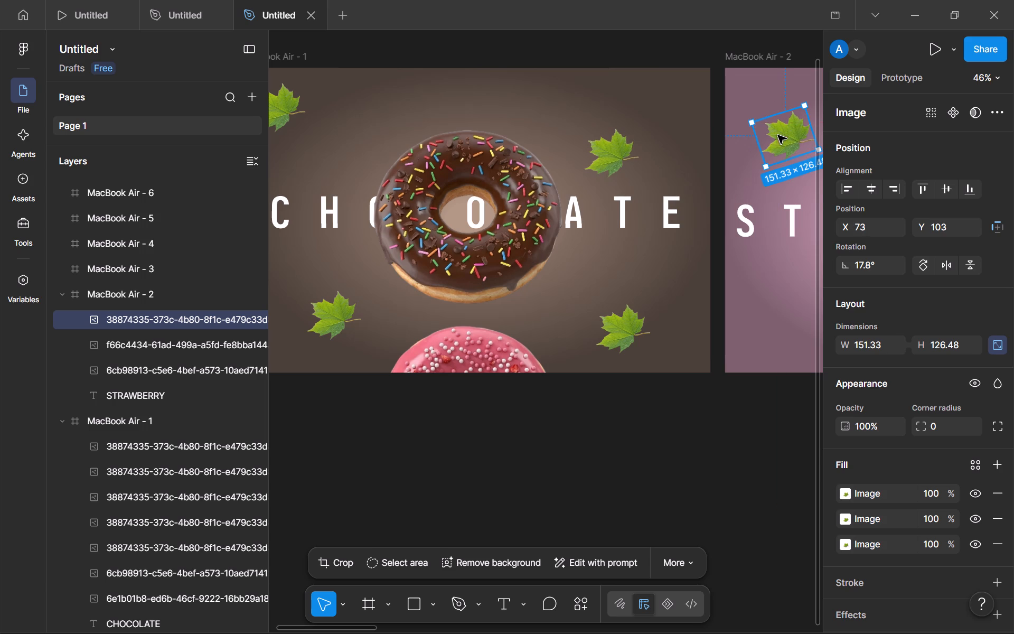
scroll(803, 162, left, 1)
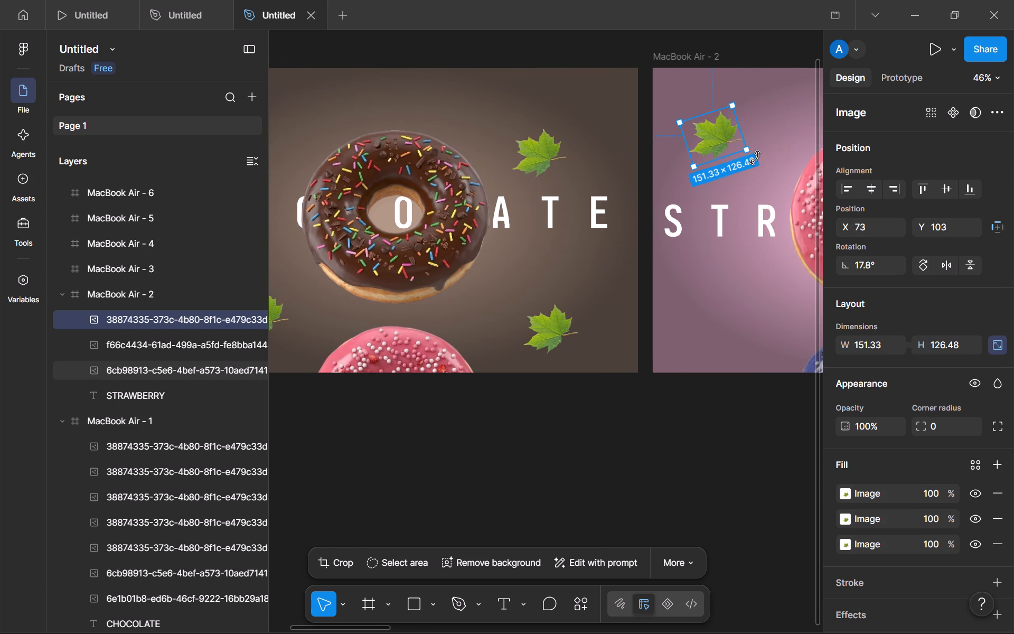
drag(754, 157, 762, 123)
drag(701, 125, 738, 132)
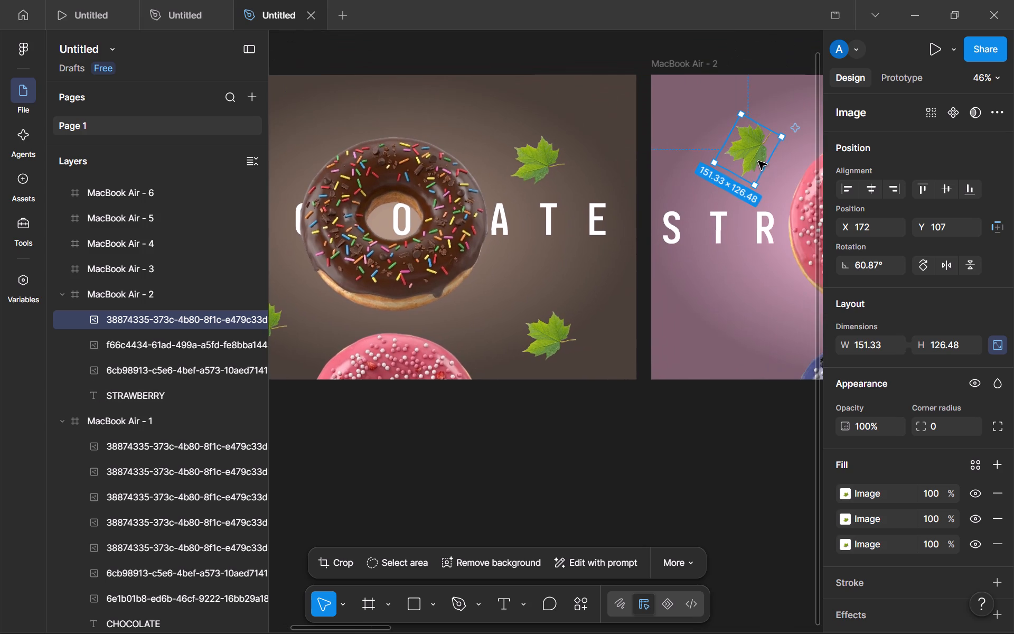
drag(757, 161, 738, 190)
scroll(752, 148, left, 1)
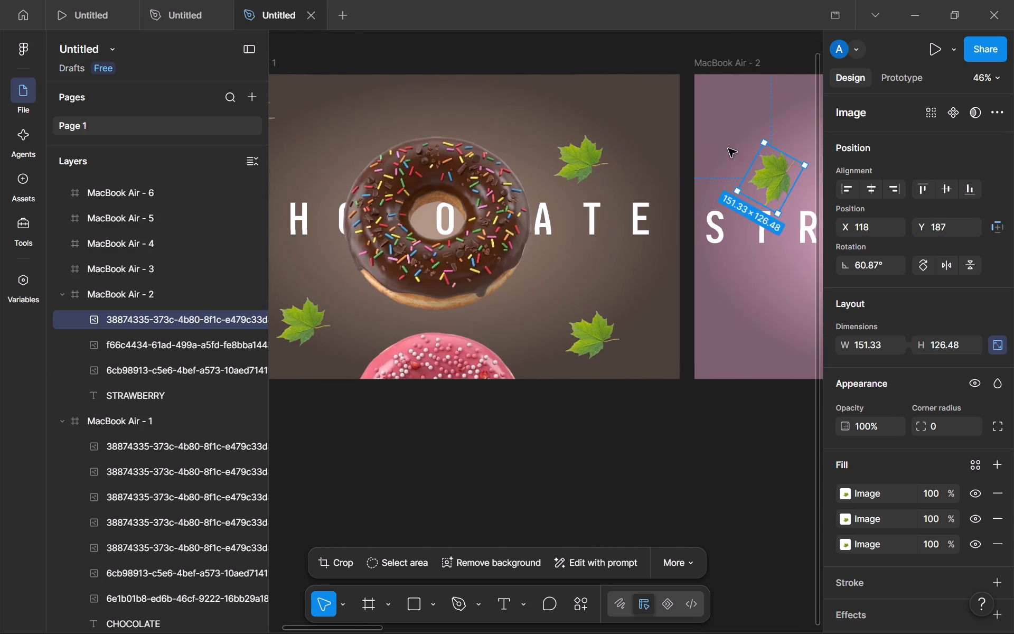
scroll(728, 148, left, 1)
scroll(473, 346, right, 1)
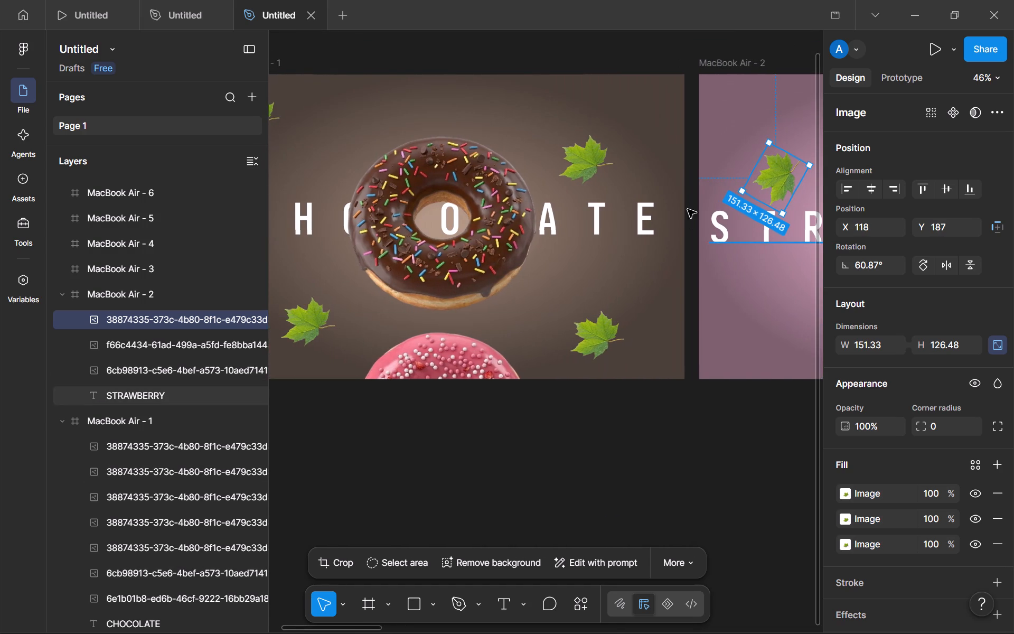
Duplicate MacBook Air - 1's upper leaf beside the letters ATE, place it in MacBook Air - 2 at about X 1085, Y 103, and rotate it slightly.
click(594, 164)
key(ctrl+d)
scroll(598, 165, left, 3)
drag(294, 161, 462, 163)
scroll(462, 163, left, 1)
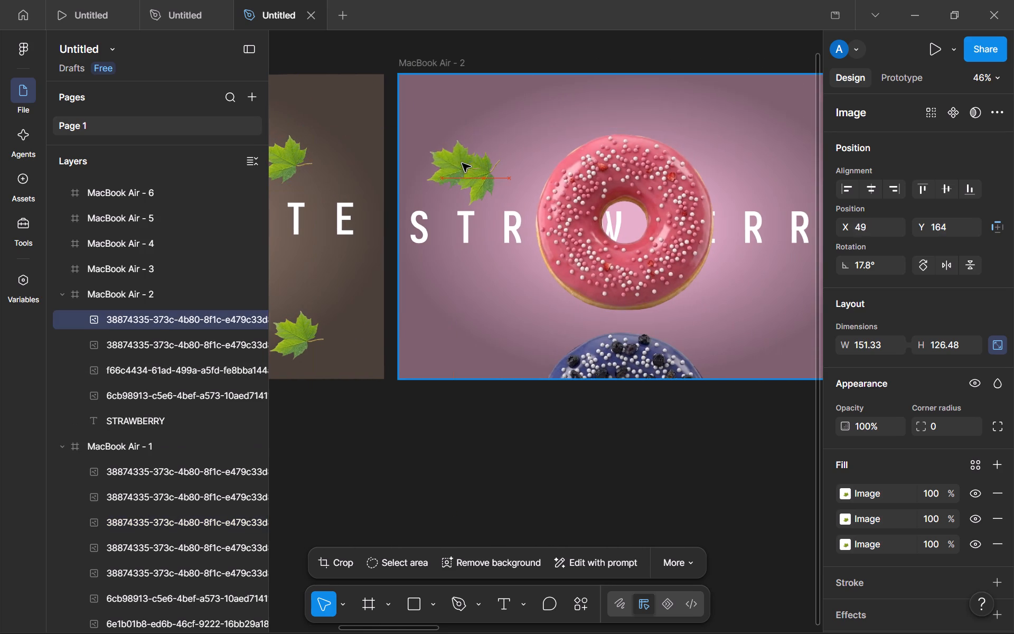
scroll(462, 163, left, 1)
drag(462, 163, 768, 173)
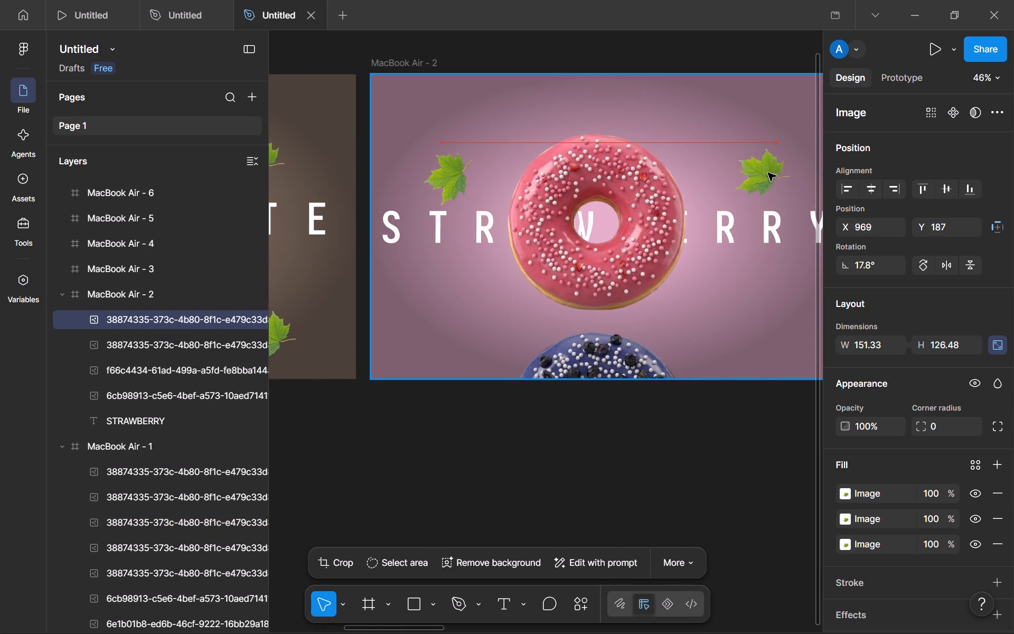
drag(768, 173, 779, 142)
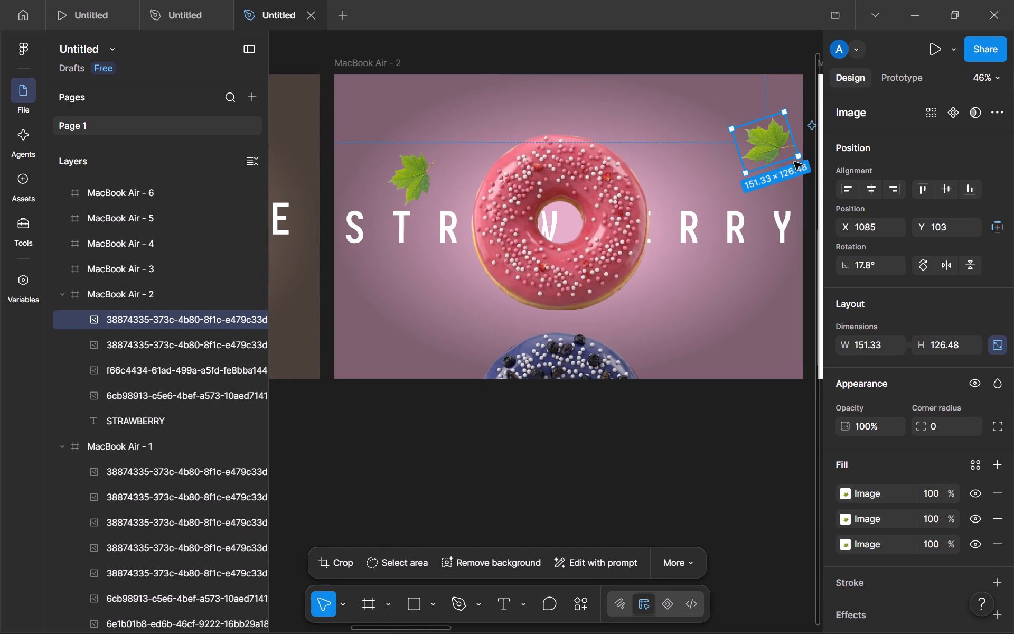
drag(743, 183, 711, 156)
click(643, 38)
Select the maple leaf in the lower-right area of MacBook Air - 1.
scroll(640, 70, right, 3)
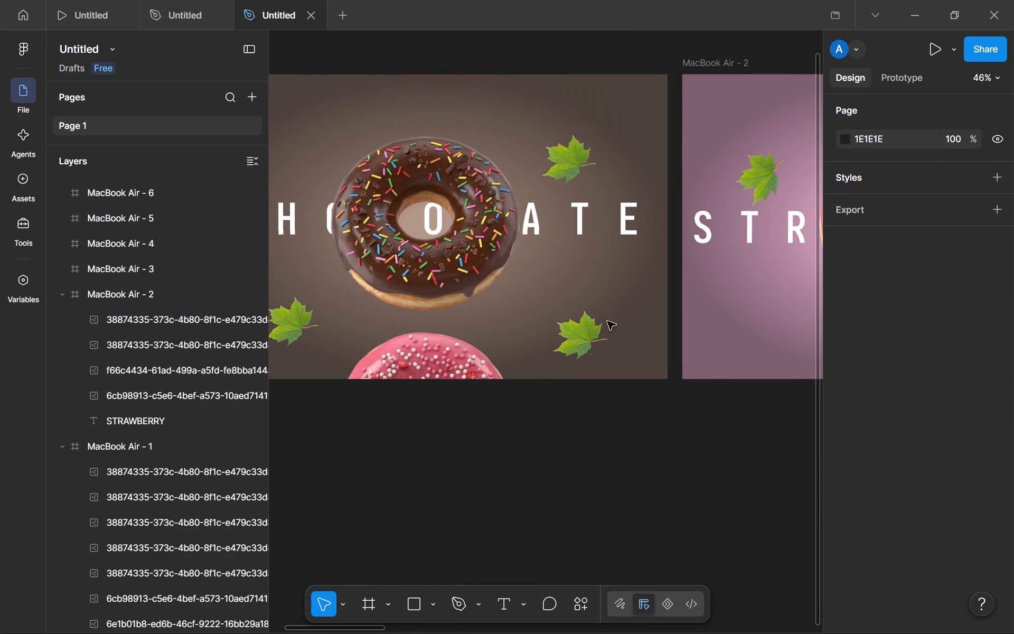
click(599, 338)
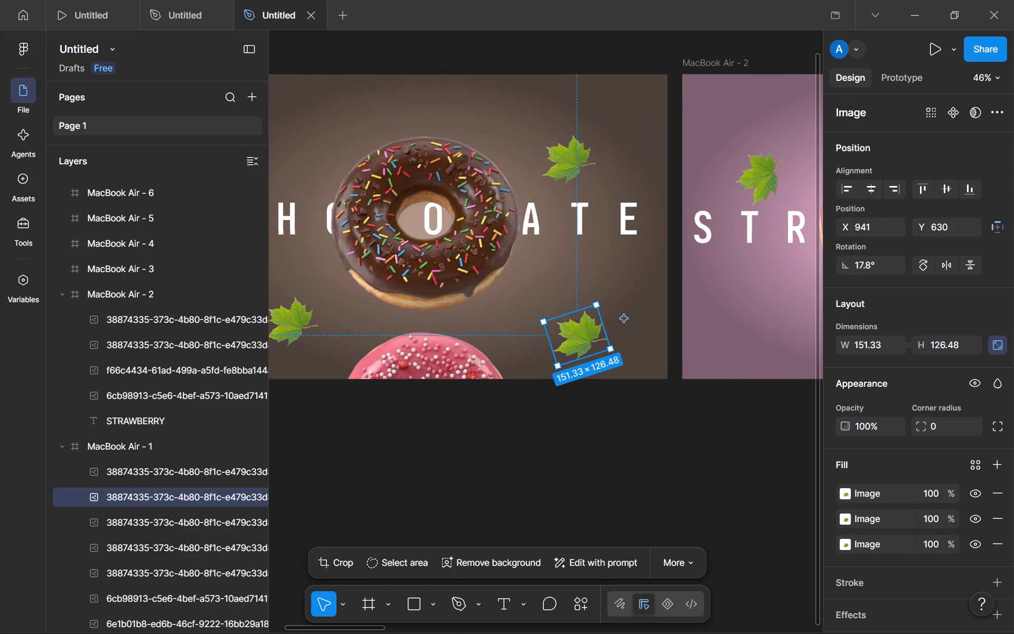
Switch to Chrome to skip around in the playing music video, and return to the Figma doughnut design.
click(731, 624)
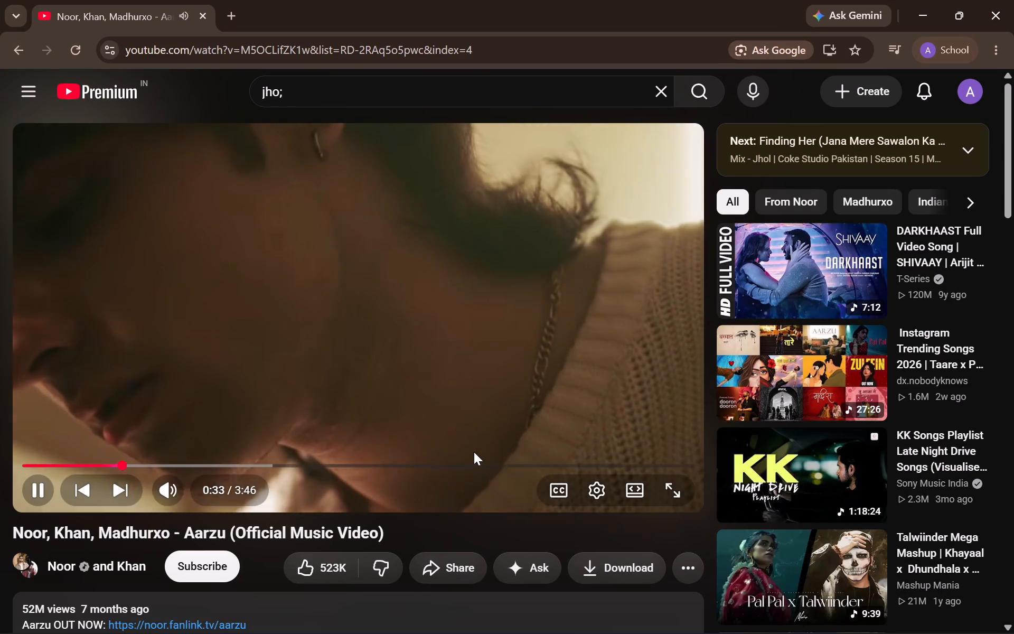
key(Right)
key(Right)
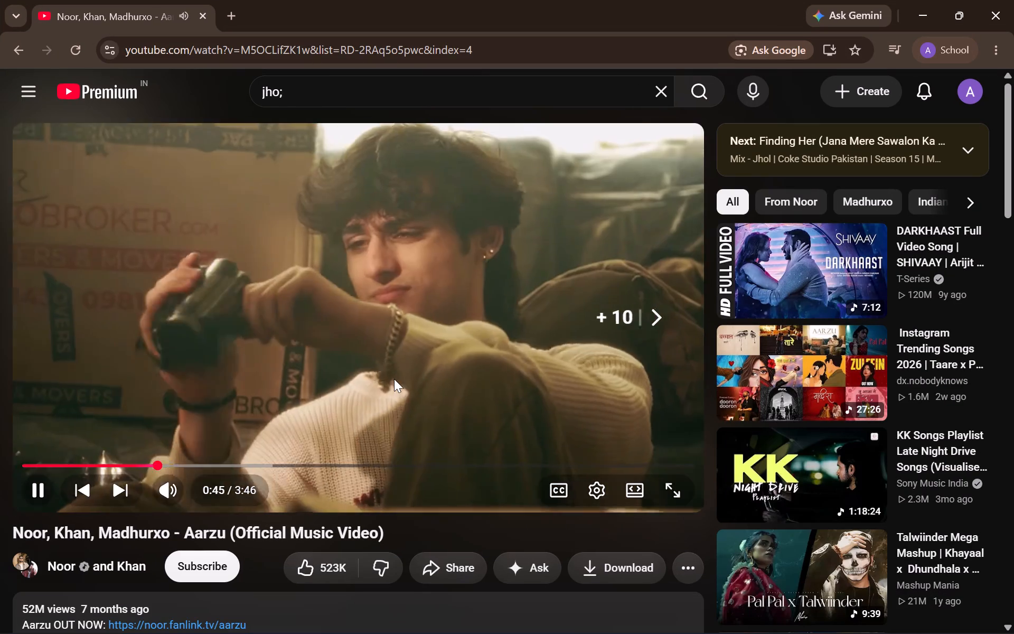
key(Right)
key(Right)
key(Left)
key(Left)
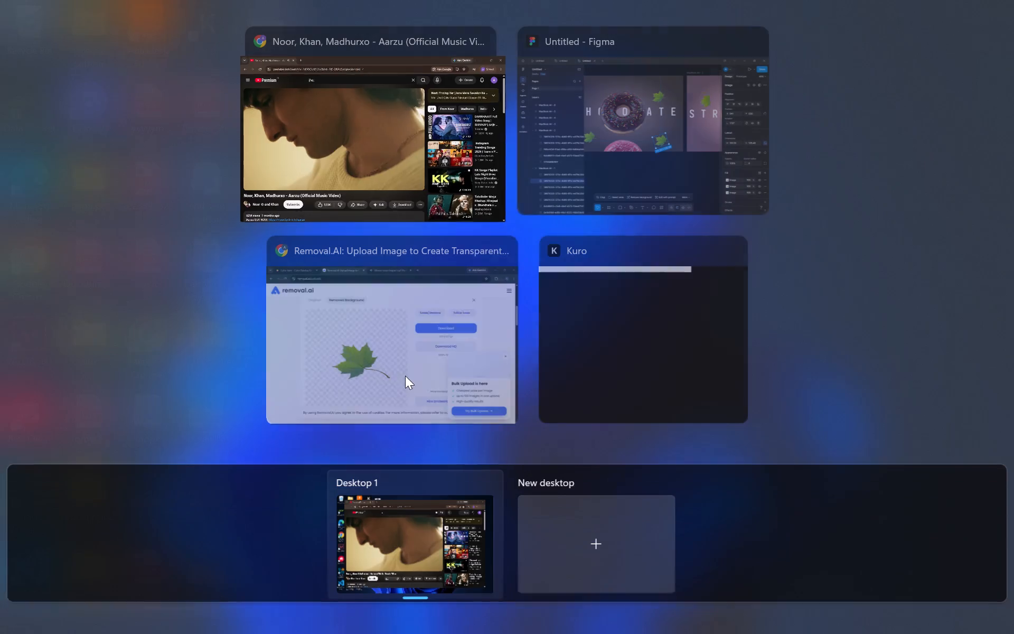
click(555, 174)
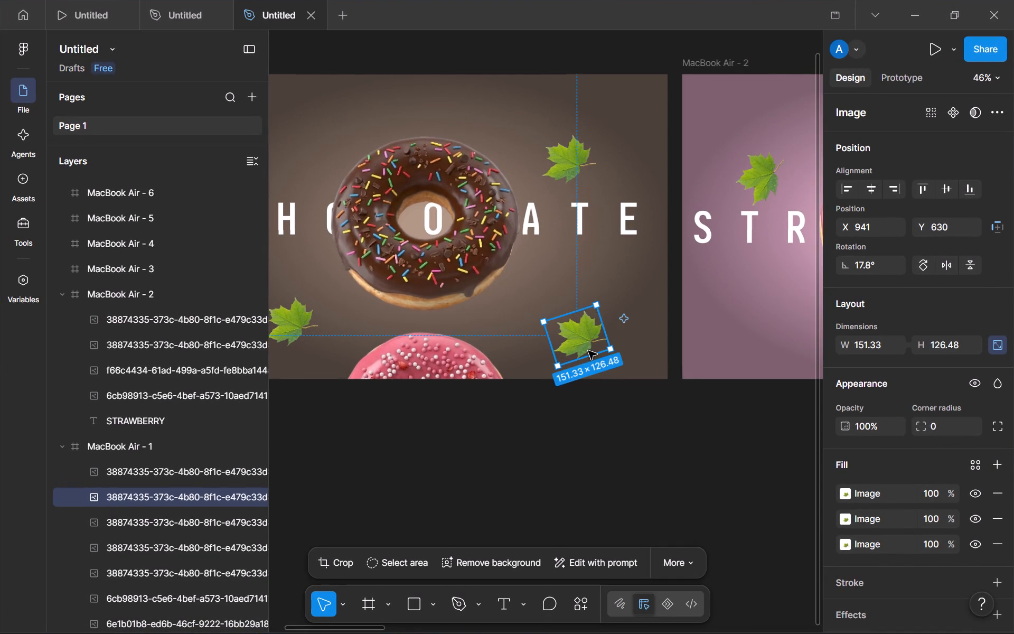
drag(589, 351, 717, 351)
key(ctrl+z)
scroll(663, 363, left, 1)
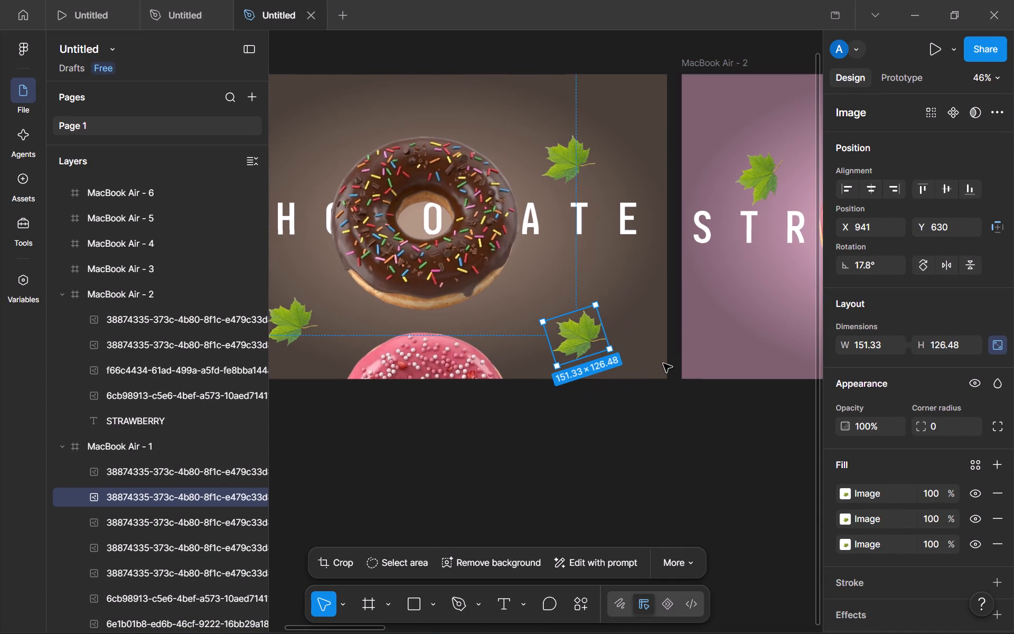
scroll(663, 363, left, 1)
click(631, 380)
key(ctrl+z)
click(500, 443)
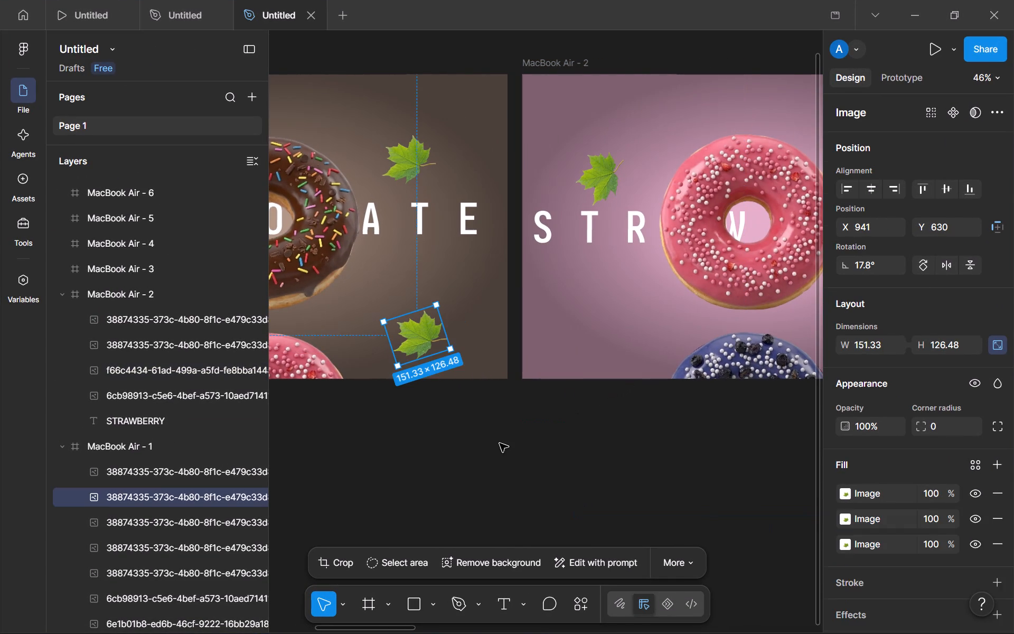
Duplicate the lower-right leaf of MacBook Air - 1 and place the copy below the STRAWBERRY title's end in MacBook Air - 2, about X 1032, Y 491.
click(397, 346)
key(ctrl+d)
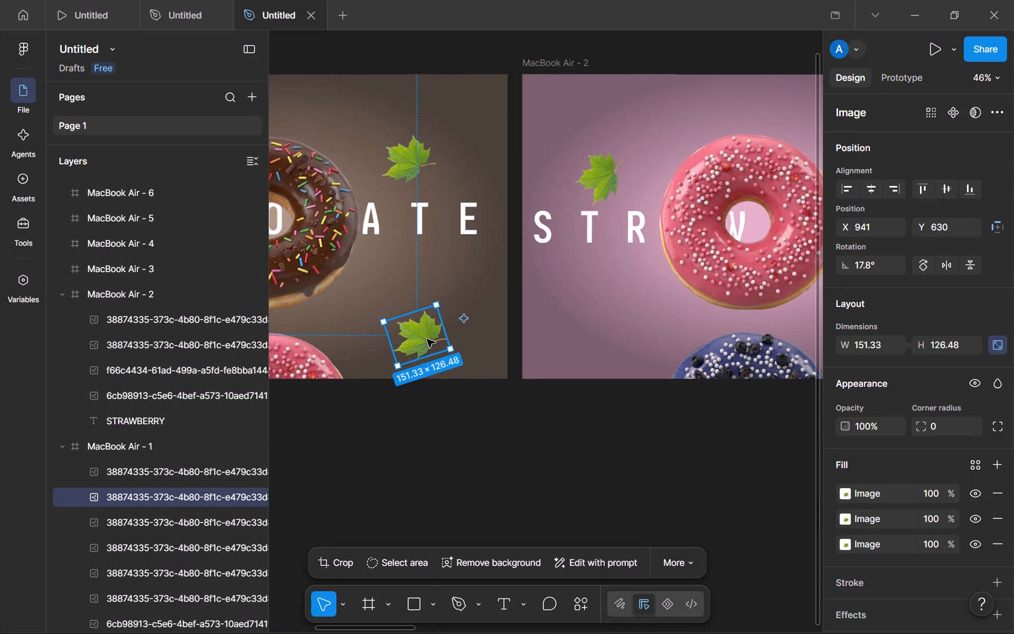
drag(426, 339, 415, 355)
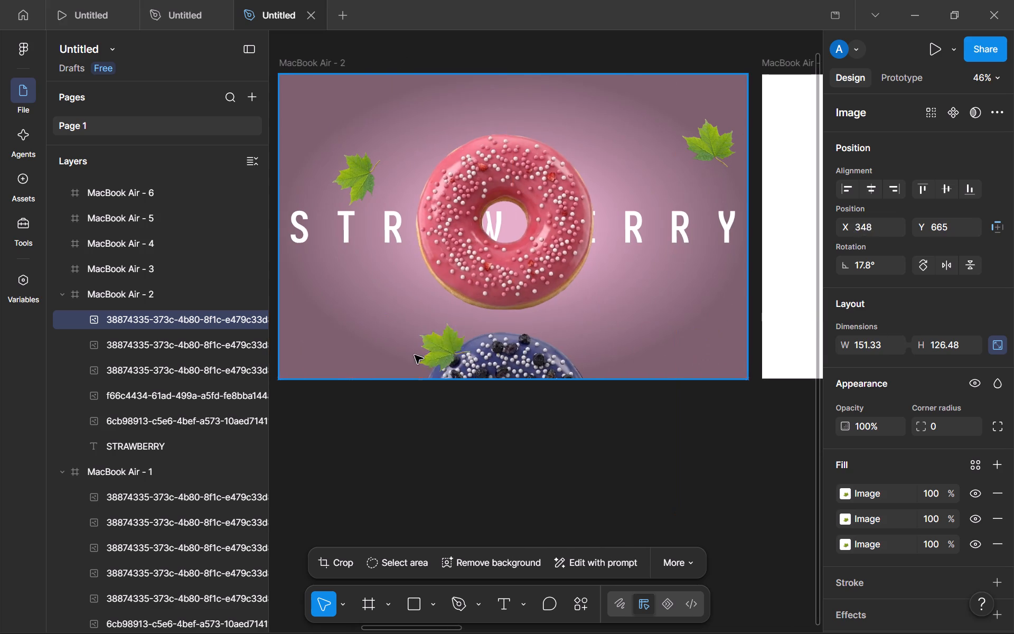
drag(415, 355, 737, 356)
scroll(375, 355, right, 1)
scroll(500, 361, left, 2)
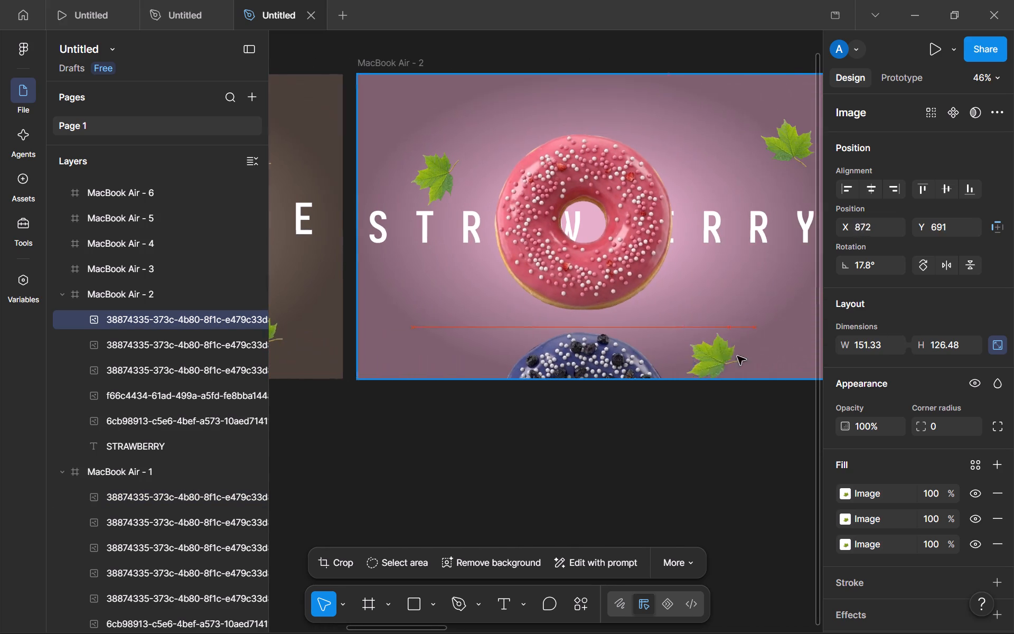
scroll(737, 356, left, 1)
drag(737, 356, 742, 288)
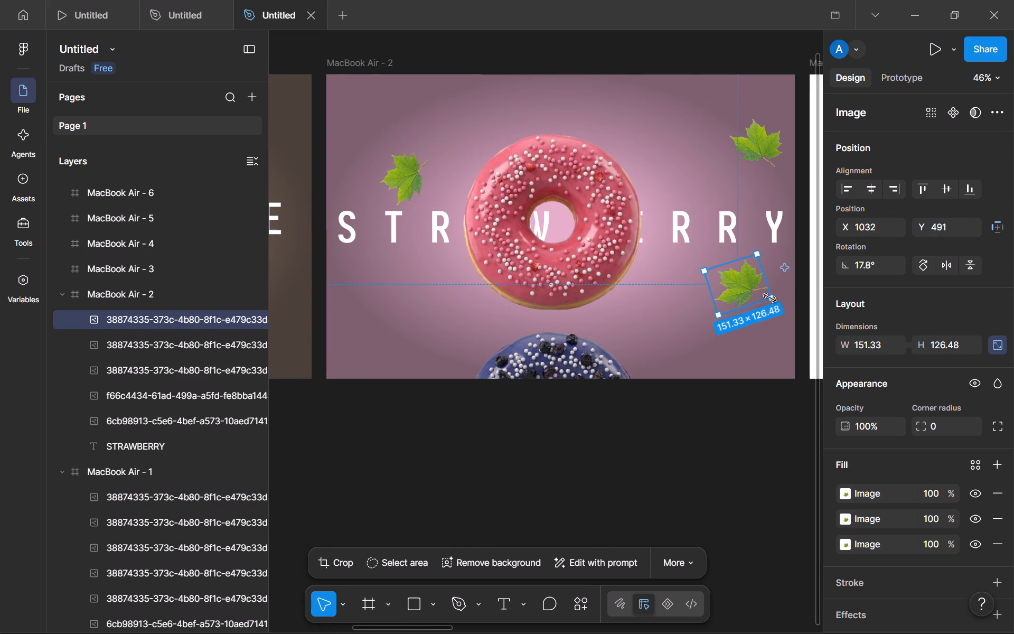
Rotate the leaf copy below the end of the STRAWBERRY title to about -149.02°.
click(781, 307)
click(755, 288)
drag(780, 304, 661, 269)
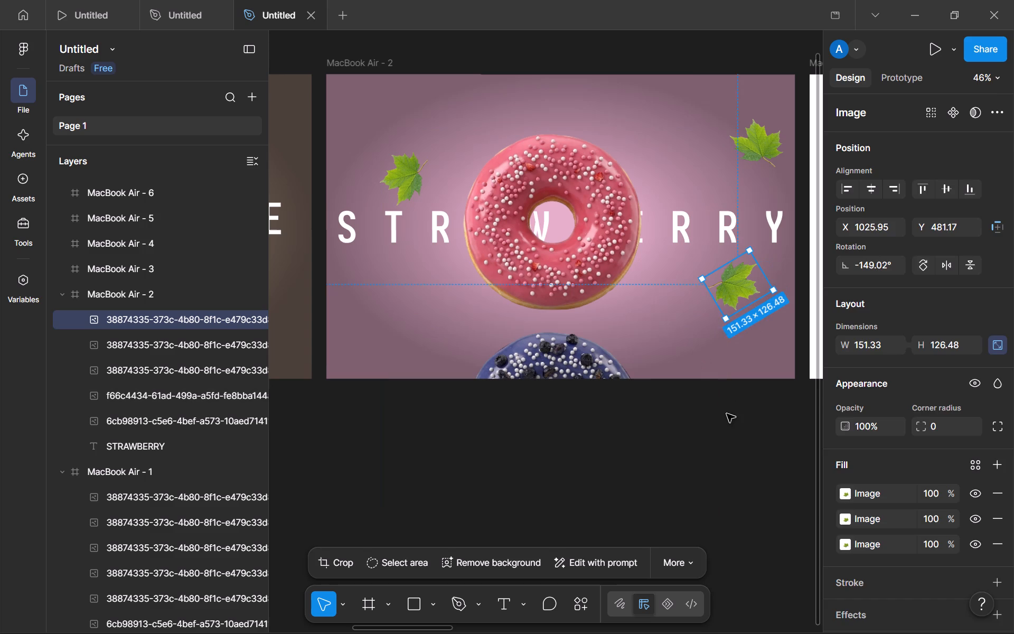
click(727, 414)
Duplicate MacBook Air - 1's lower-left leaf, place it across MacBook Air - 2's left edge at about X -65, Y 524, and rotate it slightly.
scroll(651, 389, right, 4)
scroll(415, 353, left, 1)
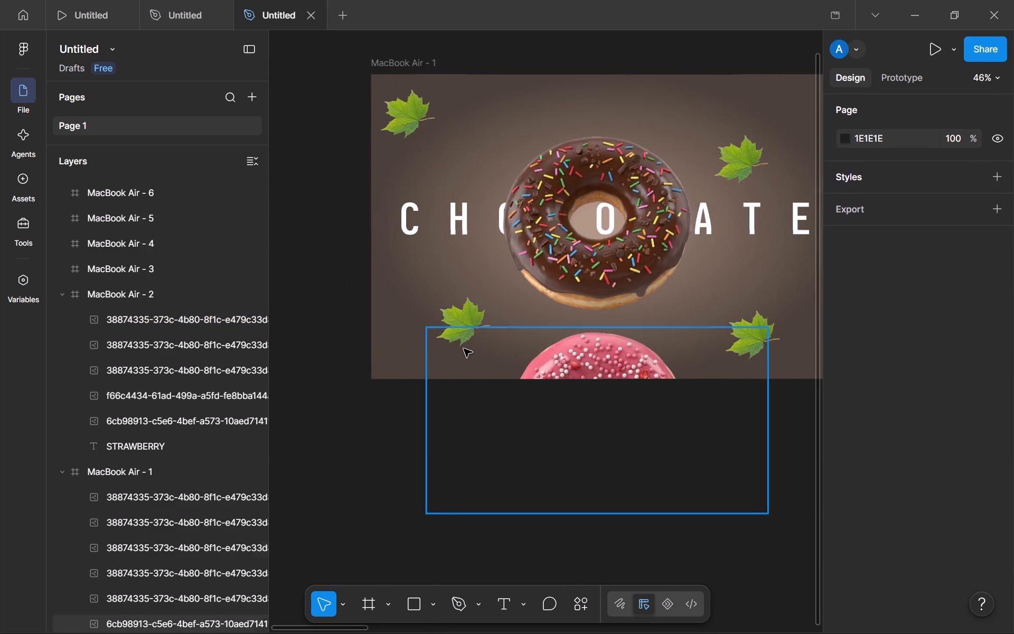
click(462, 339)
key(ctrl+d)
drag(468, 328, 697, 344)
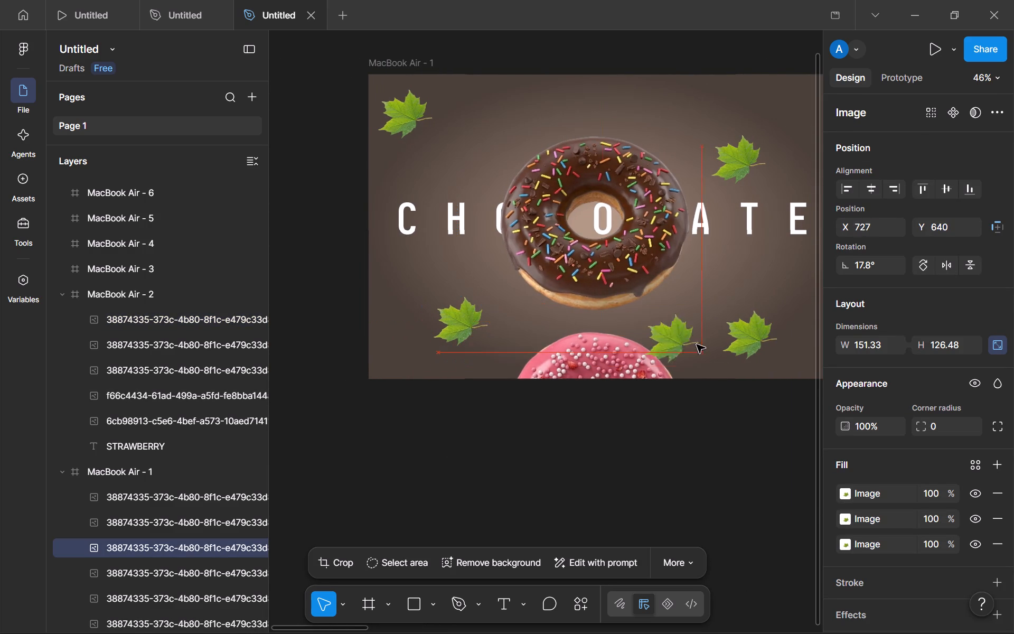
drag(697, 344, 599, 300)
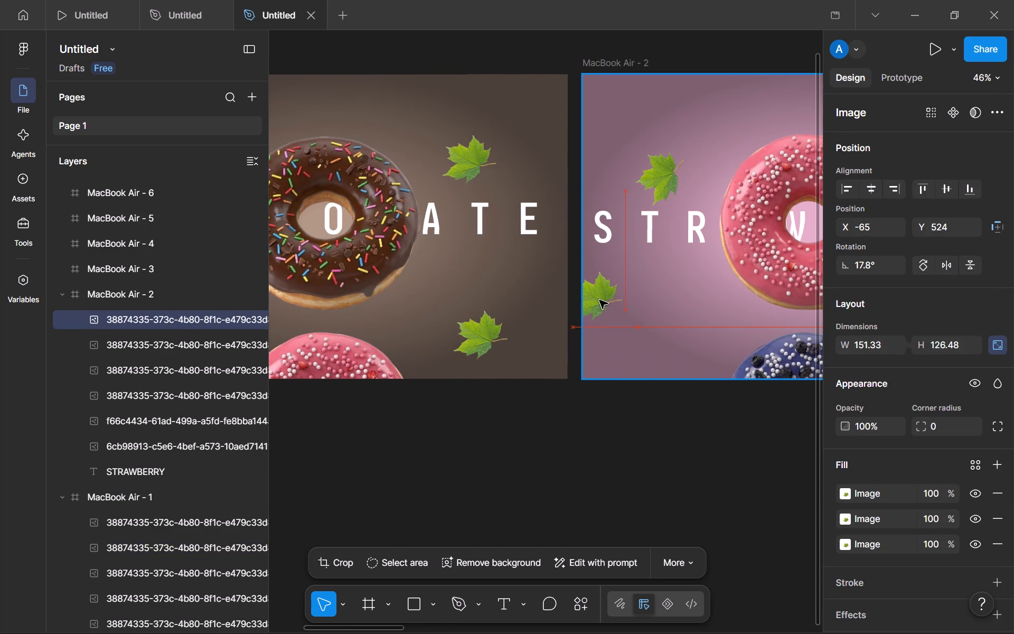
drag(599, 300, 600, 300)
drag(633, 318, 639, 299)
click(552, 420)
Duplicate the chocolate doughnut of MacBook Air - 1 and place the copy over the pink doughnut in MacBook Air - 2, about X 63, Y -139.
scroll(585, 199, left, 2)
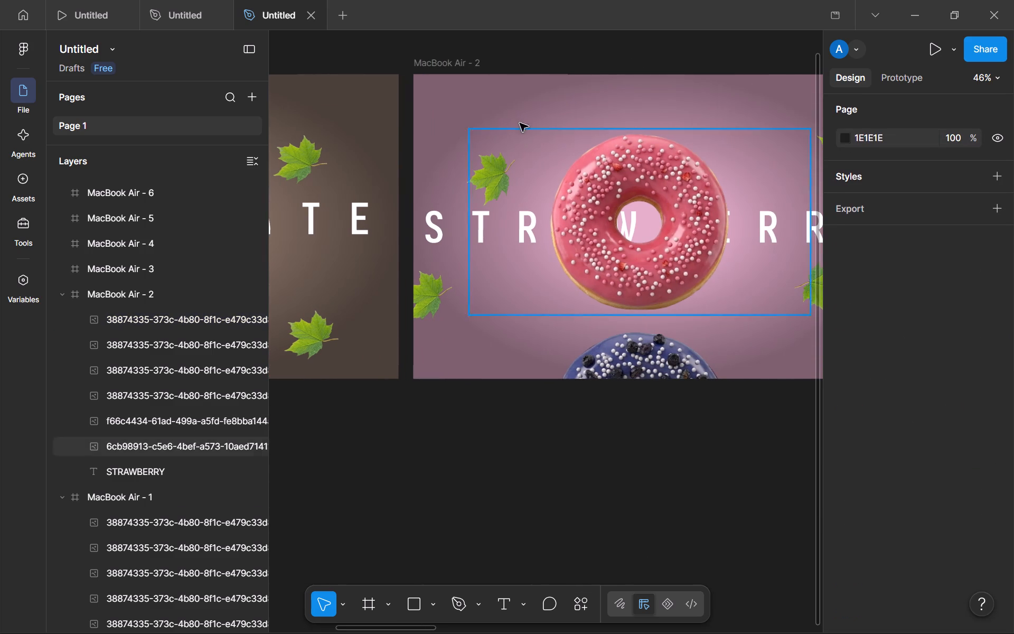
scroll(91, 49, left, 1)
click(509, 473)
scroll(465, 387, right, 1)
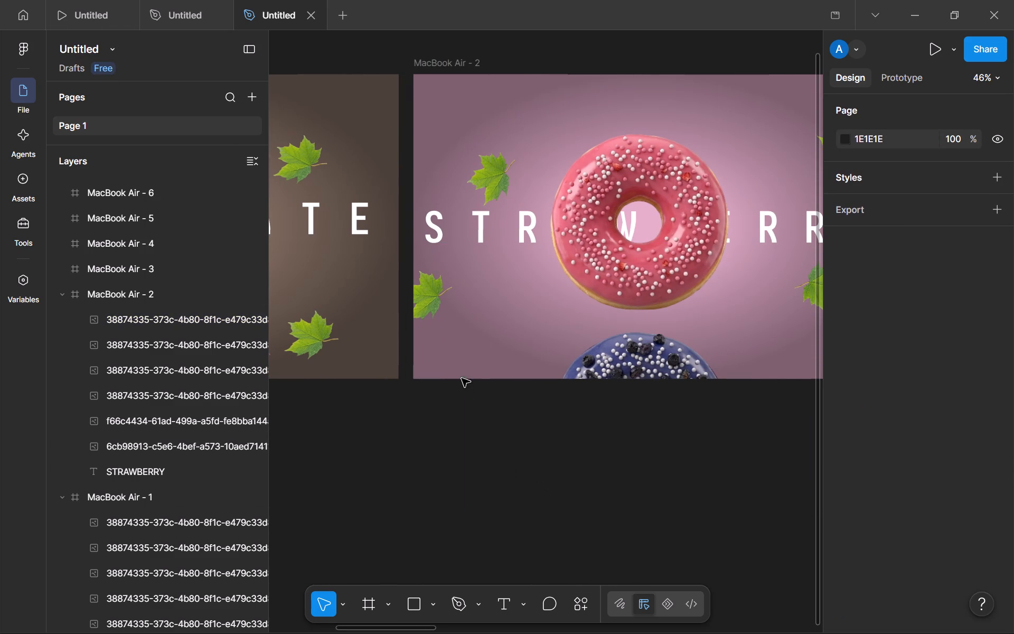
scroll(462, 378, right, 1)
click(342, 206)
key(ctrl+d)
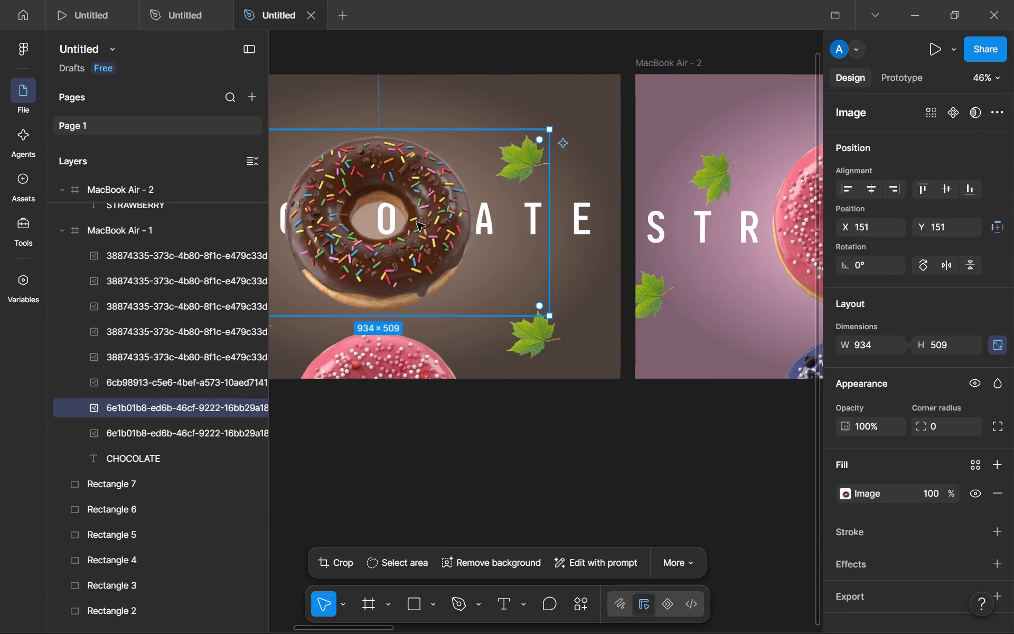
drag(411, 225, 626, 117)
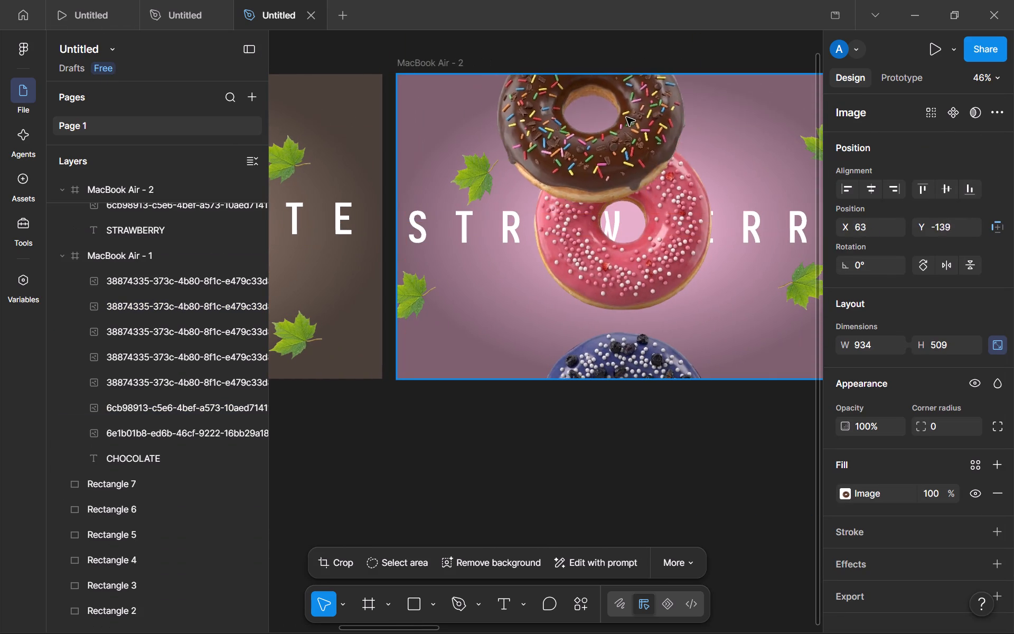
Reposition the chocolate doughnut copy inside MacBook Air - 2 above the pink doughnut at about X 146, Y -360, with only its lower part showing.
drag(626, 117, 642, 74)
drag(621, 92, 589, 166)
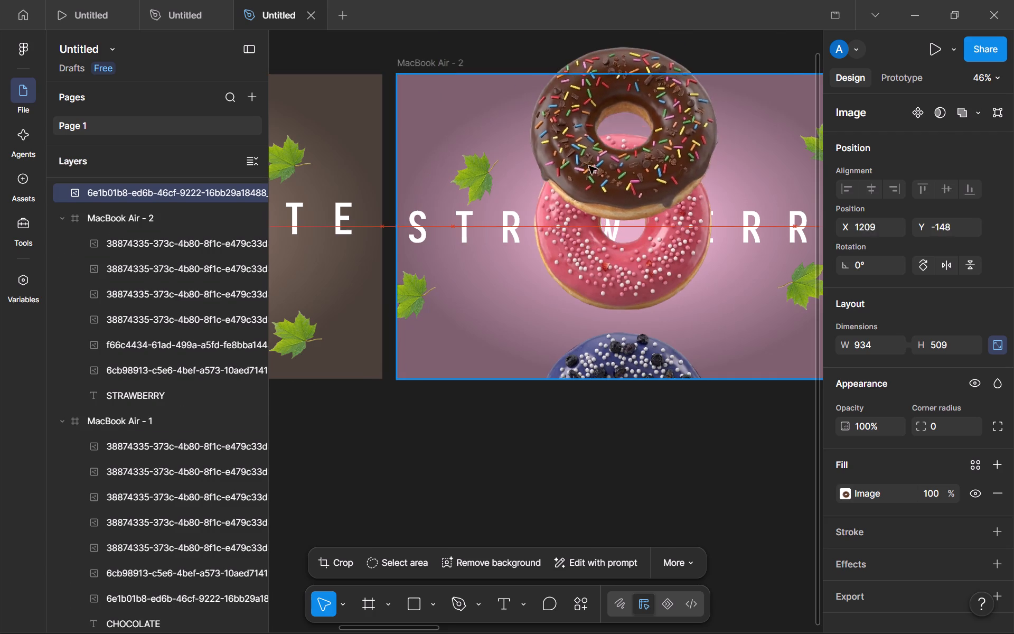
drag(589, 166, 515, 181)
drag(494, 174, 481, 330)
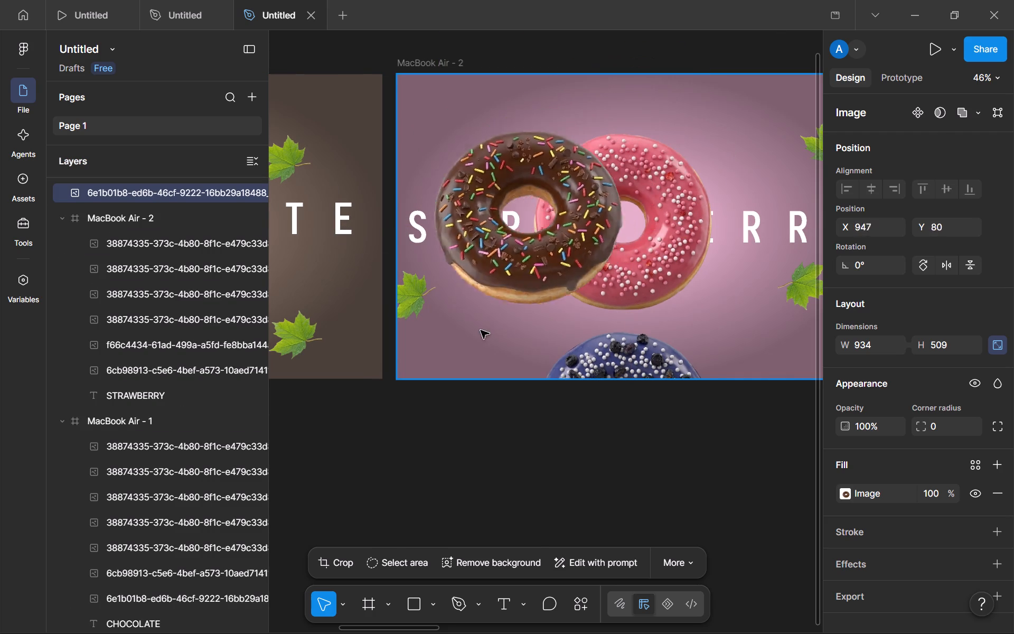
drag(481, 330, 448, 509)
drag(478, 514, 631, 152)
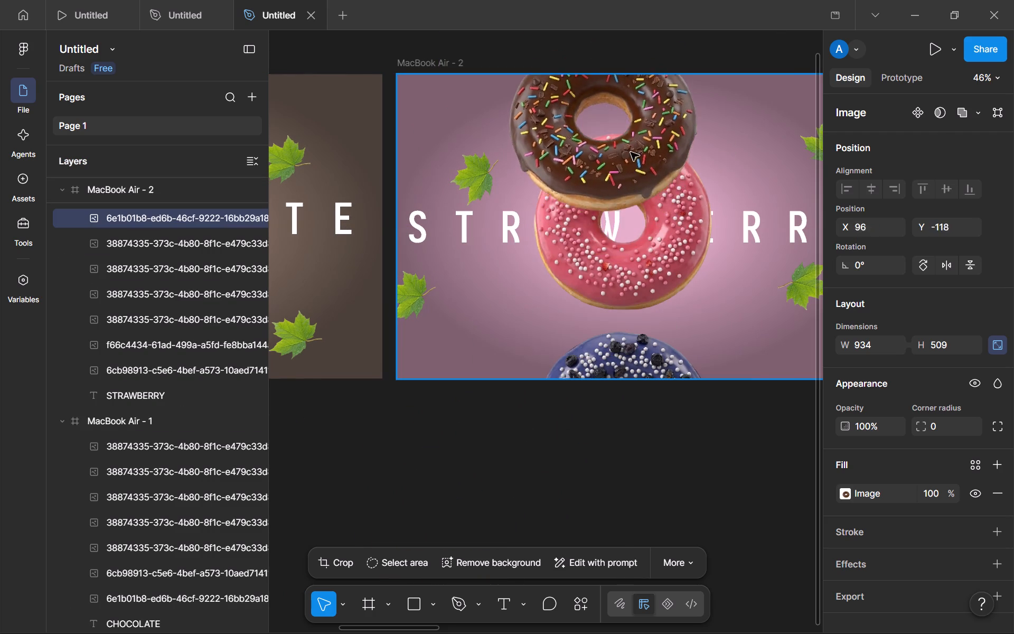
drag(631, 152, 640, 147)
drag(653, 198, 647, 148)
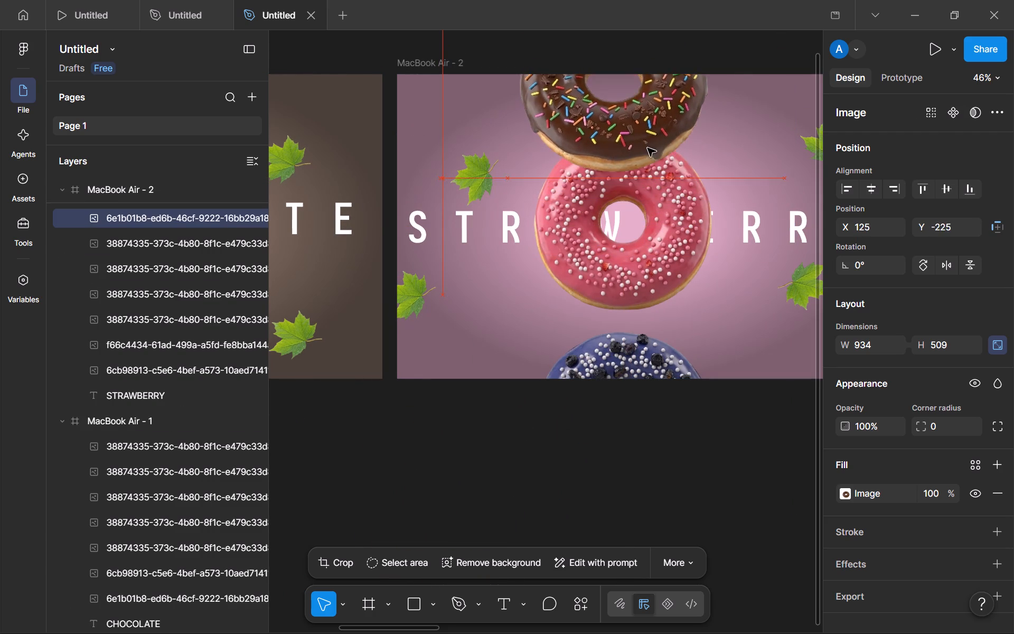
drag(647, 148, 653, 102)
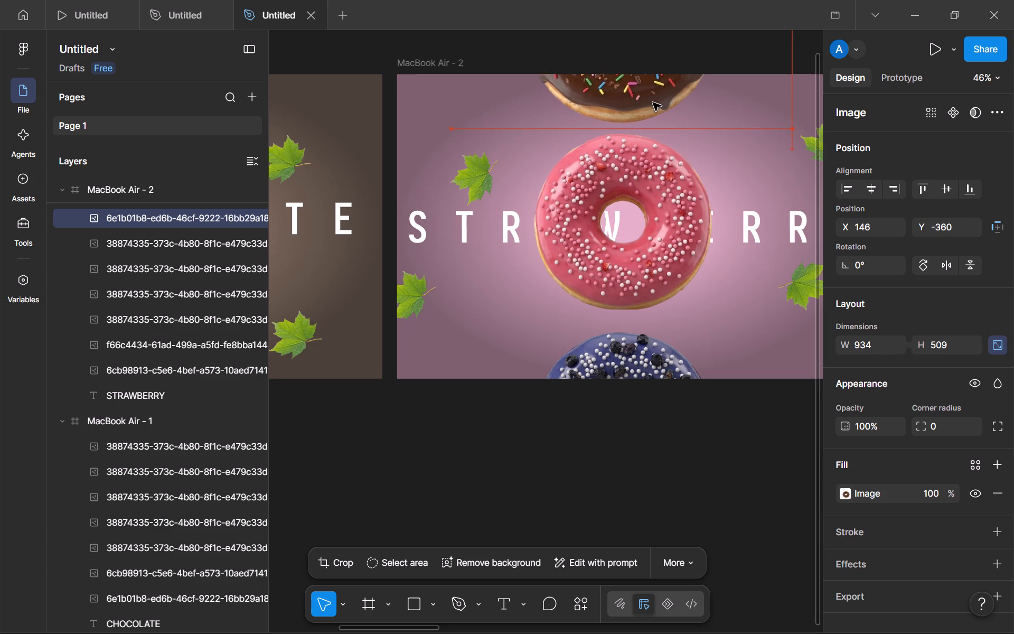
drag(653, 102, 654, 104)
click(528, 463)
Nudge the chocolate doughnut copy slightly higher in MacBook Air - 2 to widen the gap above the pink doughnut.
scroll(533, 414, left, 1)
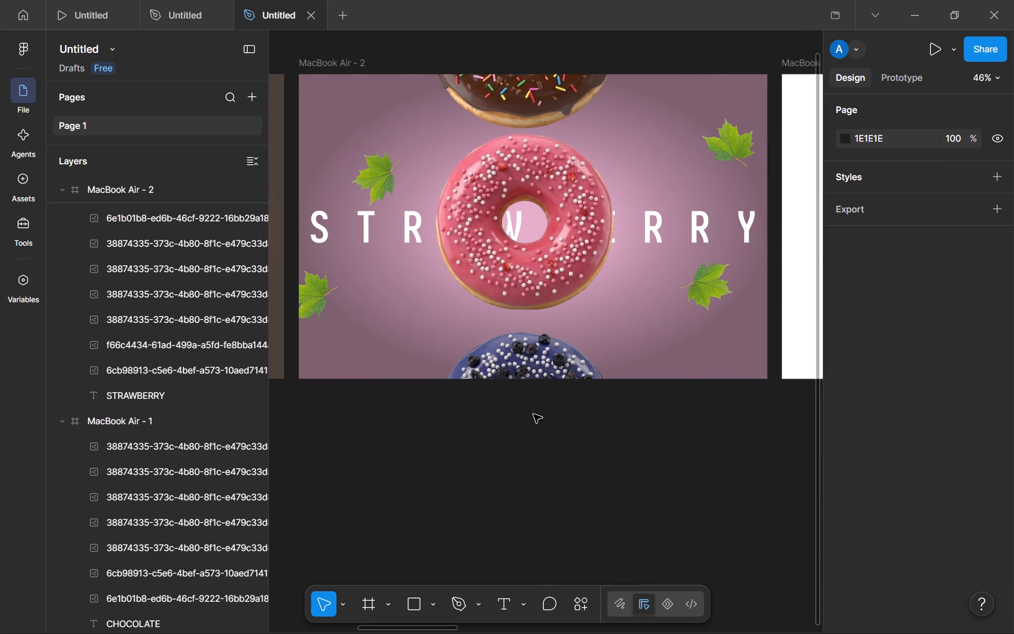
scroll(533, 414, left, 1)
scroll(484, 182, left, 1)
click(483, 105)
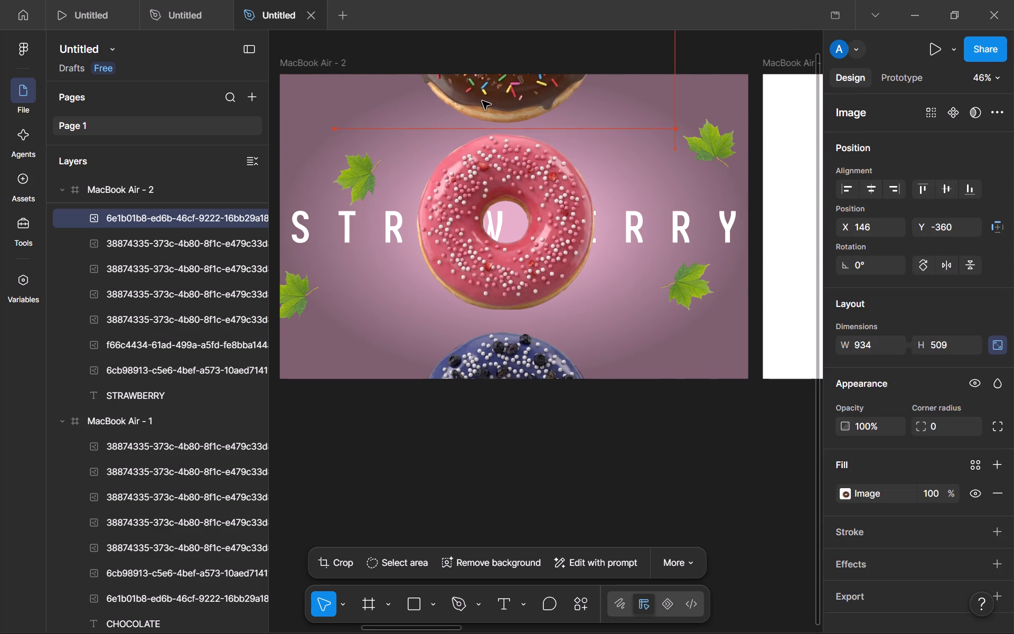
click(574, 419)
drag(500, 95, 501, 94)
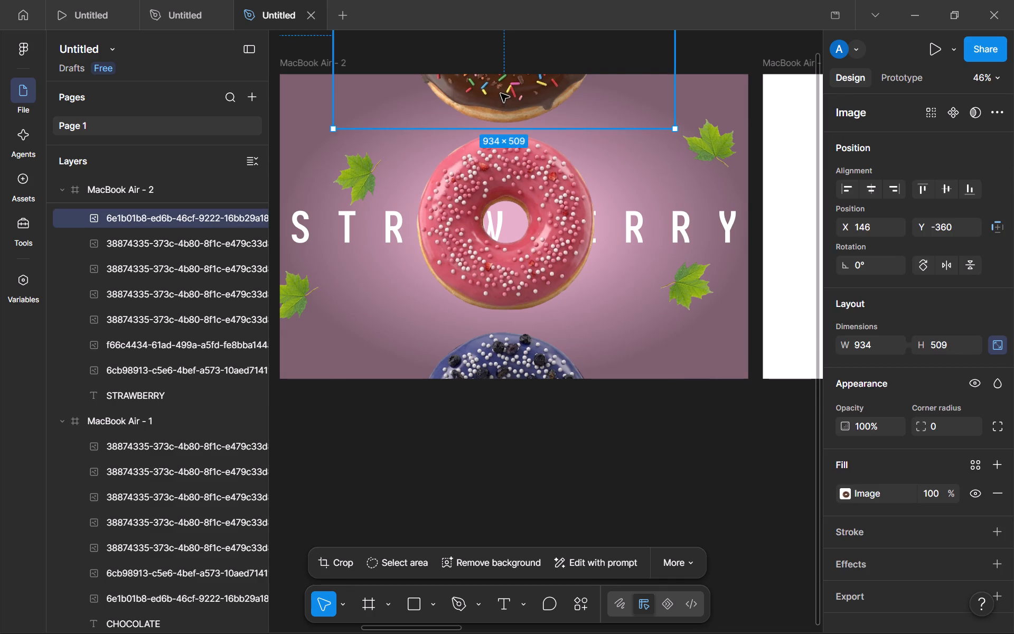
drag(501, 94, 501, 89)
click(600, 487)
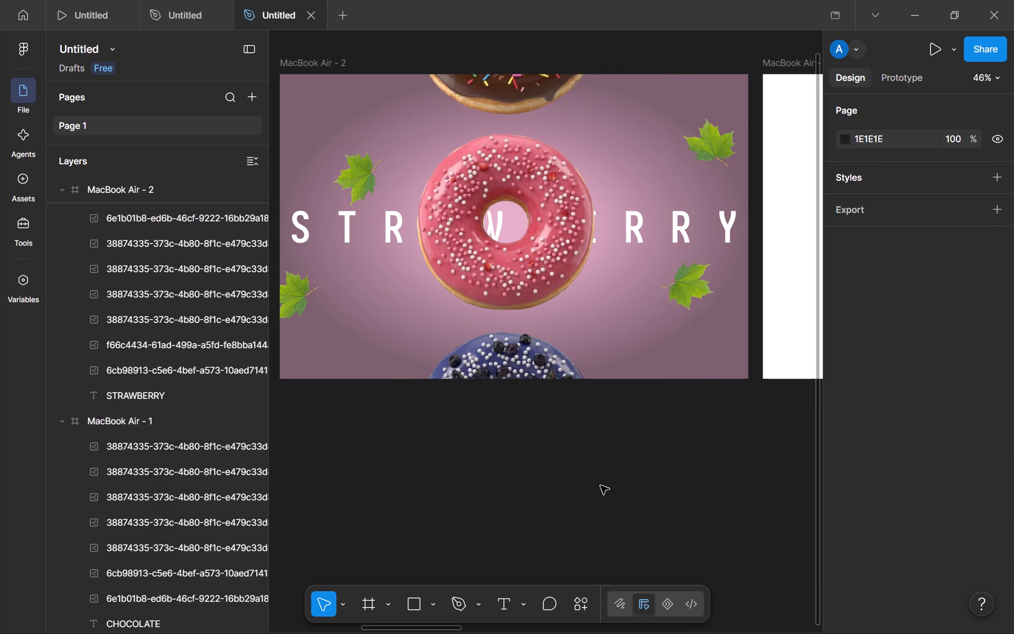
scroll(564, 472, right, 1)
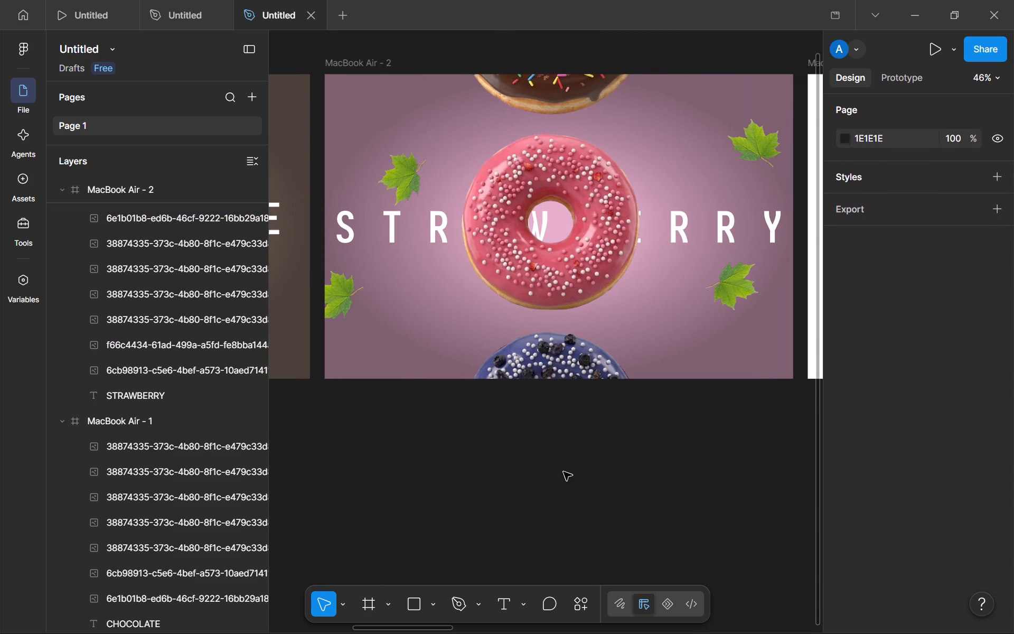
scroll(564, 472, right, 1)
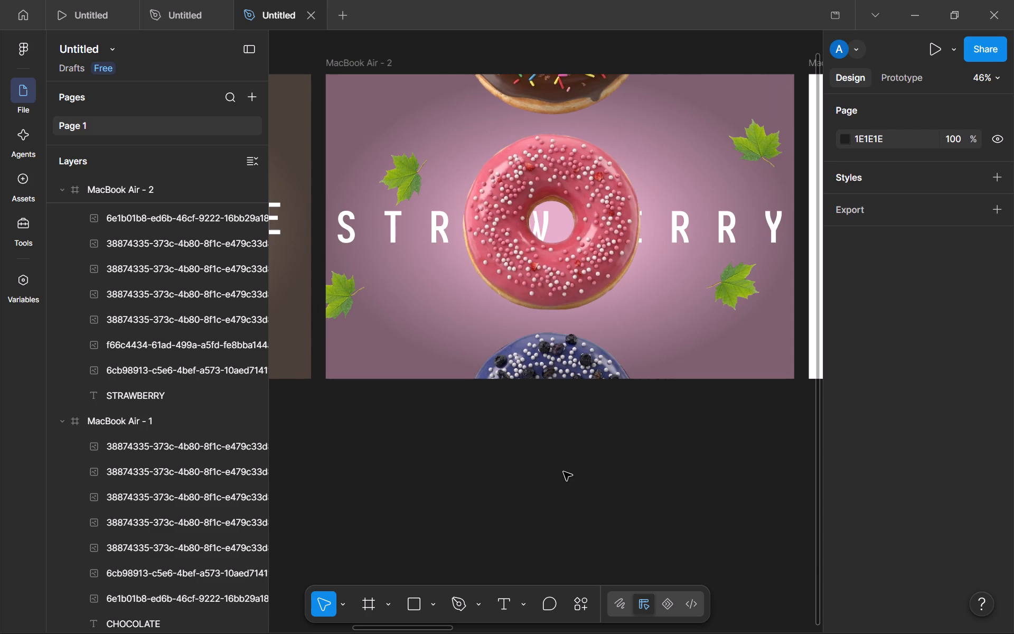
Duplicate MacBook Air - 2's blueberry doughnut and place the copy inside MacBook Air - 3 at about X 173, Y 161.
scroll(564, 472, right, 4)
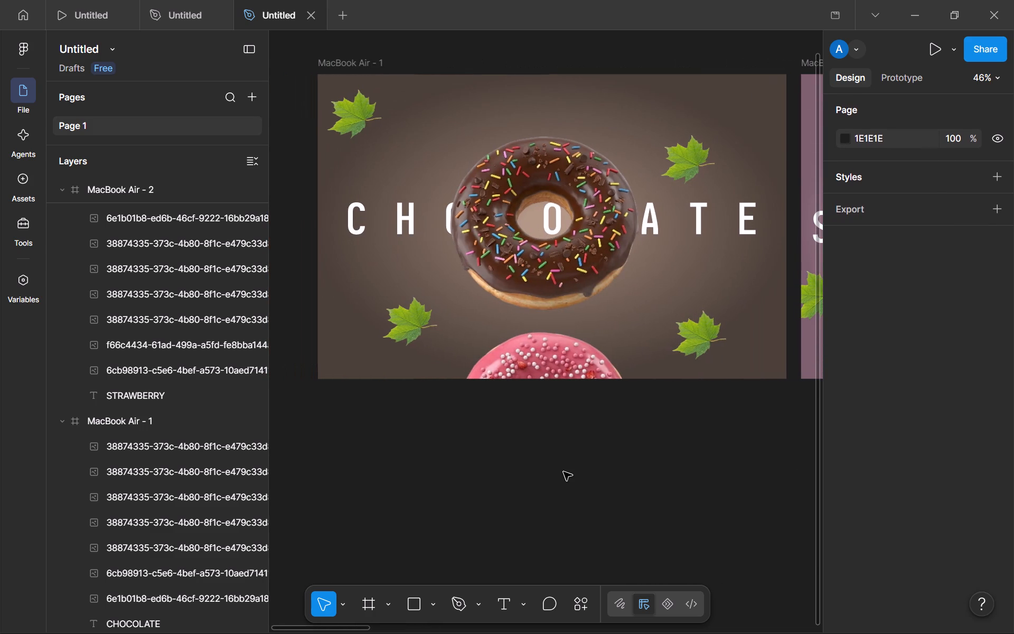
scroll(564, 472, left, 4)
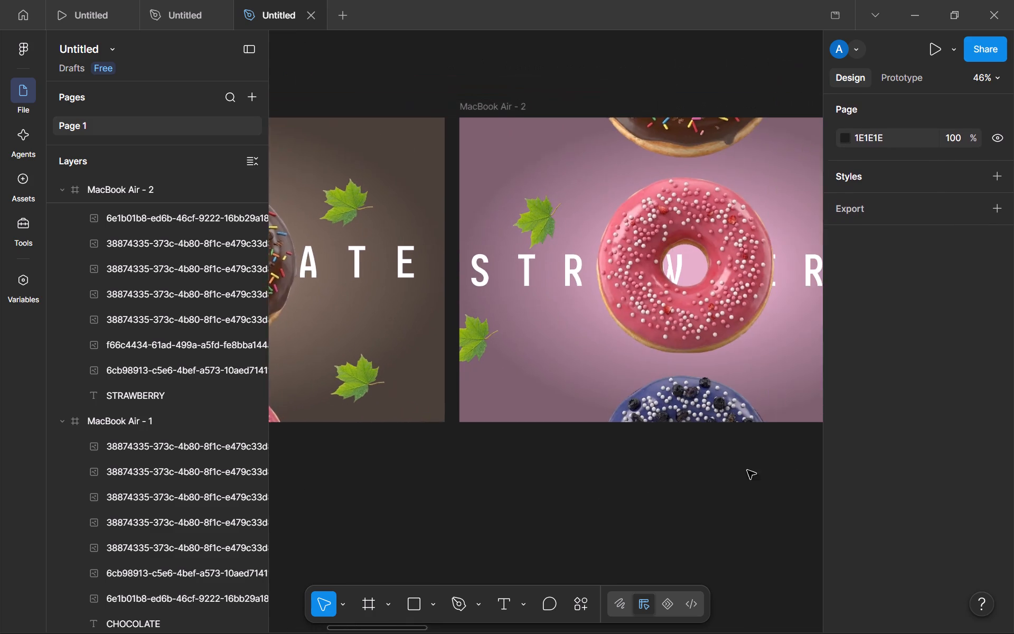
scroll(760, 471, left, 4)
scroll(760, 475, right, 3)
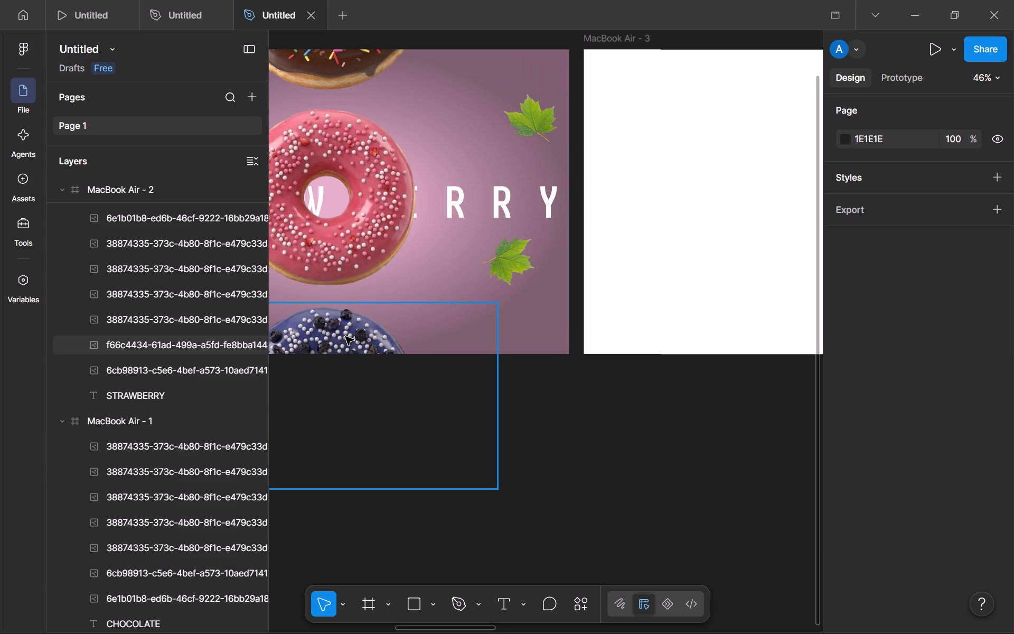
click(345, 337)
key(ctrl+d)
drag(420, 406, 866, 173)
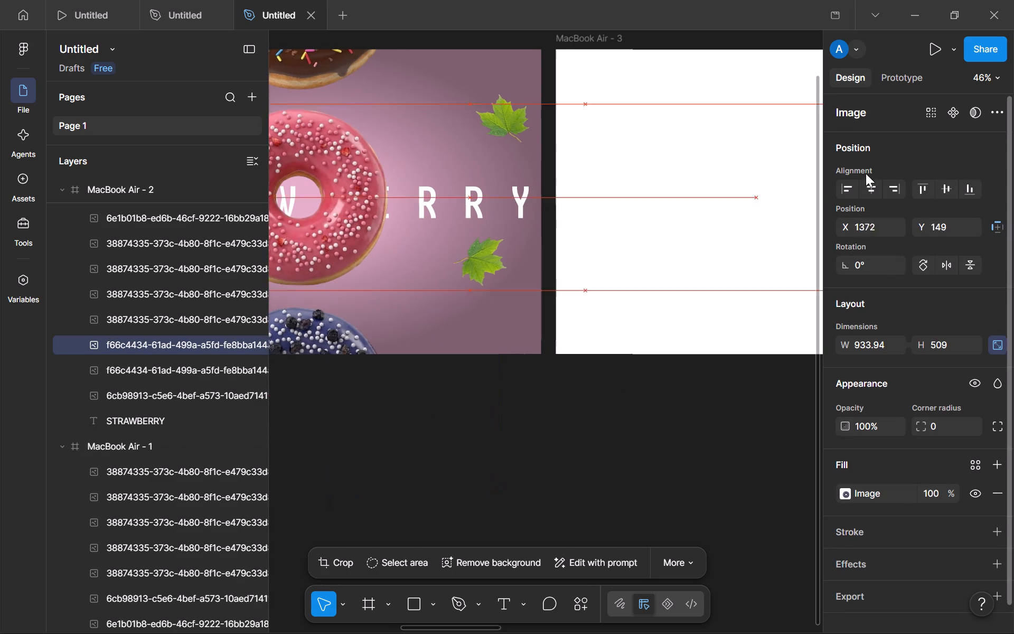
drag(866, 173, 771, 215)
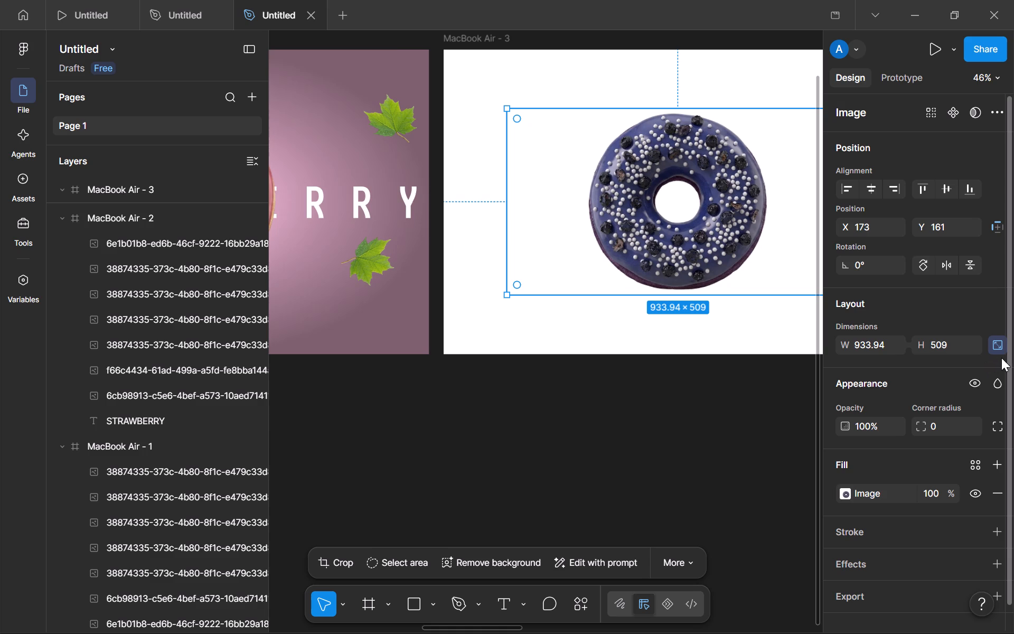
Set the width of the blueberry doughnut in MacBook Air - 3 to 934.
click(886, 347)
key(BackSpace)
key(9)
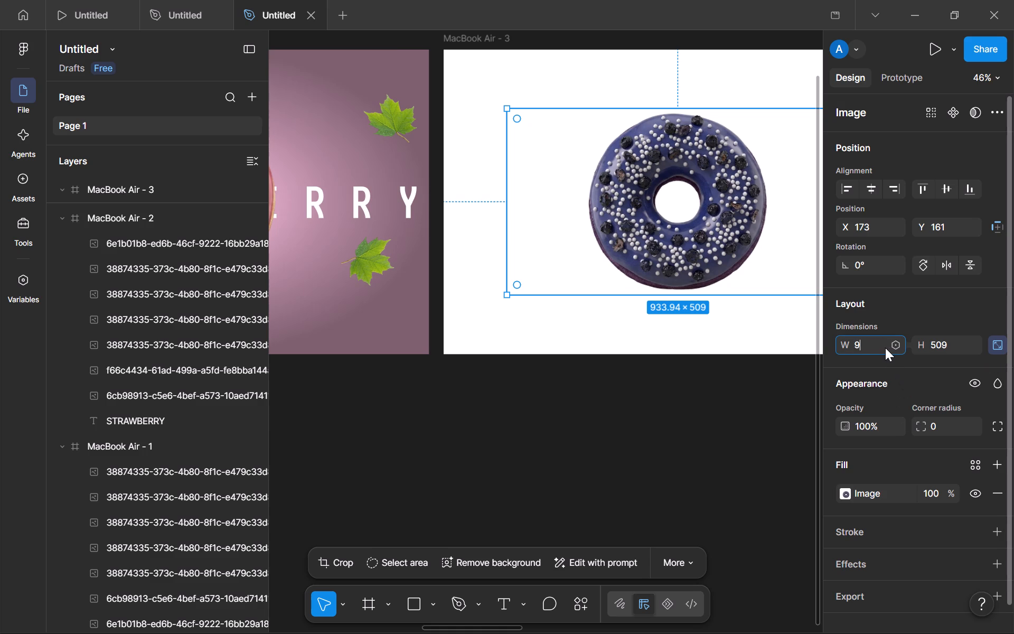
key(4)
key(BackSpace)
text(34)
key(Return)
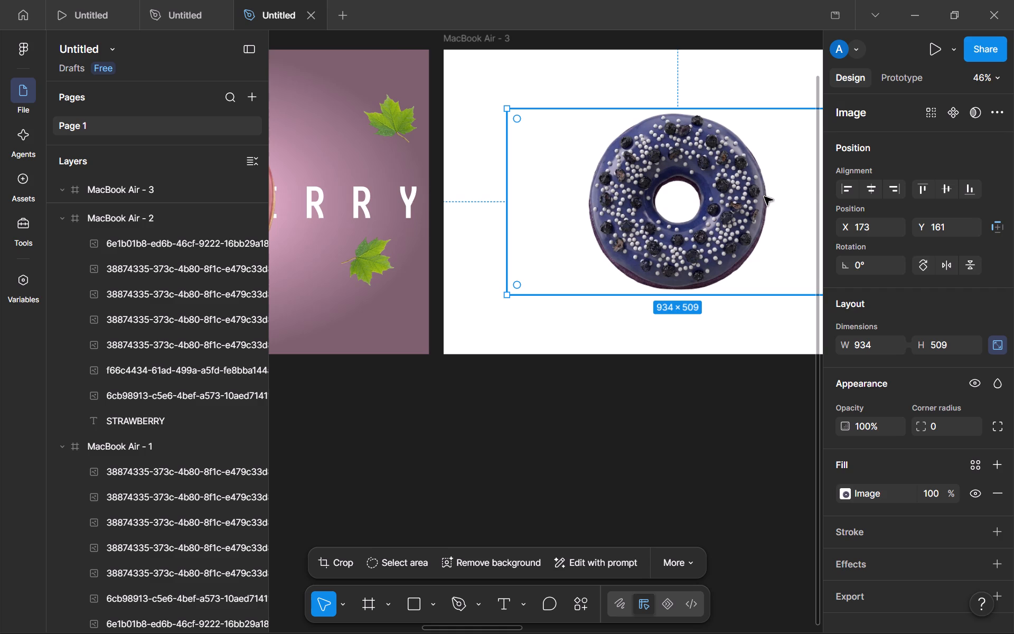
click(744, 428)
Copy the pink doughnut's X position from MacBook Air - 2 to the blueberry doughnut in MacBook Air - 3, setting X to 151.
scroll(343, 259, right, 1)
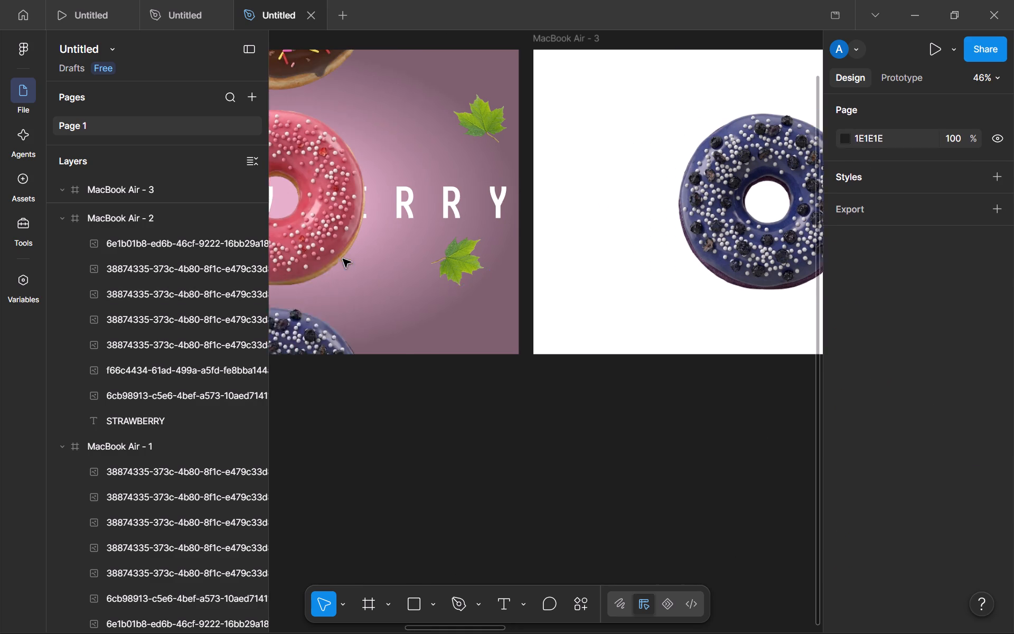
scroll(343, 259, right, 1)
click(342, 229)
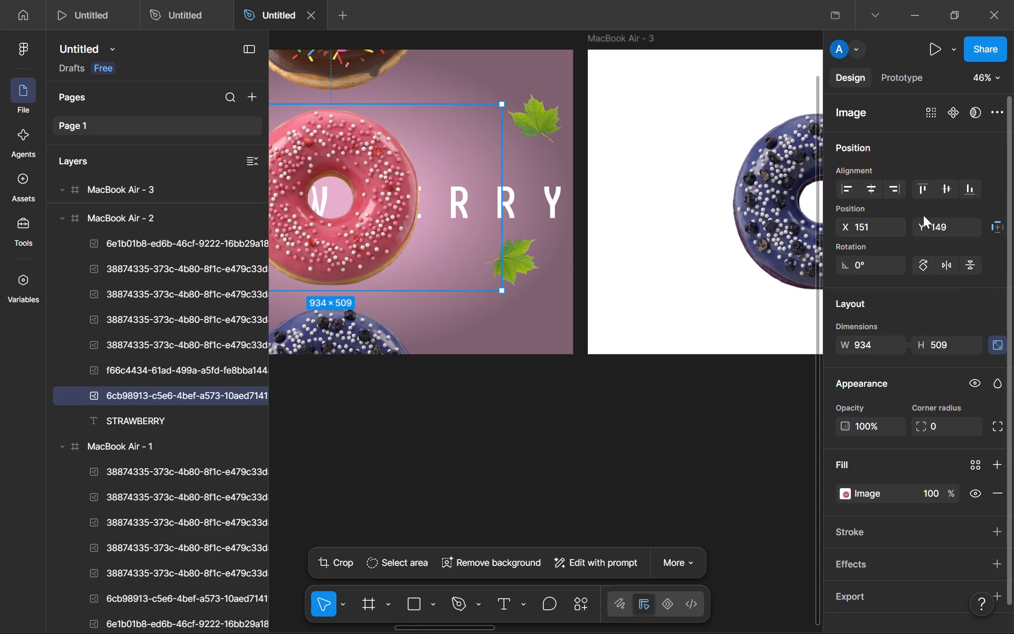
click(882, 230)
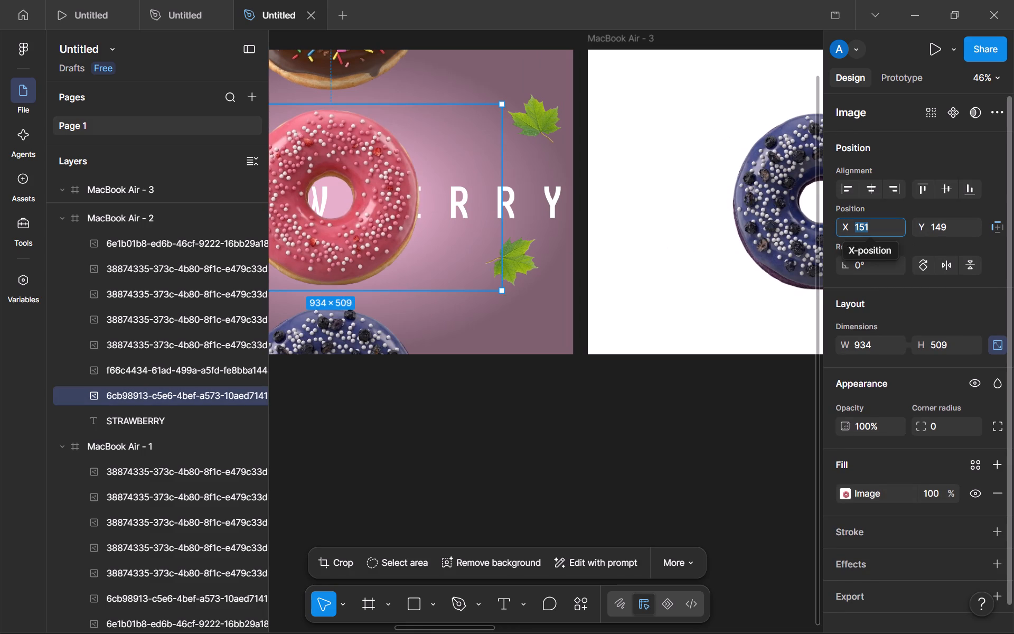
key(ctrl+c)
click(747, 224)
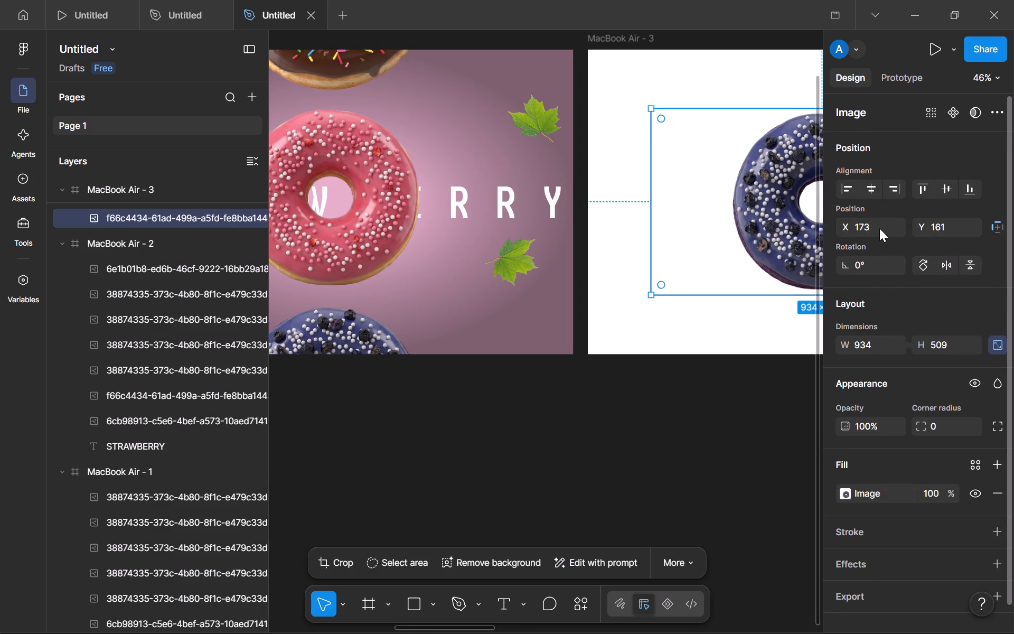
click(879, 228)
key(ctrl+v)
key(Return)
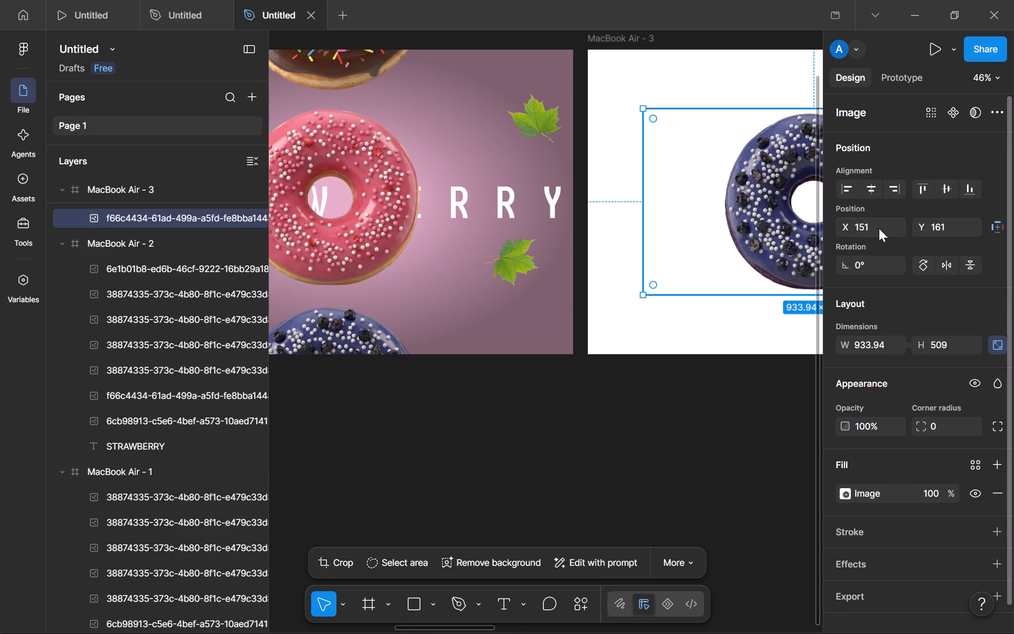
Copy the pink doughnut's Y position to the blueberry doughnut in MacBook Air - 3, setting Y to 149.
click(356, 221)
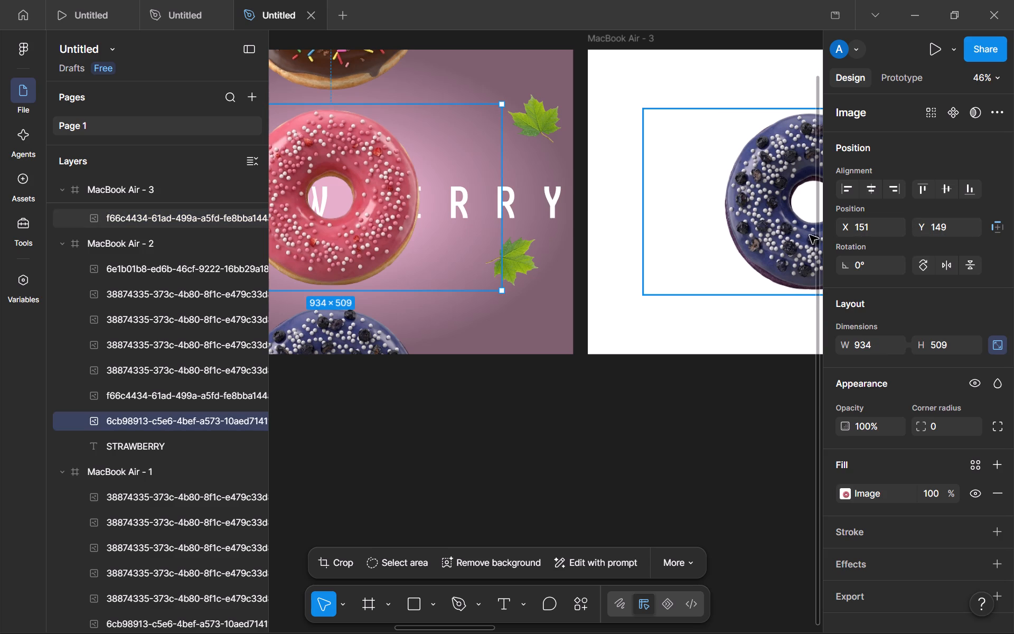
click(956, 229)
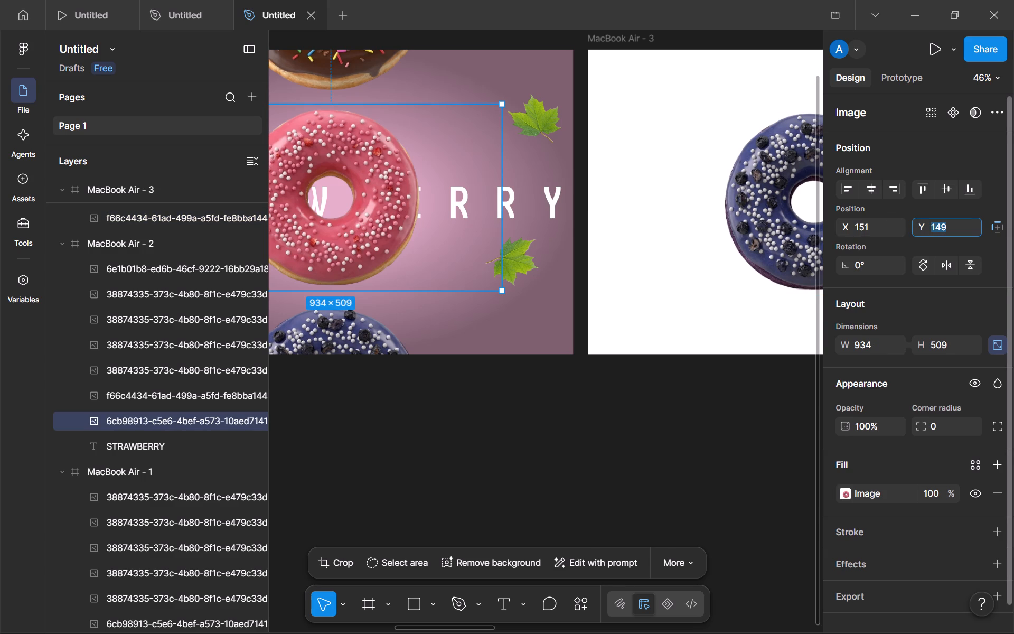
key(ctrl+c)
click(783, 202)
click(961, 223)
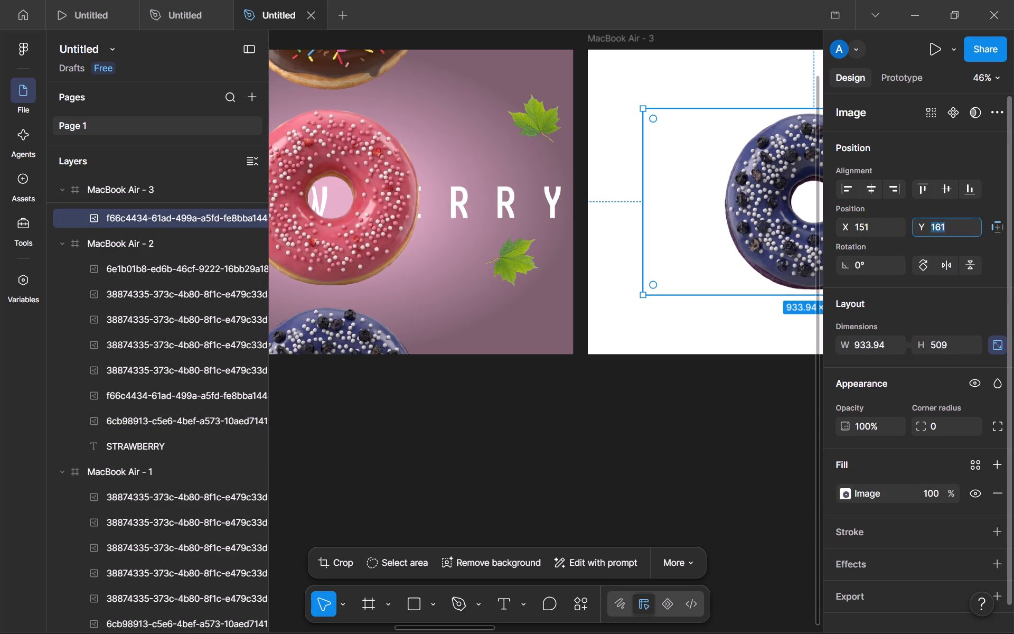
key(ctrl+v)
key(Return)
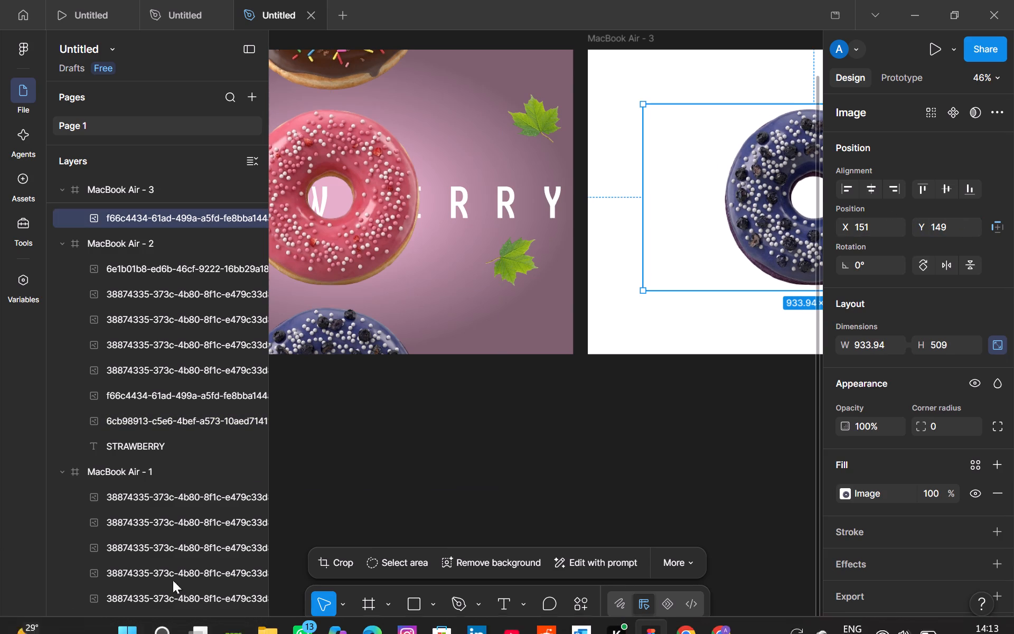
click(446, 521)
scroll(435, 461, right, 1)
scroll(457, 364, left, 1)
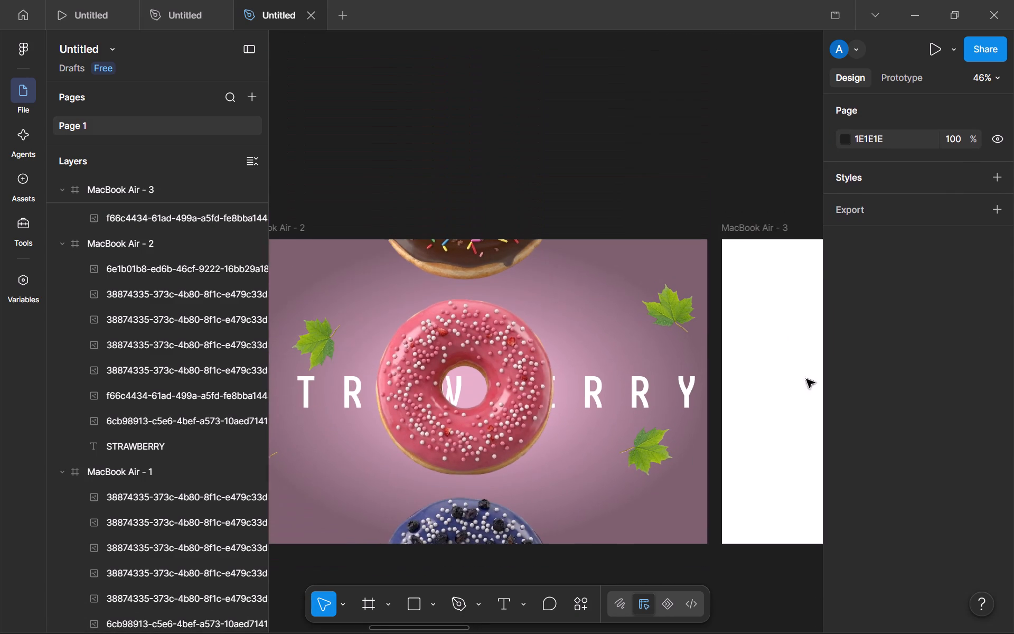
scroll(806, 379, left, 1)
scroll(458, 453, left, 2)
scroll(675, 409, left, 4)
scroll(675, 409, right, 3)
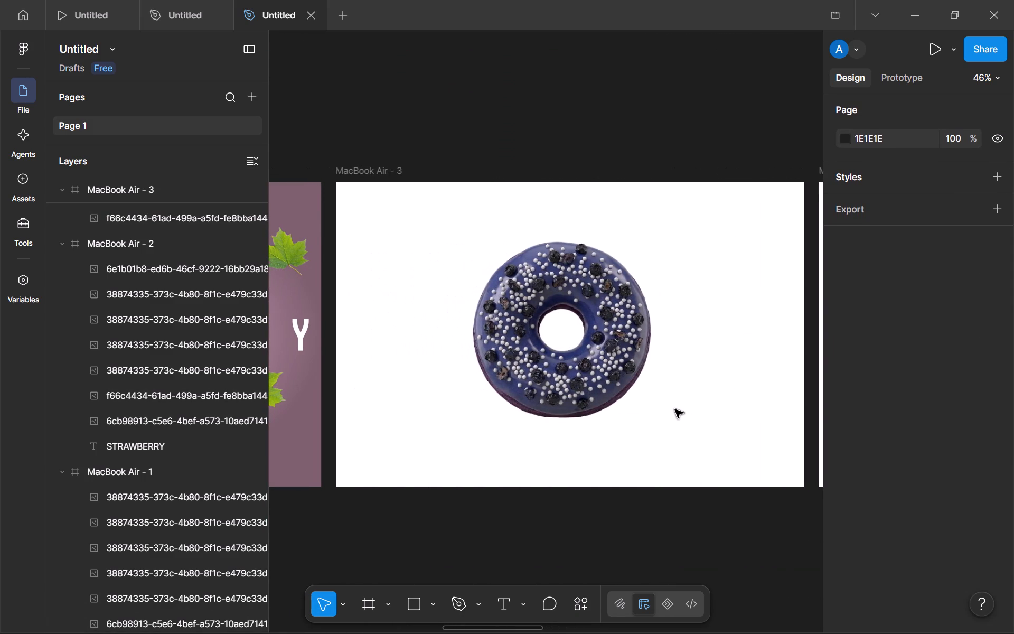
Upload the d_pis doughnut image from the desktop to removal.ai in Chrome for background removal.
click(415, 496)
click(407, 480)
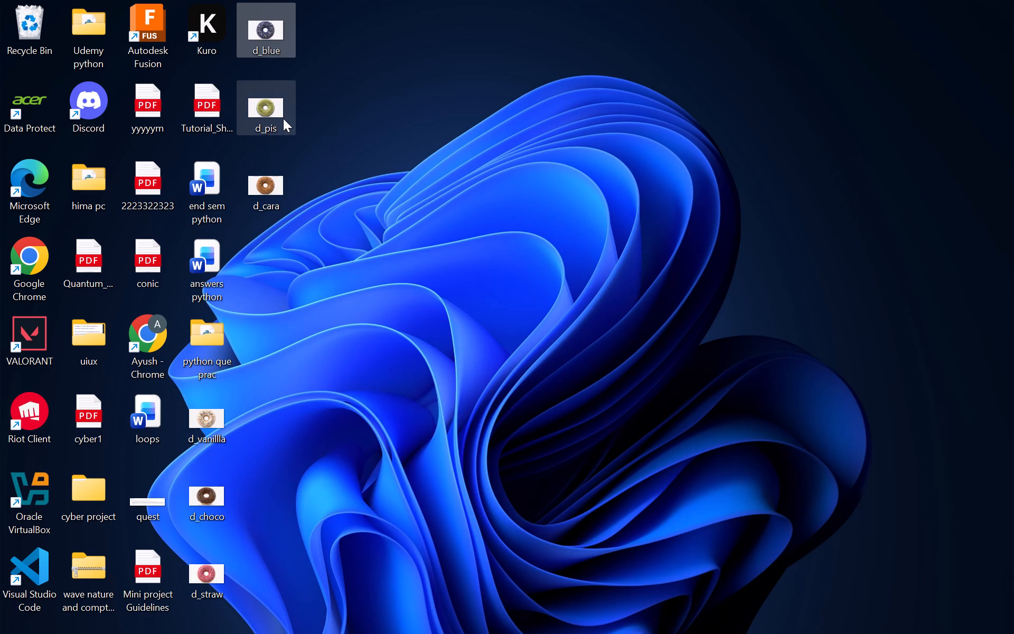
drag(280, 117, 685, 626)
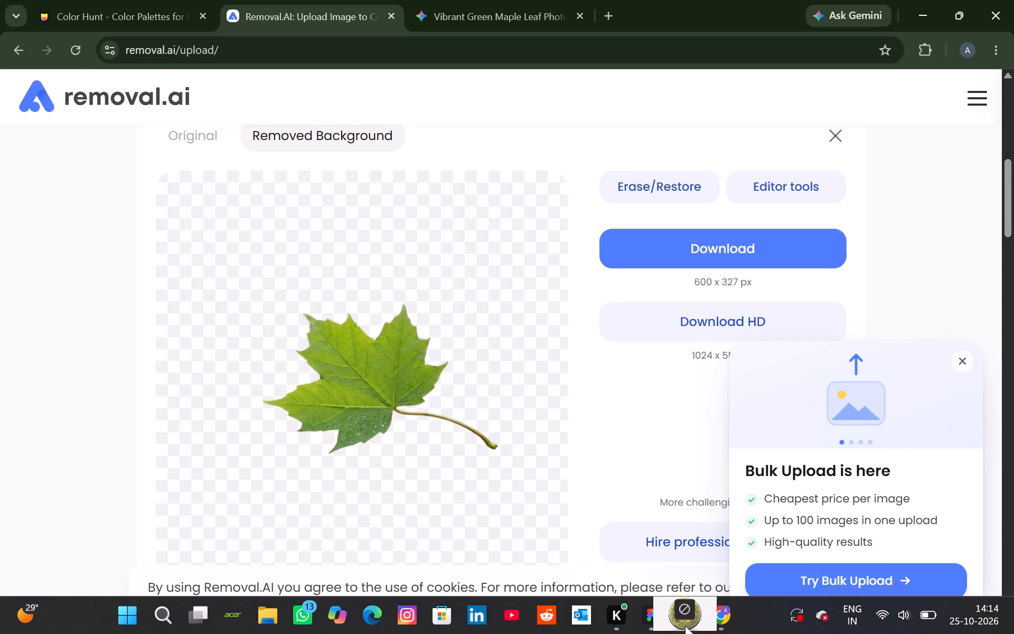
drag(685, 626, 369, 362)
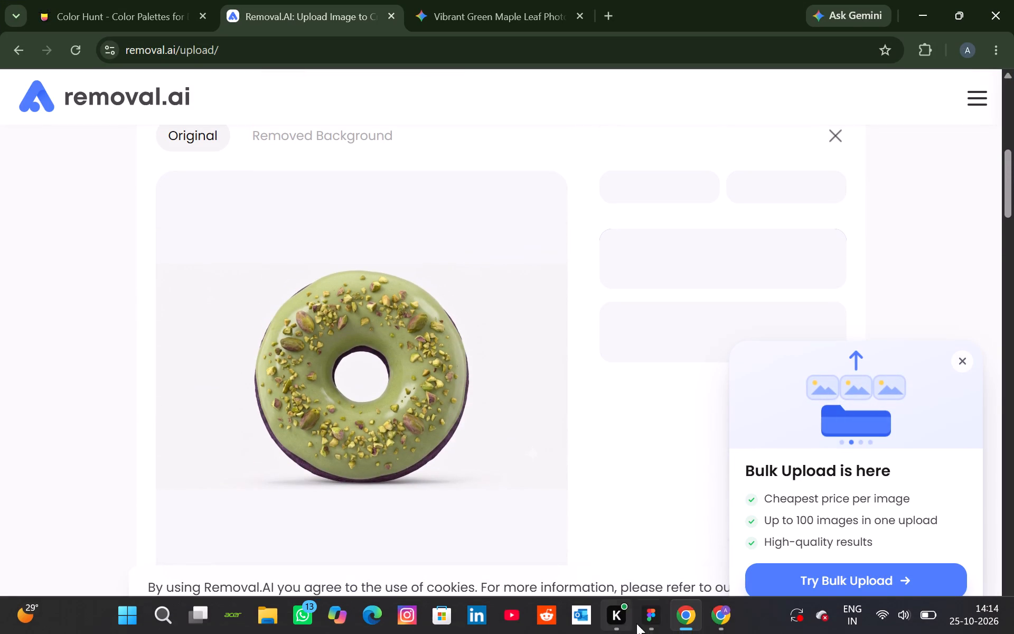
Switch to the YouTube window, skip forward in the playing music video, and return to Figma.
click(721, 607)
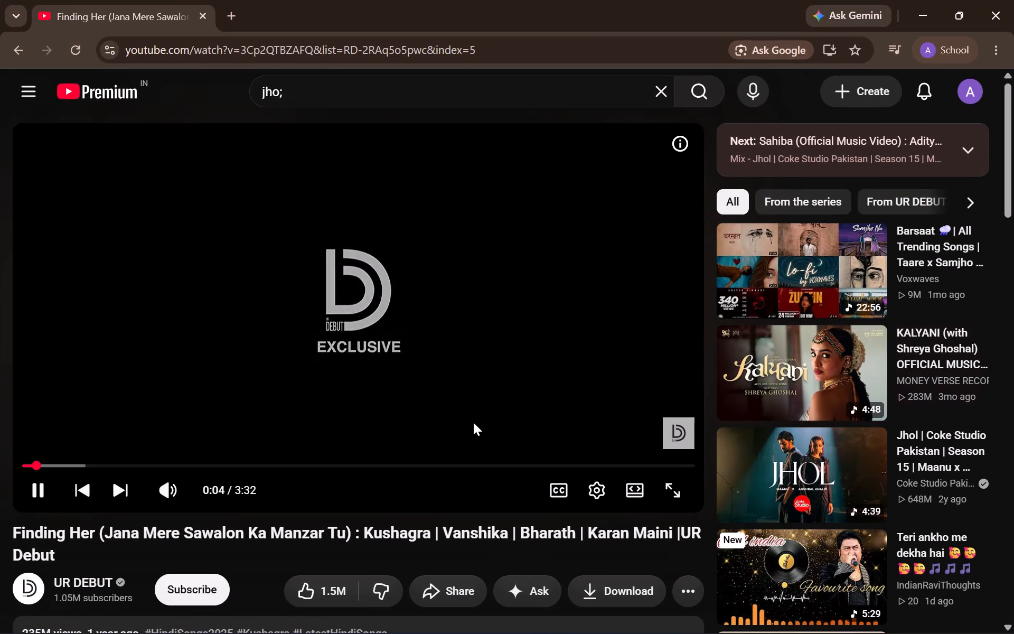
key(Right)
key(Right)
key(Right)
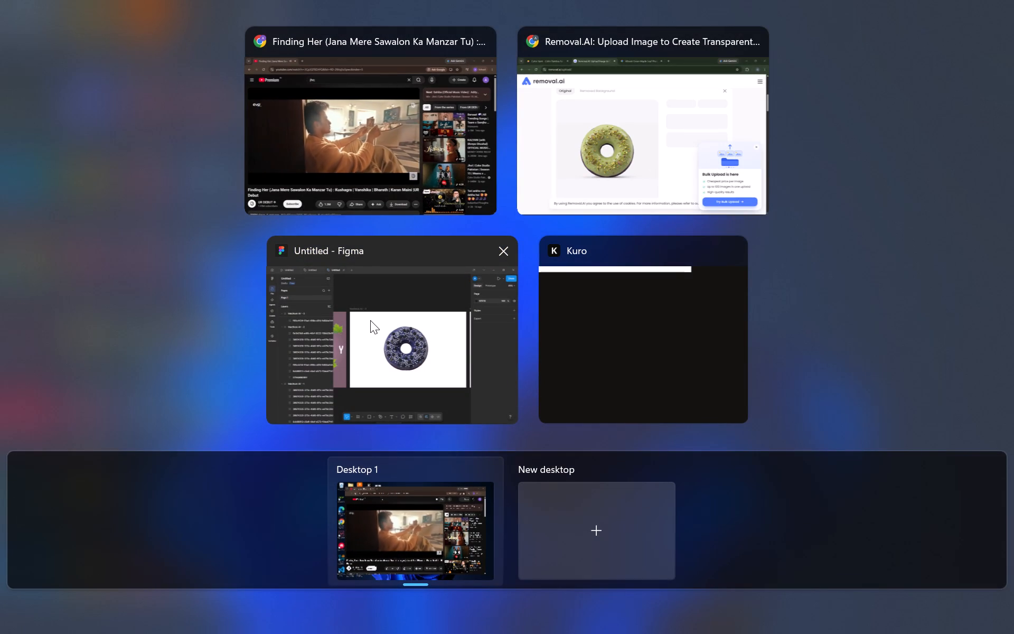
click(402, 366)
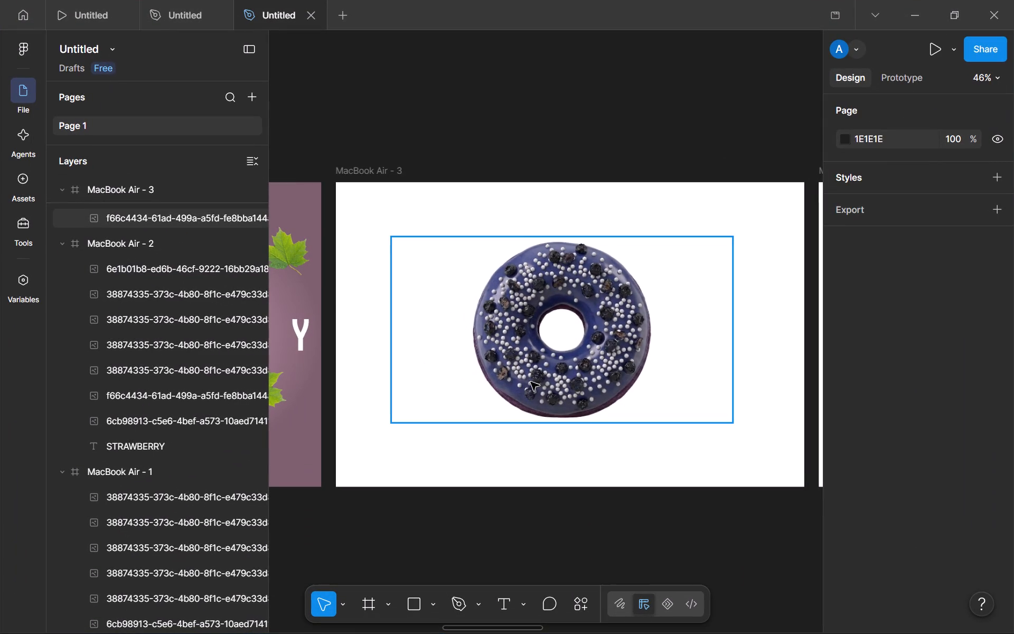
Collapse the layer groups of the MacBook Air - 1 and MacBook Air - 2 frames.
click(393, 518)
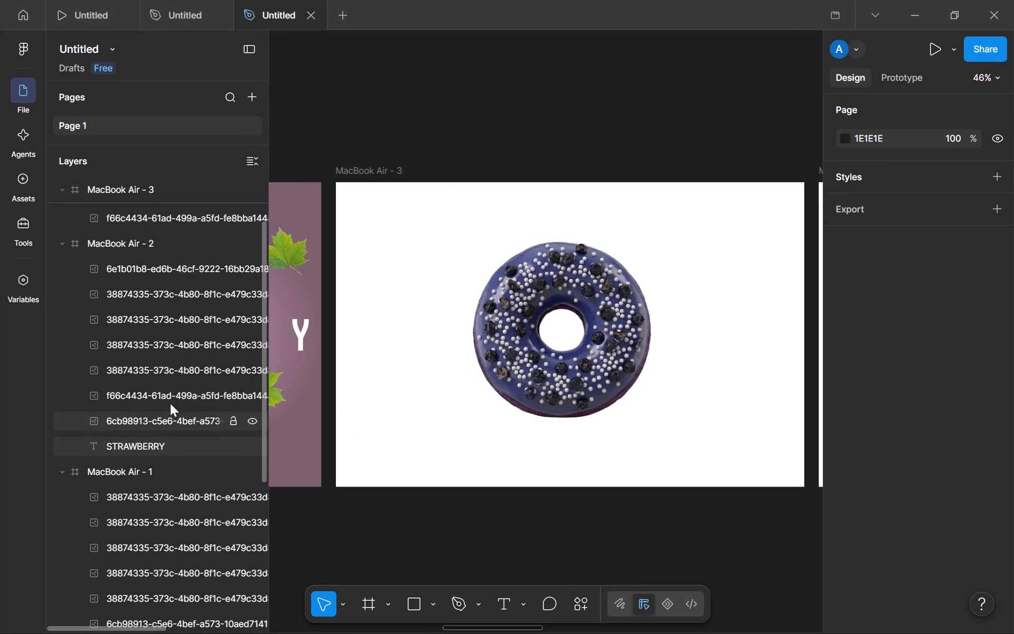
click(59, 471)
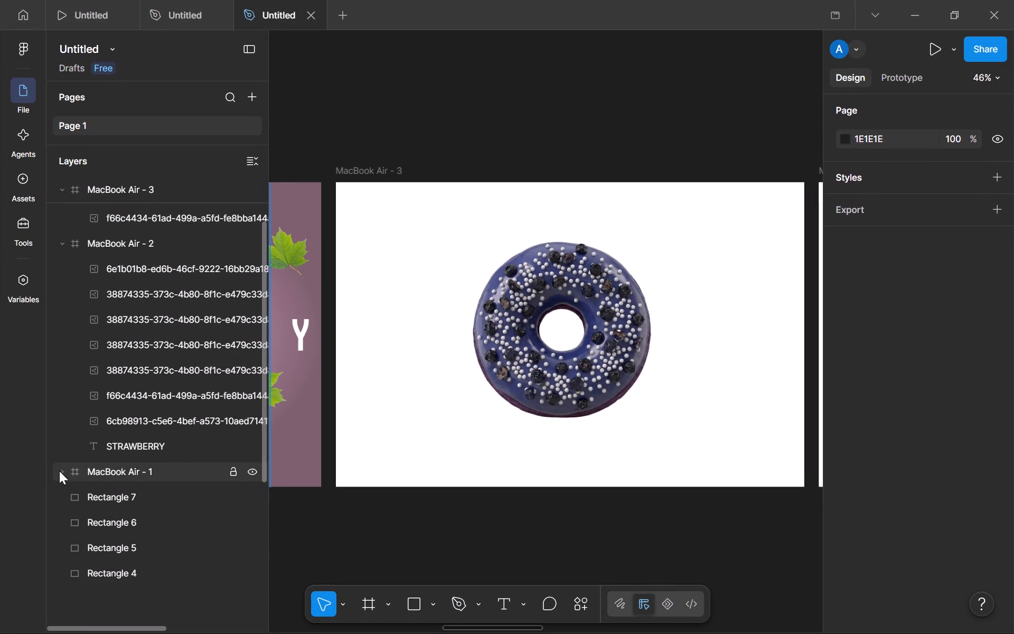
click(62, 244)
Open the solid fill of the MacBook Air - 3 frame and start sampling a colour from the canvas with the eyedropper.
click(115, 194)
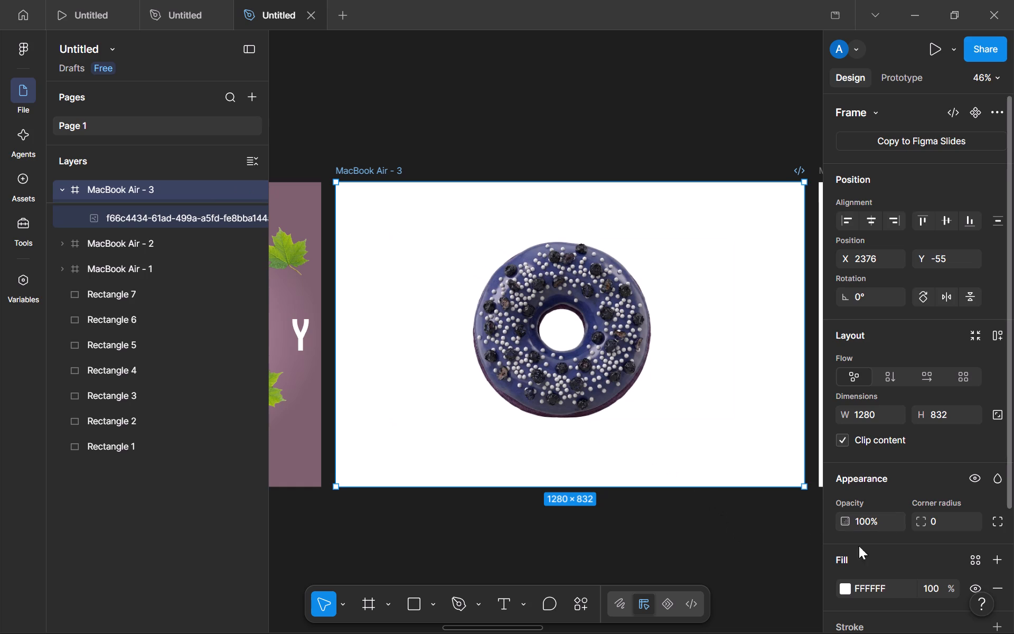
click(847, 587)
click(648, 477)
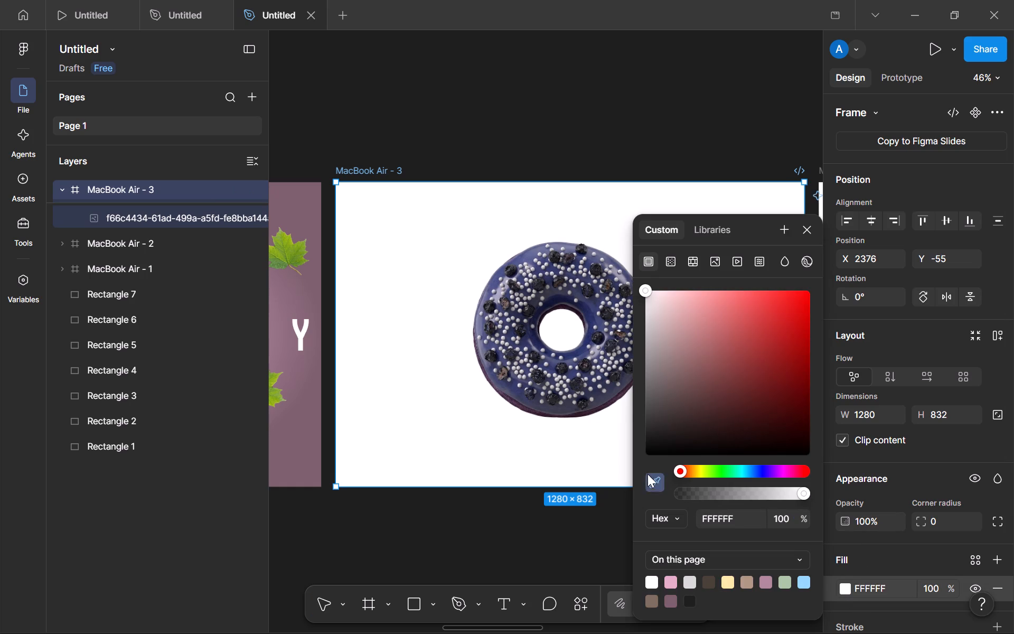
scroll(444, 70, right, 2)
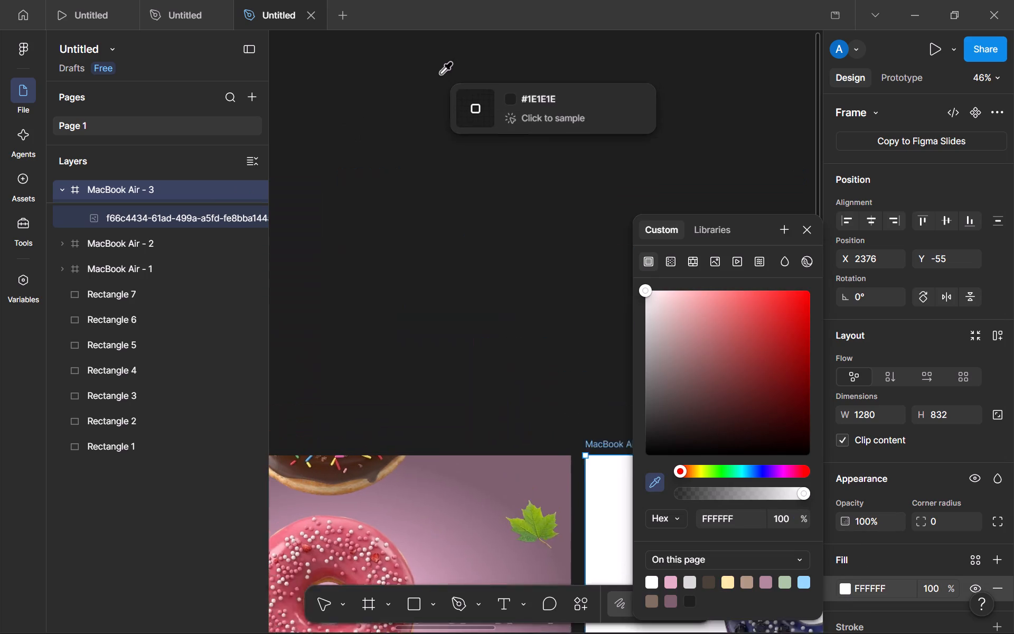
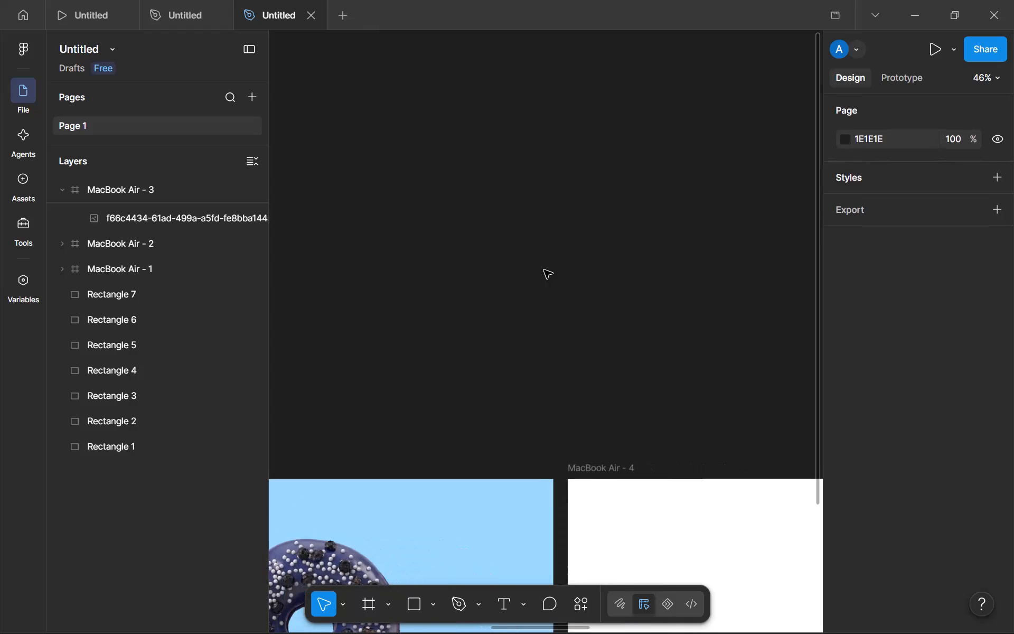
Change the MacBook Air - 3 frame's solid blue fill to a radial gradient running from 97D7FF to 5B8199.
scroll(544, 270, down, 1)
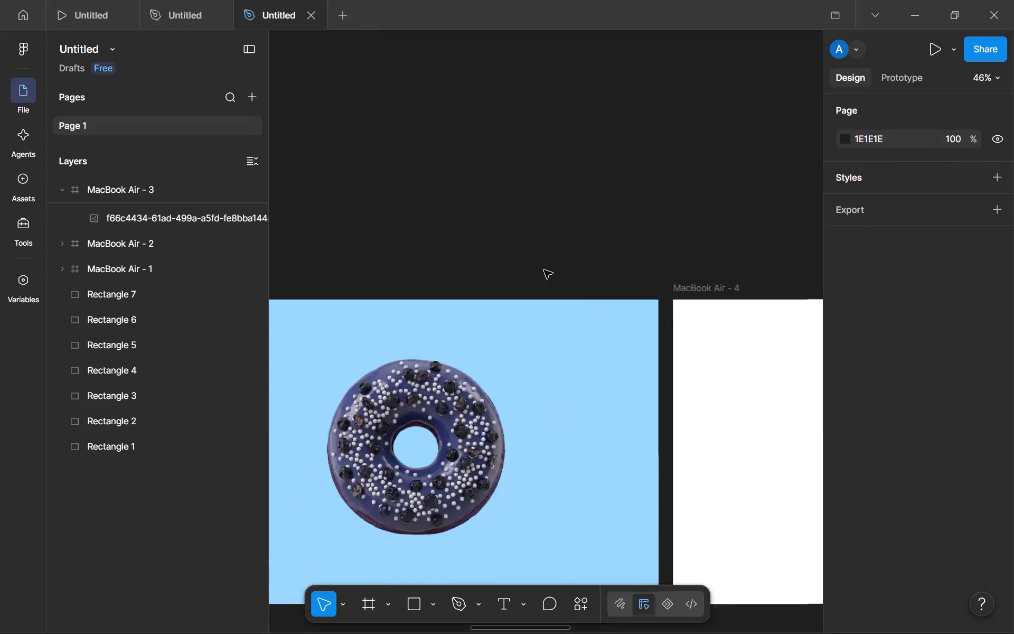
scroll(544, 270, down, 1)
scroll(556, 351, right, 1)
click(691, 462)
click(511, 496)
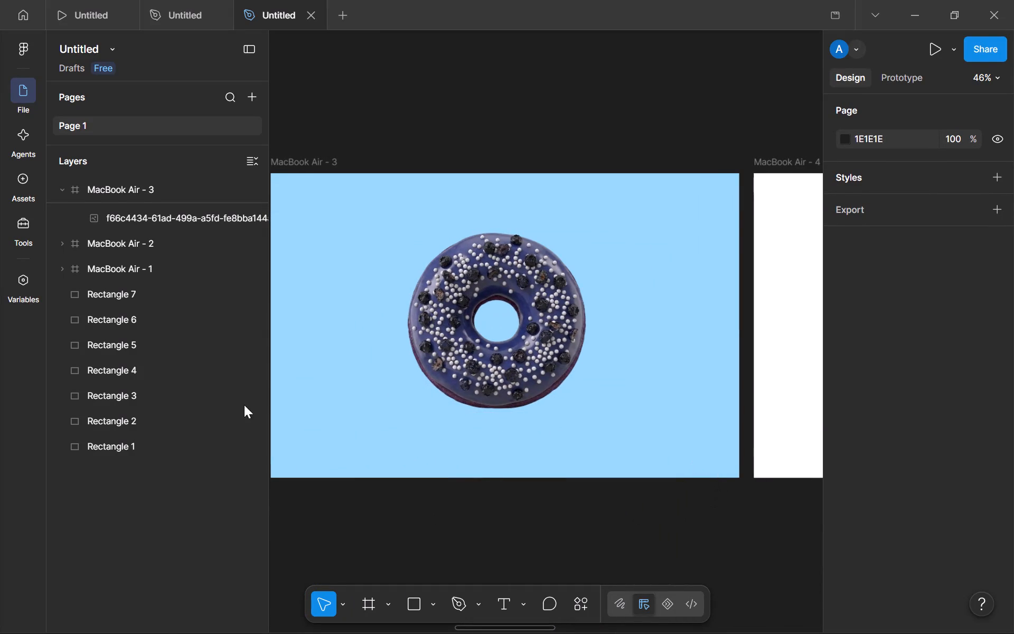
click(151, 190)
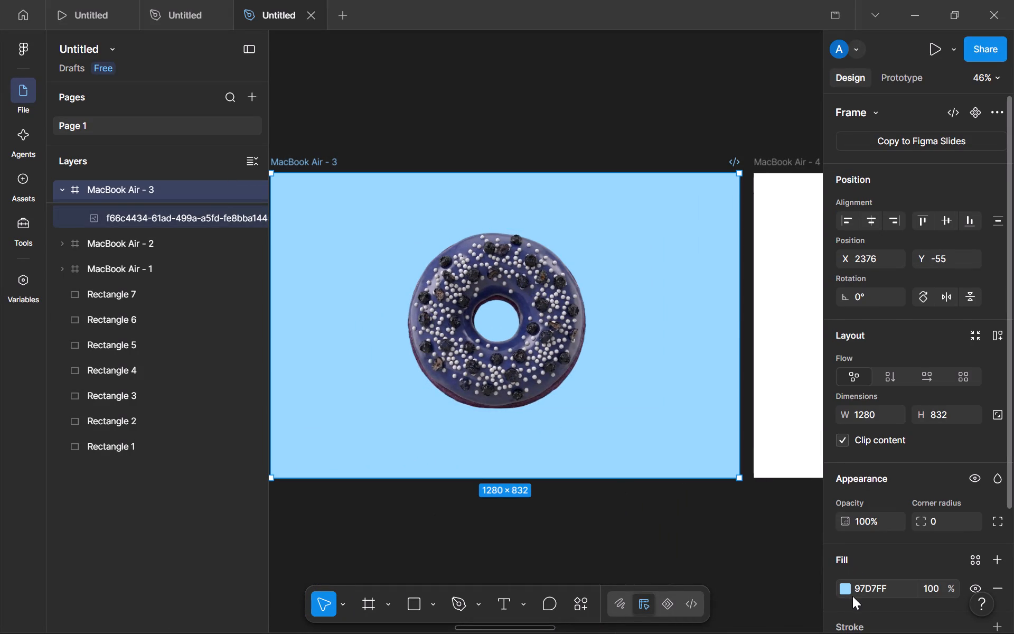
click(842, 584)
click(663, 256)
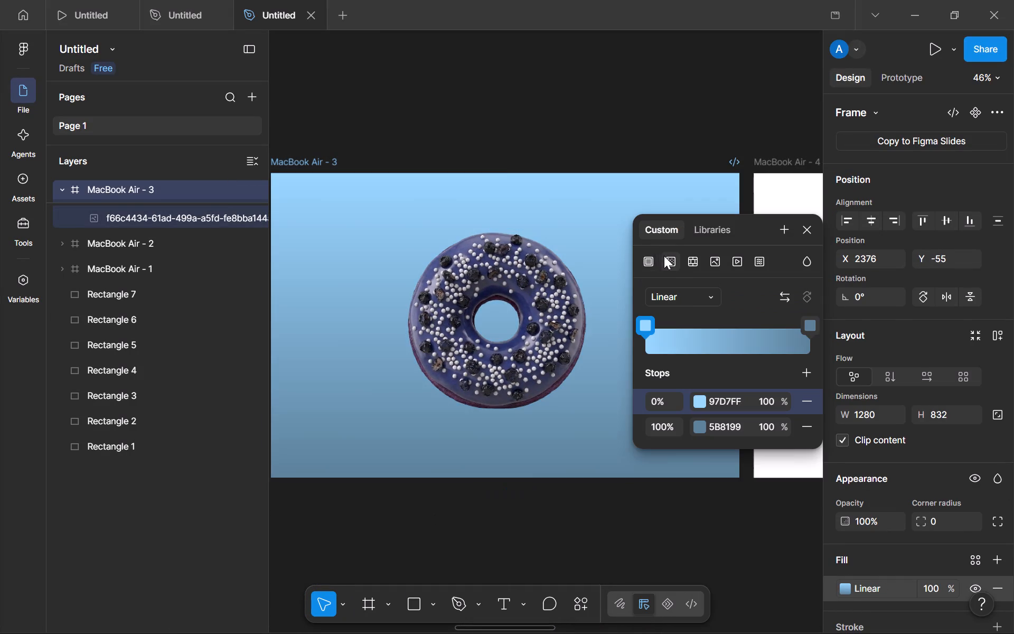
click(673, 283)
click(678, 292)
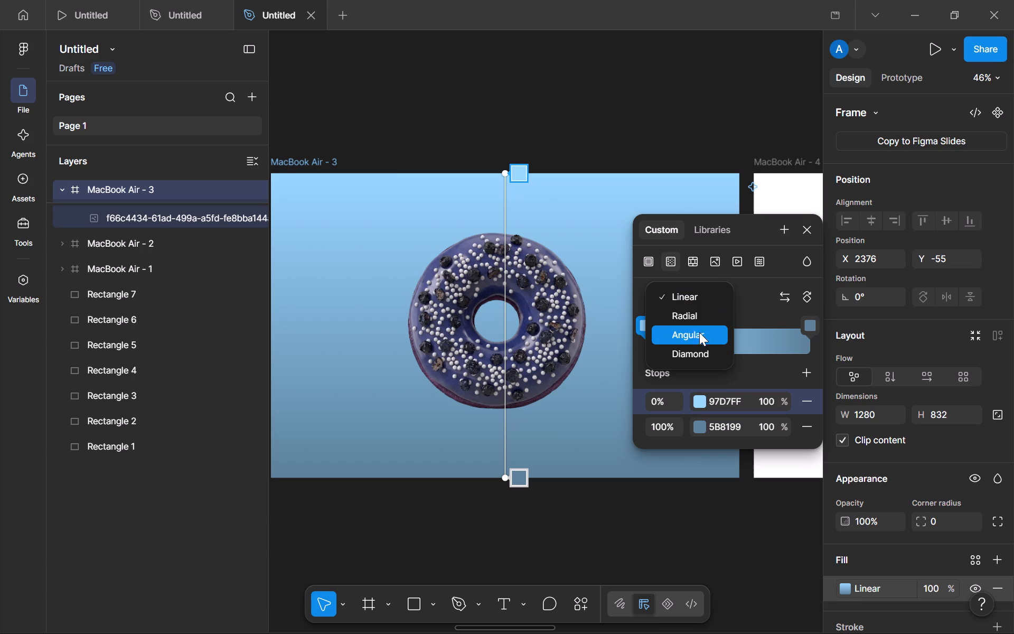
click(664, 328)
click(673, 300)
click(677, 280)
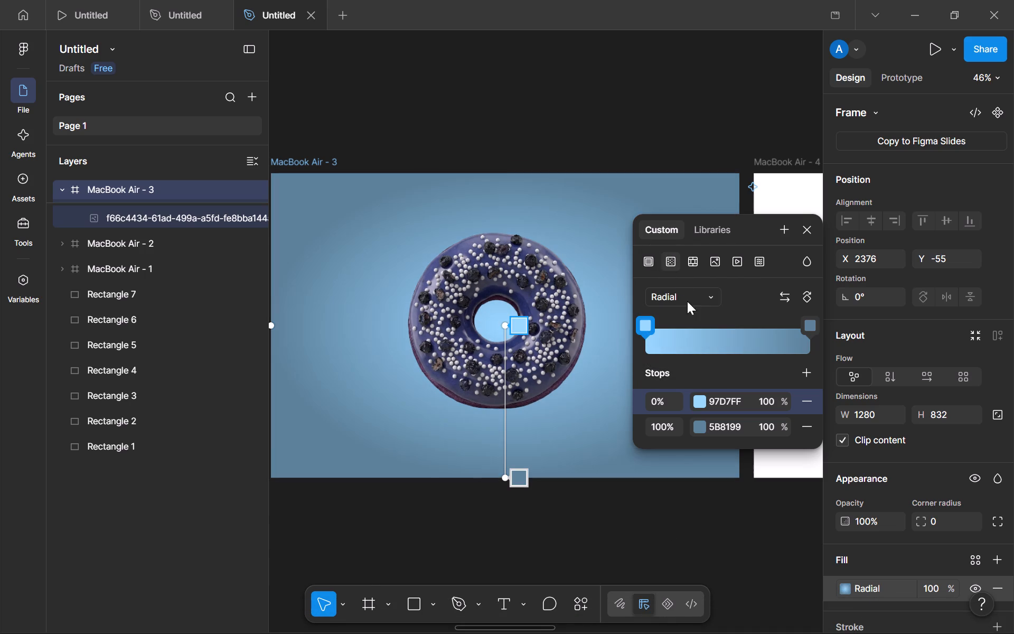
Move the frame gradient's light-blue stop to 17% and add a 79ACCC middle stop at 38%.
drag(808, 320, 894, 324)
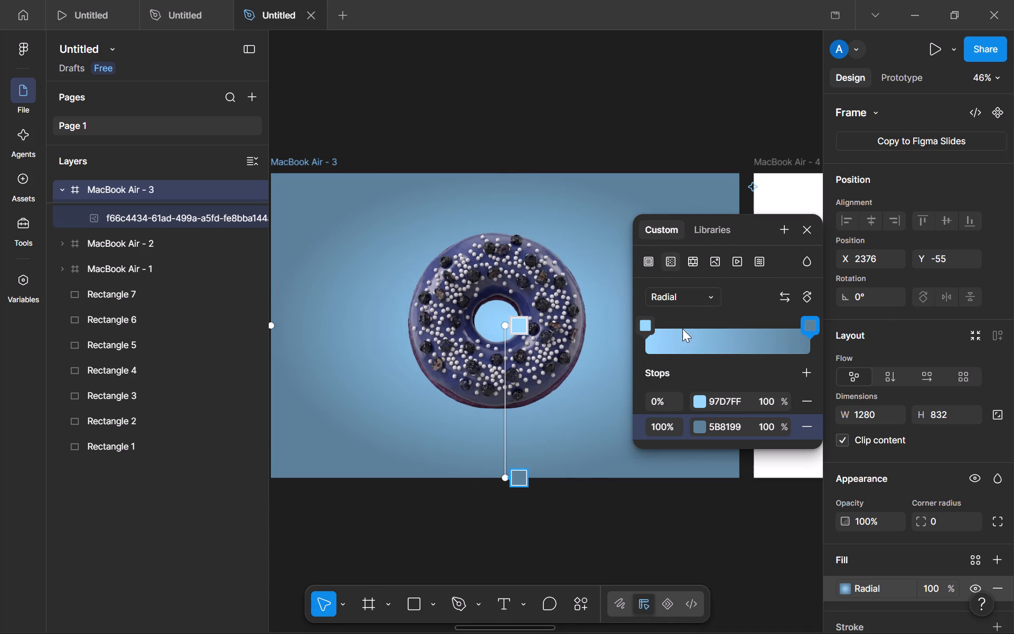
drag(645, 326, 673, 324)
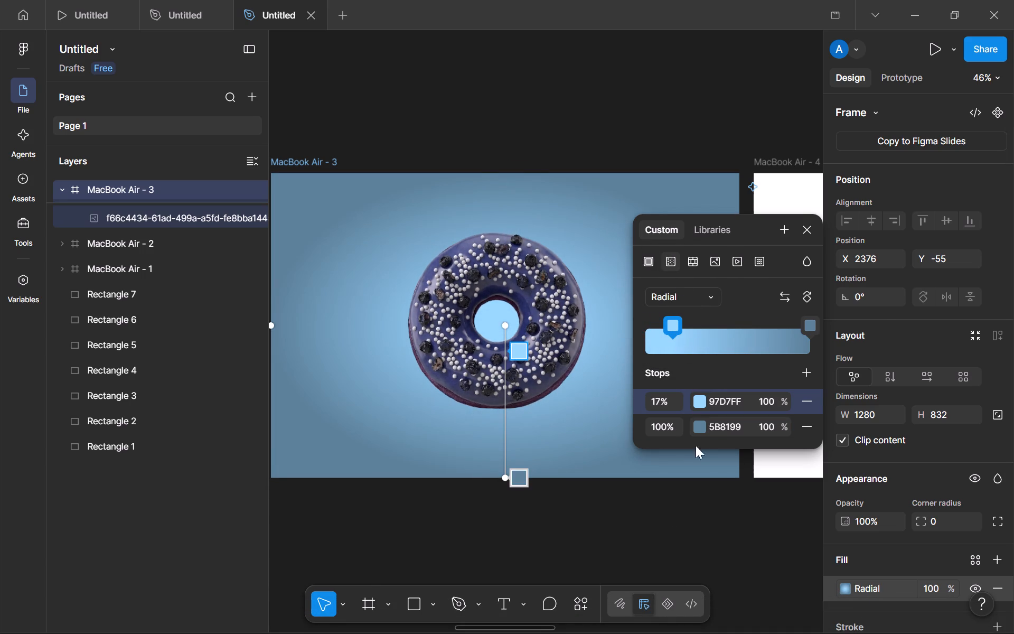
click(738, 370)
click(806, 371)
drag(741, 323, 726, 330)
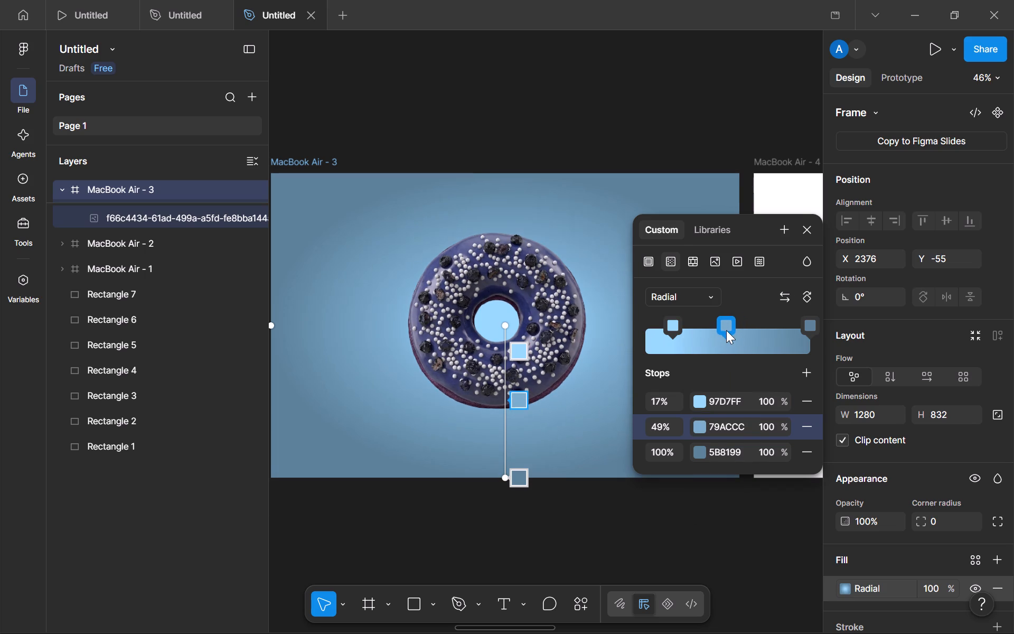
drag(726, 330, 707, 339)
click(729, 378)
click(623, 2)
click(635, 95)
Move the 79ACCC middle stop of the MacBook Air - 3 gradient to 68%.
scroll(682, 278, right, 1)
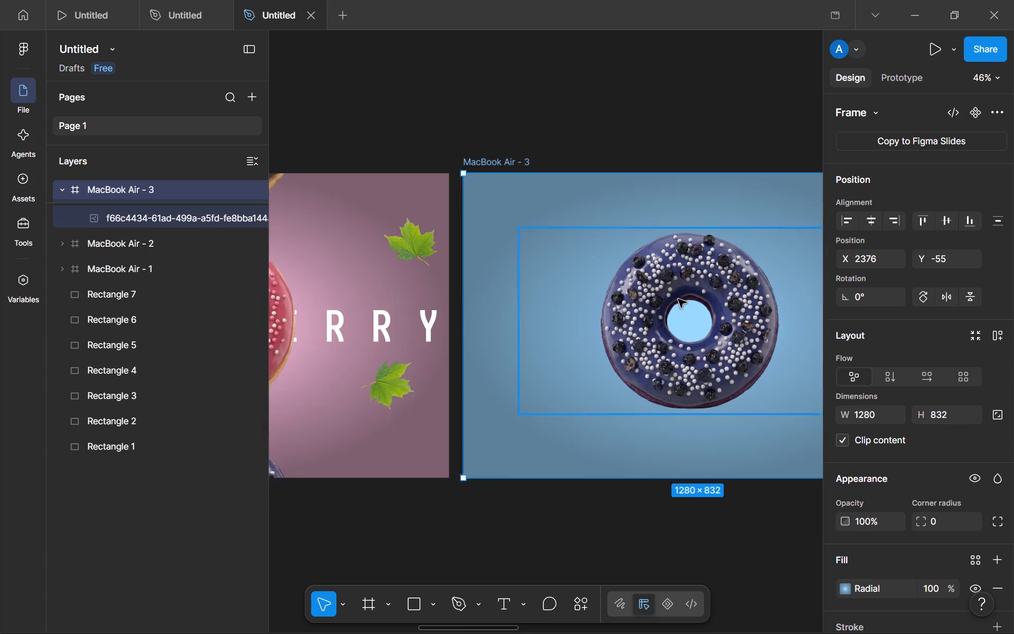
scroll(678, 299, right, 1)
scroll(615, 510, right, 2)
scroll(582, 481, left, 4)
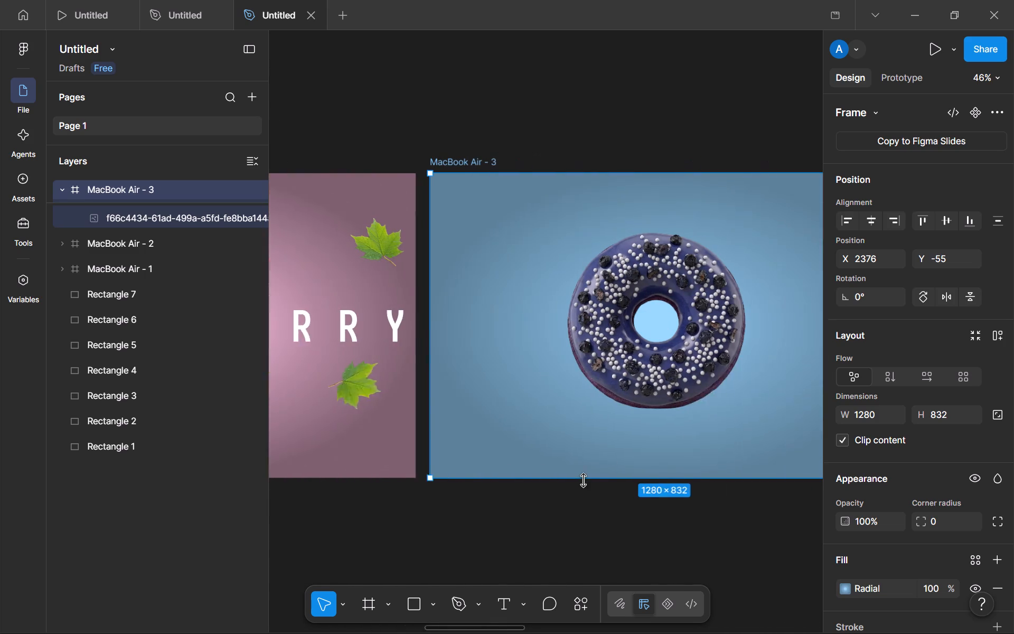
click(840, 590)
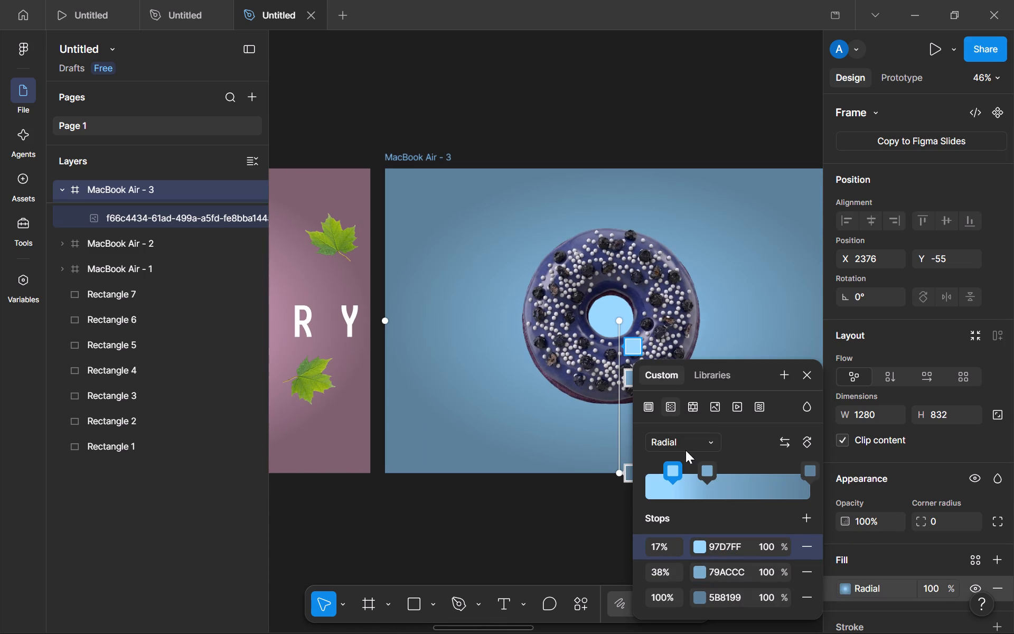
drag(715, 469, 757, 476)
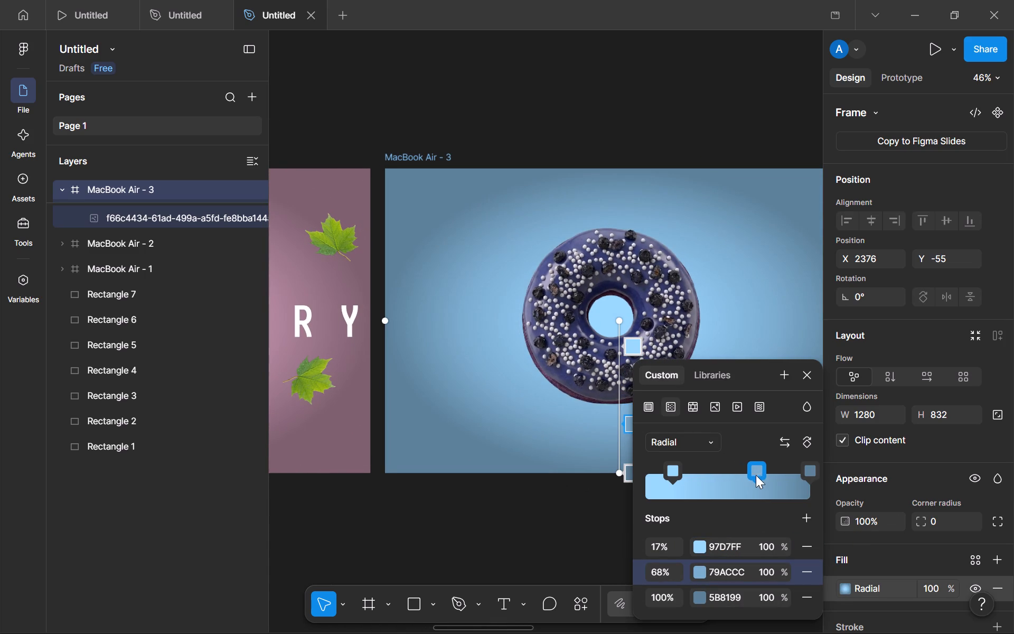
click(656, 127)
Compare the blueberry frame's gradient and layout with the finished chocolate and strawberry frames.
scroll(656, 127, right, 4)
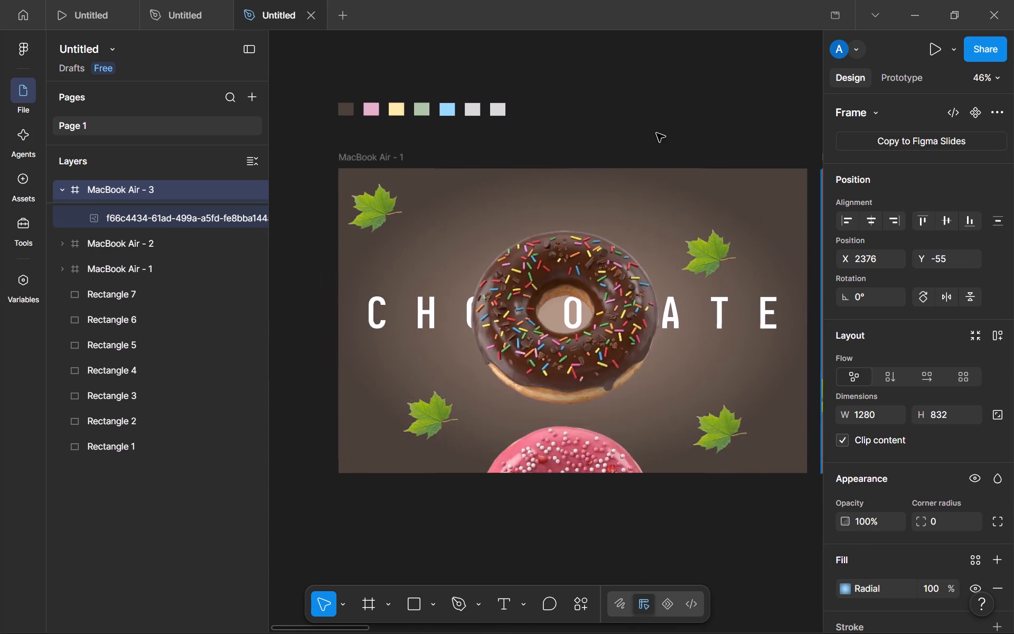
scroll(656, 133, left, 1)
scroll(656, 133, right, 3)
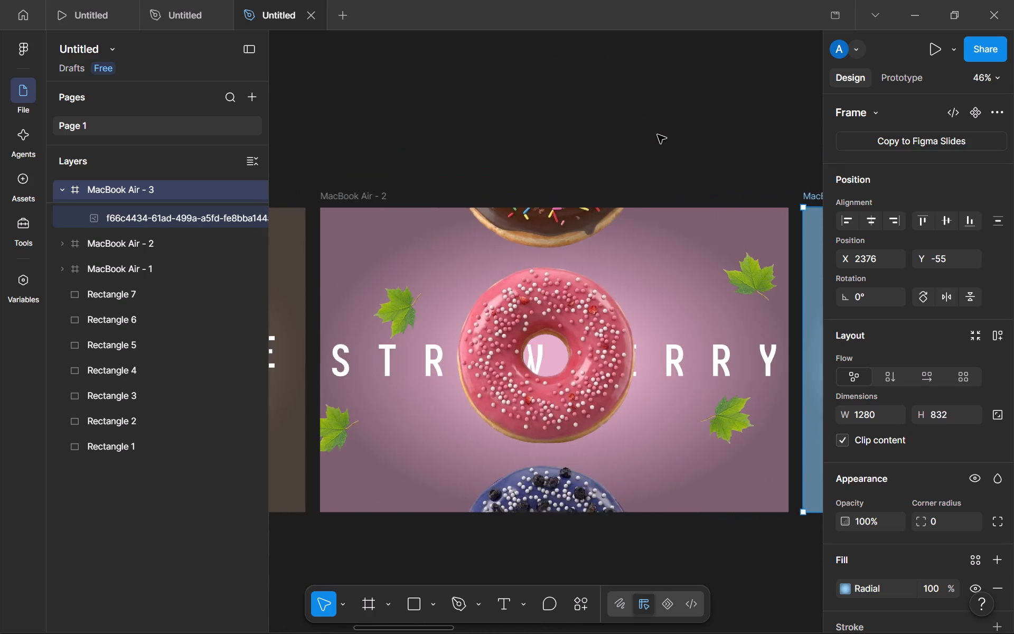
scroll(618, 258, right, 3)
scroll(567, 431, left, 2)
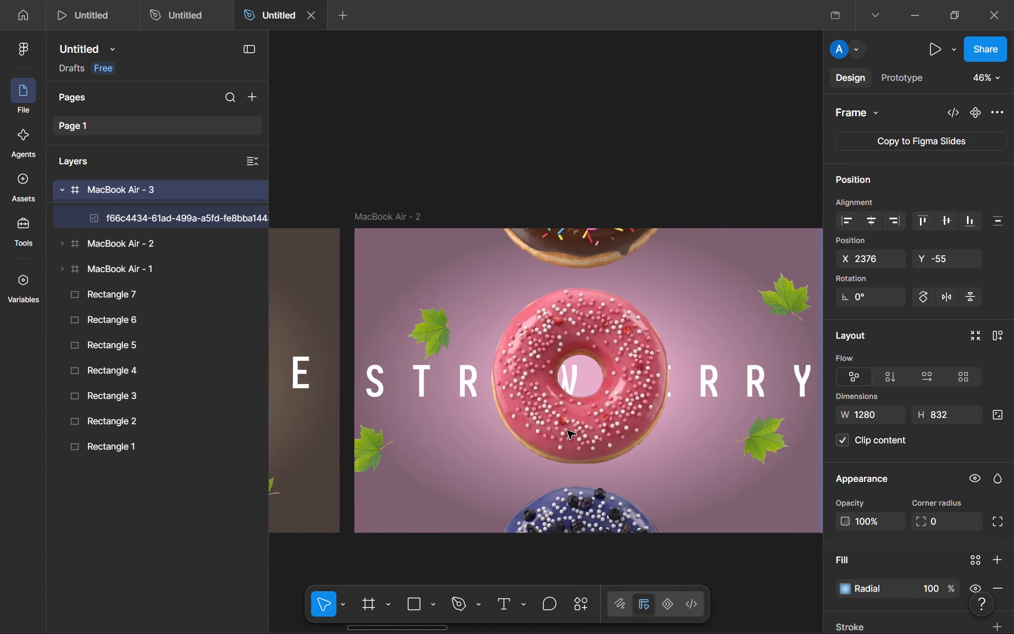
scroll(567, 431, left, 3)
scroll(567, 431, right, 3)
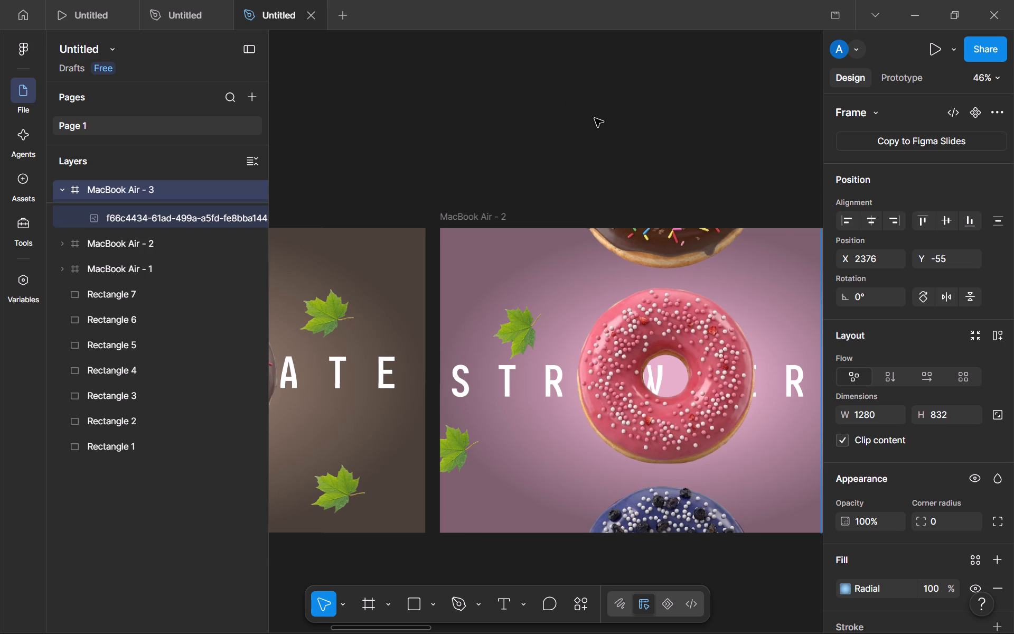
scroll(595, 118, left, 1)
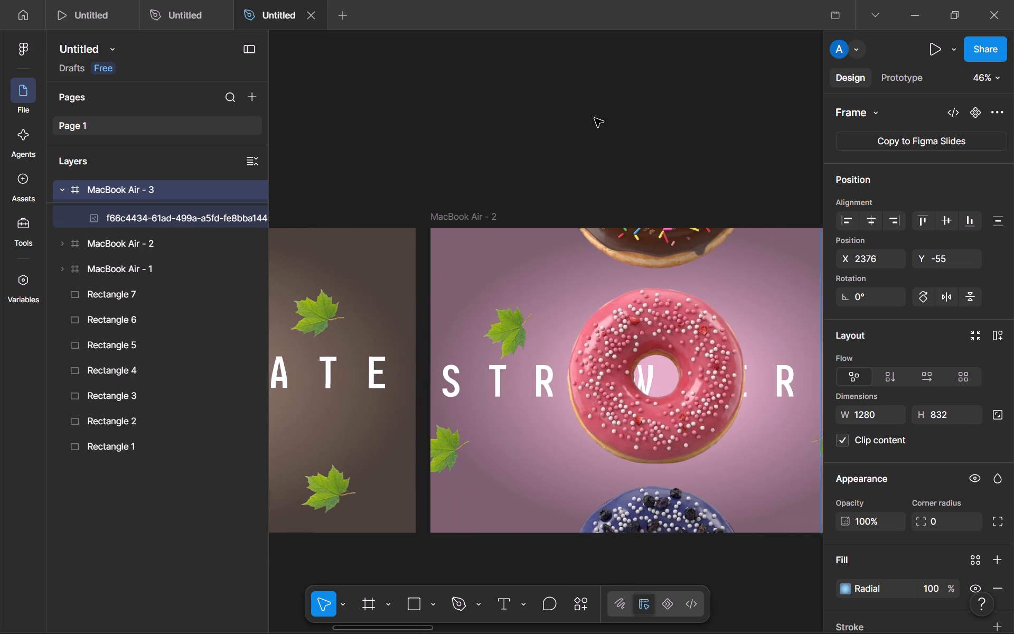
scroll(595, 118, left, 1)
scroll(595, 118, right, 1)
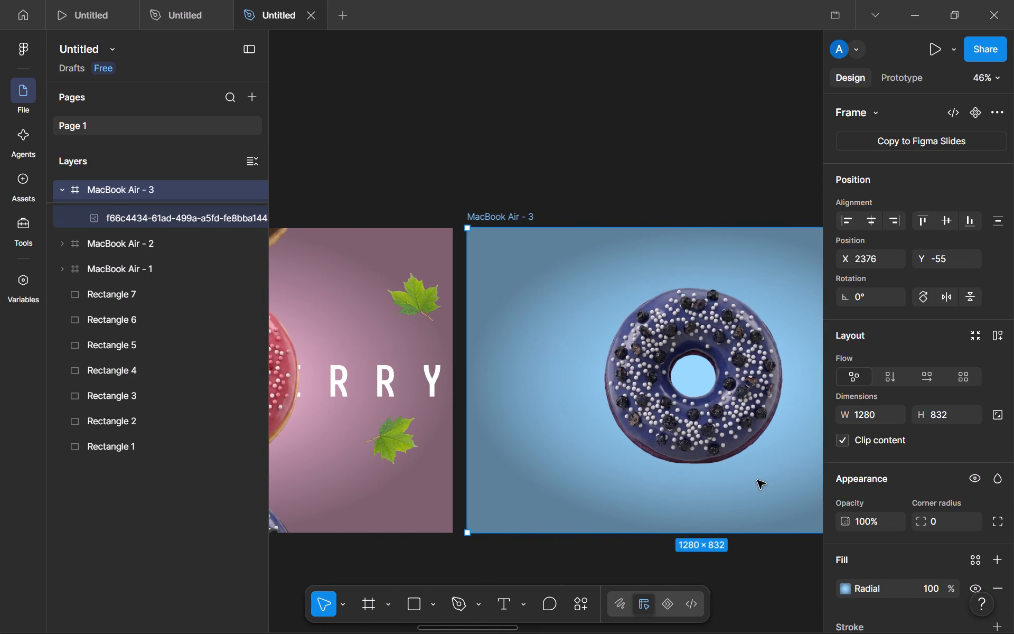
click(689, 125)
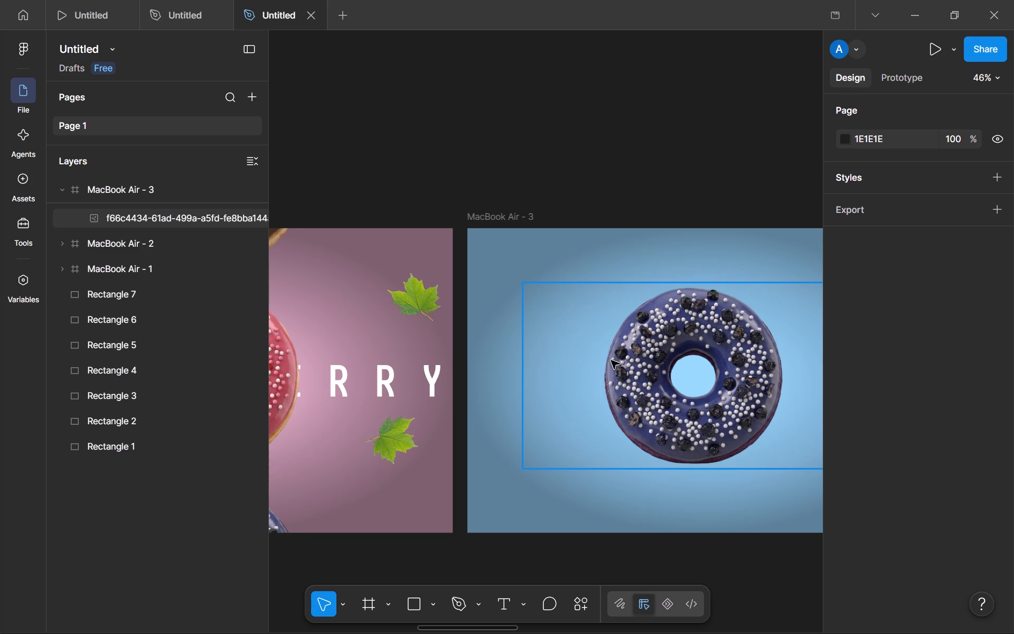
scroll(465, 243, right, 2)
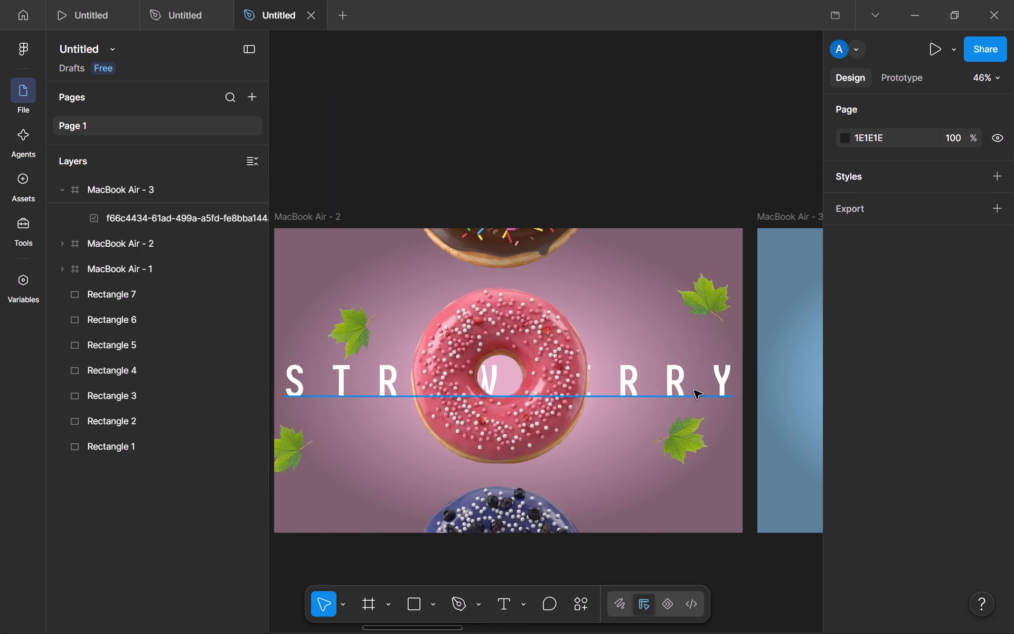
scroll(682, 391, left, 3)
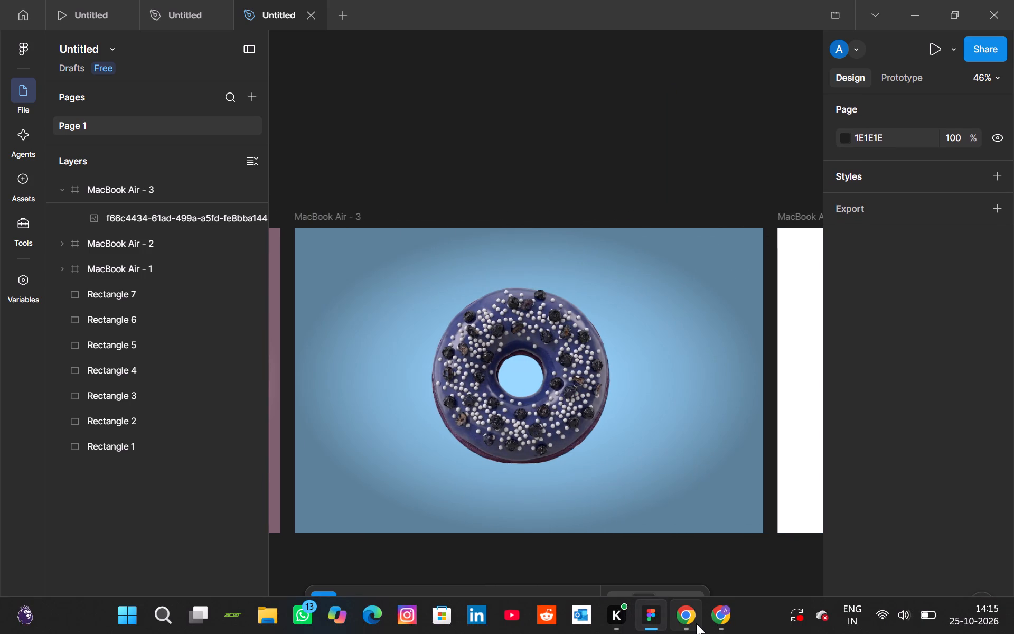
Duplicate the pink strawberry doughnut from MacBook Air - 2 and place the copy at the top of the MacBook Air - 3 frame.
scroll(428, 414, right, 2)
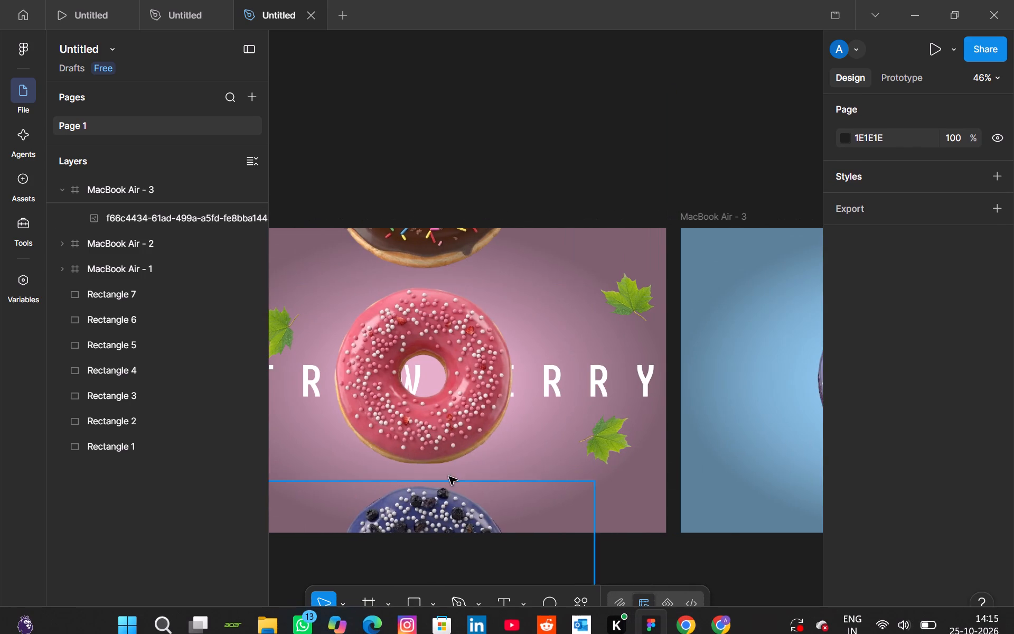
click(432, 404)
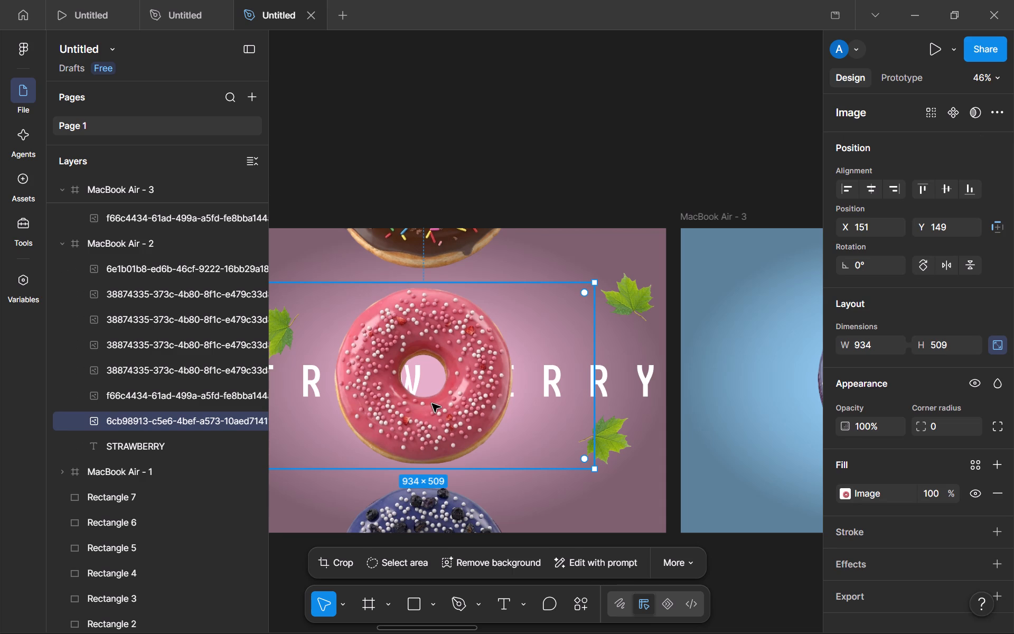
key(ctrl+d)
drag(377, 346, 820, 267)
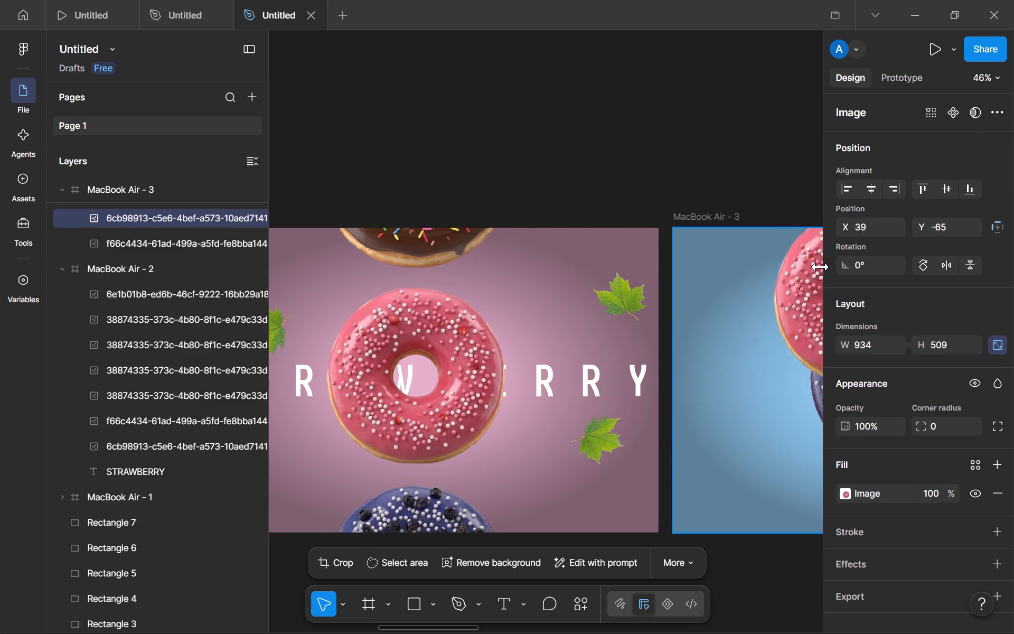
drag(820, 267, 683, 239)
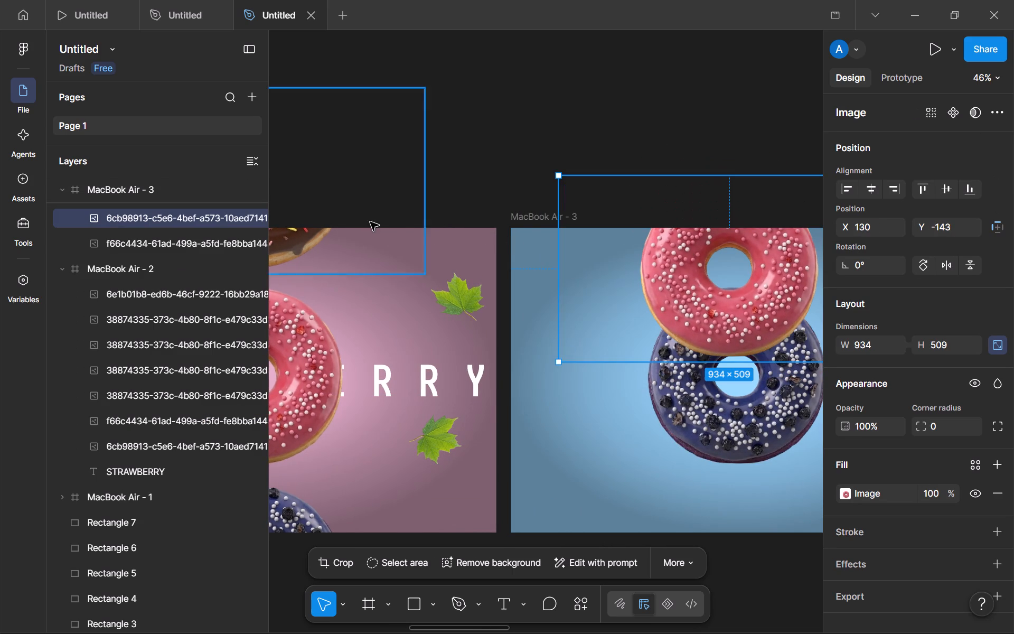
Set the copied pink doughnut's X position to 151, taken from the chocolate doughnut at the top of MacBook Air - 2.
click(309, 239)
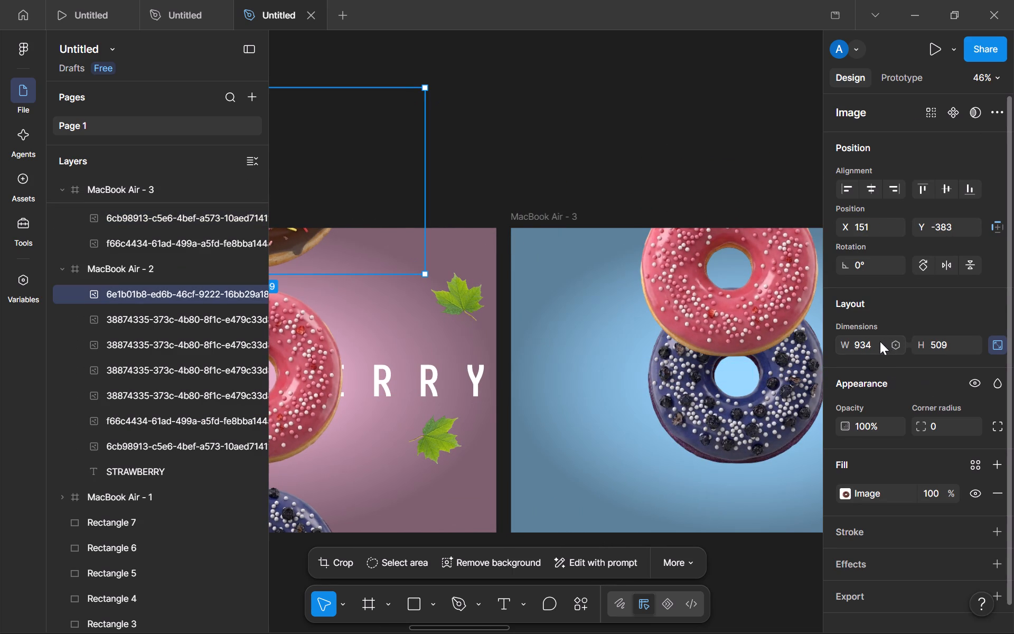
click(880, 341)
click(866, 231)
click(871, 226)
double_click(877, 227)
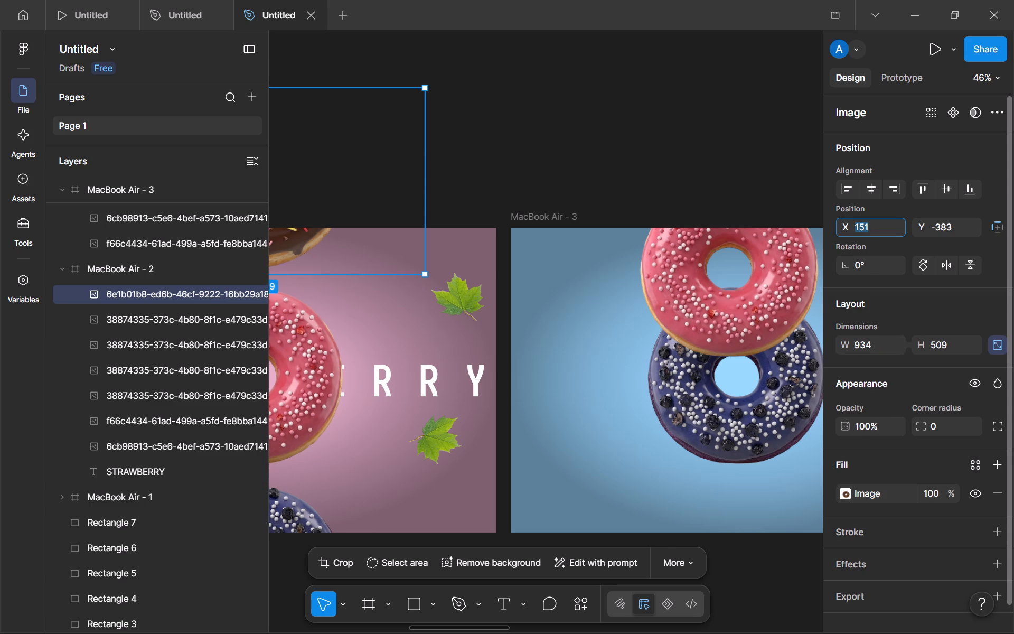
key(ctrl+c)
click(784, 285)
double_click(877, 227)
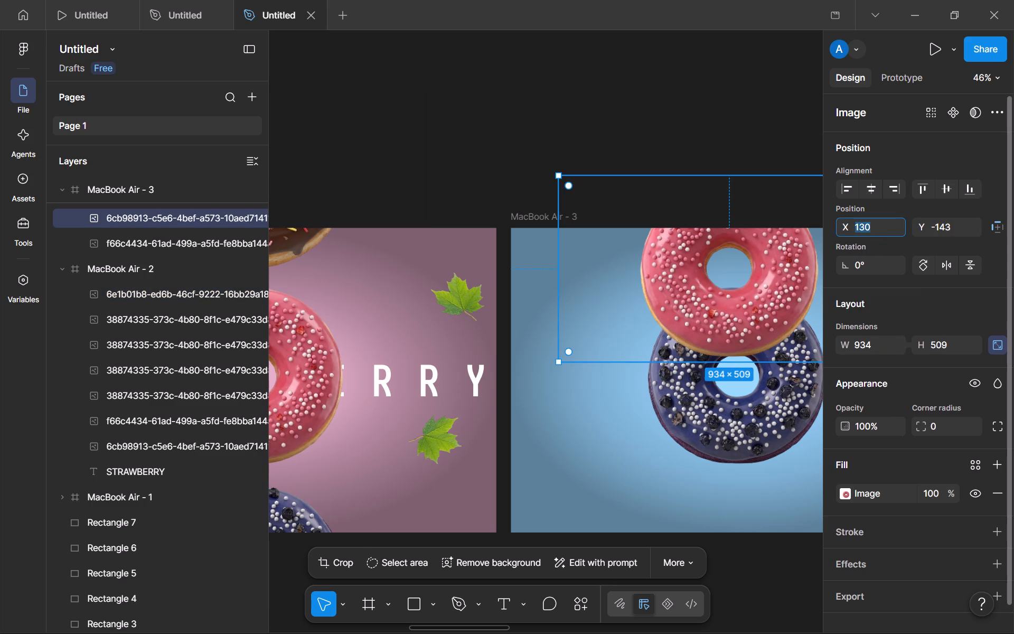
key(ctrl+v)
key(Return)
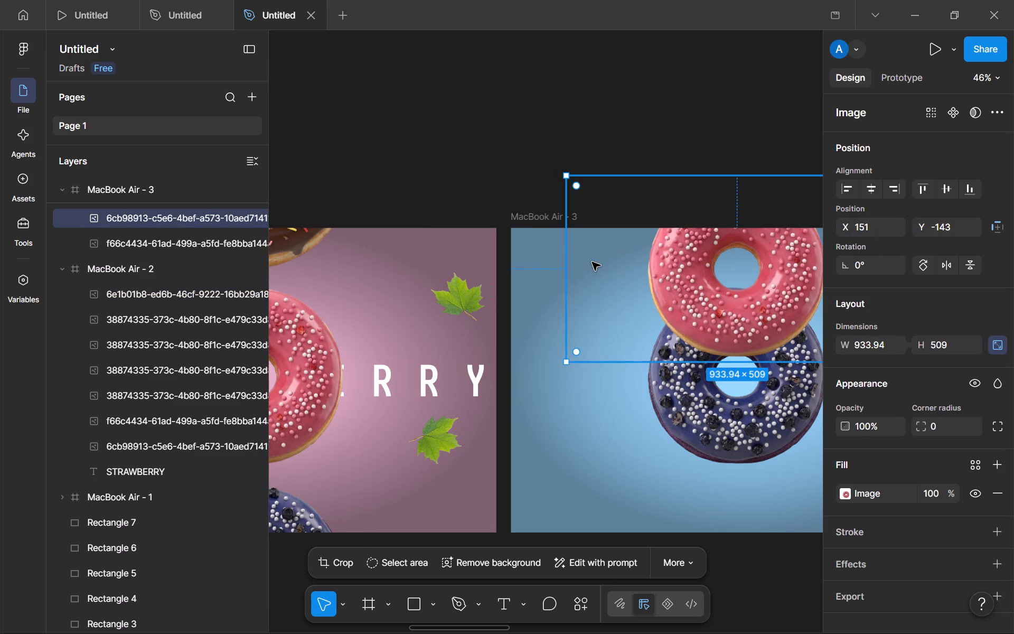
Set the copied pink doughnut's Y position to -383, taken from the same chocolate doughnut in MacBook Air - 2.
click(303, 256)
click(955, 231)
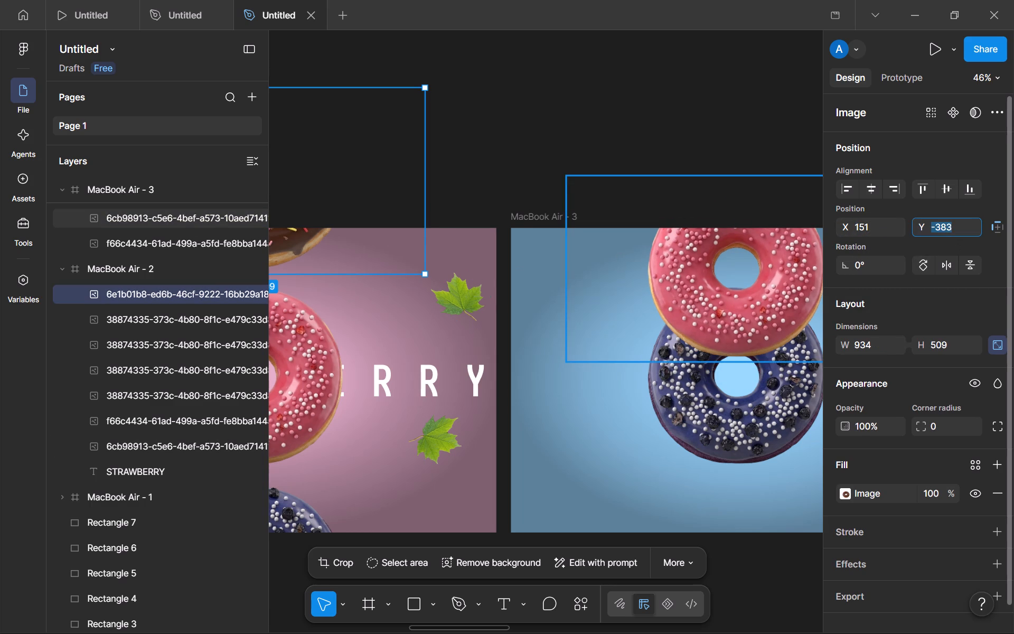
key(ctrl+c)
click(777, 293)
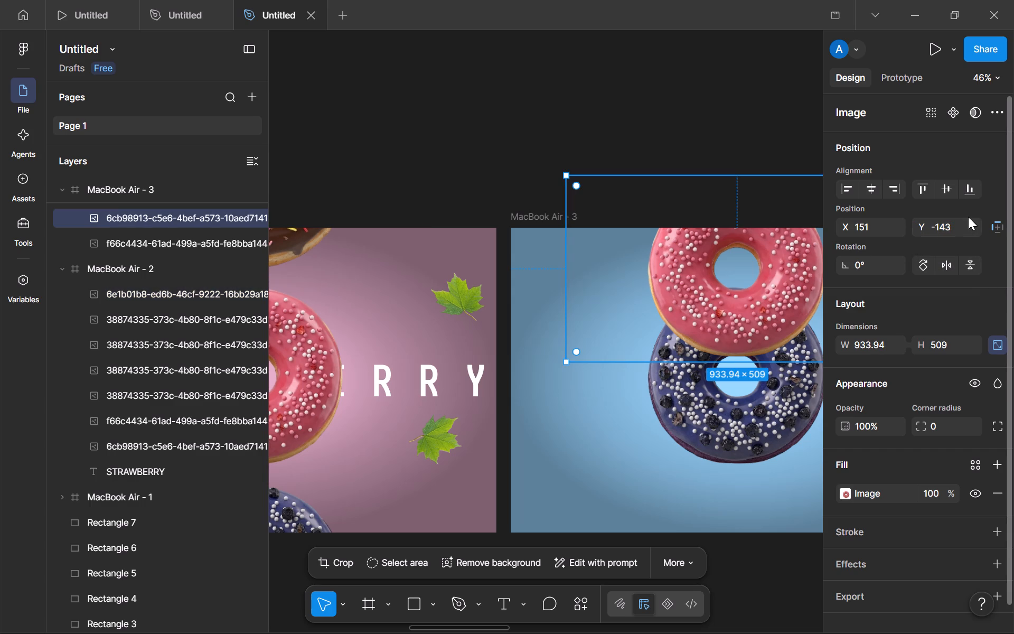
click(956, 224)
key(ctrl+v)
key(Return)
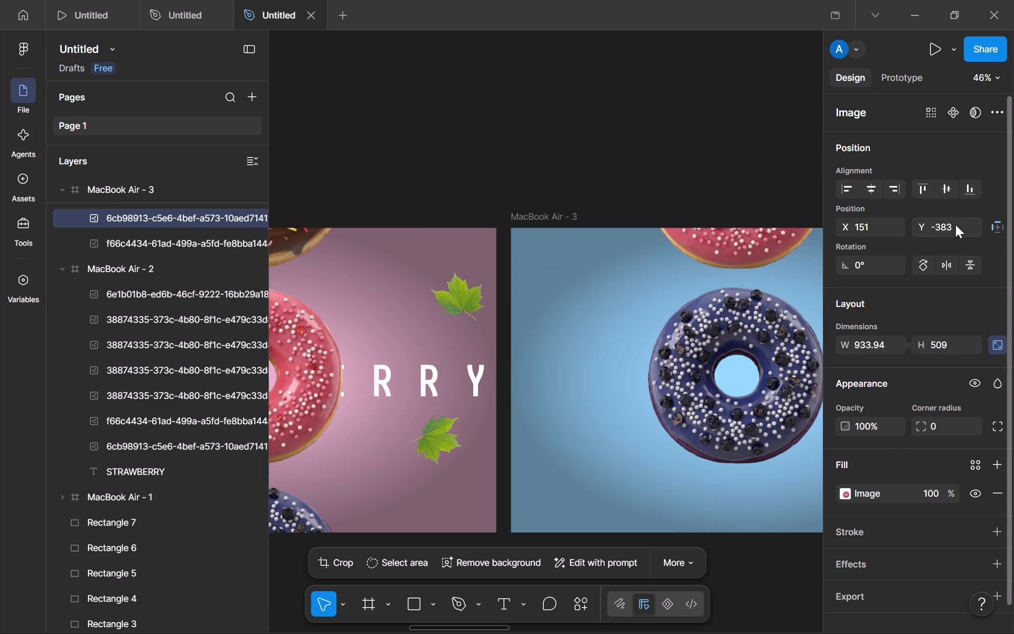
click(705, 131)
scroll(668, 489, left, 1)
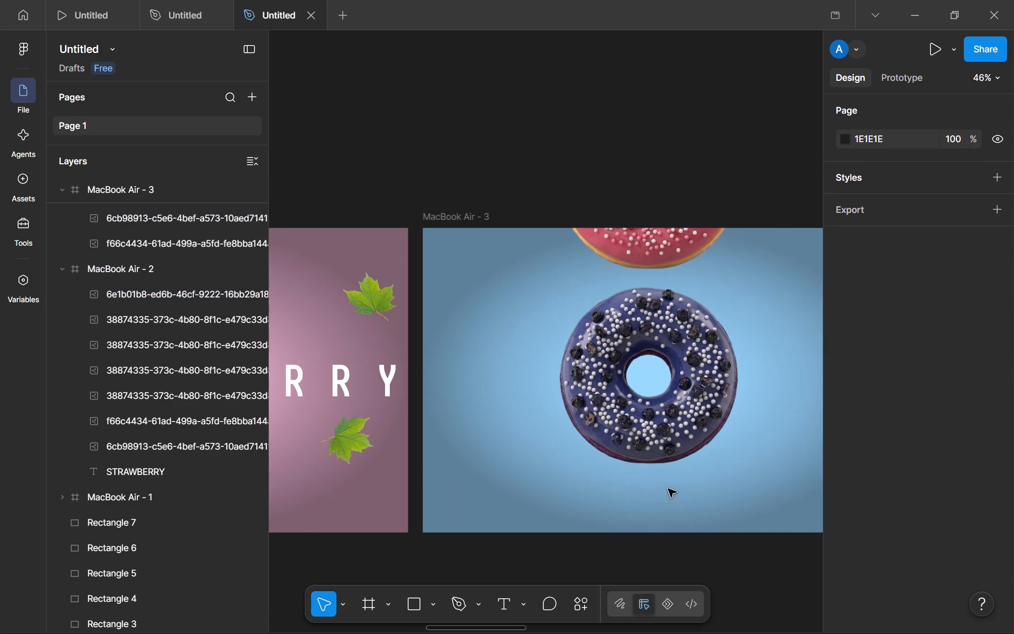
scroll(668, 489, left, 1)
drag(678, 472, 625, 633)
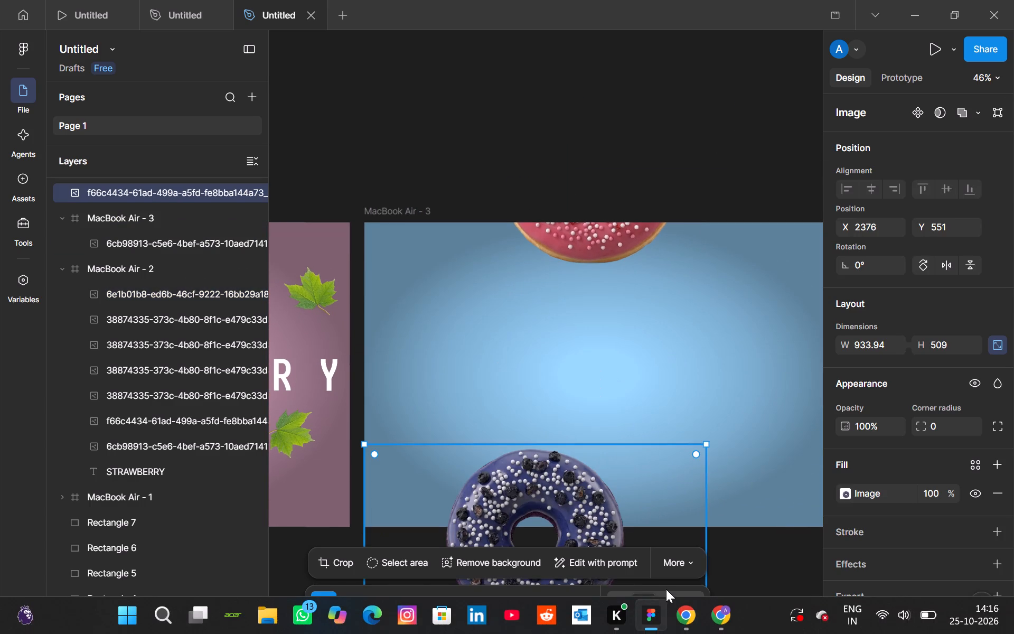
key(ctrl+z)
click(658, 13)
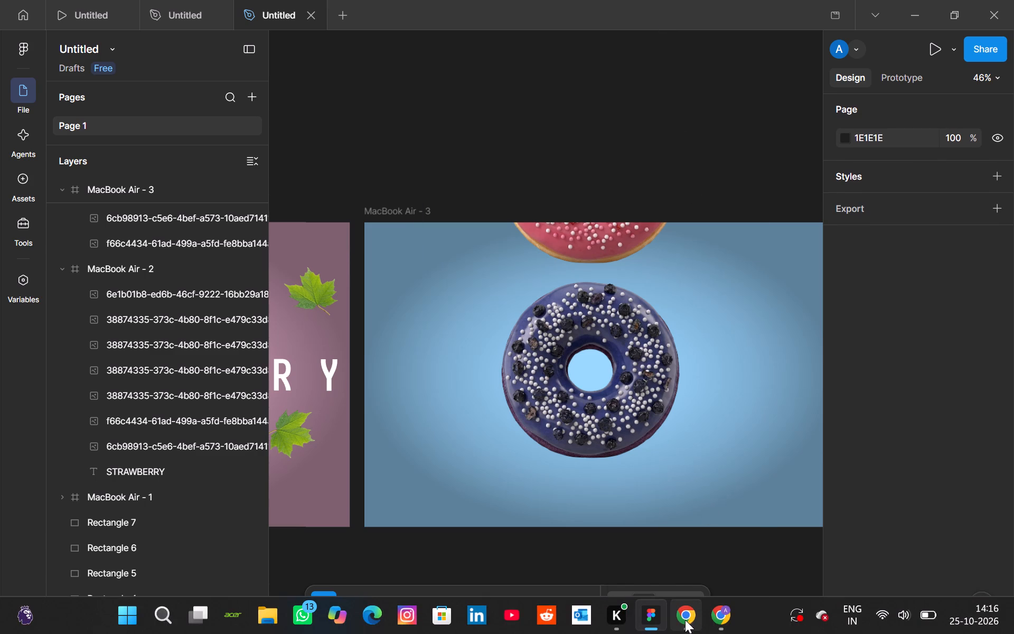
Switch to Chrome and bring the green pistachio doughnut image into Figma, dropping it in the empty MacBook Air - 4 frame.
click(681, 620)
drag(419, 378, 653, 633)
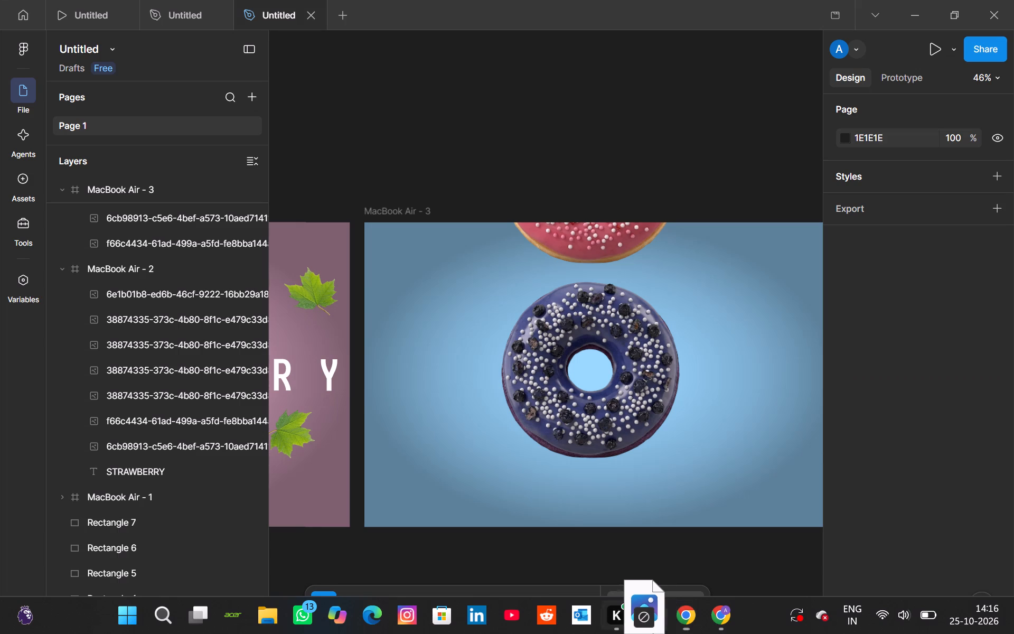
drag(653, 633, 777, 409)
scroll(961, 433, left, 5)
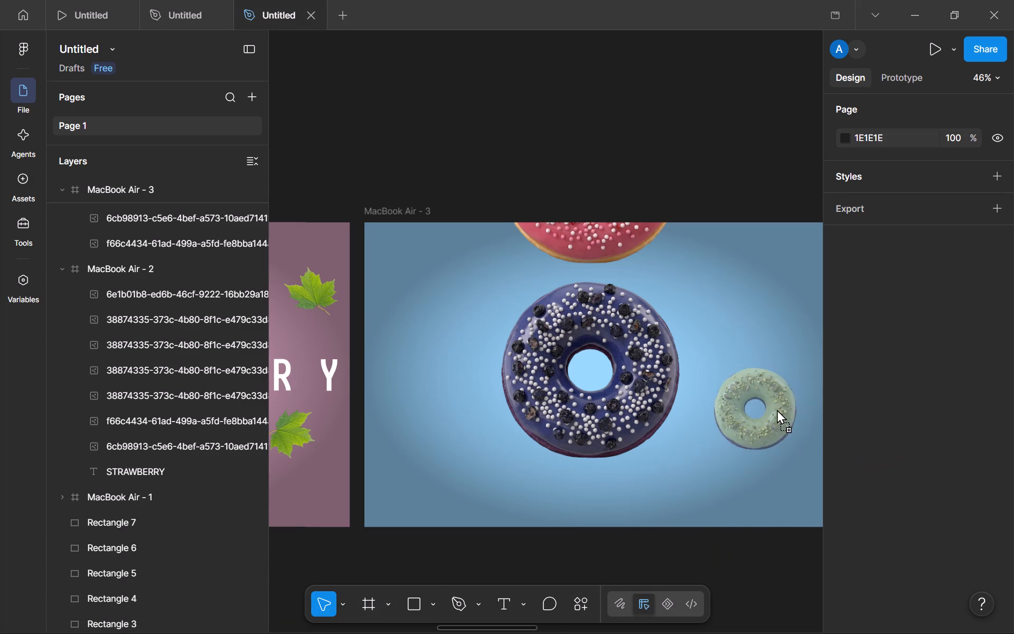
drag(777, 409, 686, 393)
scroll(777, 409, left, 5)
scroll(557, 408, right, 6)
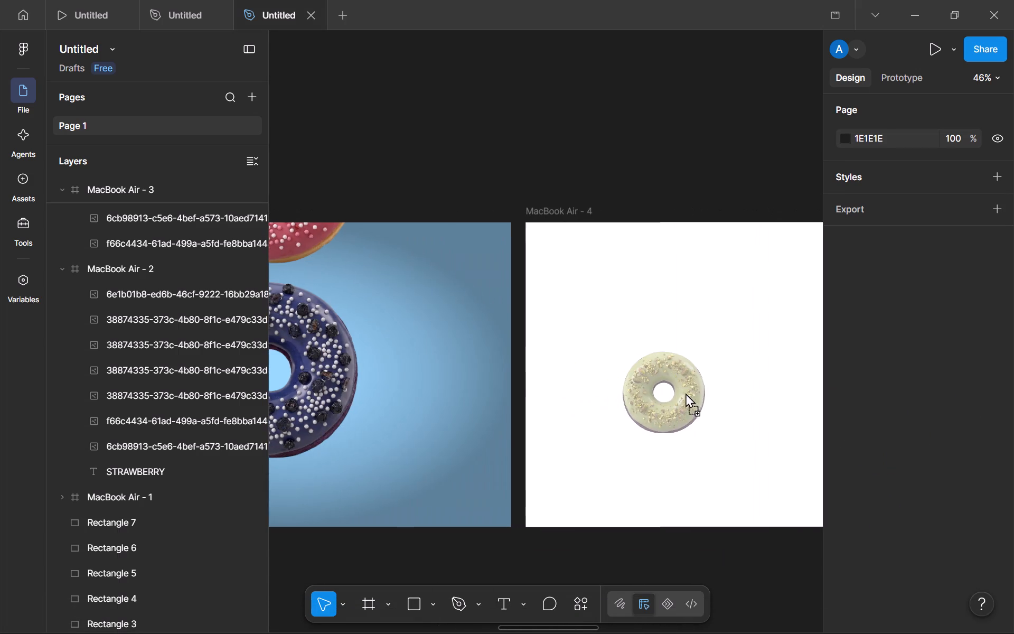
drag(686, 393, 733, 383)
scroll(733, 383, right, 1)
click(742, 385)
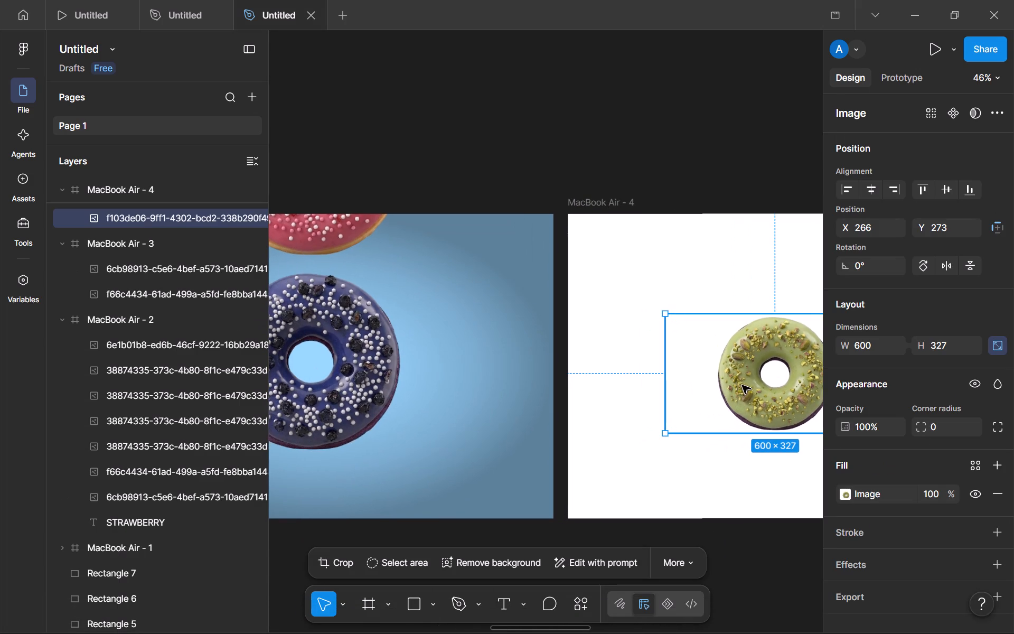
Round the width of the blueberry doughnut in MacBook Air - 3 to 934.
scroll(463, 323, right, 1)
click(450, 362)
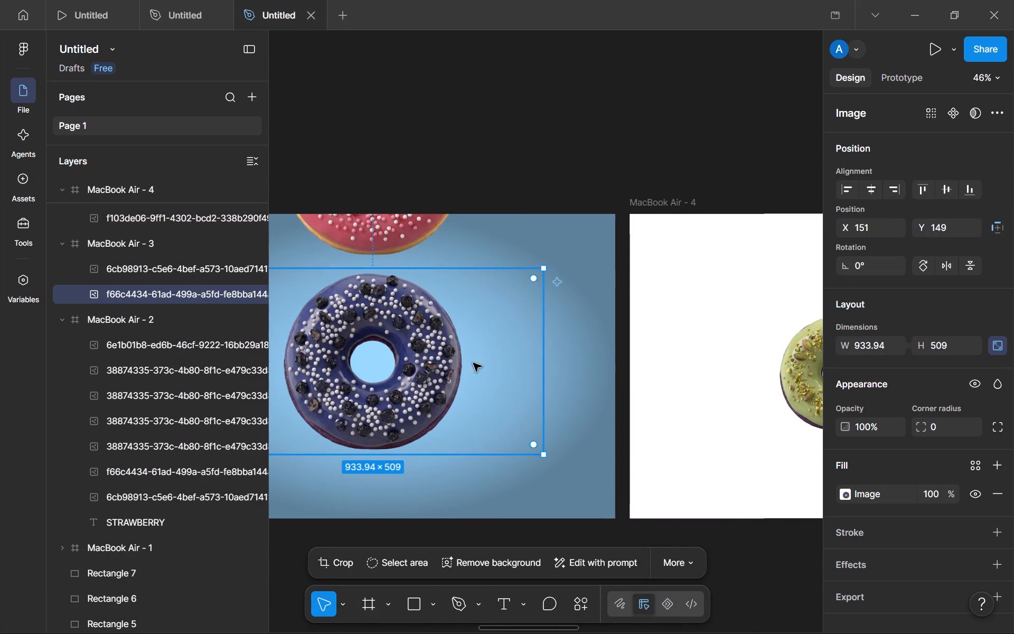
click(885, 350)
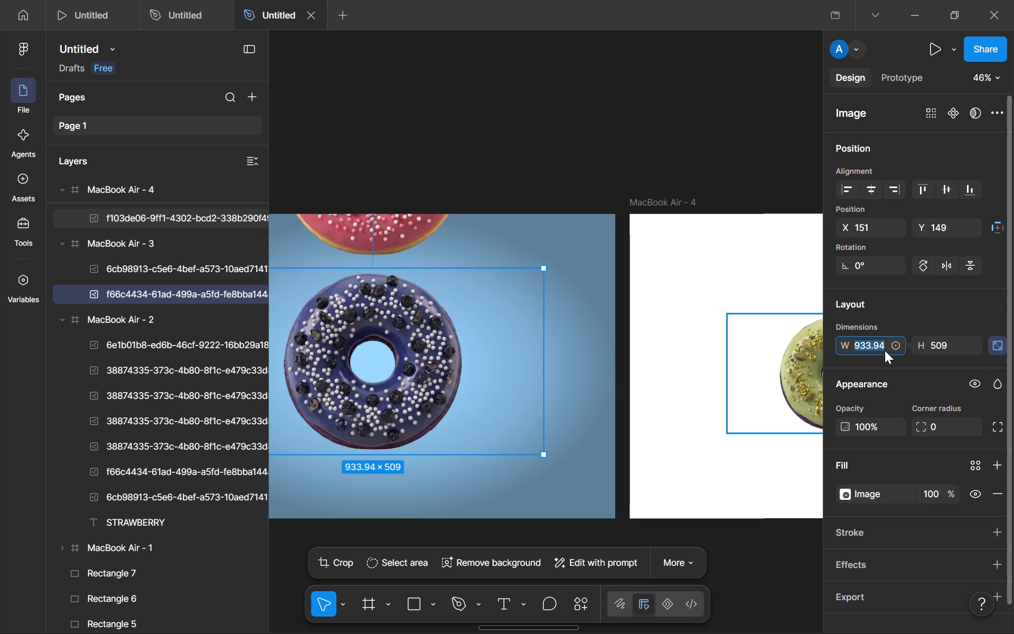
click(885, 350)
key(BackSpace)
key(BackSpace)
key(BackSpace)
key(BackSpace)
key(4)
key(Return)
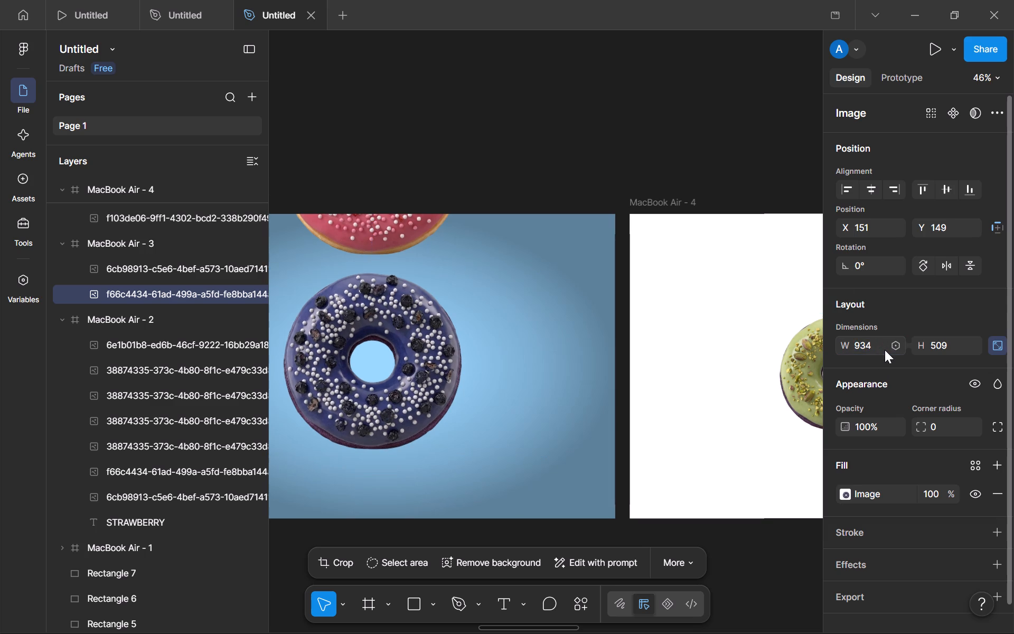
Set the green pistachio doughnut's width to 934, copied from the blueberry doughnut in MacBook Air - 3.
click(786, 374)
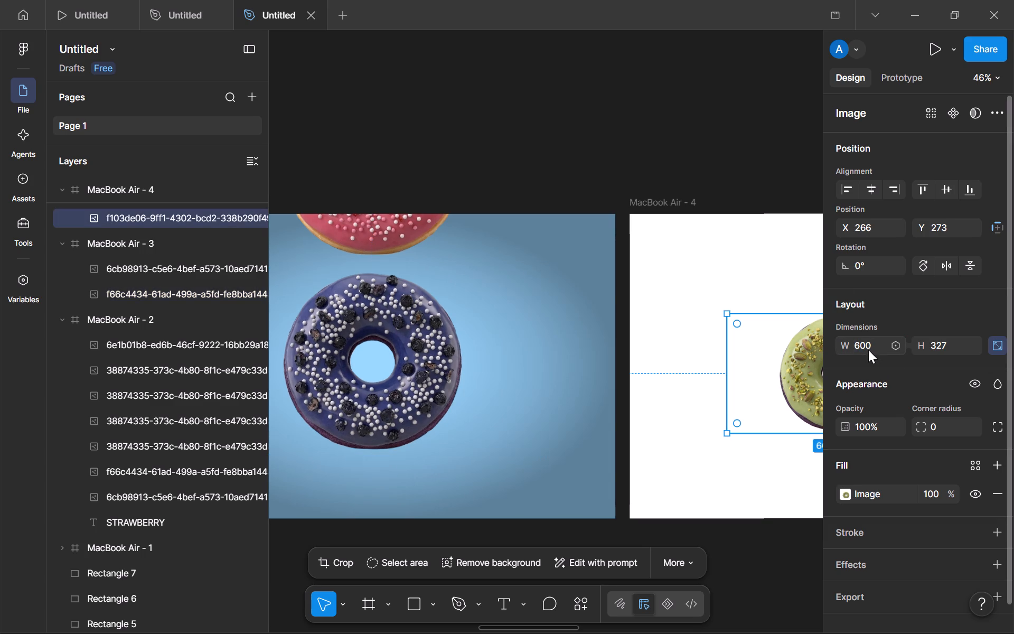
click(870, 348)
click(427, 356)
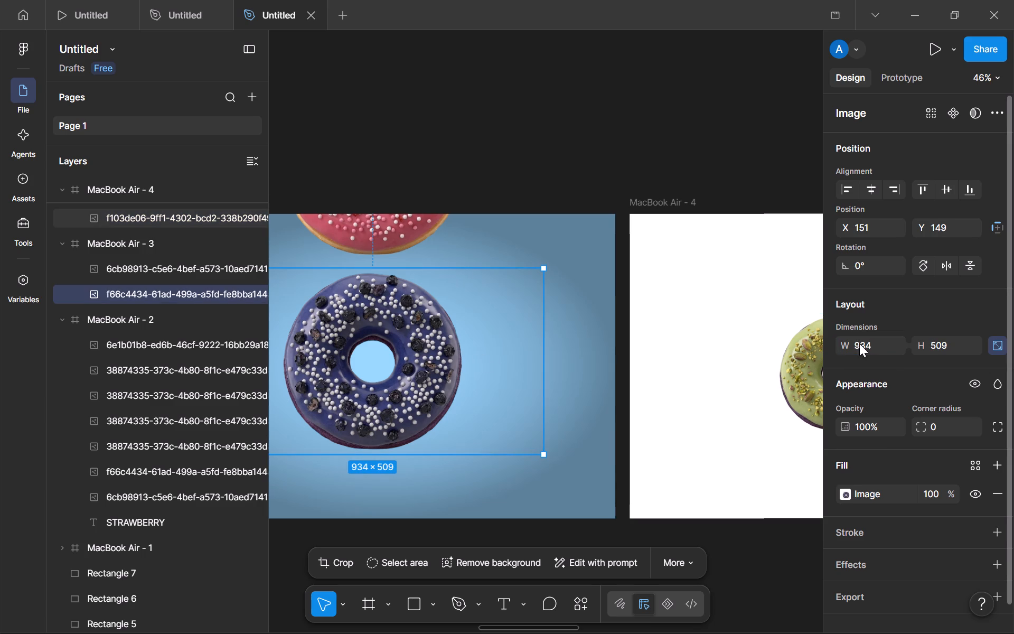
click(867, 344)
key(ctrl+c)
click(798, 402)
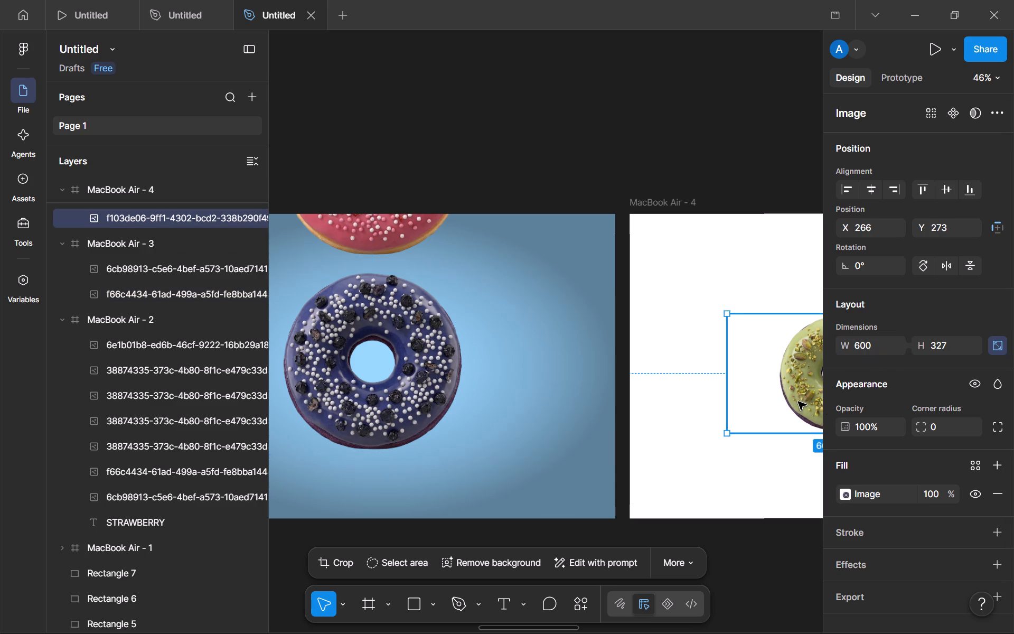
click(870, 347)
key(ctrl+v)
key(Return)
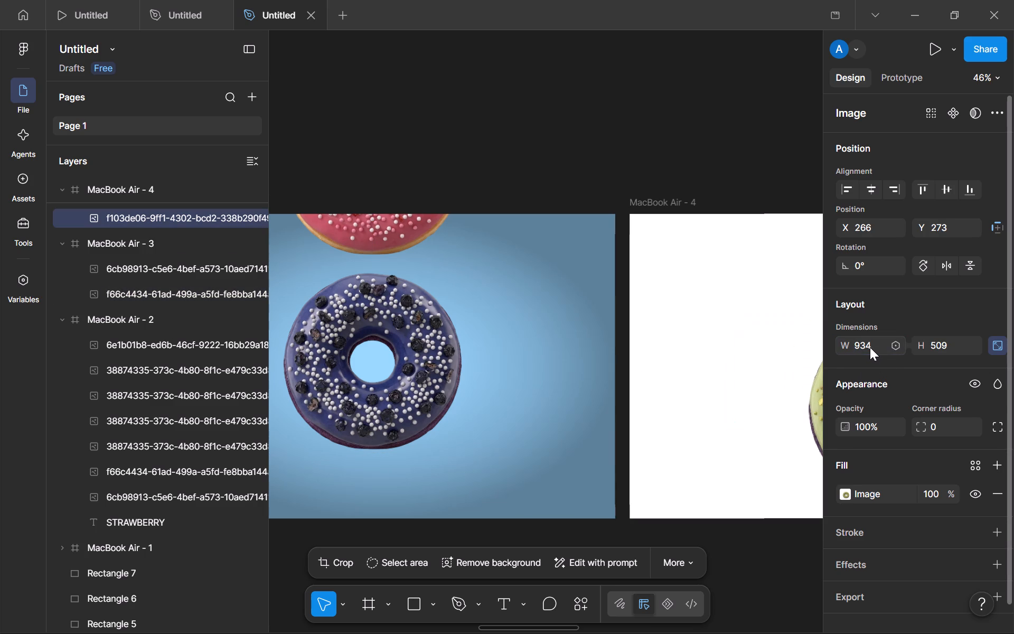
Set the green pistachio doughnut's height to 509, copied from the blueberry doughnut in MacBook Air - 3.
drag(374, 371, 380, 372)
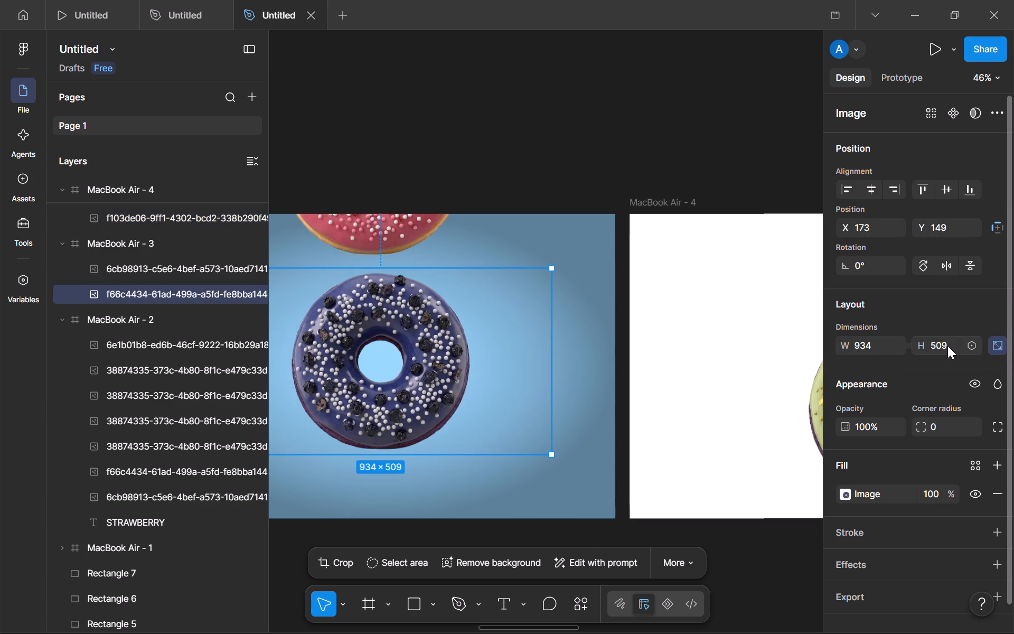
key(ctrl+z)
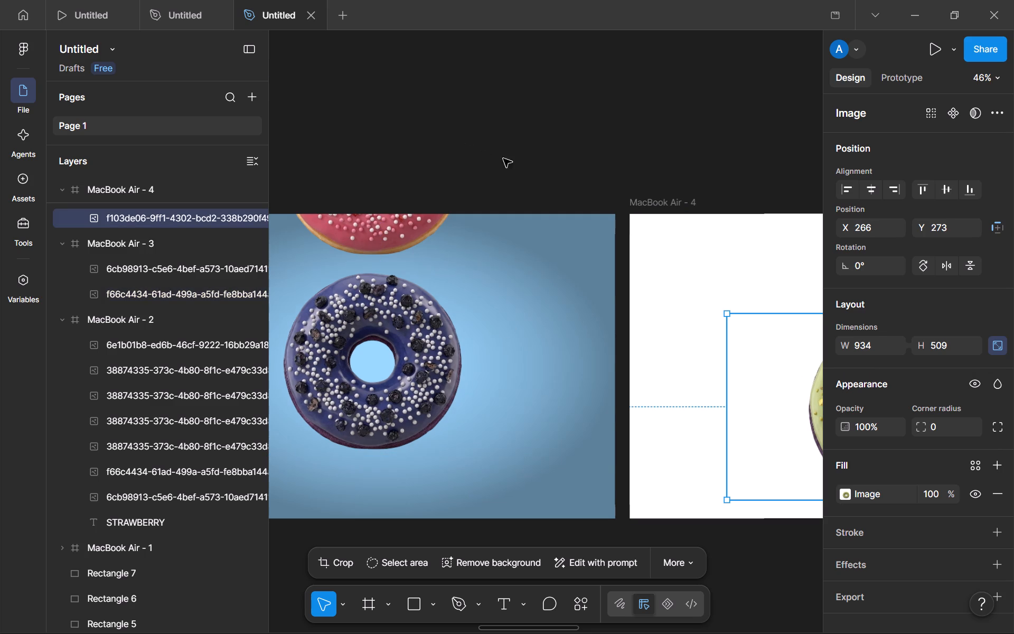
click(377, 393)
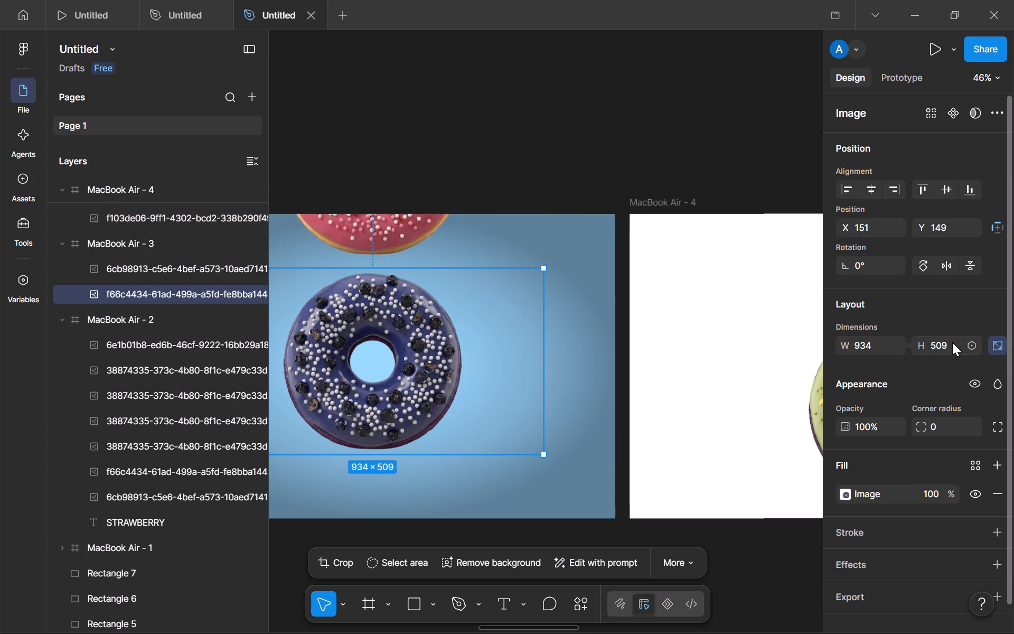
click(947, 342)
key(ctrl+c)
click(816, 420)
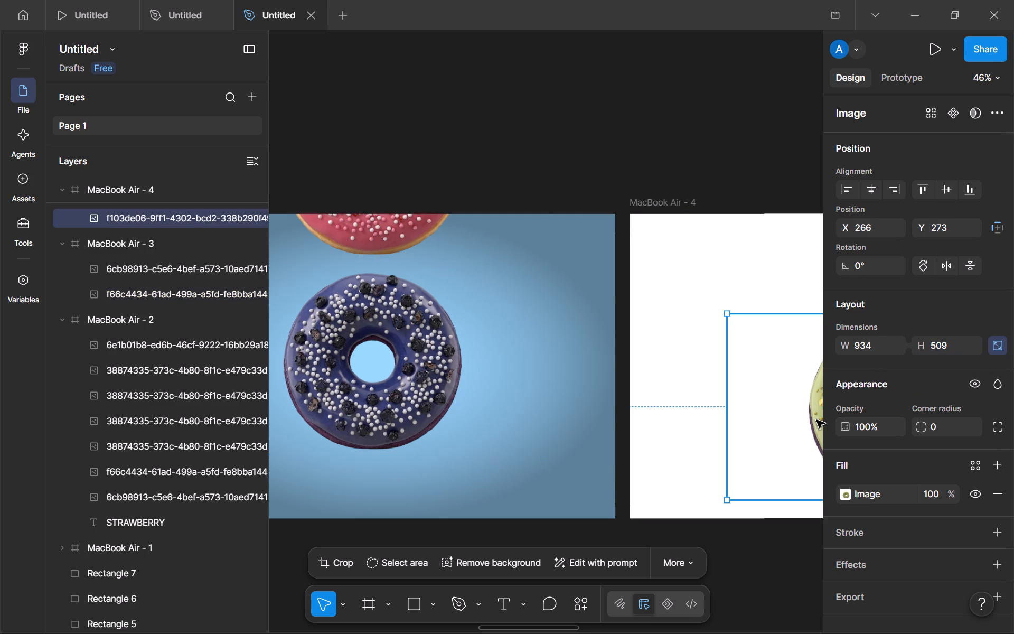
click(949, 344)
key(ctrl+v)
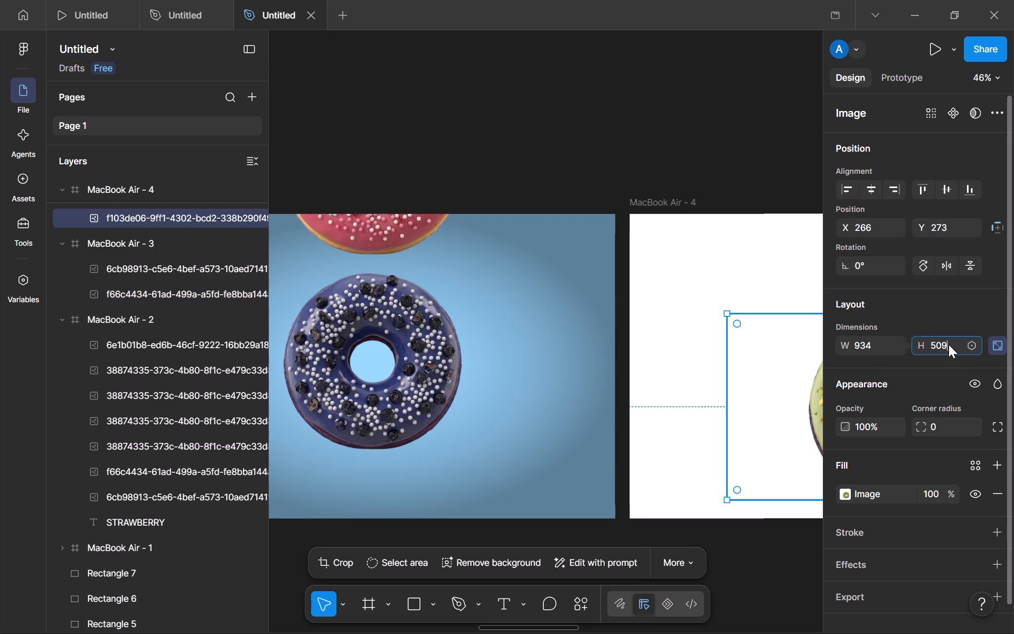
key(Return)
Move the green pistachio doughnut from the MacBook Air - 4 frame into the lower part of the MacBook Air - 3 frame.
scroll(804, 378, right, 3)
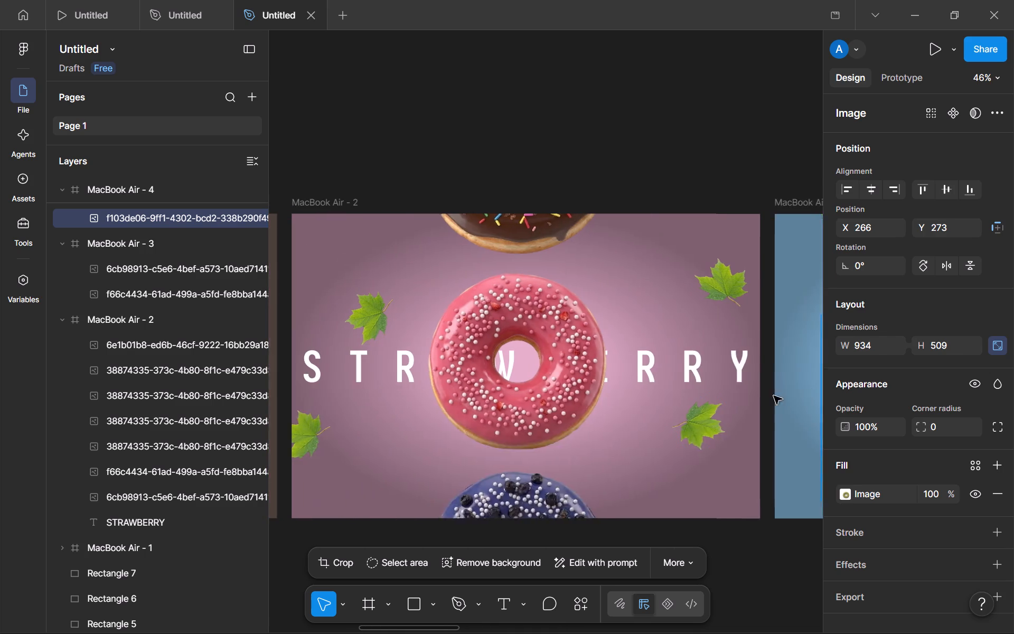
scroll(780, 501, down, 1)
click(611, 480)
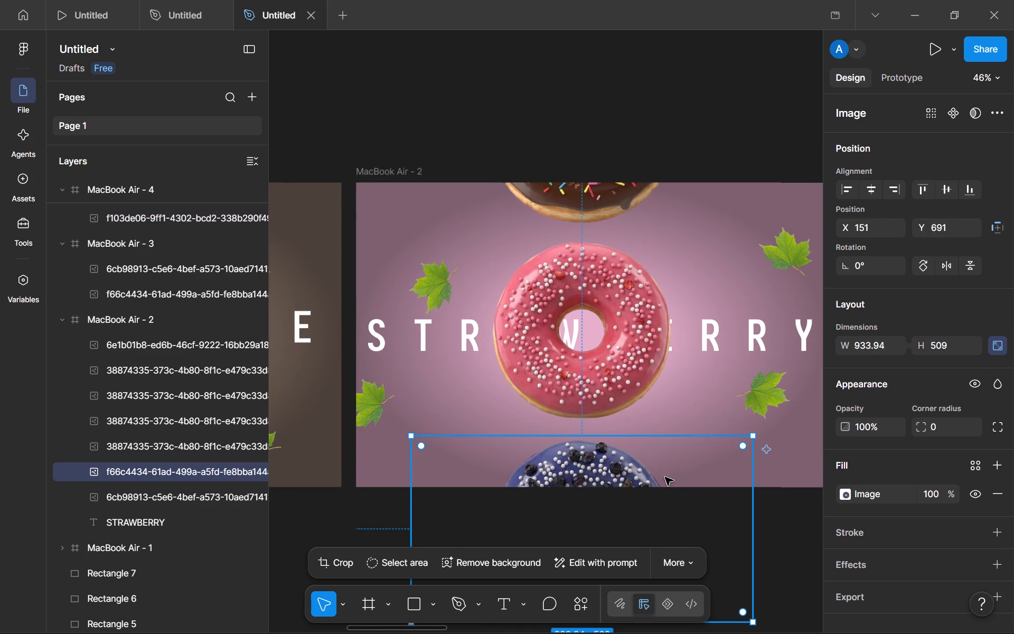
scroll(666, 477, left, 7)
scroll(705, 474, right, 1)
drag(787, 394, 393, 406)
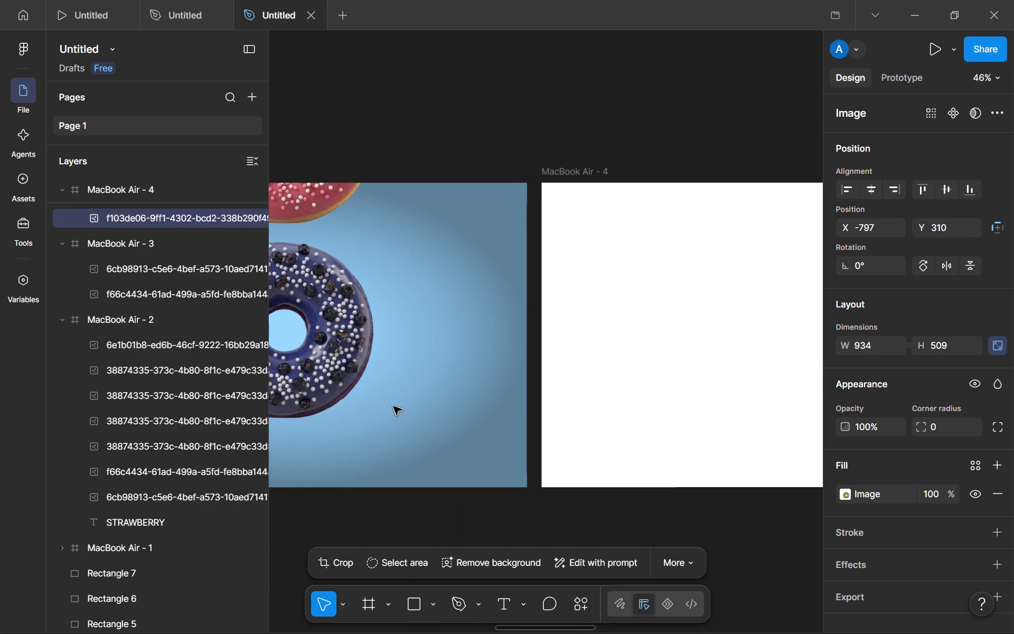
drag(393, 406, 437, 441)
Set the green pistachio doughnut's X position to 151, copied from the blueberry doughnut at the bottom of MacBook Air - 2.
scroll(425, 431, right, 4)
scroll(479, 481, right, 1)
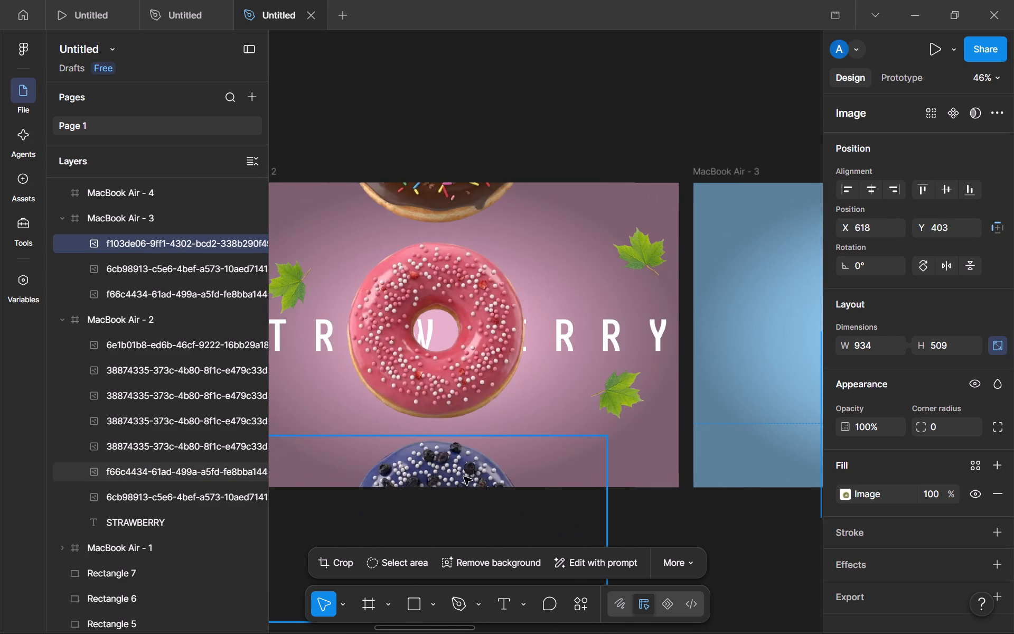
click(464, 477)
click(867, 230)
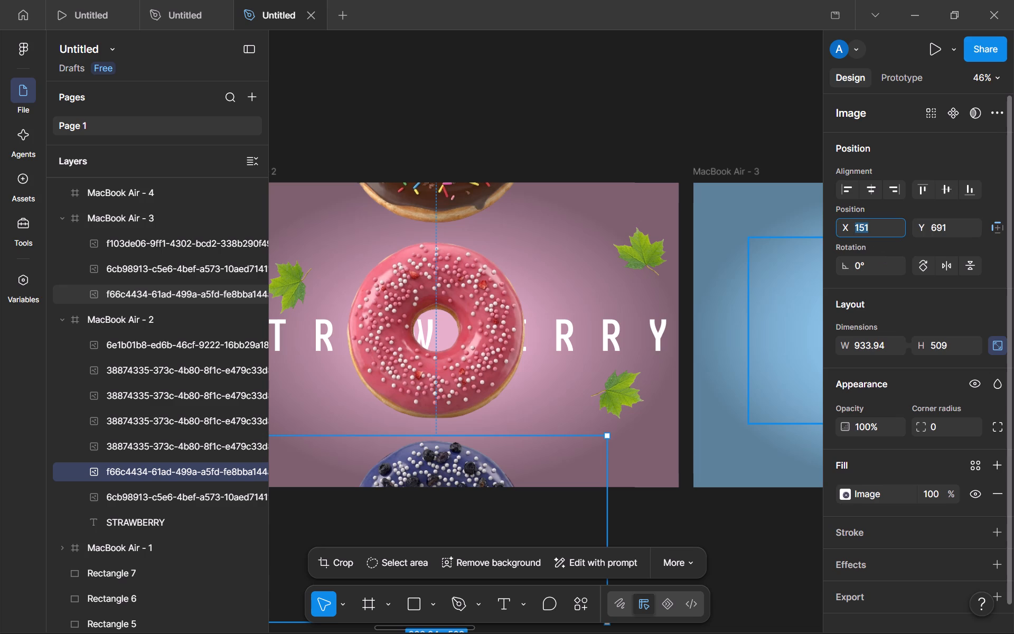
key(ctrl+c)
scroll(907, 275, left, 7)
scroll(711, 120, left, 3)
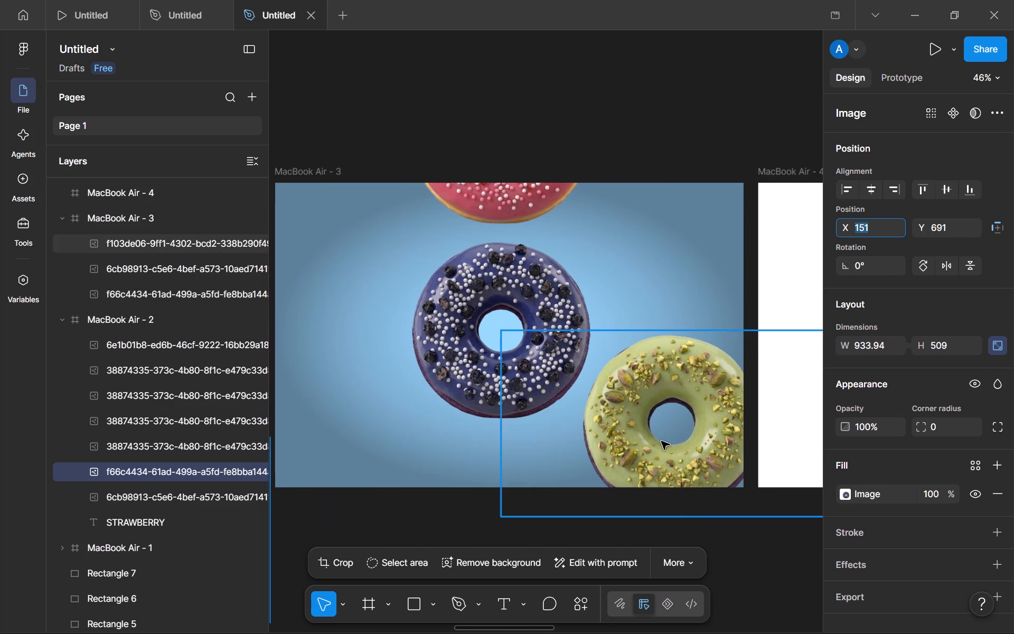
click(661, 441)
click(877, 221)
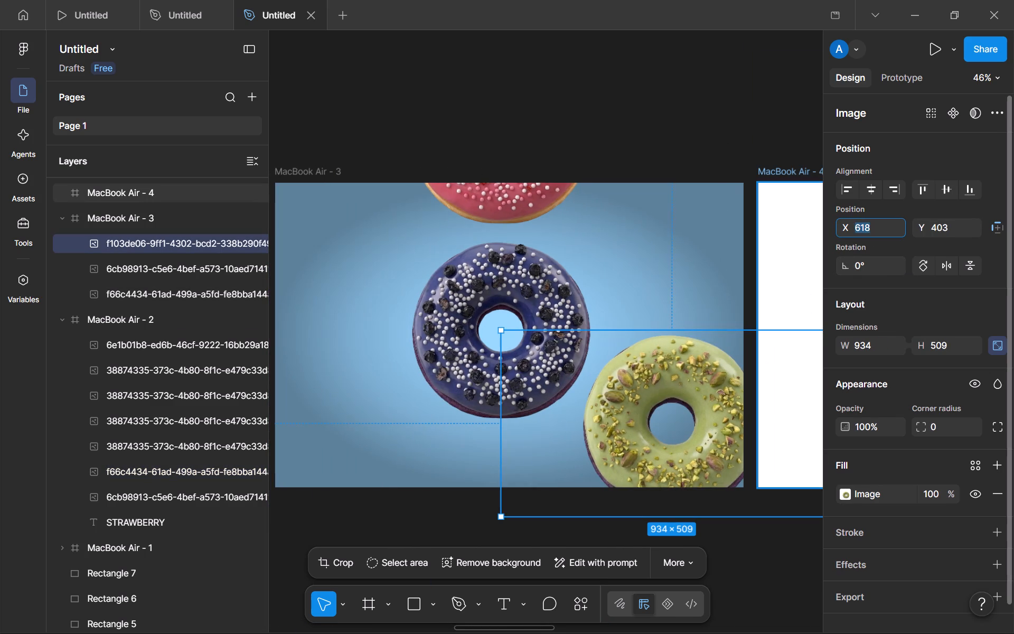
key(ctrl+v)
key(Return)
Set the green pistachio doughnut's Y position to 691, copied from the bottom blueberry doughnut in MacBook Air - 2, and deselect it.
scroll(693, 276, right, 1)
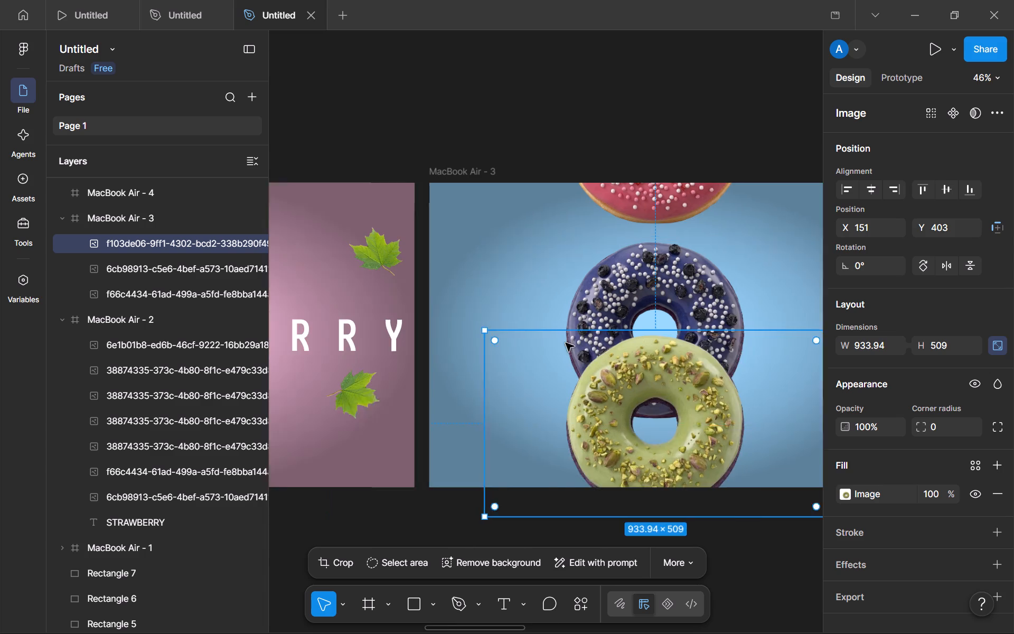
scroll(566, 343, right, 2)
click(337, 475)
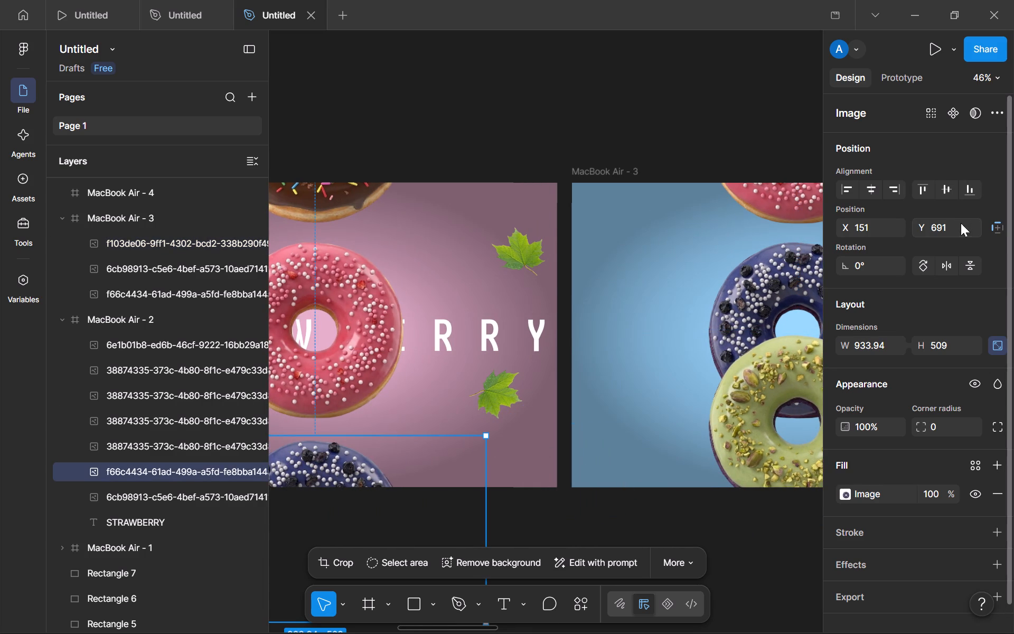
click(961, 223)
key(ctrl+c)
scroll(850, 291, left, 1)
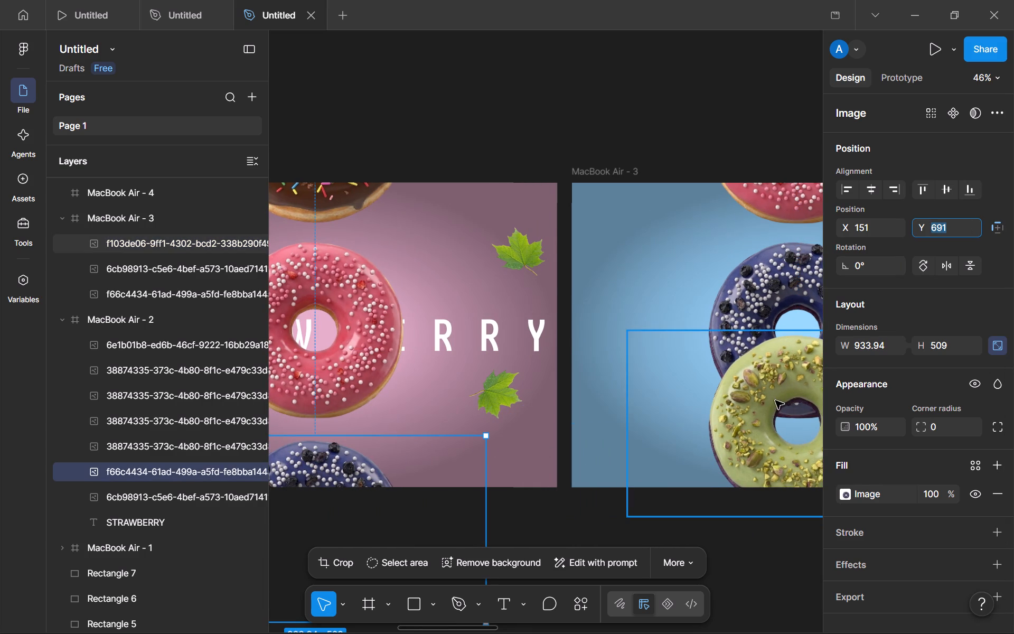
click(775, 401)
click(953, 230)
key(ctrl+v)
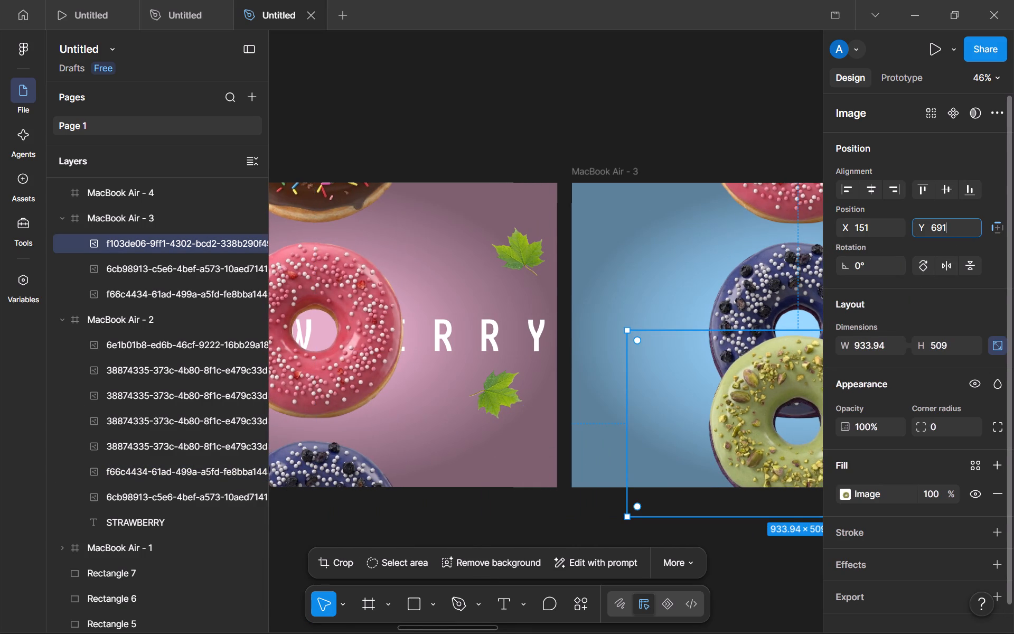
key(Return)
click(622, 115)
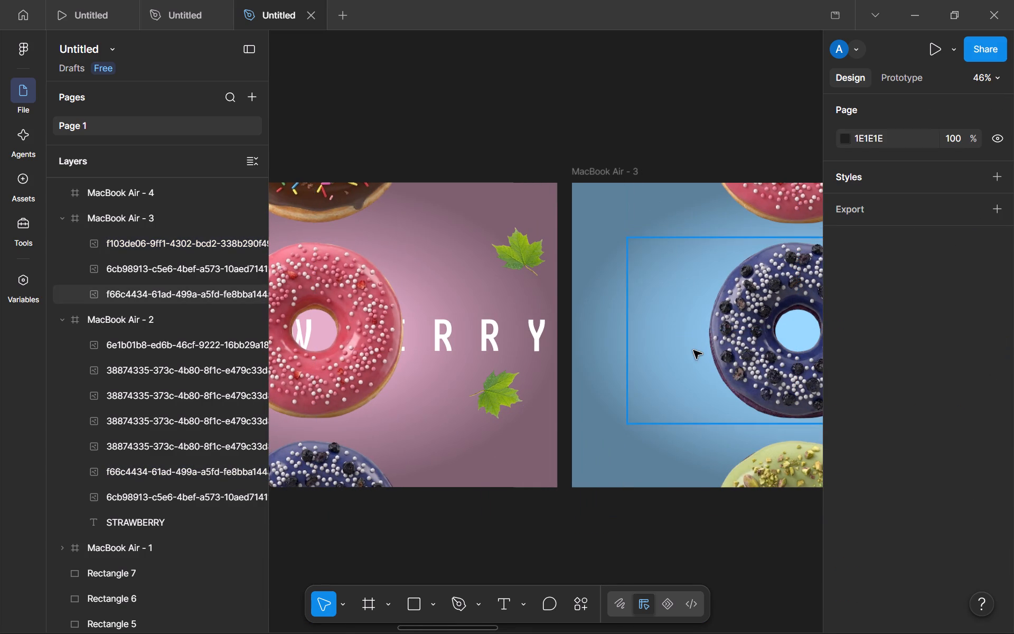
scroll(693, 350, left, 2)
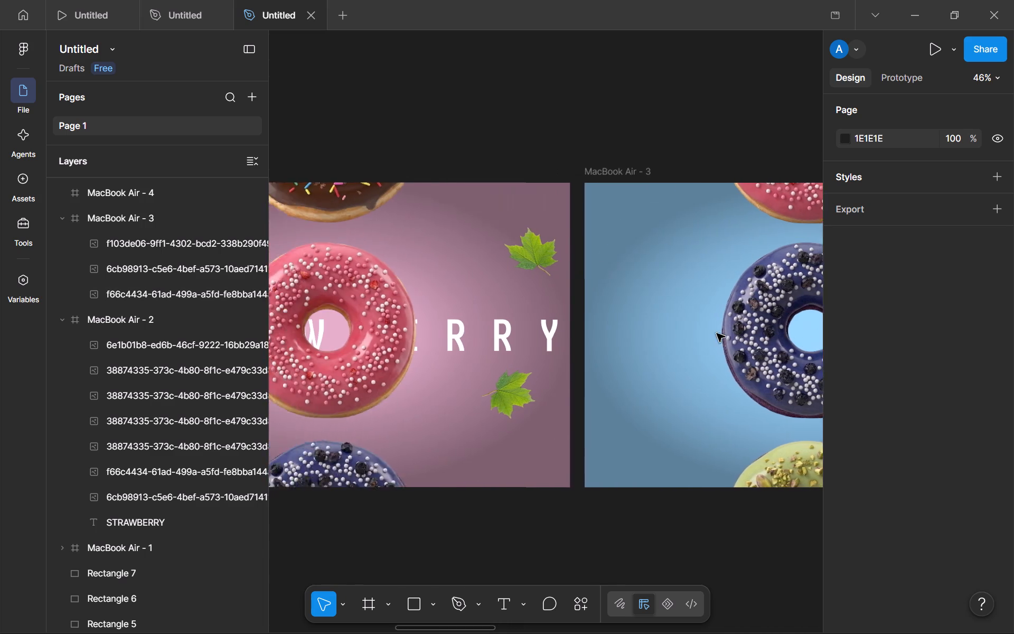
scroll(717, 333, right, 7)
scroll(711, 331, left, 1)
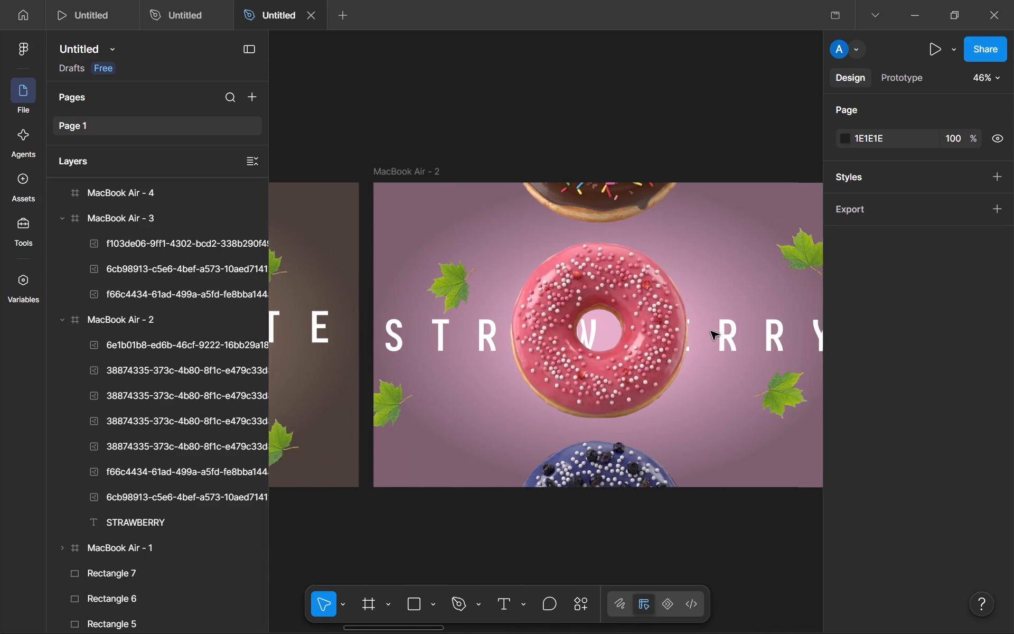
Examine the chocolate and strawberry frames and compare their title and doughnut layouts with the MacBook Air - 3 frame.
scroll(711, 331, left, 2)
scroll(712, 331, right, 2)
scroll(712, 331, left, 4)
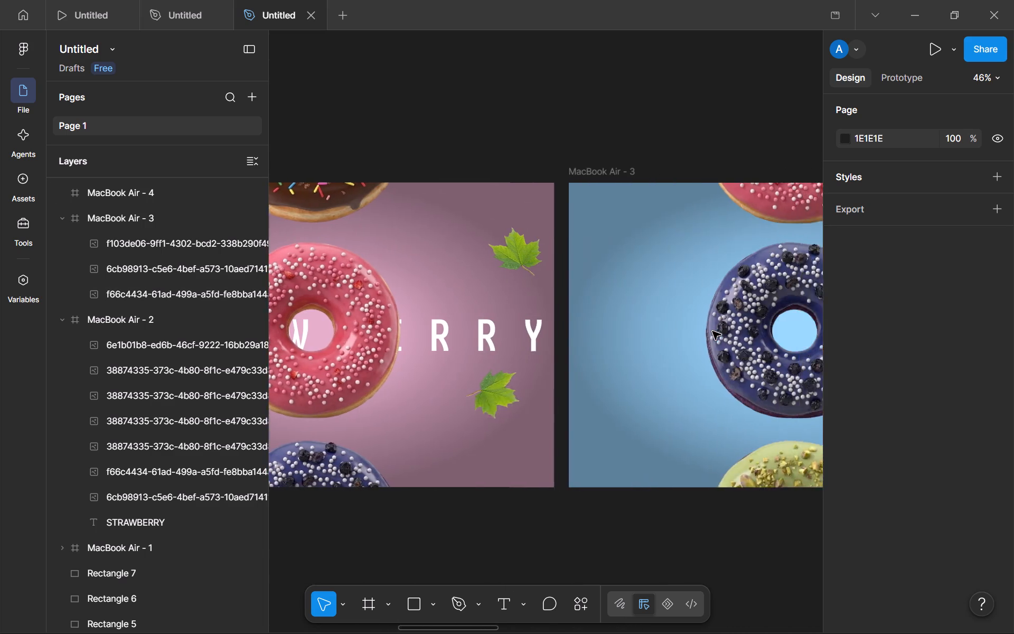
scroll(712, 331, right, 4)
scroll(712, 331, left, 1)
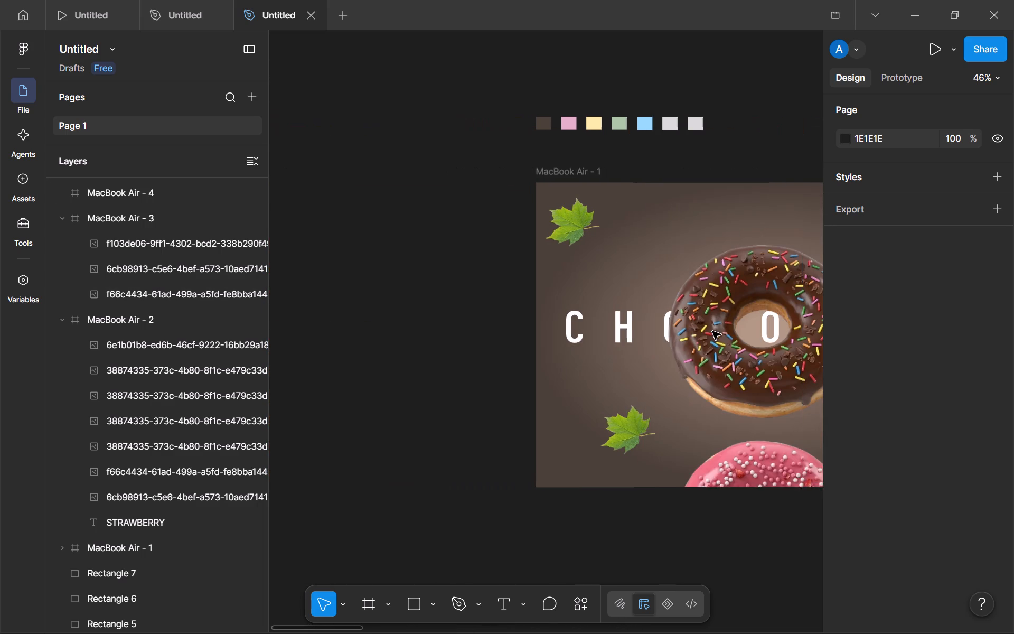
scroll(712, 331, left, 3)
scroll(712, 331, down, 1)
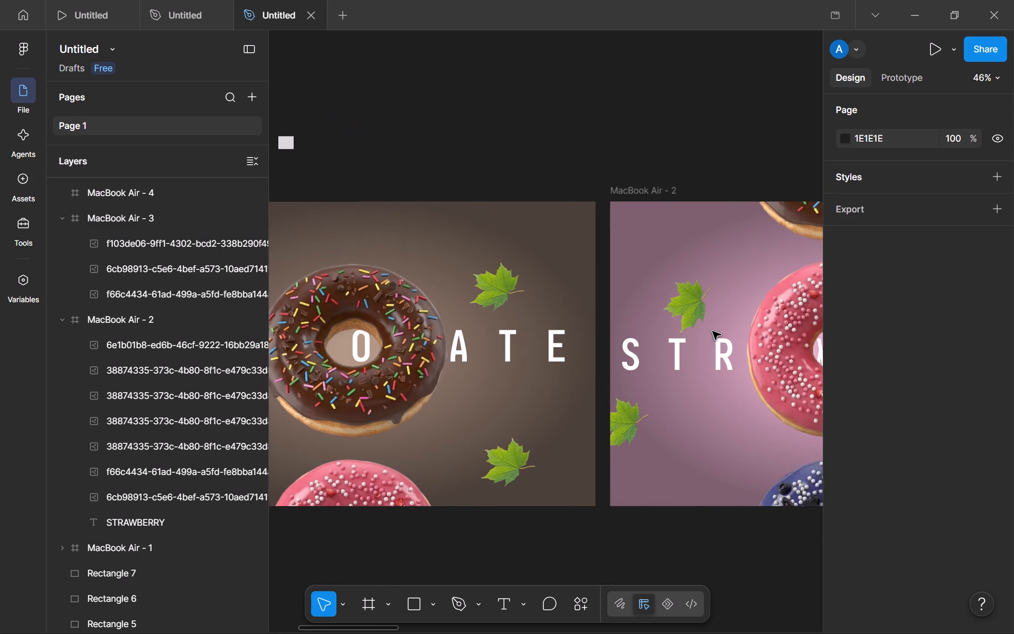
scroll(712, 331, down, 1)
scroll(712, 331, left, 1)
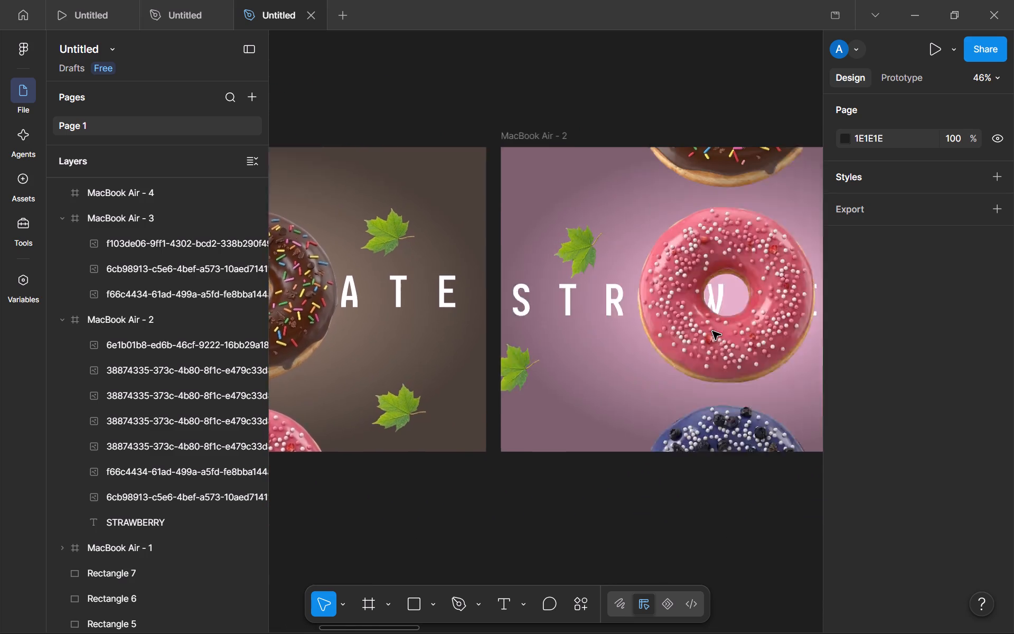
scroll(712, 331, left, 2)
scroll(712, 331, right, 4)
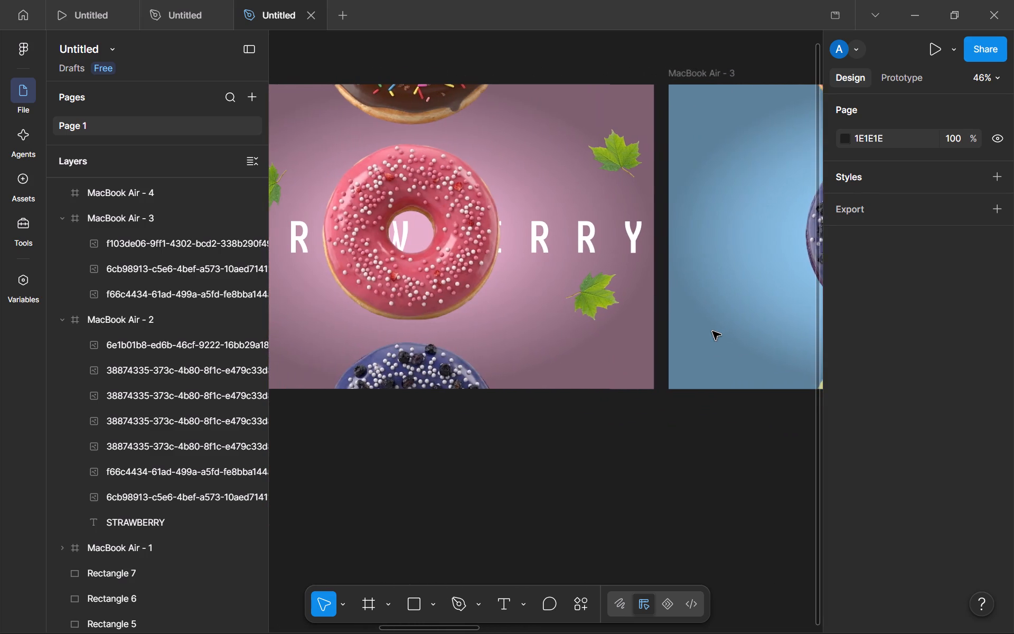
Add a text layer reading BLUEBERRY on the empty canvas below the MacBook Air - 2 and MacBook Air - 3 frames.
click(500, 597)
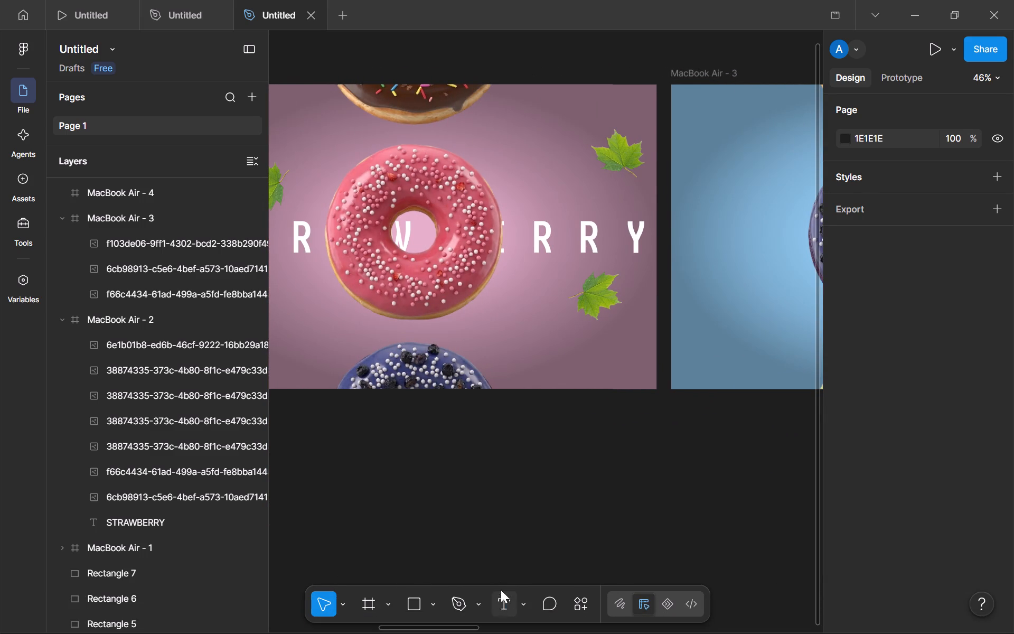
click(472, 459)
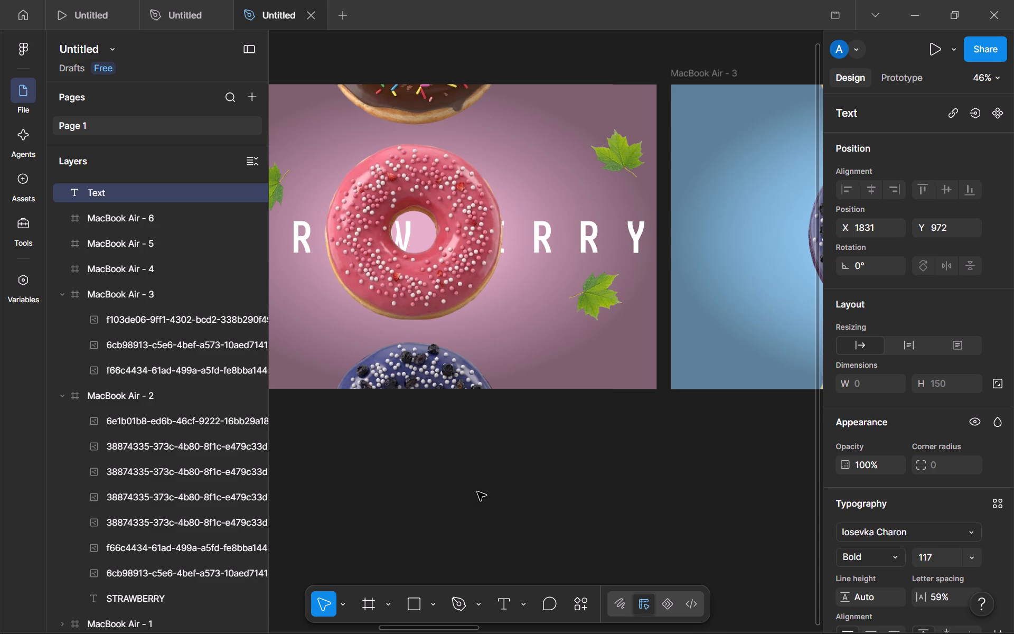
text(BLUEBERYY)
key(shift+BackSpace)
key(shift+BackSpace)
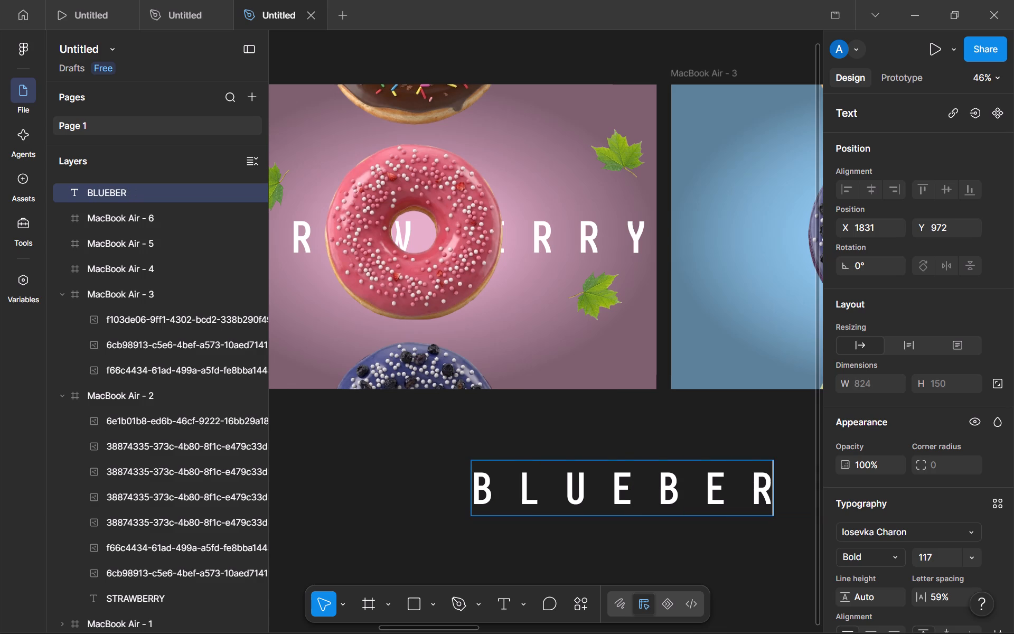
text(RY)
scroll(454, 422, left, 1)
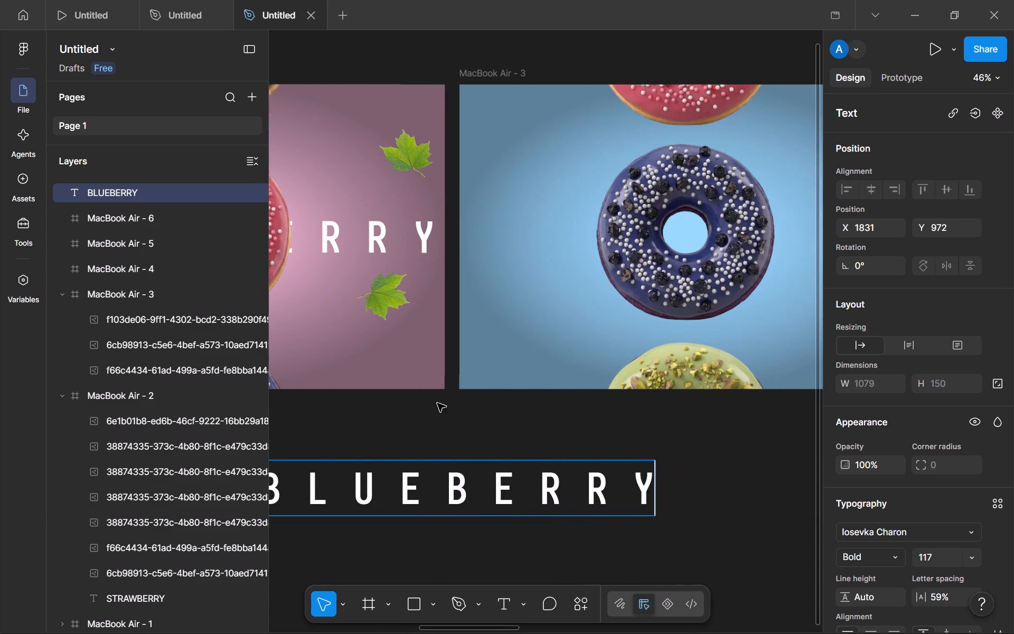
scroll(437, 403, left, 1)
click(724, 523)
Move the BLUEBERRY title into the MacBook Air - 3 frame, across the central doughnut, at about X 100, Y 329.
drag(559, 502, 734, 288)
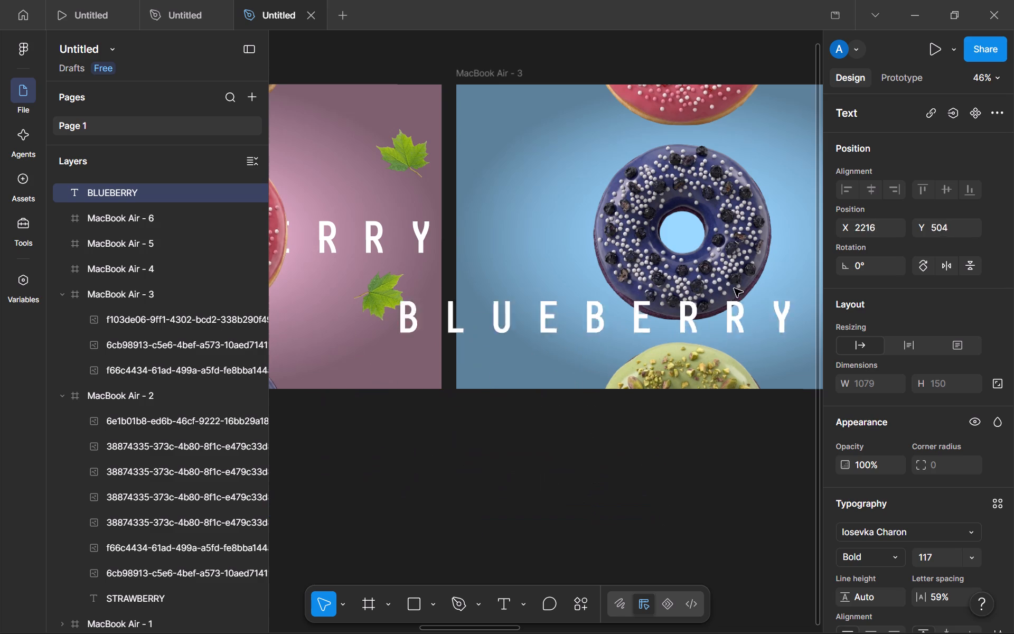
drag(734, 288, 739, 248)
scroll(781, 248, left, 1)
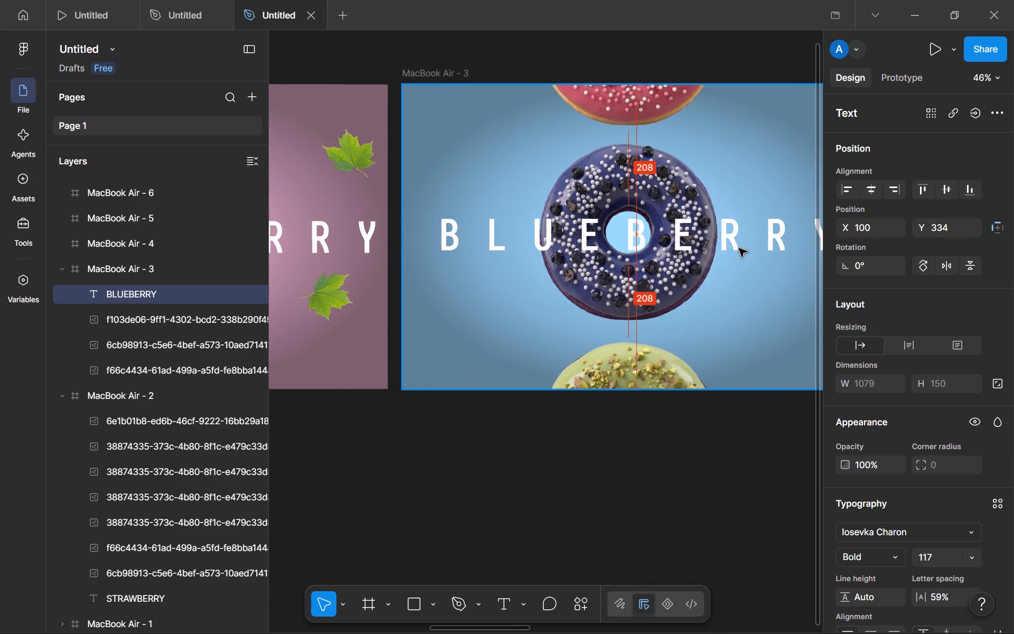
drag(739, 248, 573, 282)
scroll(739, 248, left, 1)
scroll(632, 264, left, 1)
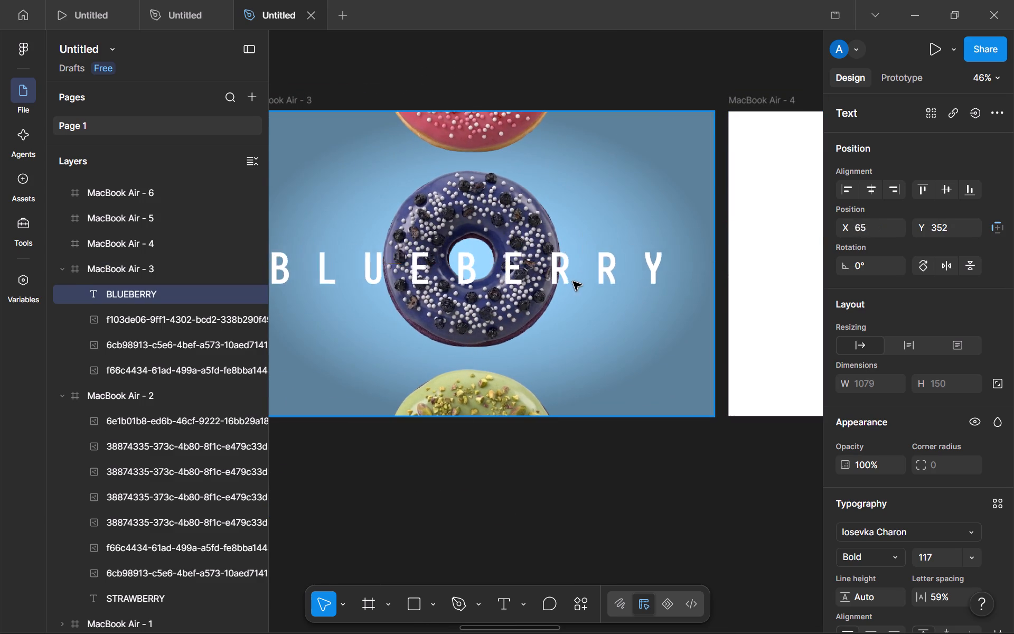
drag(573, 282, 583, 272)
Set the BLUEBERRY title's font size to 123.
scroll(583, 272, right, 1)
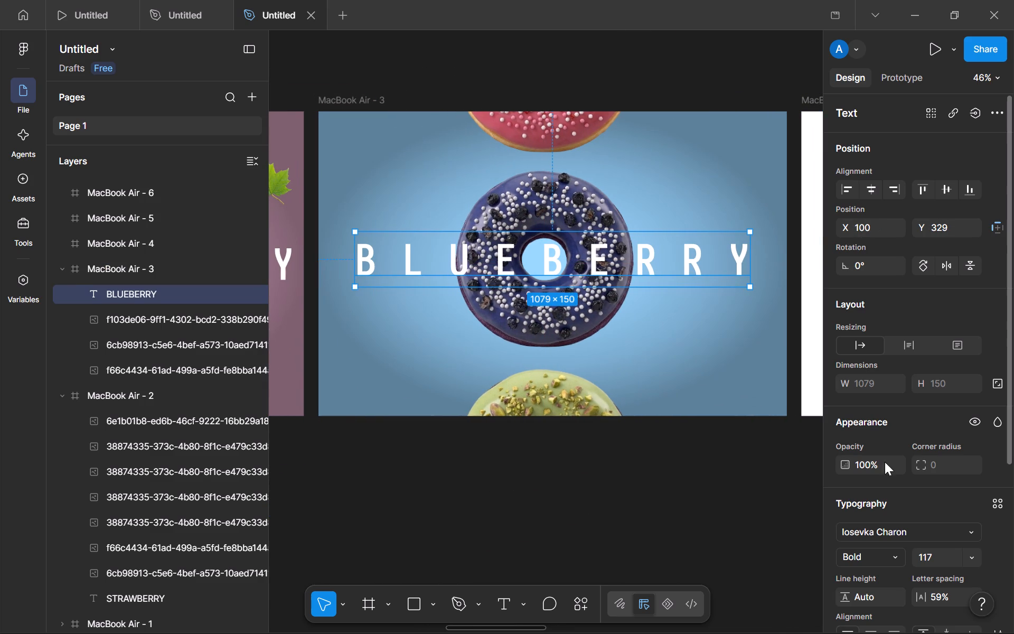
click(936, 559)
key(Up)
key(Up)
key(Up)
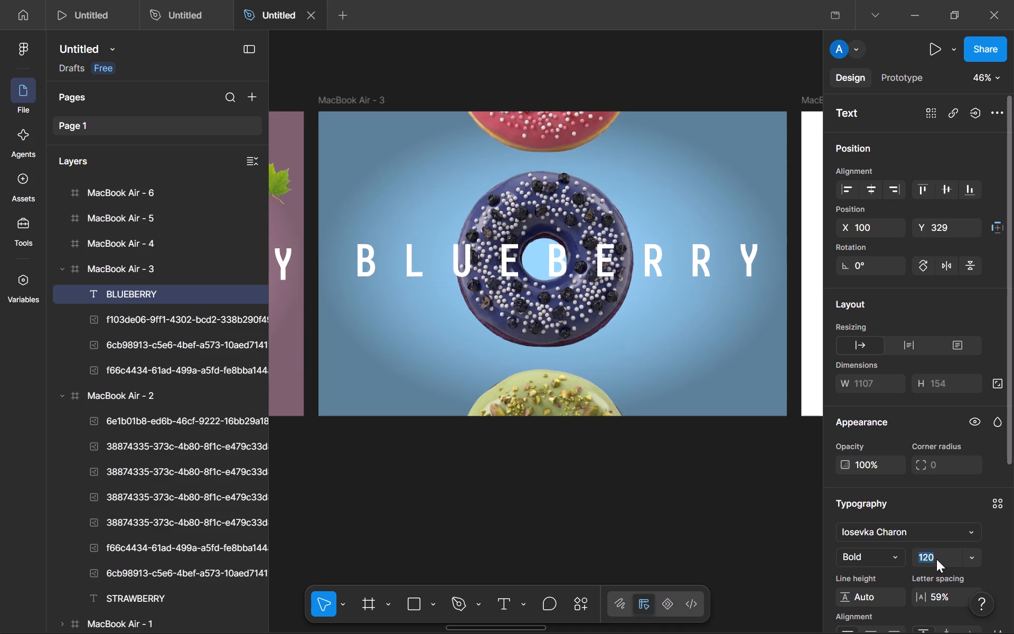
key(Up)
key(Up)
key(Up)
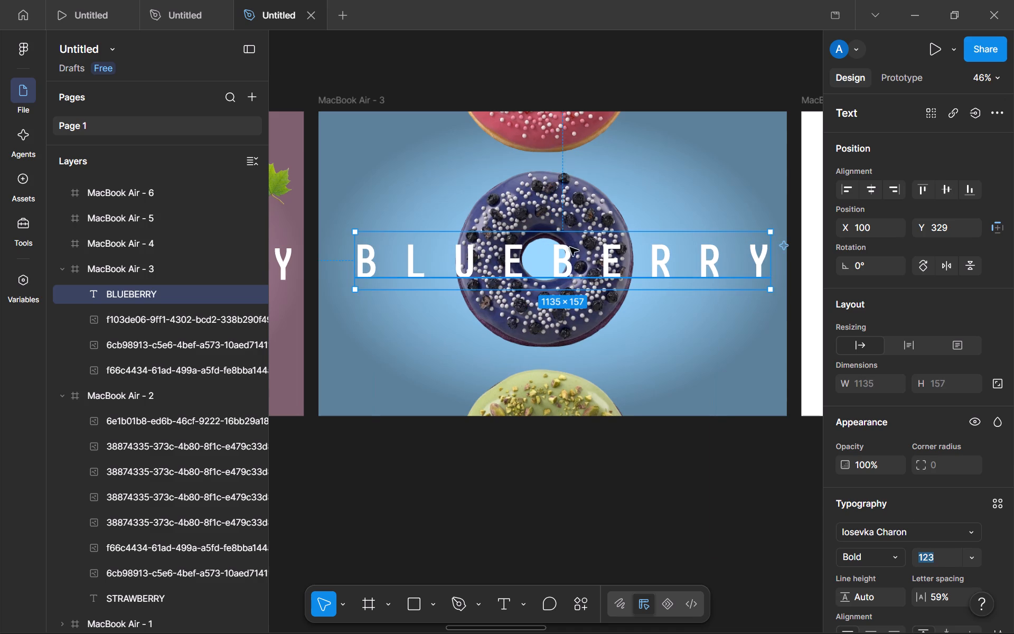
Nudge the BLUEBERRY title across the blueberry doughnut to about X 102, Y 325.
drag(598, 262, 593, 262)
drag(603, 260, 608, 260)
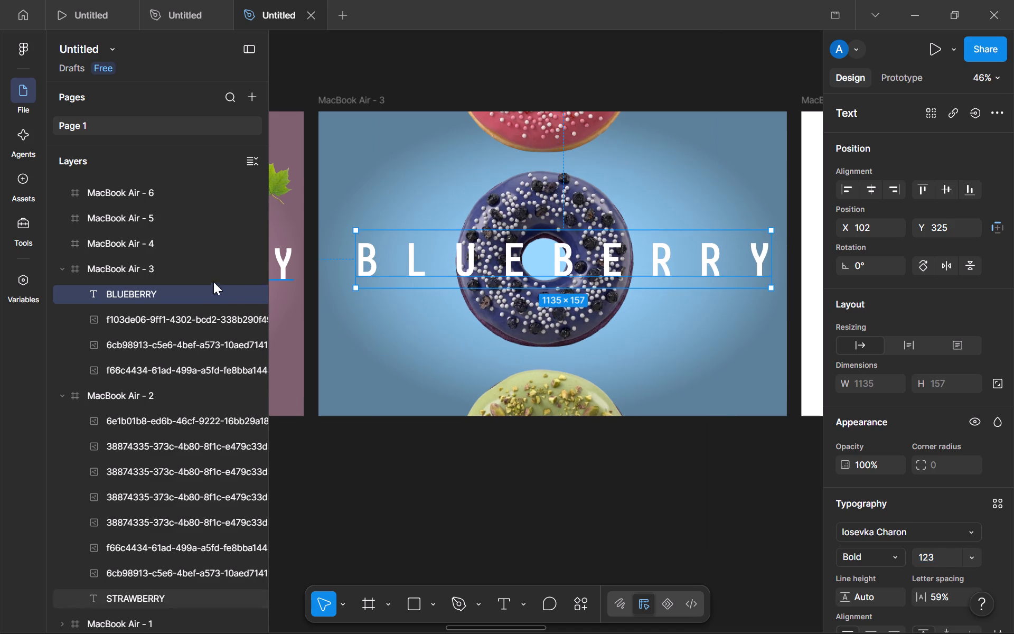
Reorder the BLUEBERRY text layer beneath the three doughnut images in MacBook Air - 3 and deselect it.
drag(185, 293, 185, 378)
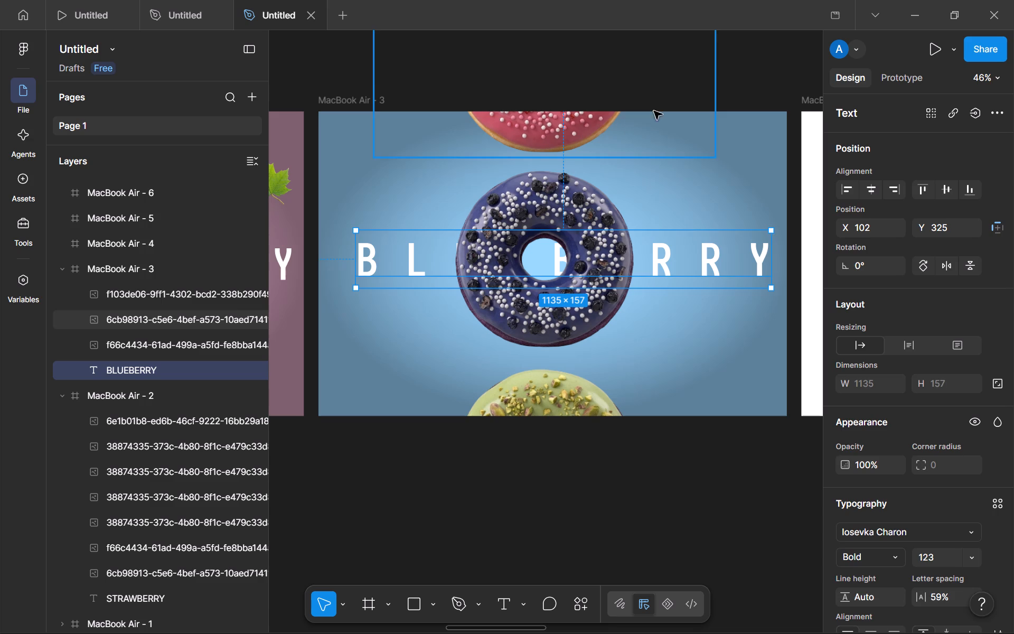
click(685, 77)
Move the BLUEBERRY title in MacBook Air - 3 down to about Y 337.
scroll(704, 439, right, 2)
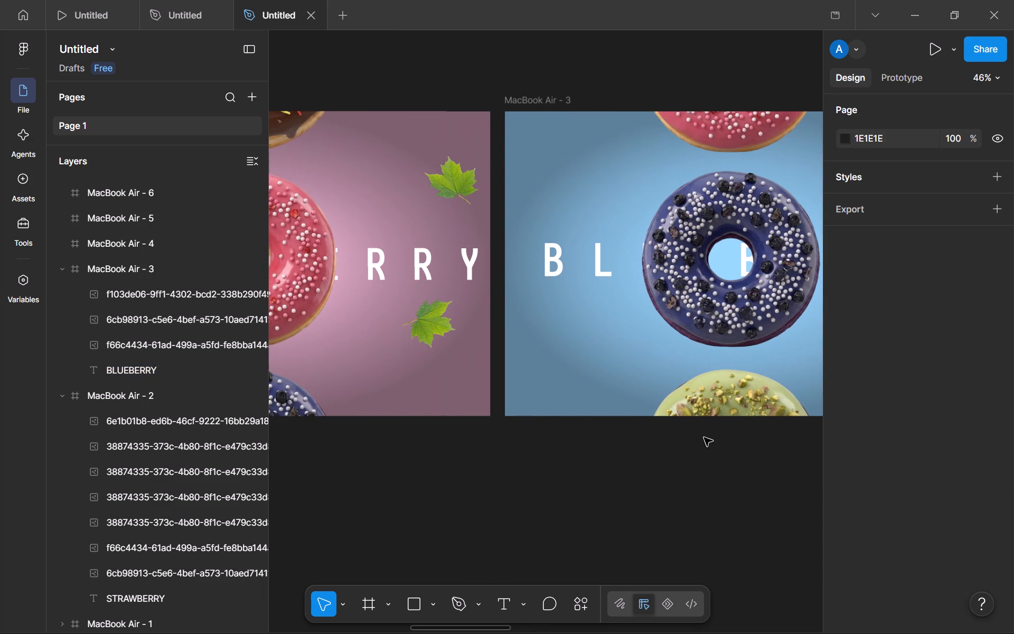
click(544, 265)
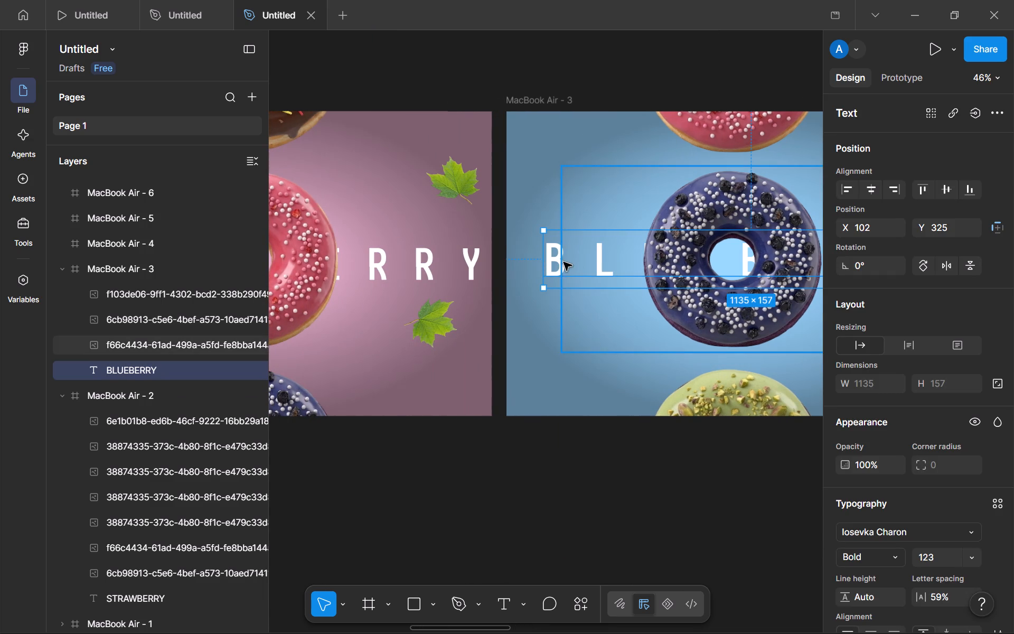
drag(551, 263, 551, 270)
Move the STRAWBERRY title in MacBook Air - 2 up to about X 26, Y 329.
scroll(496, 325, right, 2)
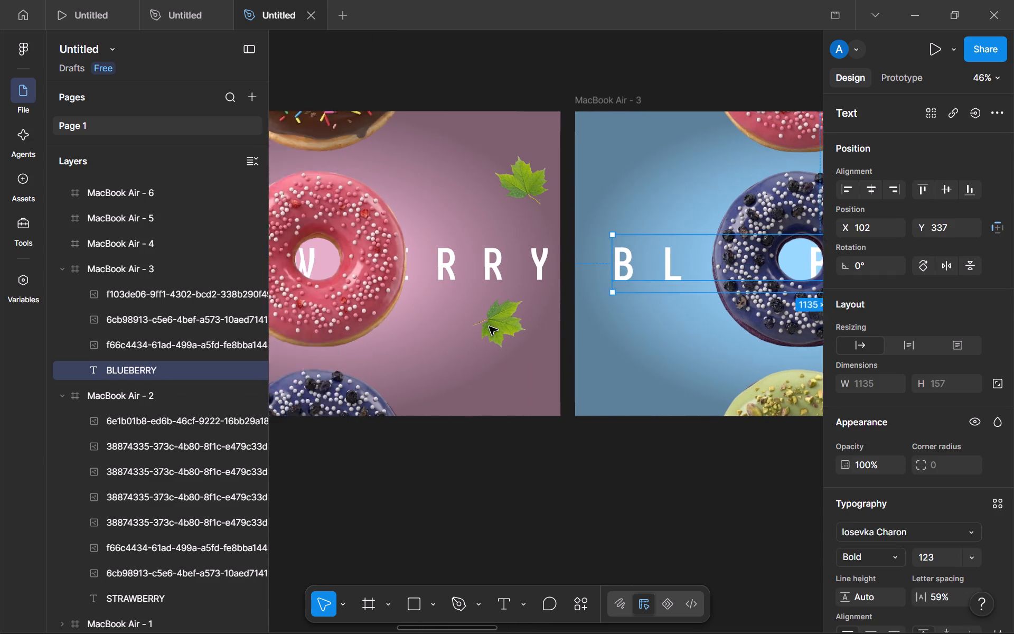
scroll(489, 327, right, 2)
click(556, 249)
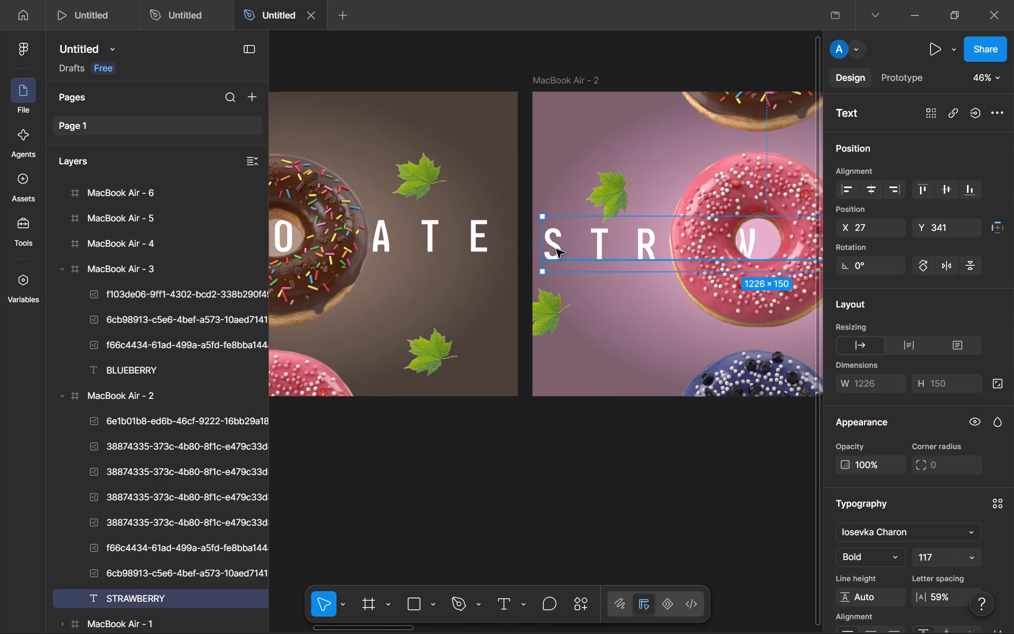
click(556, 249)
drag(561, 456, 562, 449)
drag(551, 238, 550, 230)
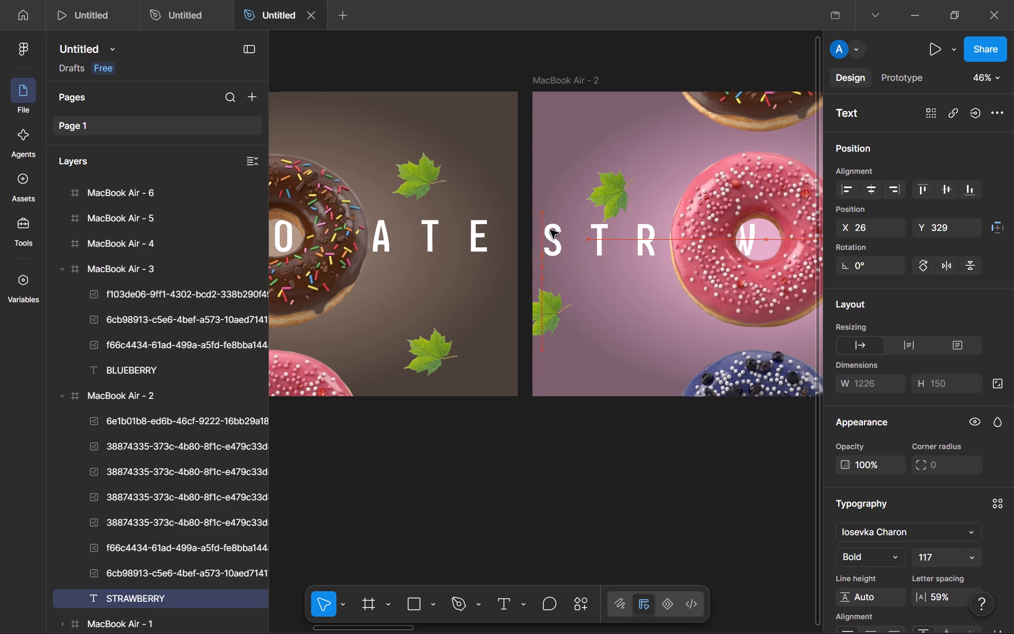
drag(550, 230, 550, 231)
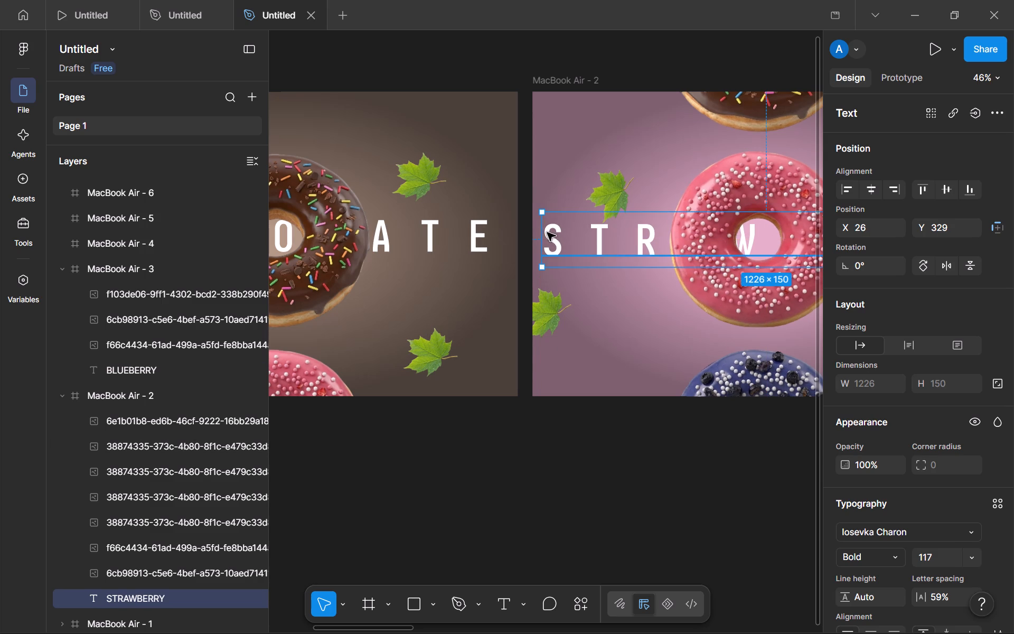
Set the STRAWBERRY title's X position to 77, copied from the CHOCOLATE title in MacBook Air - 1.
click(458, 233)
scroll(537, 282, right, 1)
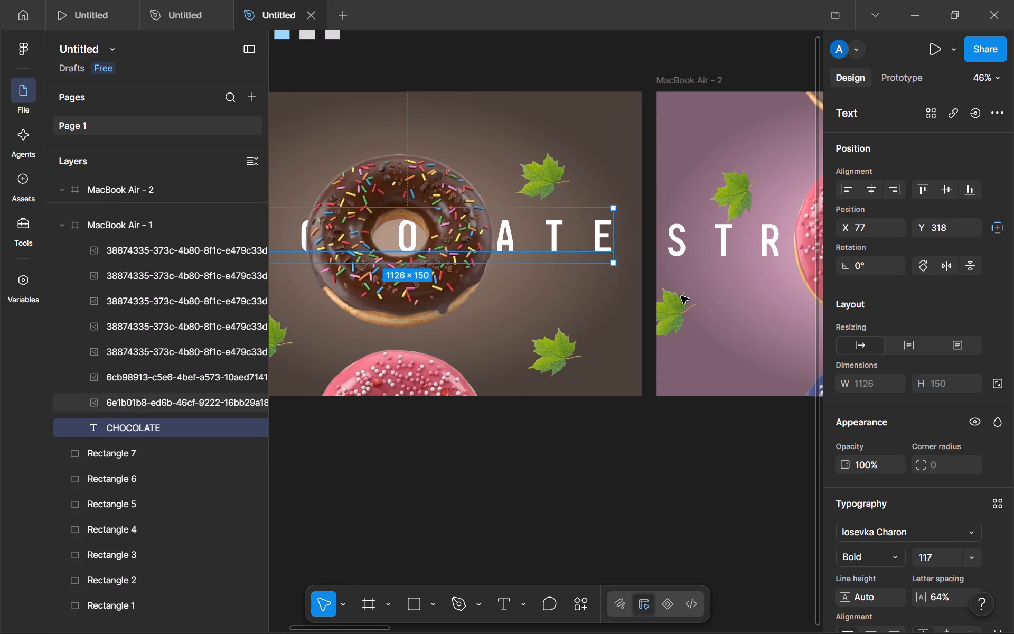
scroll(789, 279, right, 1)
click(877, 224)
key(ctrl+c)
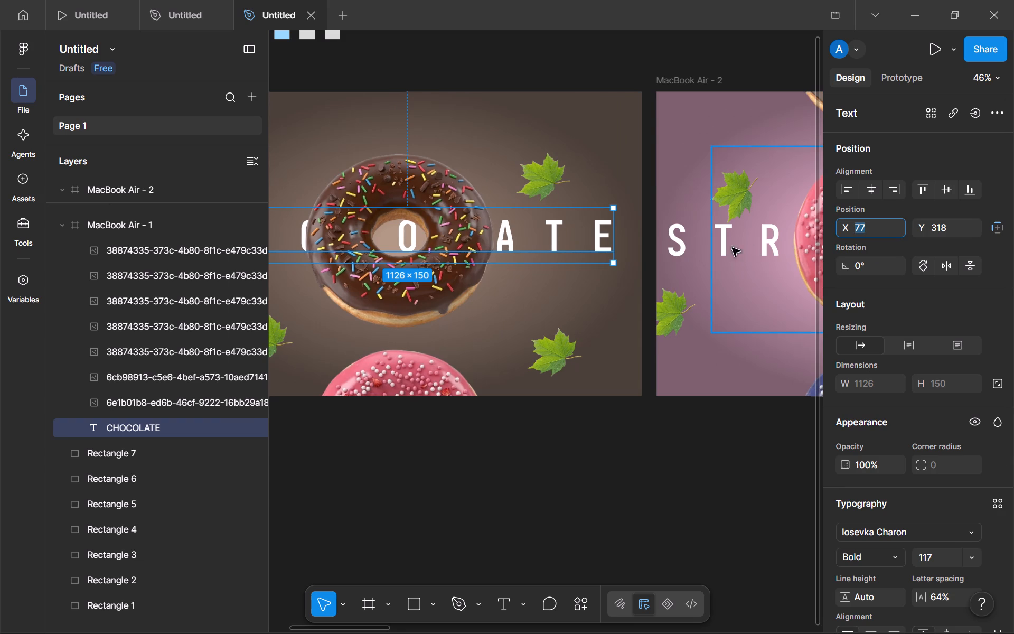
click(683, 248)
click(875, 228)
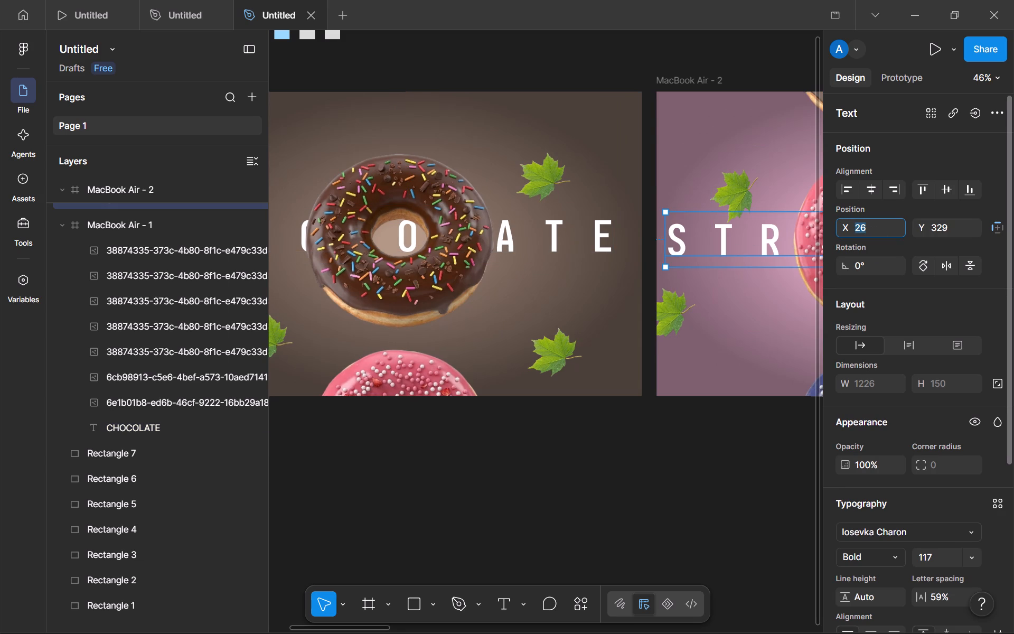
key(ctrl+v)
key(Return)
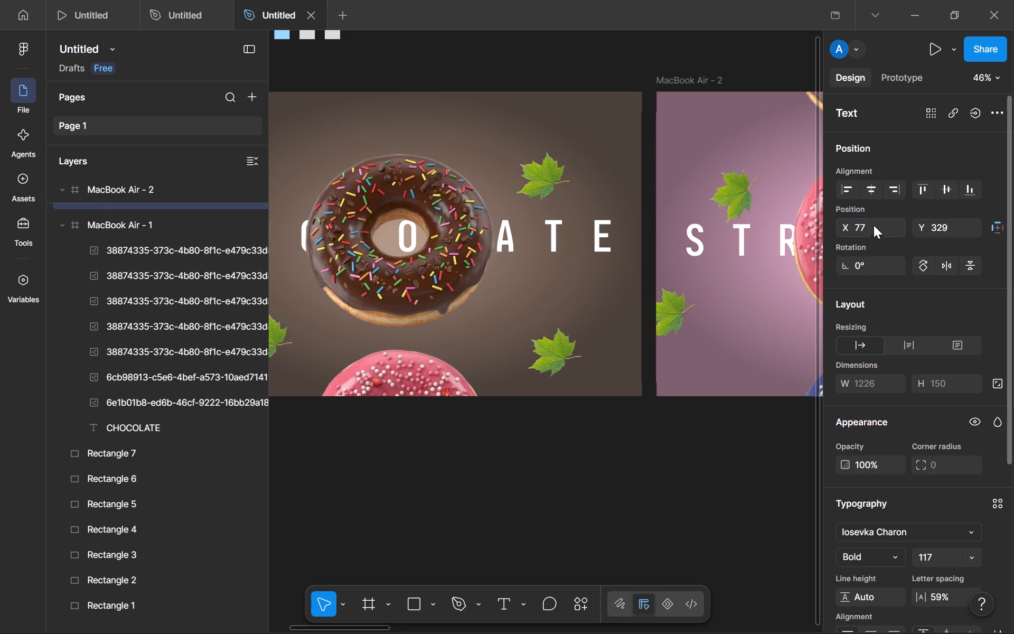
Align the CHOCOLATE title to the horizontal centre of the MacBook Air - 1 frame and deselect it.
click(529, 250)
click(615, 246)
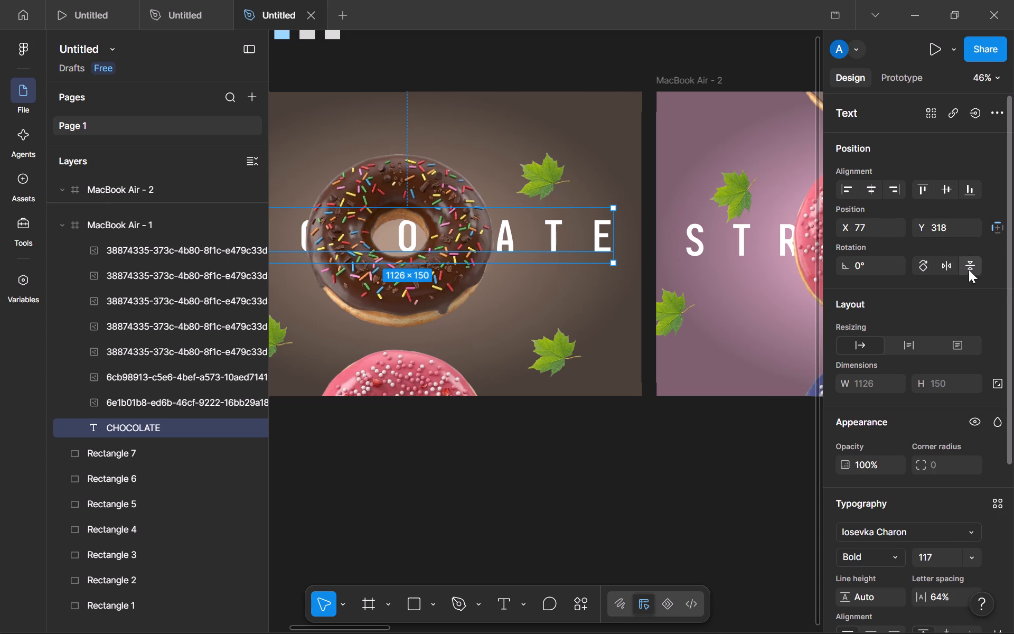
click(875, 190)
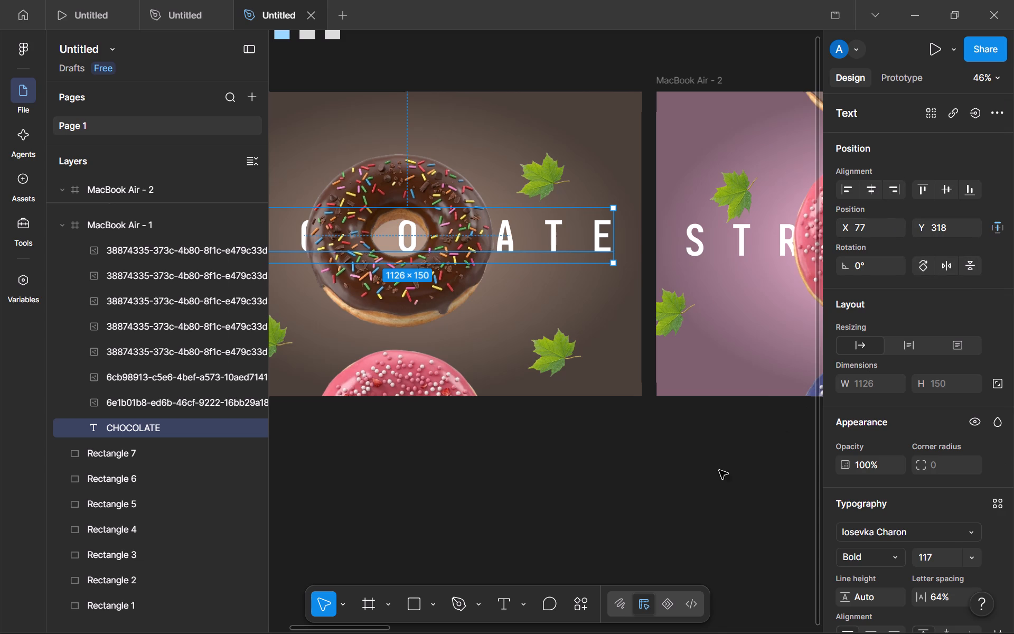
click(715, 470)
Align the STRAWBERRY title to the horizontal and vertical centres of the MacBook Air - 2 frame.
click(690, 248)
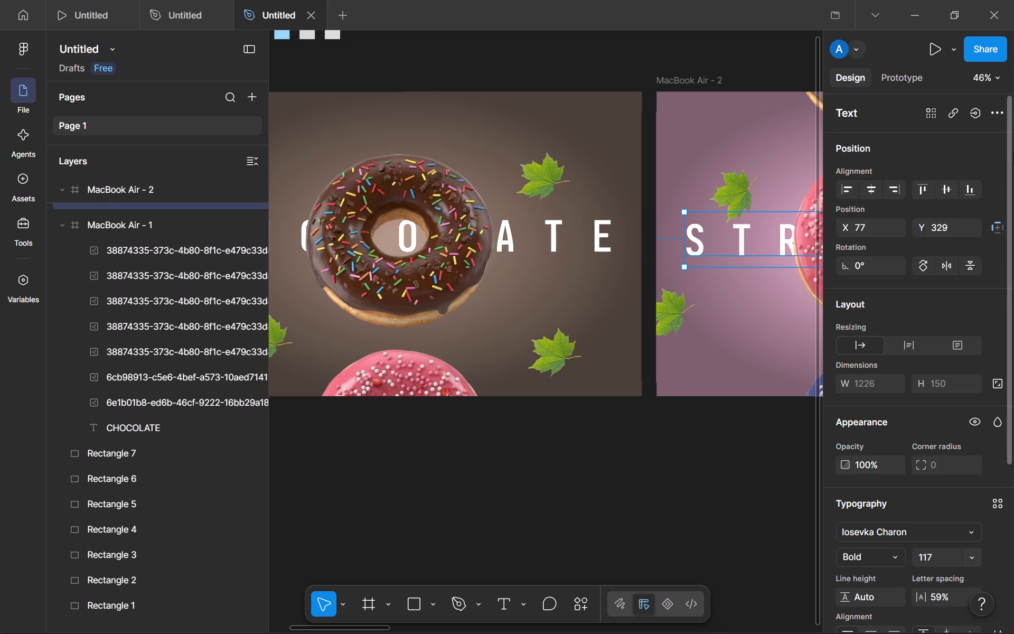
click(867, 190)
click(691, 455)
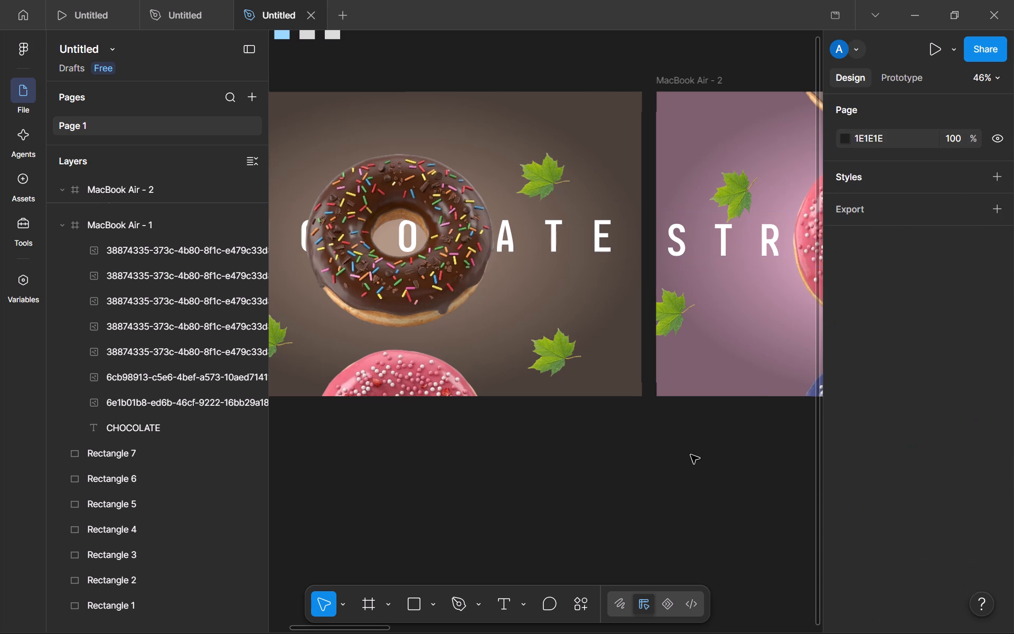
scroll(692, 455, left, 2)
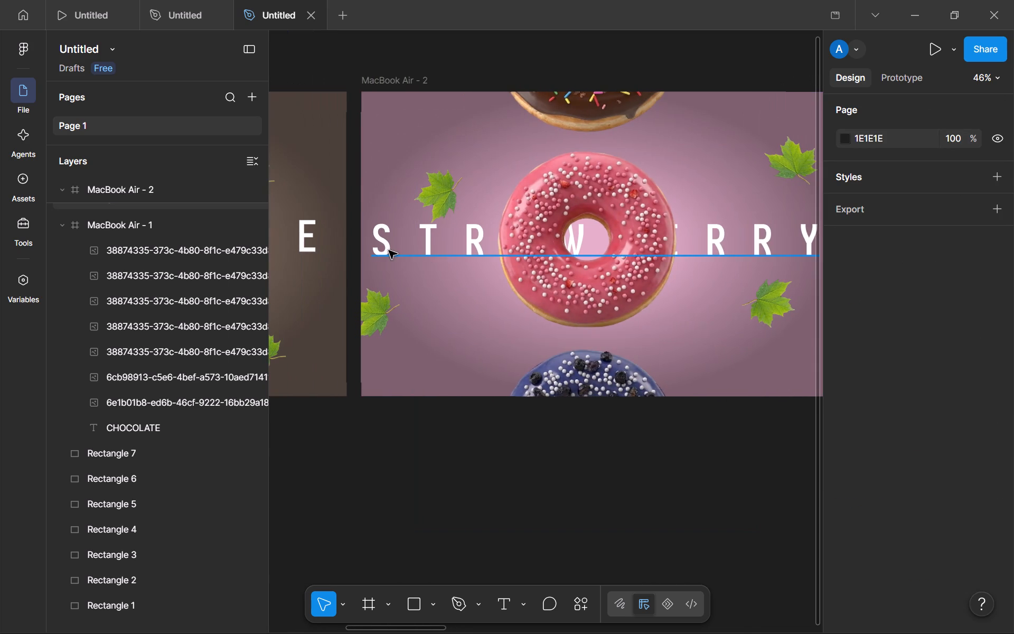
click(388, 250)
click(946, 192)
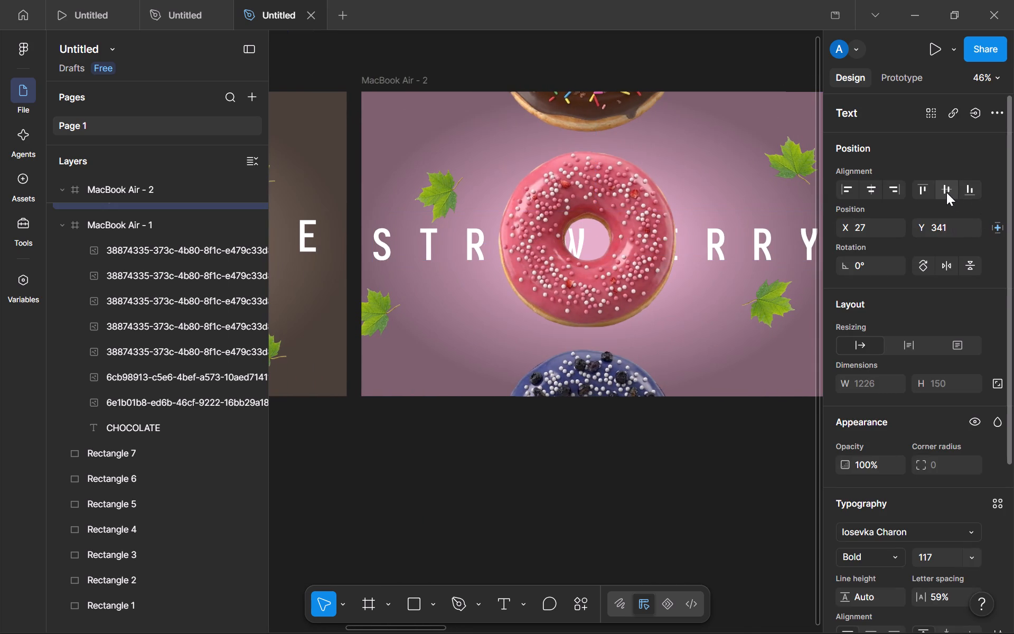
scroll(636, 502, right, 2)
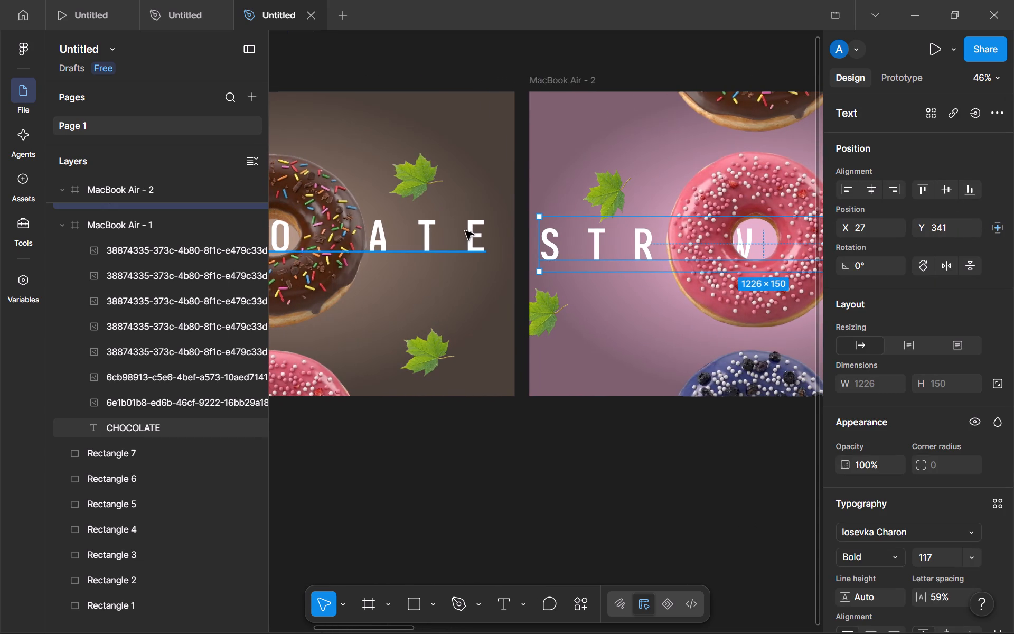
Align the CHOCOLATE title to the horizontal and vertical centres of the MacBook Air - 1 frame and deselect it.
click(463, 234)
click(869, 192)
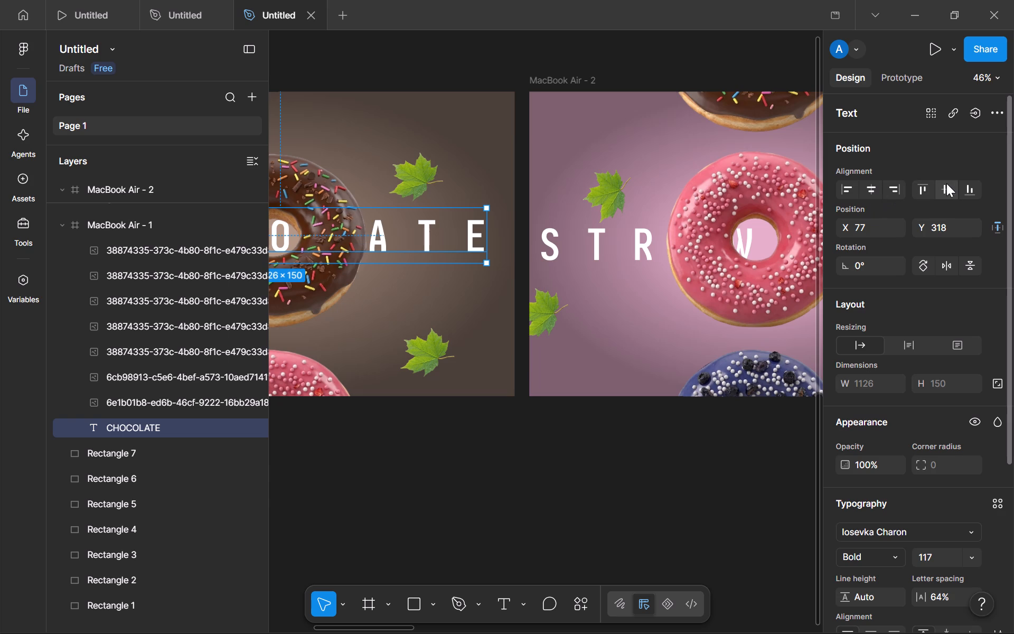
click(949, 183)
click(690, 455)
Align the BLUEBERRY title to the horizontal and vertical centres of the MacBook Air - 3 frame and deselect it.
scroll(690, 455, left, 1)
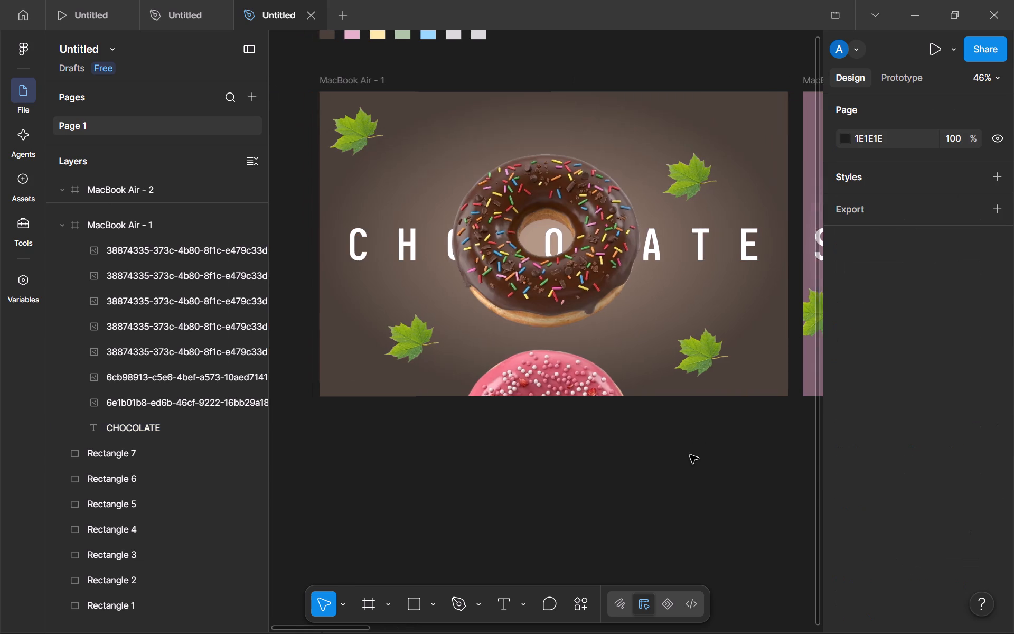
scroll(690, 455, left, 2)
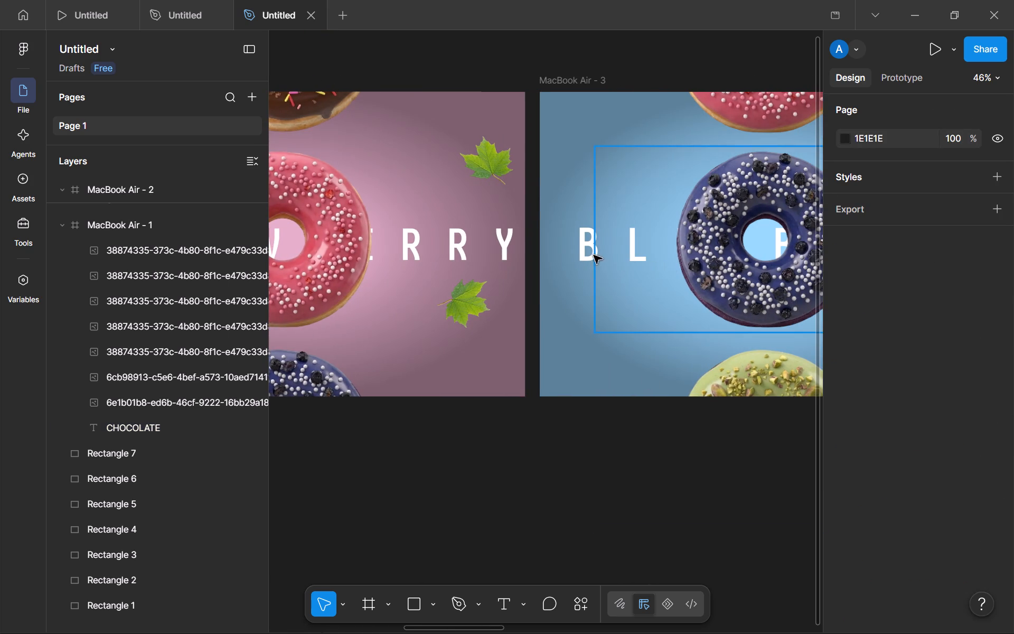
click(572, 255)
click(581, 252)
click(863, 192)
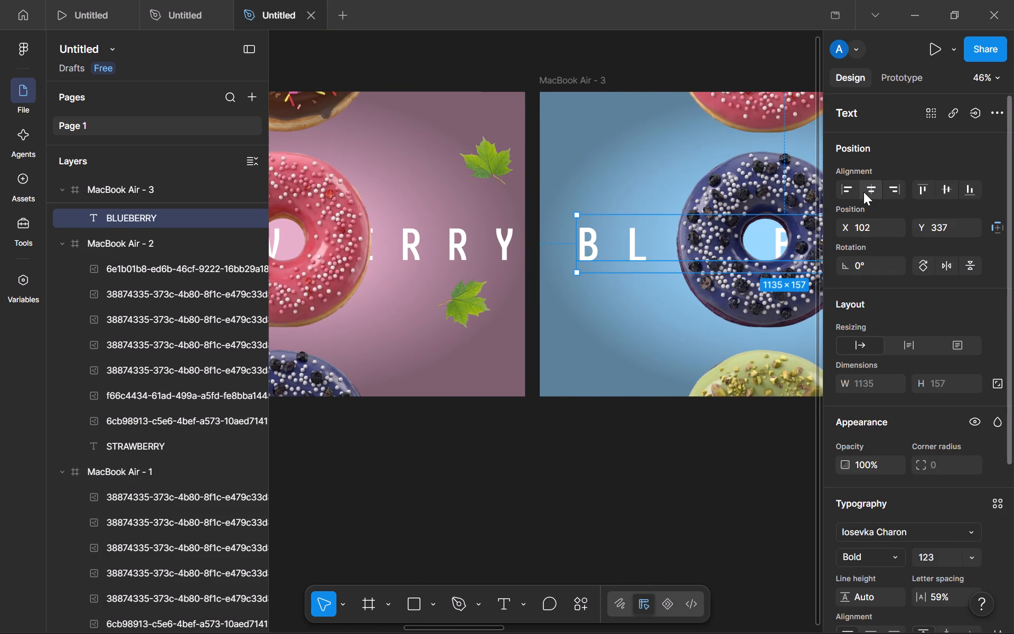
click(949, 184)
click(686, 457)
Compare the title alignment and maple leaf placement across the MacBook Air - 1, 2 and 3 frames.
scroll(686, 457, left, 1)
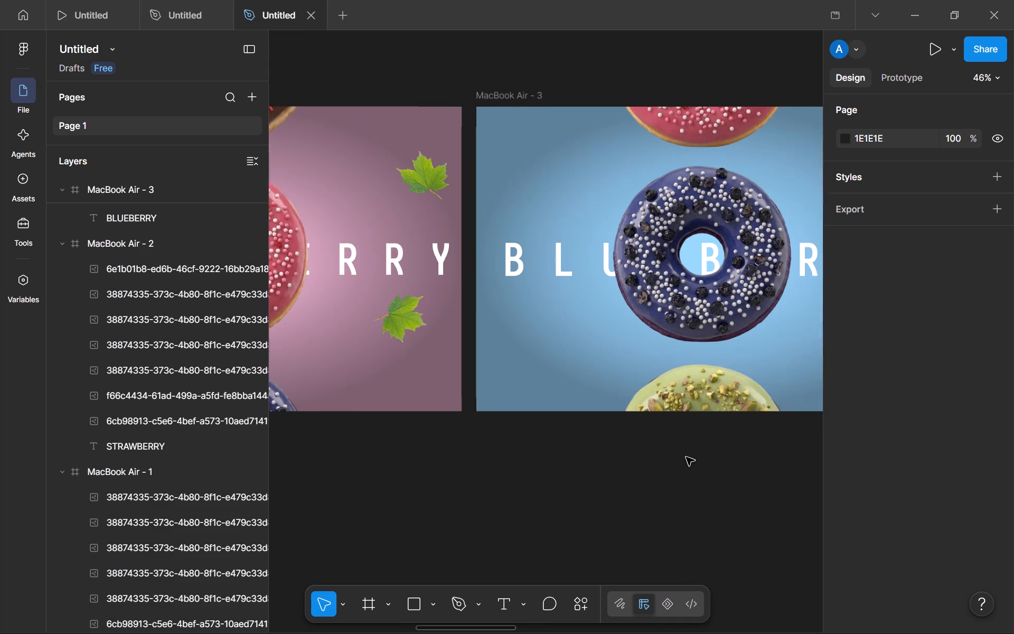
scroll(686, 457, left, 3)
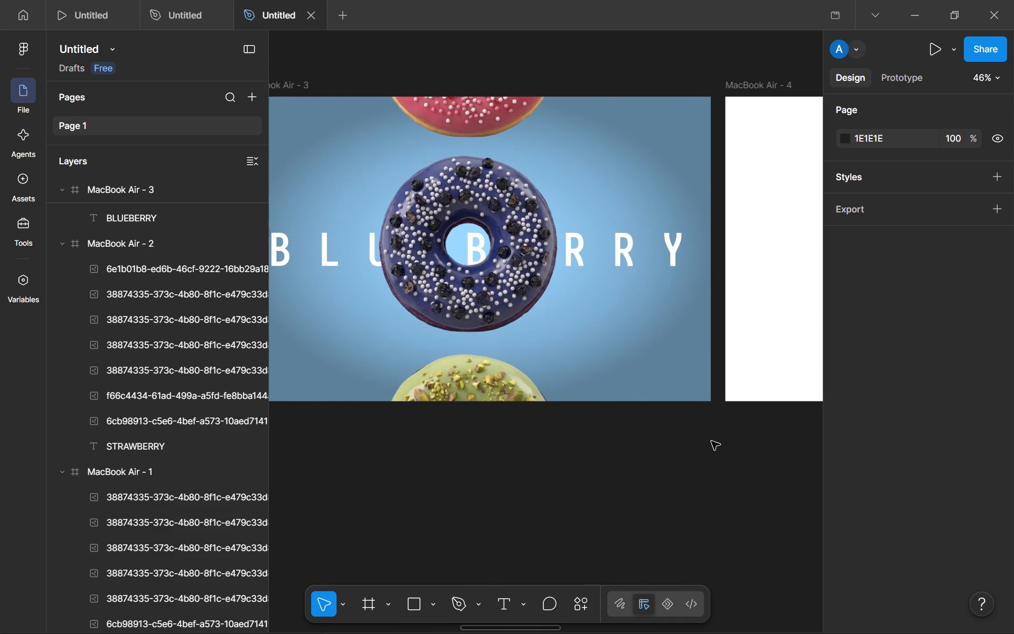
scroll(711, 441, left, 1)
scroll(718, 279, left, 1)
scroll(718, 282, right, 3)
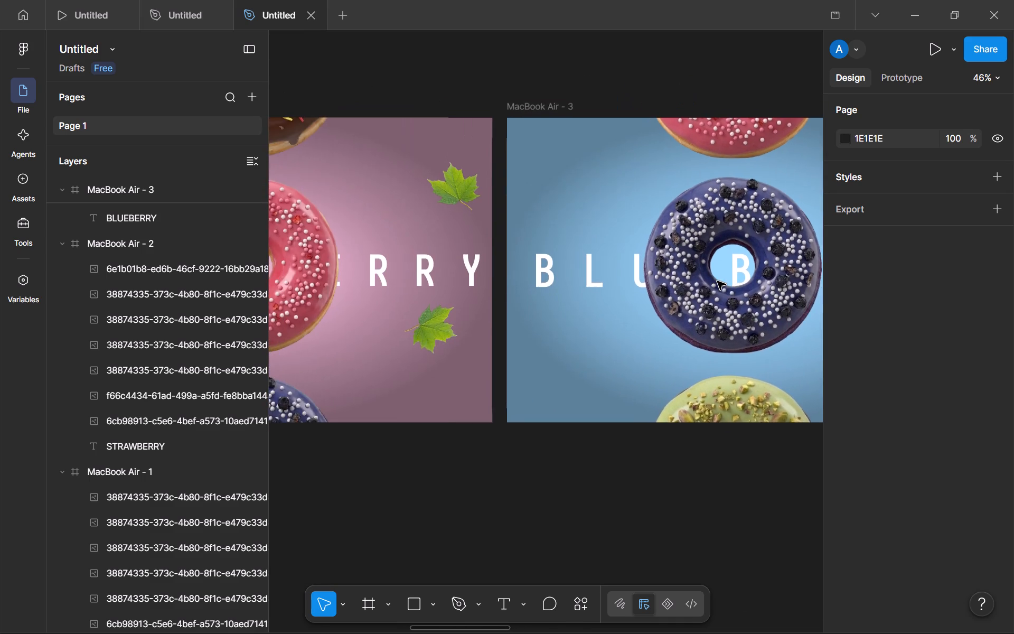
scroll(717, 281, right, 1)
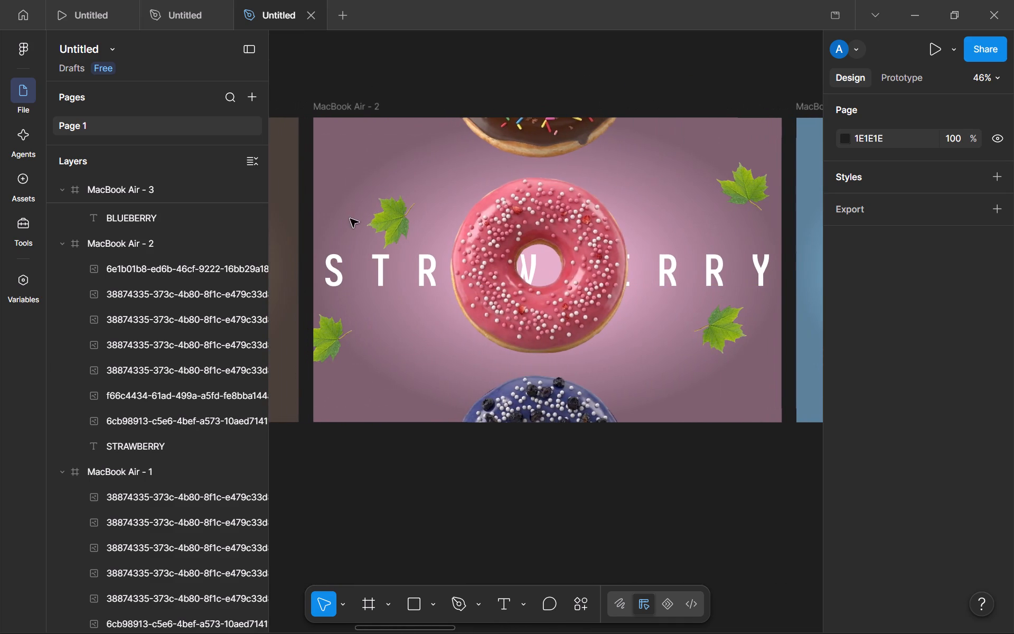
scroll(379, 222, right, 3)
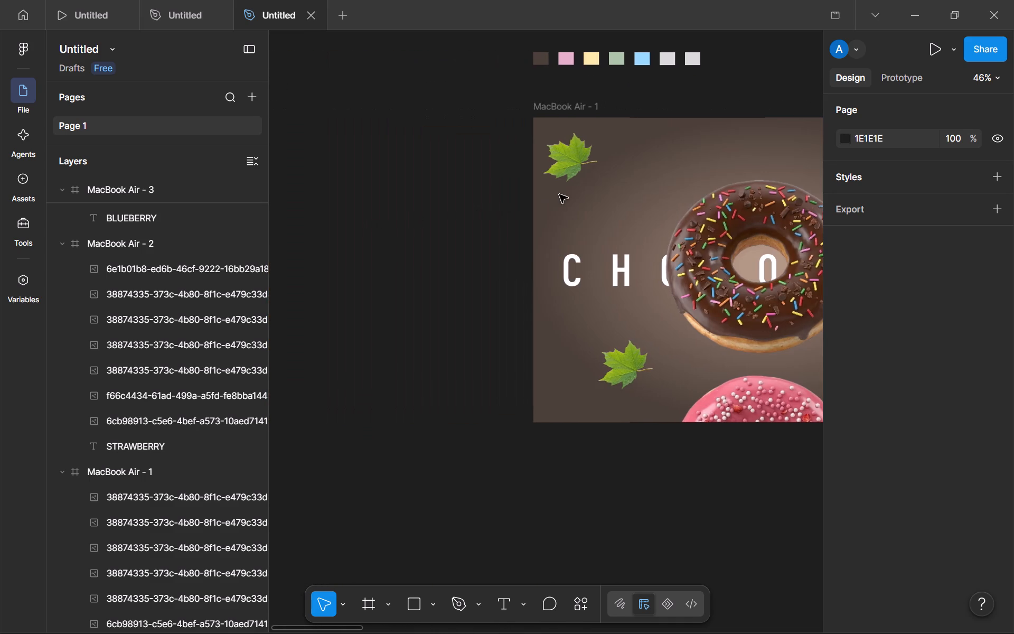
Place a rotated copy of MacBook Air - 2's upper-left maple leaf on the upper part of MacBook Air - 3's left edge, partly cut off.
scroll(771, 238, left, 5)
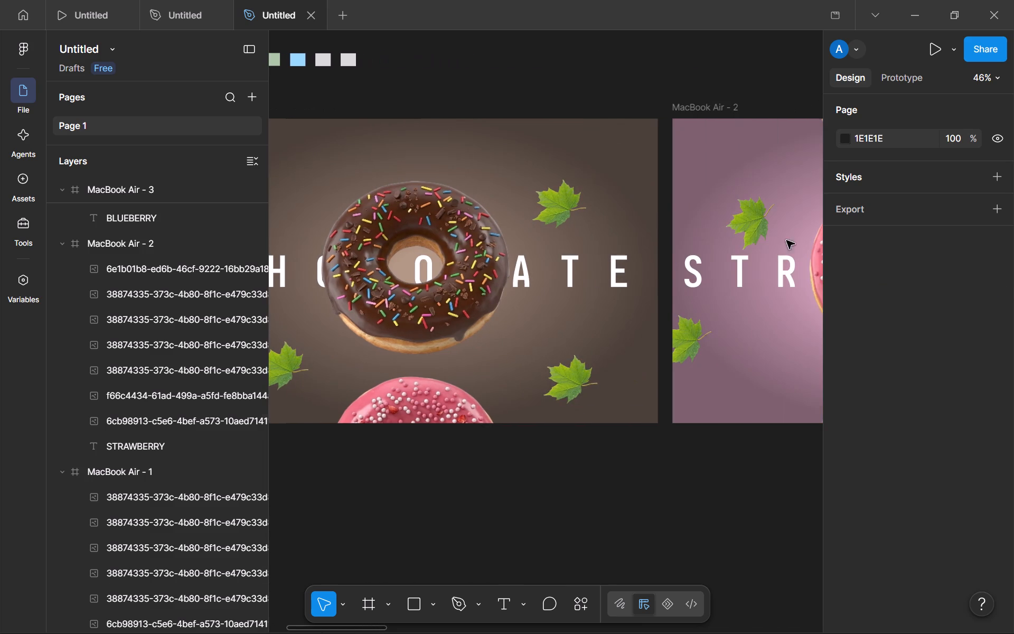
scroll(711, 212, left, 1)
click(754, 221)
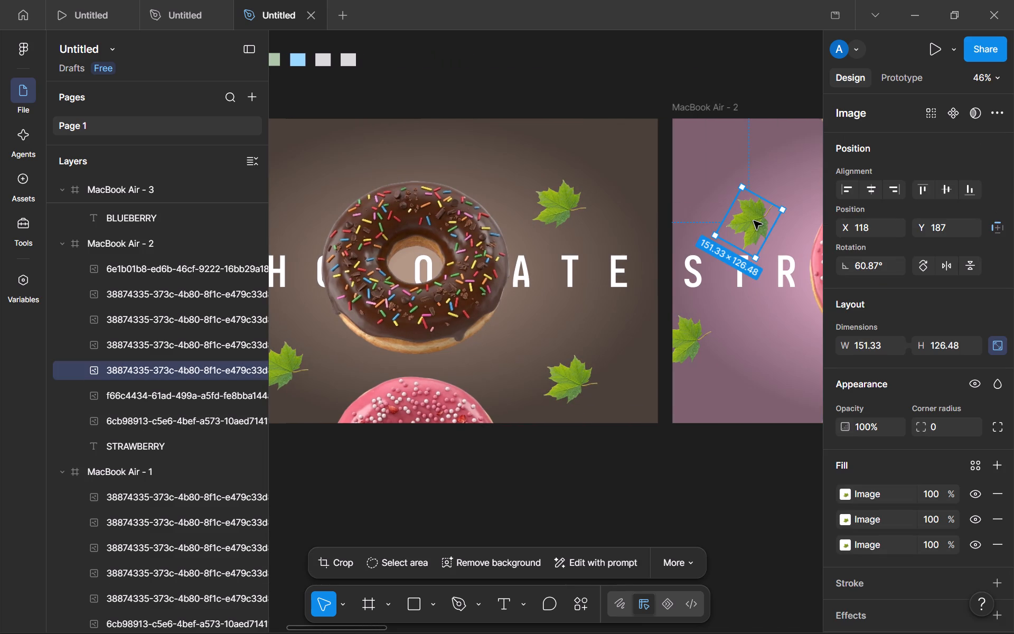
key(ctrl+d)
scroll(754, 221, left, 4)
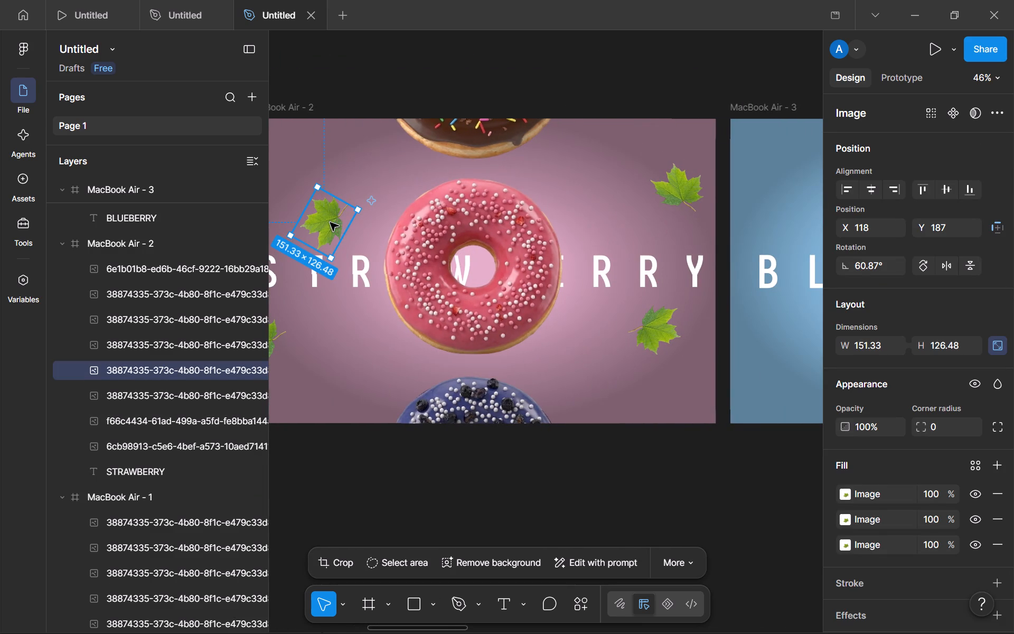
drag(330, 222, 745, 208)
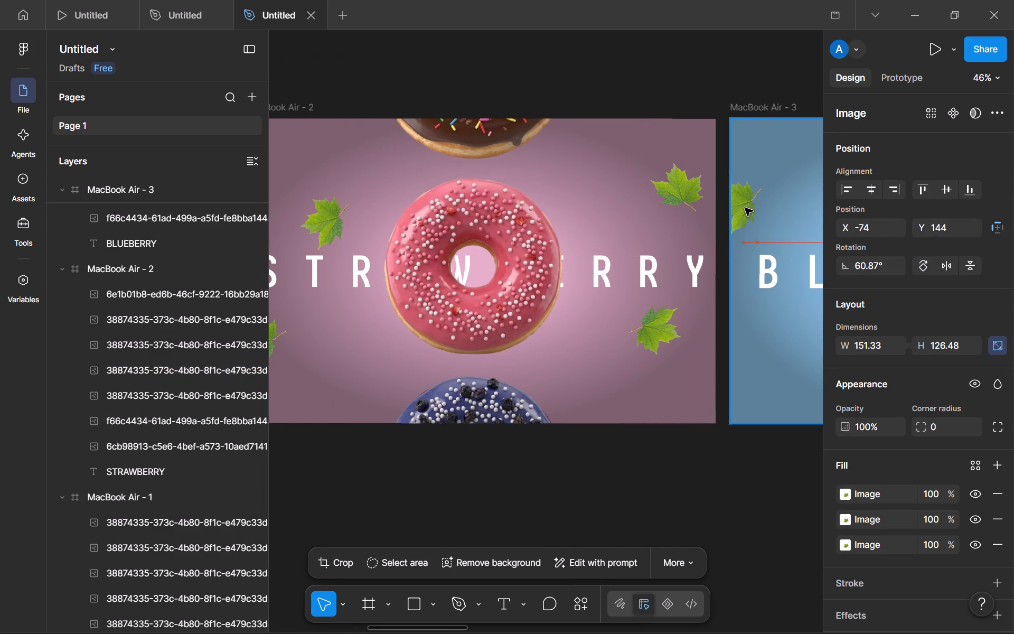
drag(745, 208, 747, 208)
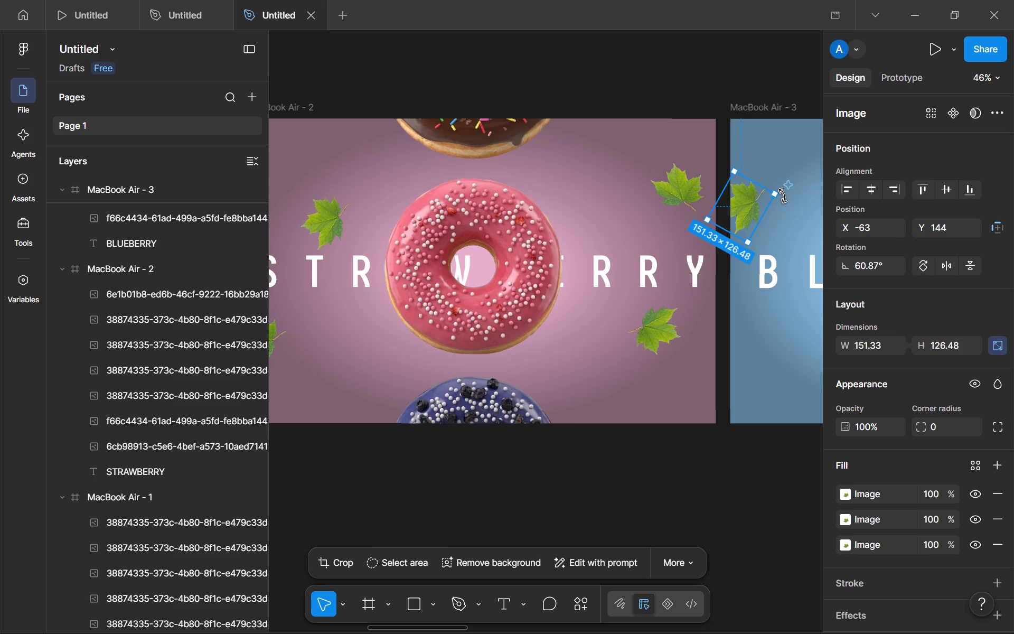
drag(783, 195, 761, 227)
drag(738, 208, 731, 203)
click(658, 90)
Place a copy of MacBook Air - 1's upper-right leaf in MacBook Air - 3's upper-right area at about X 990, Y 14, rotated to about 55°.
scroll(660, 135, right, 5)
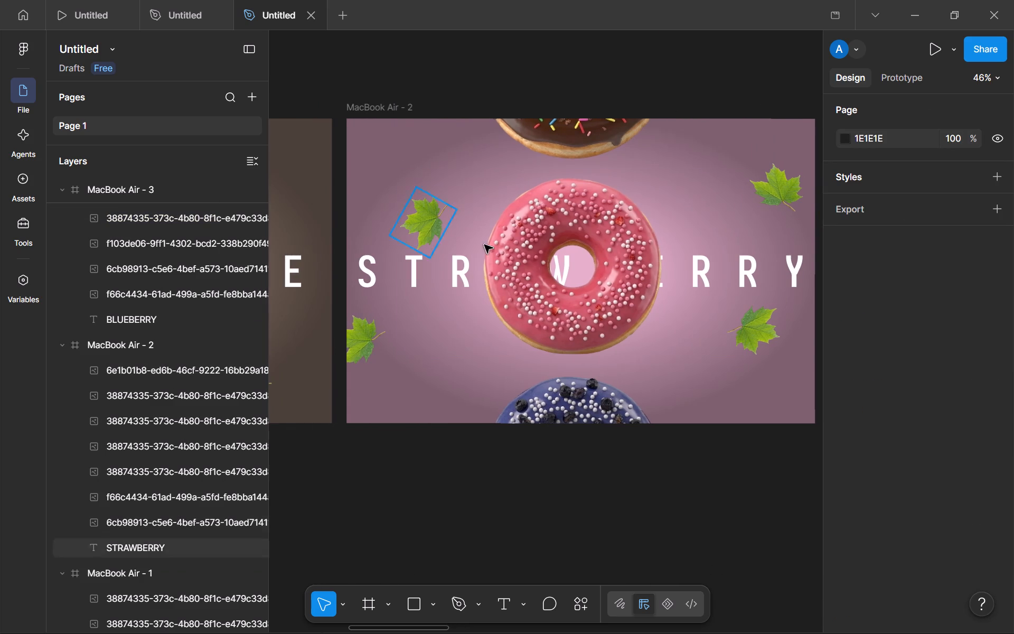
scroll(496, 234, left, 1)
scroll(333, 147, left, 2)
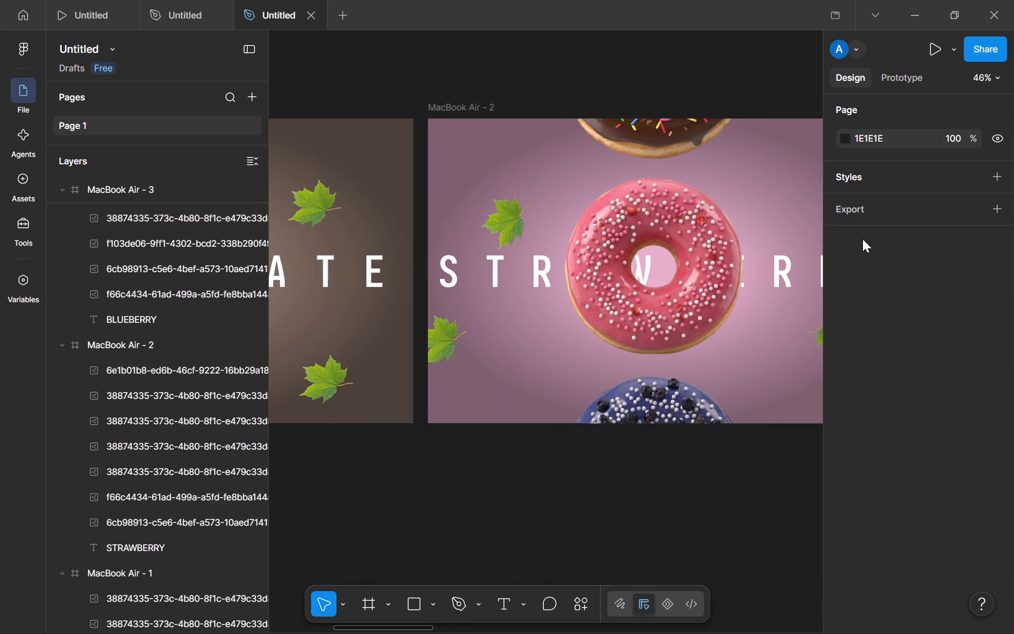
scroll(589, 234, left, 1)
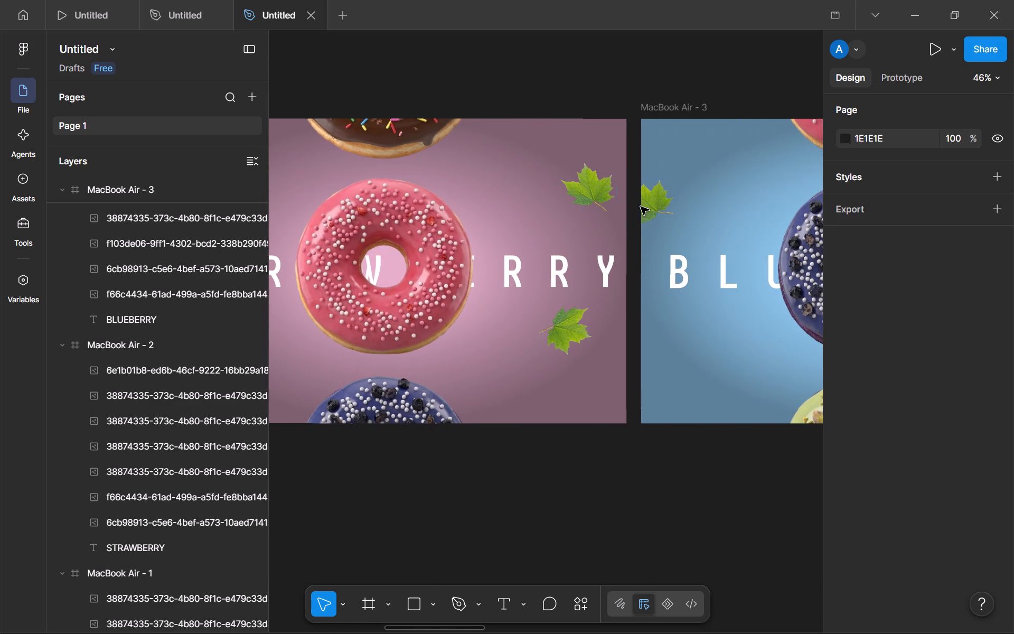
scroll(645, 207, left, 1)
scroll(539, 204, left, 1)
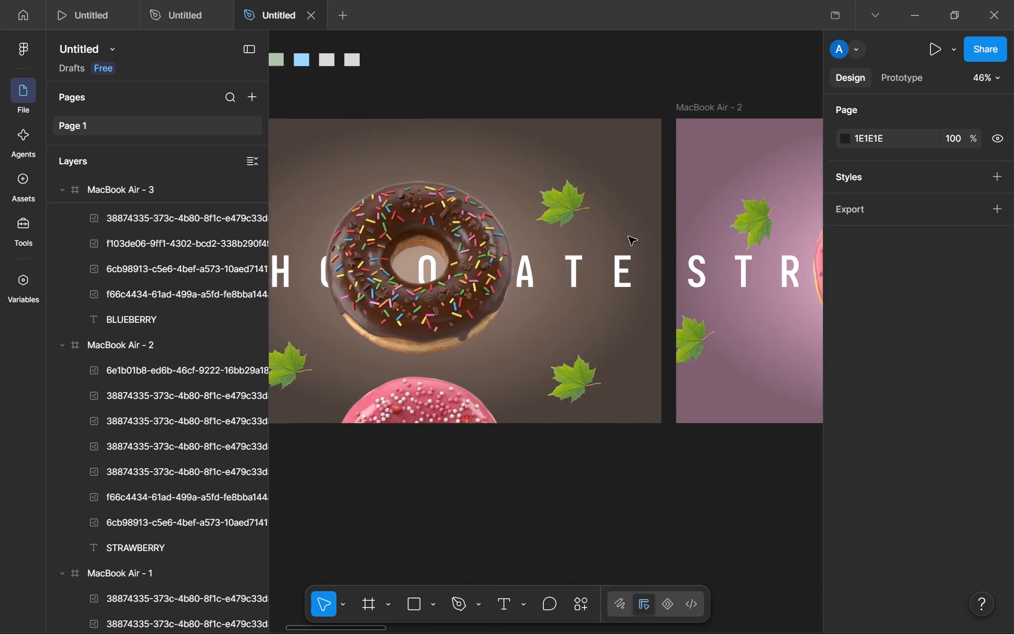
scroll(628, 237, left, 1)
click(326, 208)
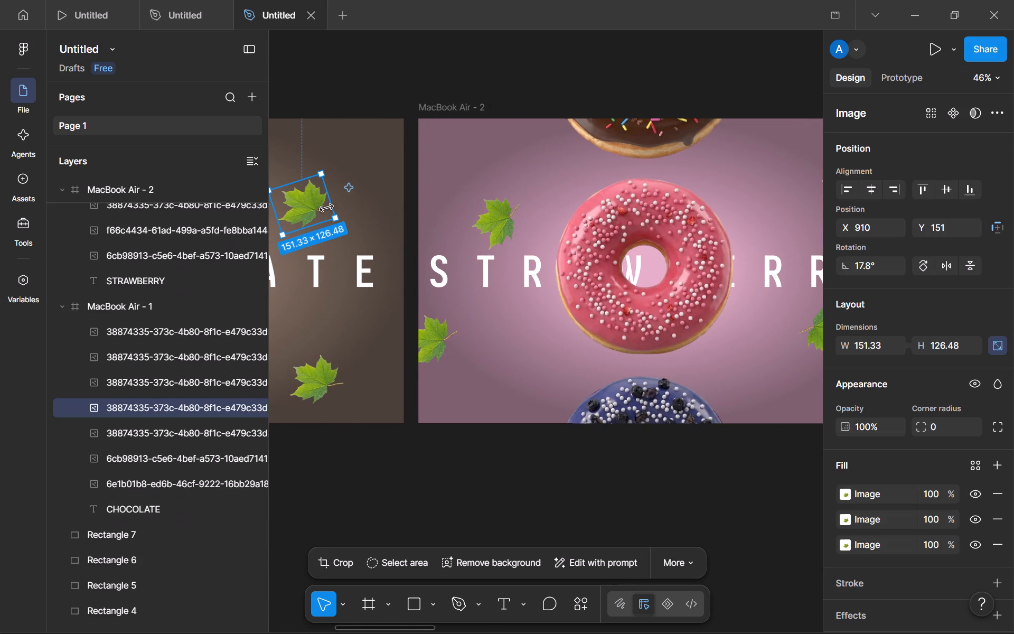
key(ctrl+d)
drag(317, 210, 477, 217)
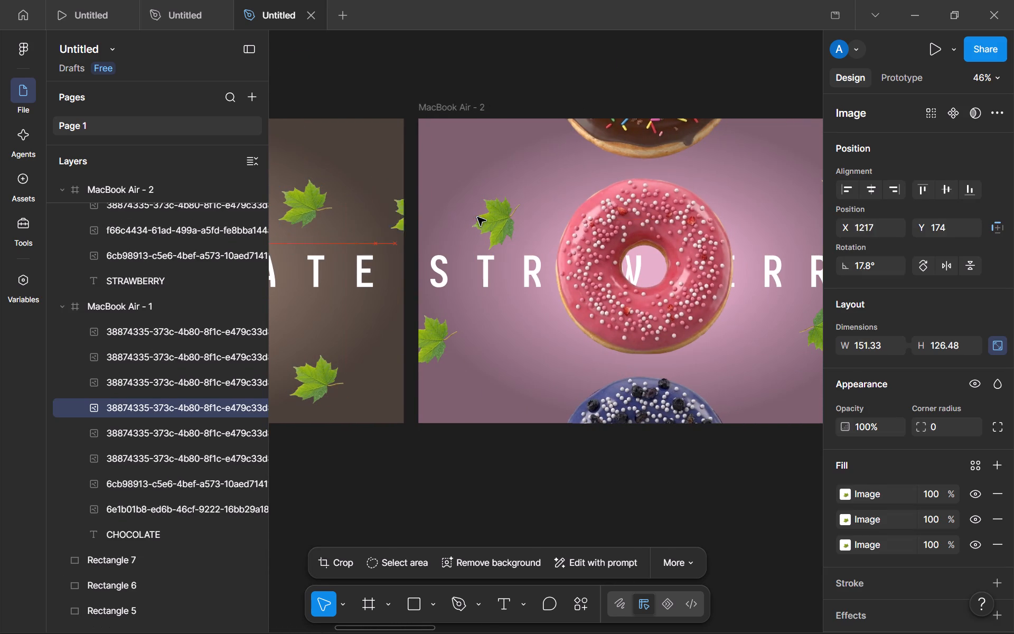
drag(477, 217, 643, 185)
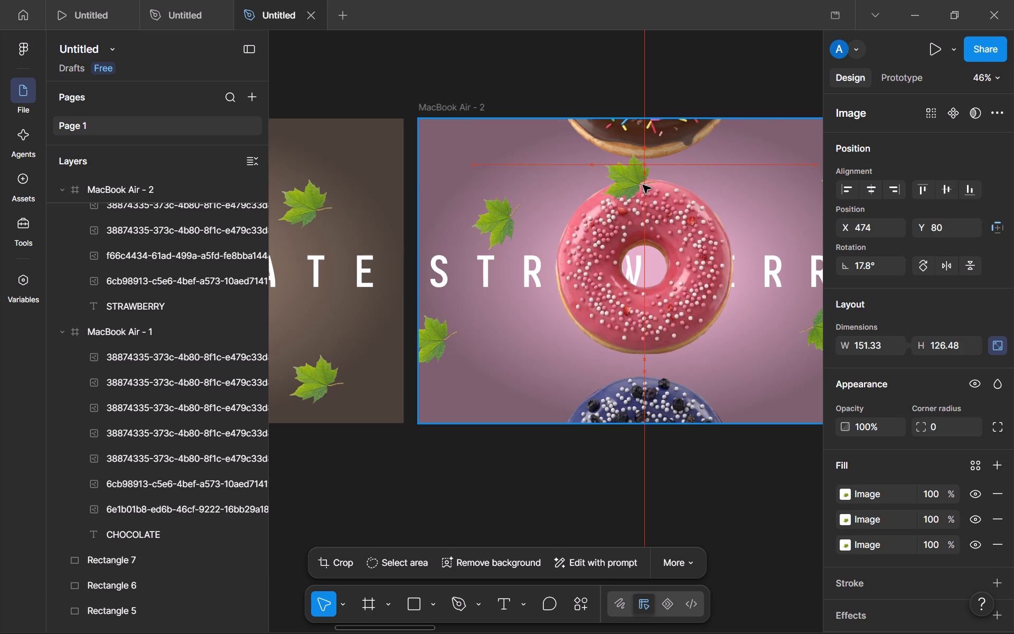
drag(643, 185, 480, 200)
scroll(643, 185, left, 1)
scroll(783, 200, left, 1)
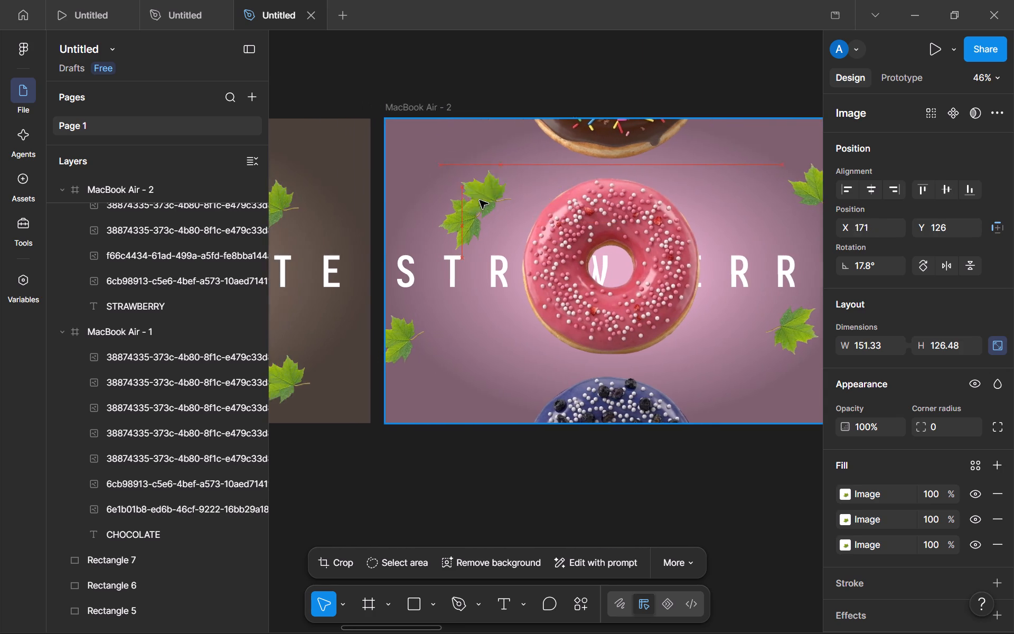
scroll(480, 200, left, 1)
drag(480, 200, 786, 193)
scroll(786, 193, left, 1)
drag(786, 193, 709, 166)
drag(735, 182, 732, 153)
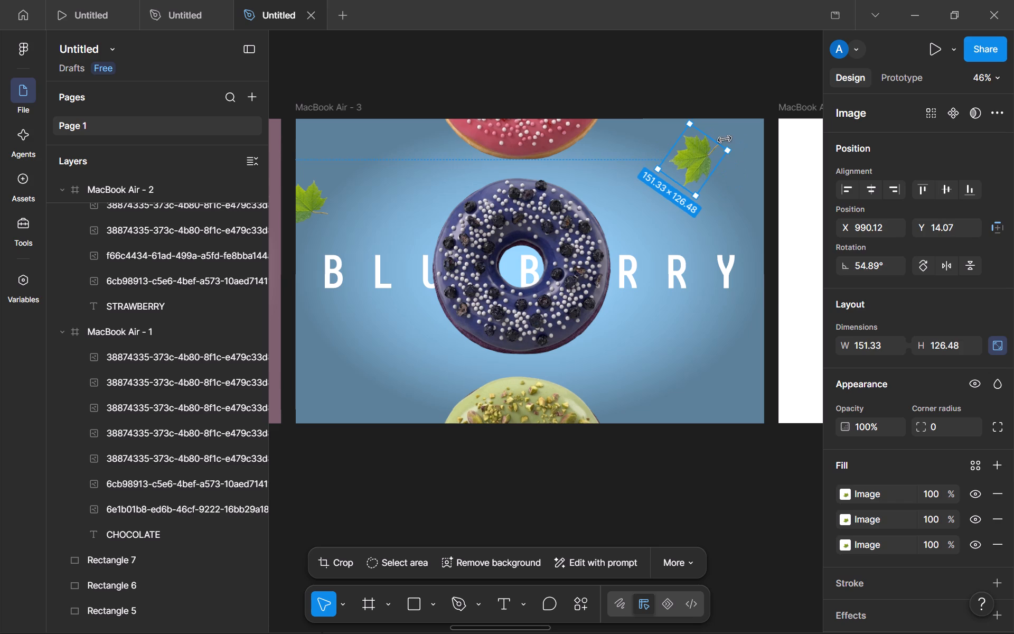
click(694, 86)
Place a copy of MacBook Air - 1's lower-left leaf below the BLUEBERRY title at about X 203, Y 465, rotated to about 85°.
scroll(690, 197, right, 4)
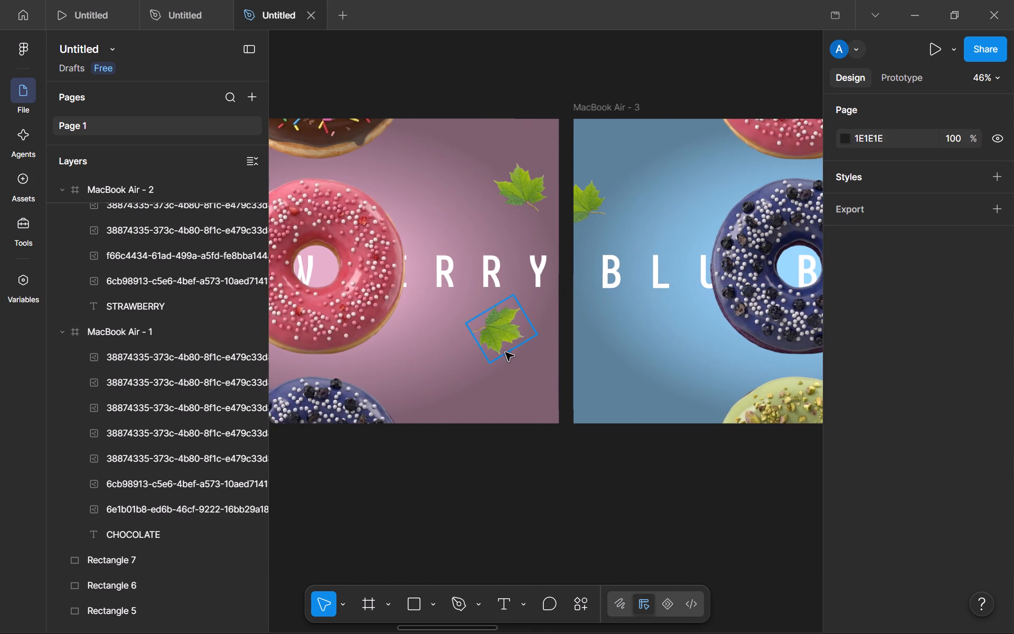
scroll(504, 347, right, 3)
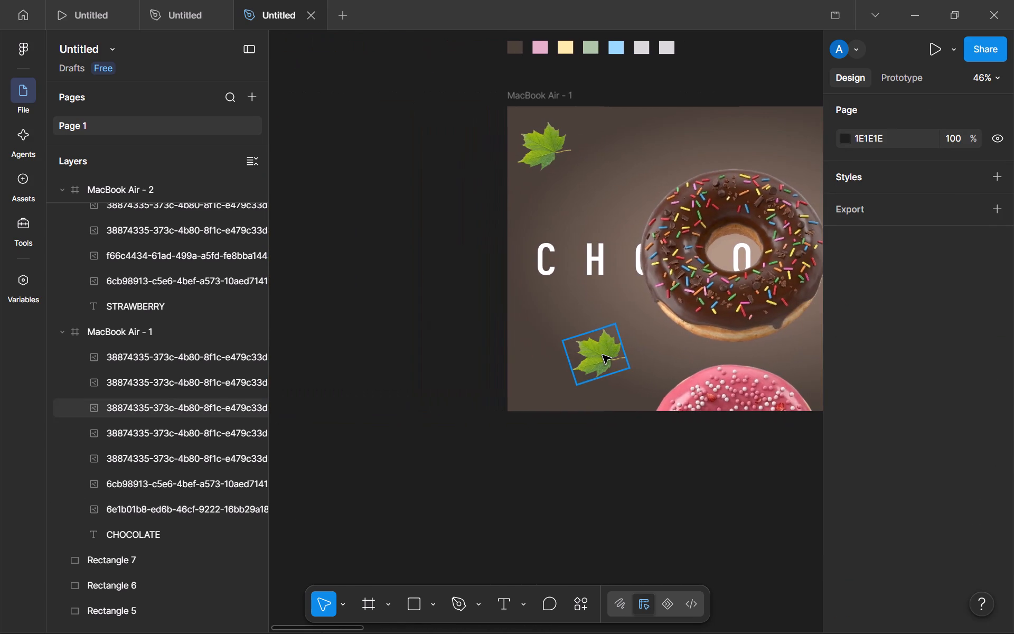
click(602, 355)
key(ctrl+d)
drag(607, 356, 646, 360)
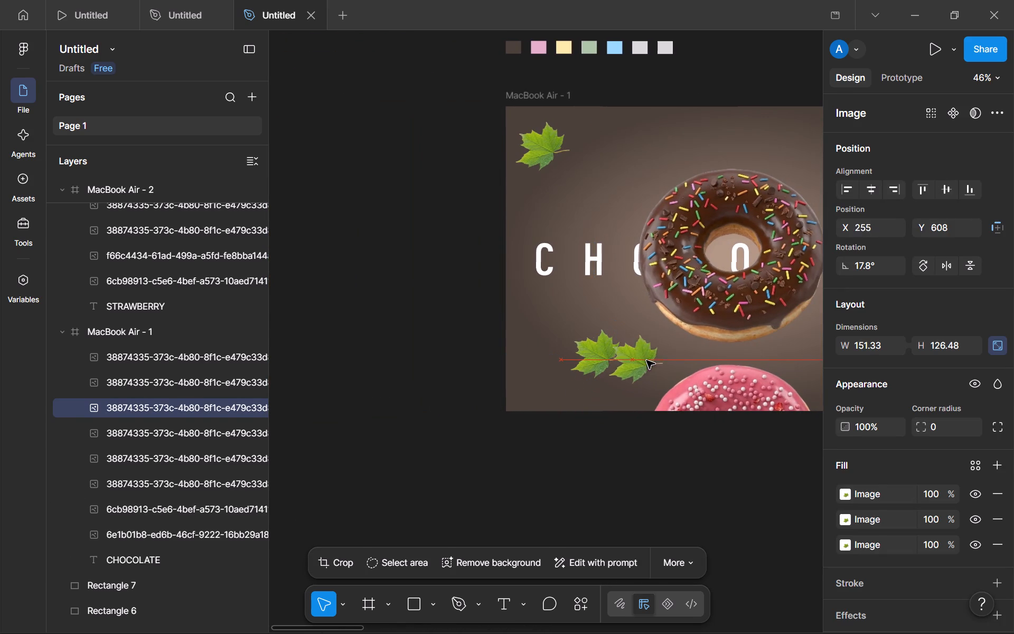
drag(646, 360, 616, 313)
scroll(707, 346, left, 3)
scroll(835, 343, left, 1)
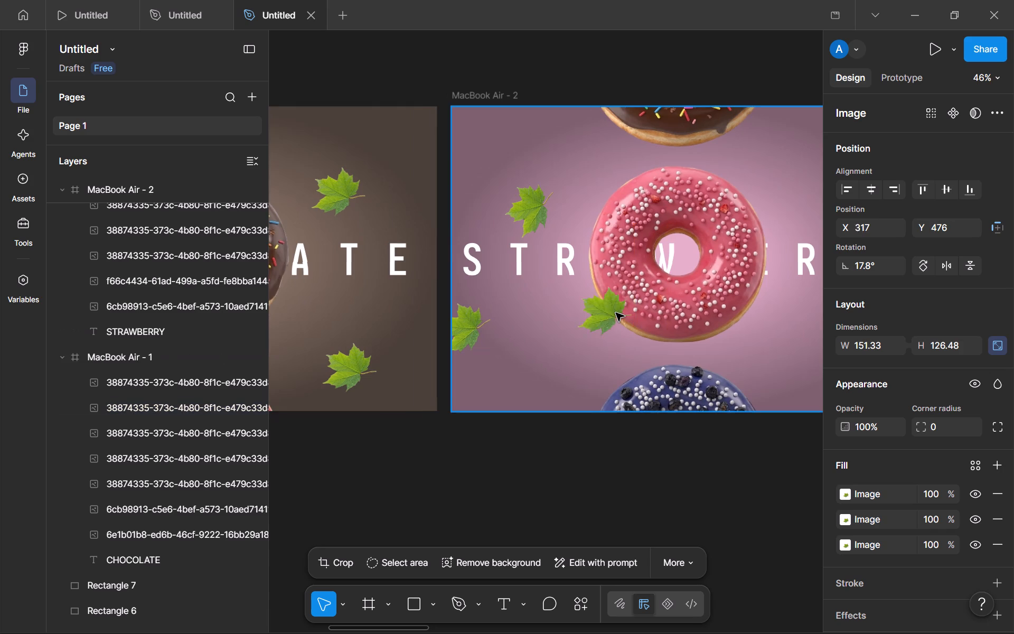
scroll(616, 313, left, 1)
drag(616, 313, 504, 365)
scroll(504, 365, left, 1)
drag(504, 365, 561, 276)
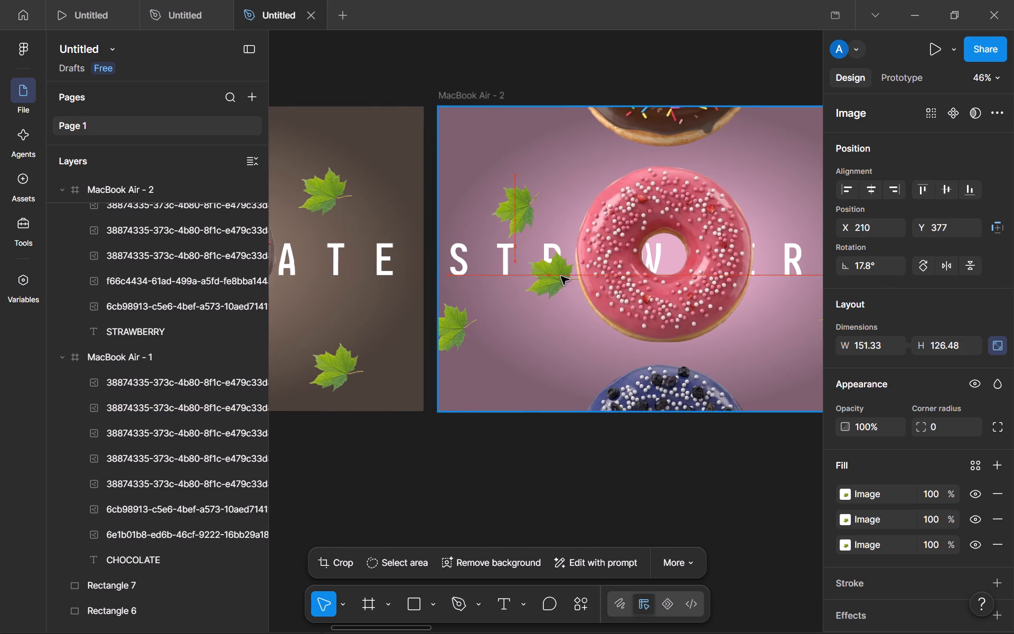
drag(561, 276, 457, 301)
scroll(840, 291, left, 1)
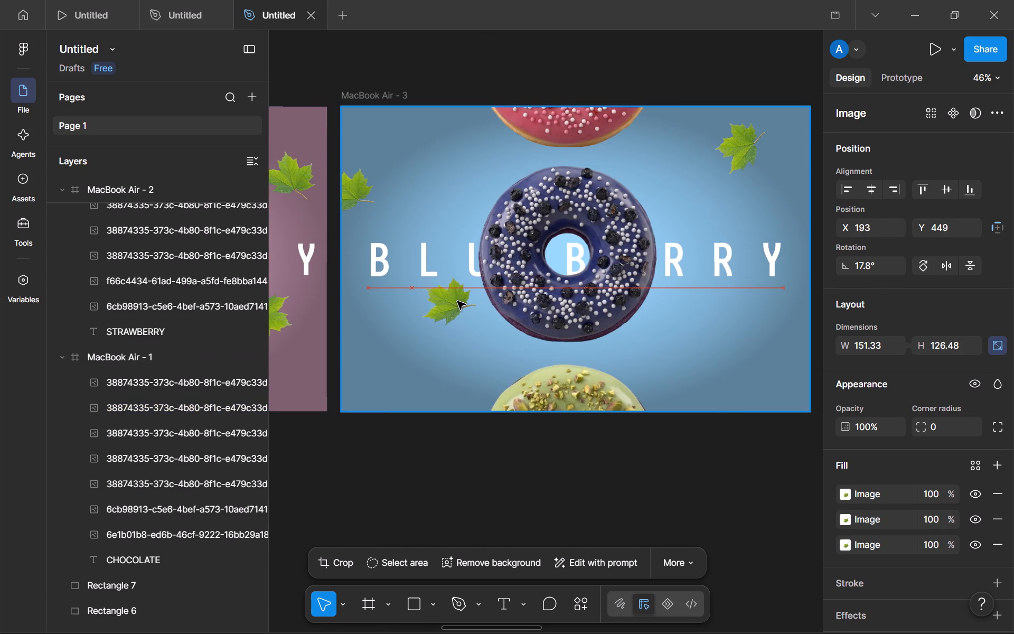
drag(457, 301, 455, 306)
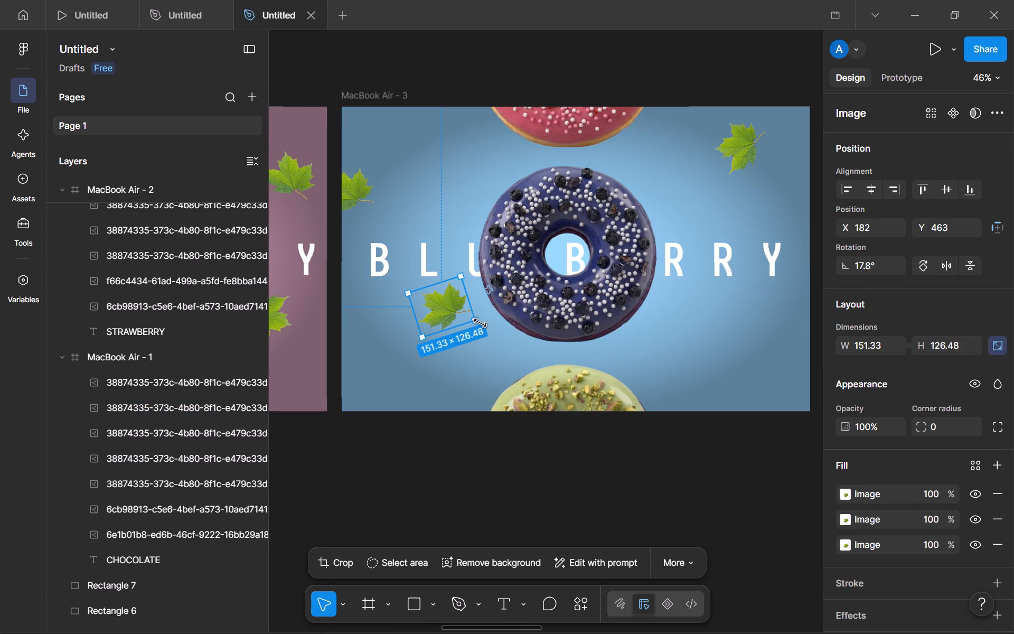
drag(480, 331, 483, 277)
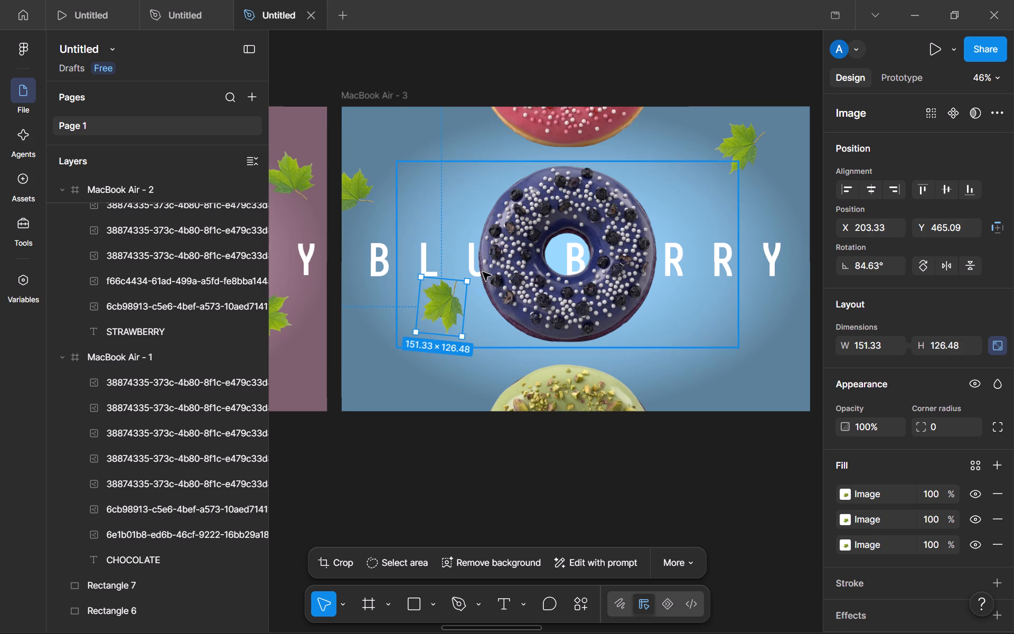
click(453, 78)
Place a copy of MacBook Air - 1's lower-right leaf in MacBook Air - 3's lower-right area at about X 1097, Y 582 and rotate it.
scroll(572, 260, right, 4)
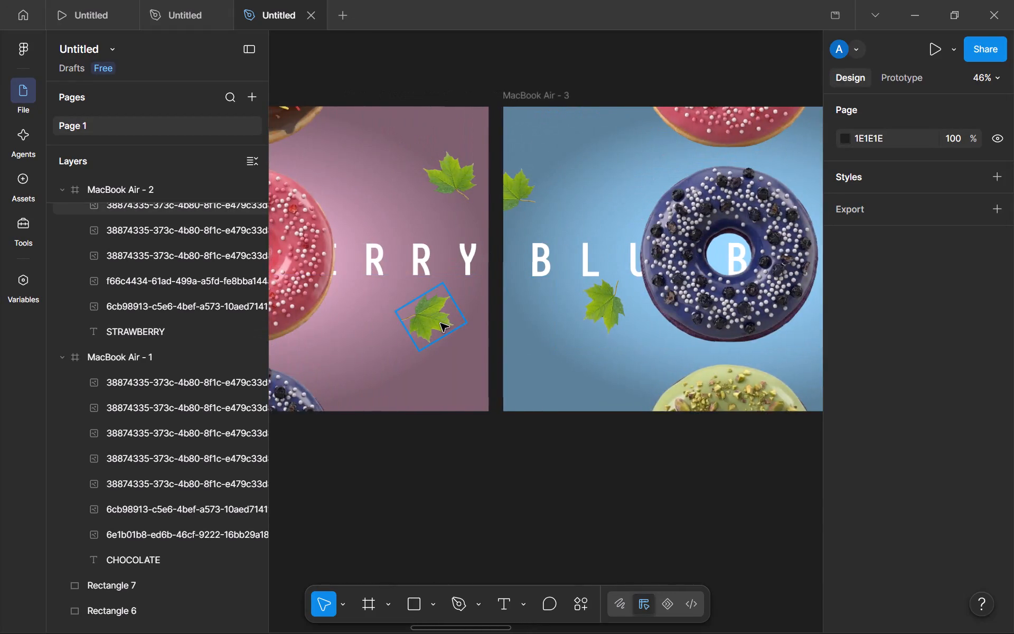
scroll(440, 323, right, 2)
click(468, 337)
key(ctrl+d)
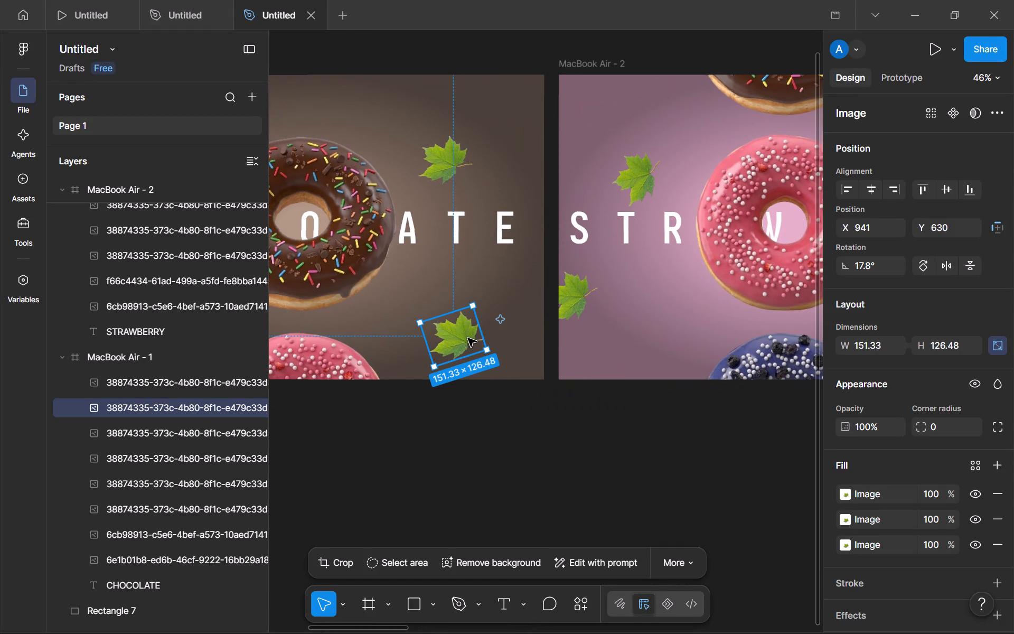
drag(464, 343, 785, 323)
scroll(748, 327, left, 1)
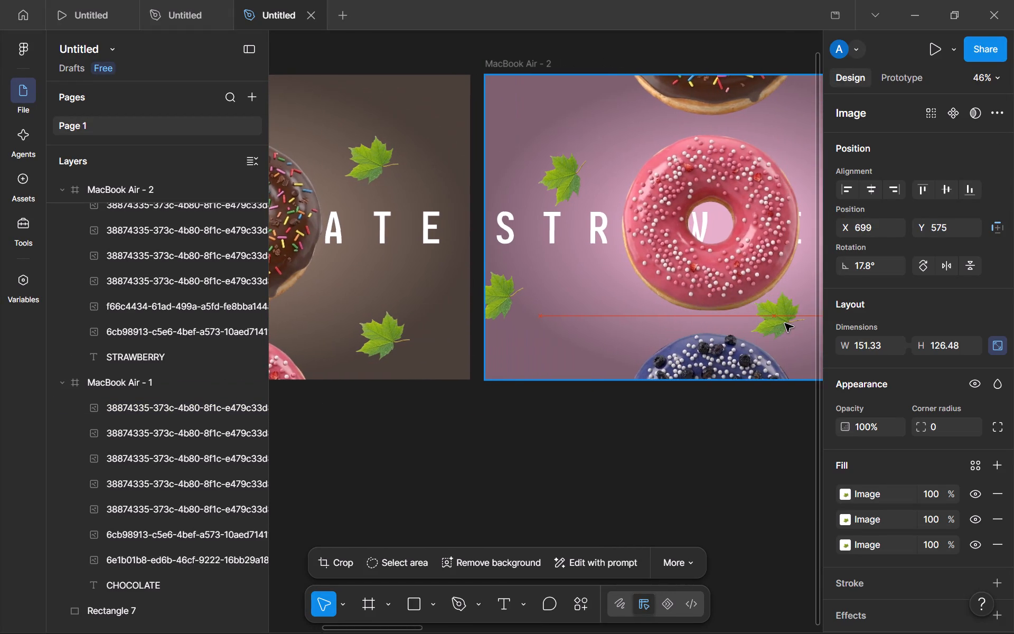
drag(785, 323, 805, 324)
scroll(786, 323, left, 4)
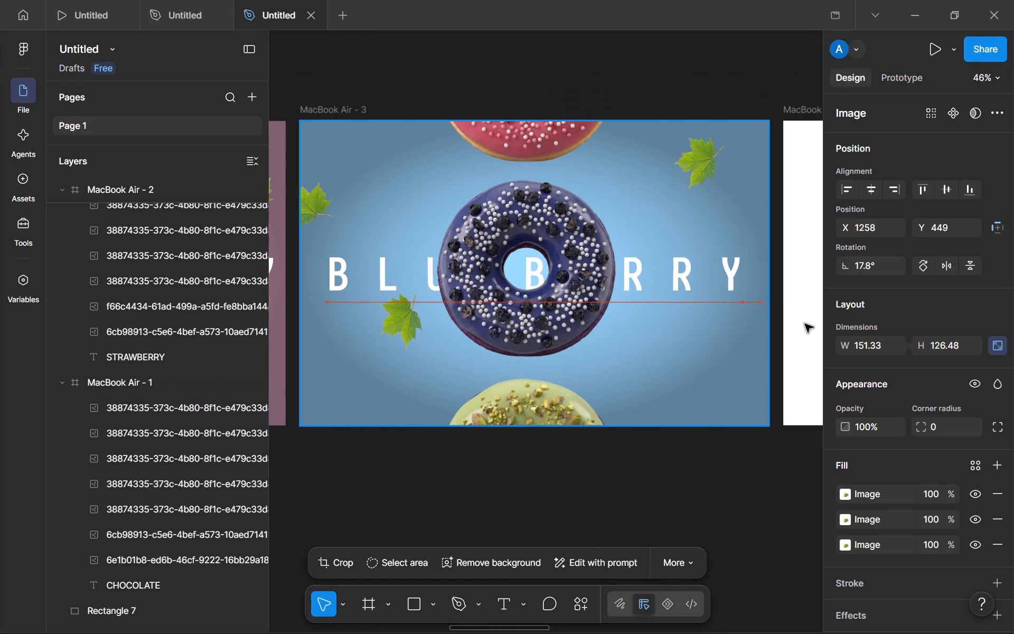
scroll(805, 324, left, 1)
drag(805, 324, 696, 375)
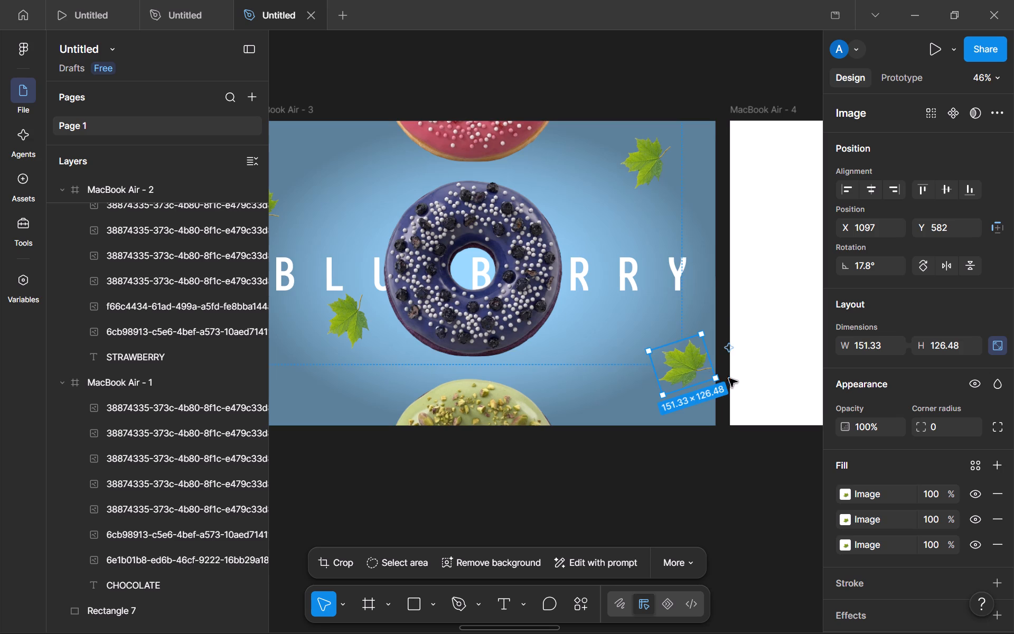
drag(721, 387, 660, 411)
click(641, 80)
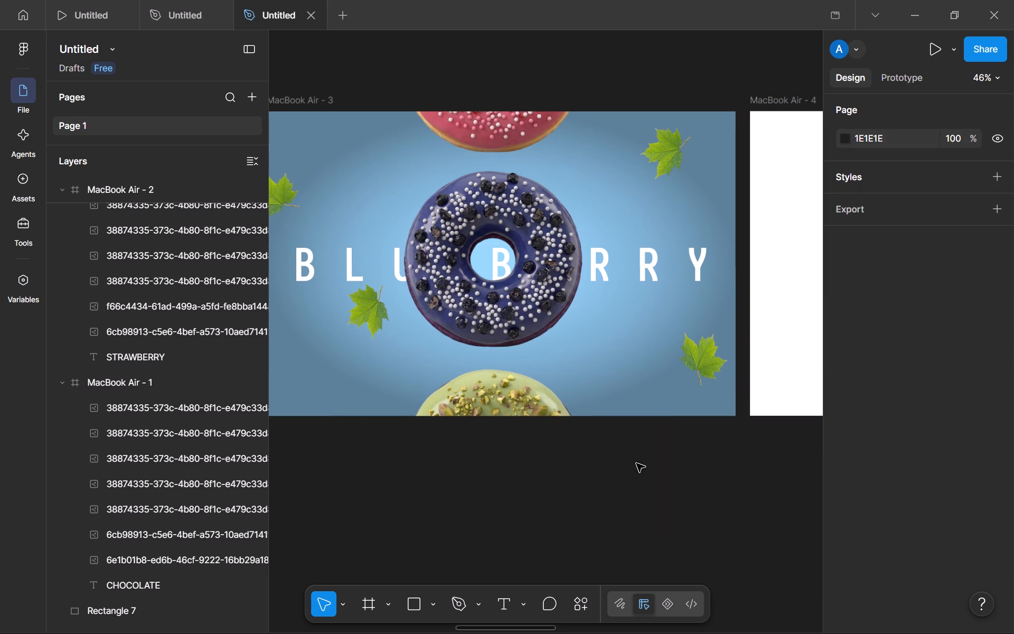
click(627, 477)
Review the maple leaf placement across the MacBook Air - 1, 2 and 3 frames.
scroll(612, 440, right, 1)
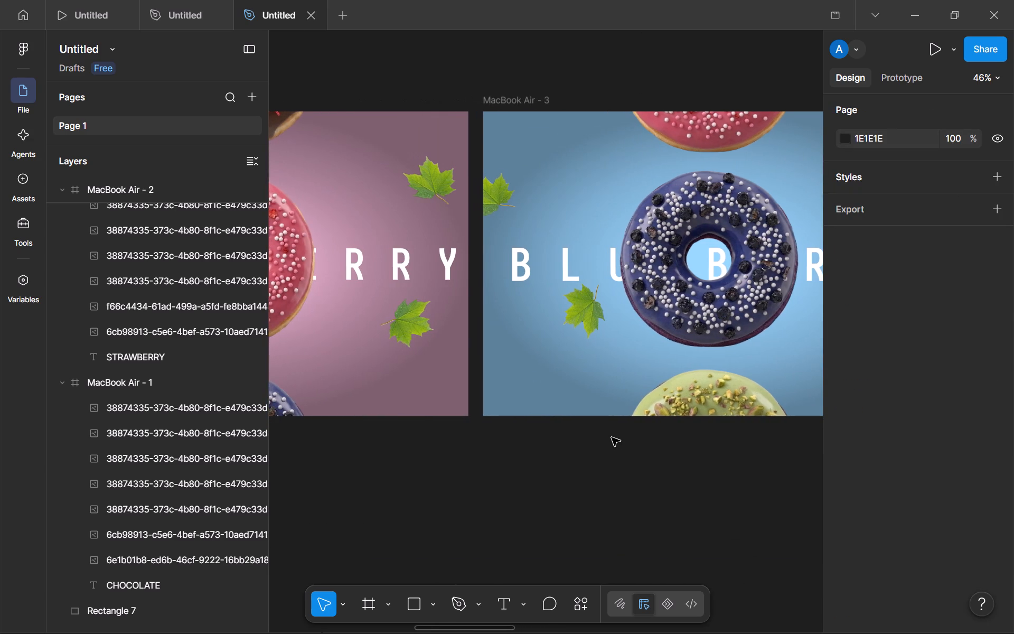
scroll(612, 437, right, 4)
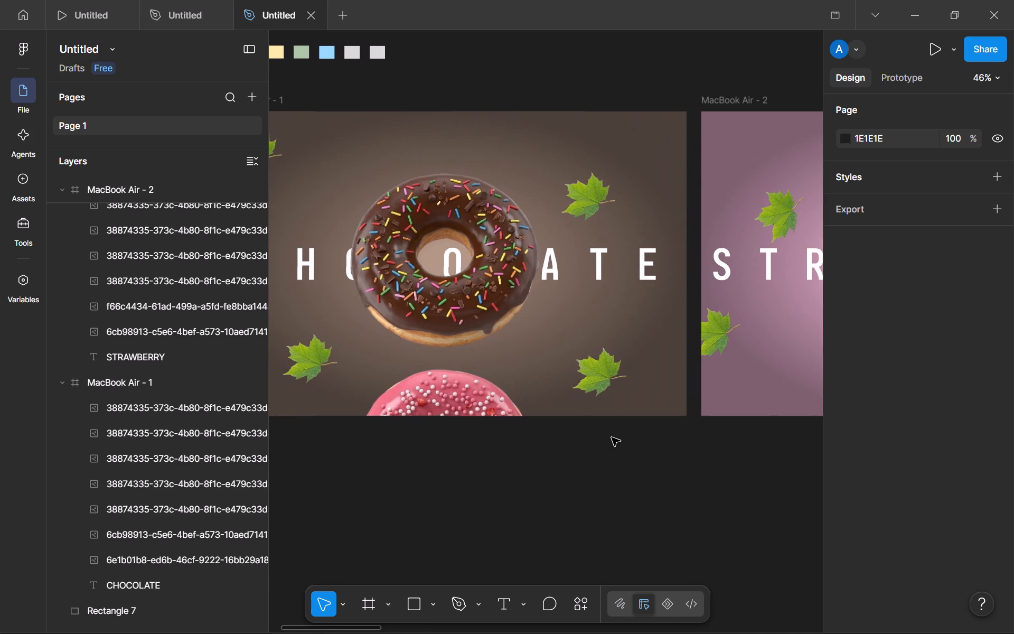
scroll(612, 437, right, 1)
scroll(612, 437, left, 6)
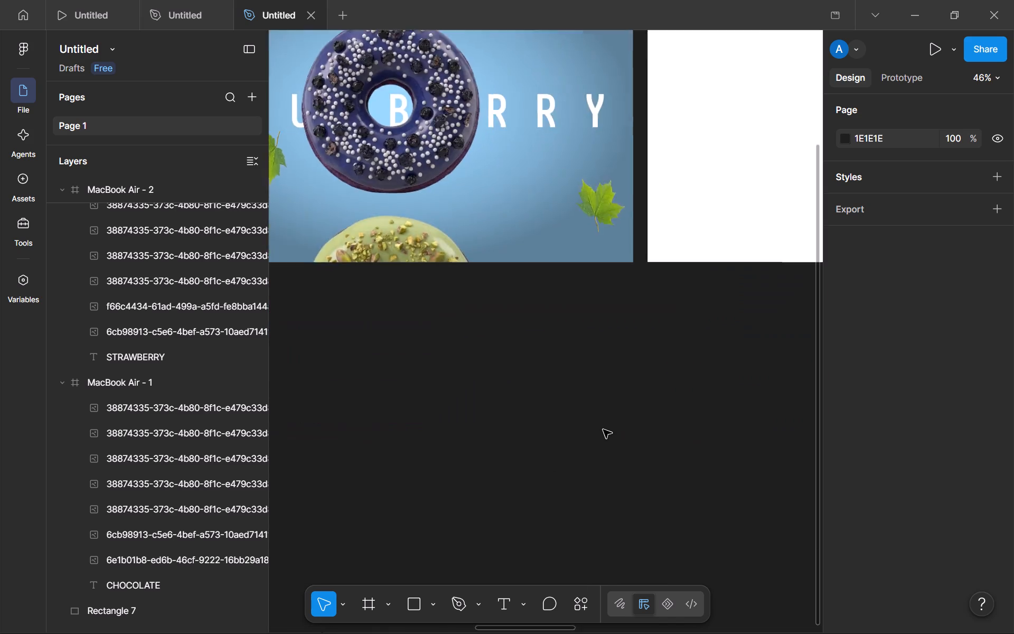
scroll(603, 423, up, 7)
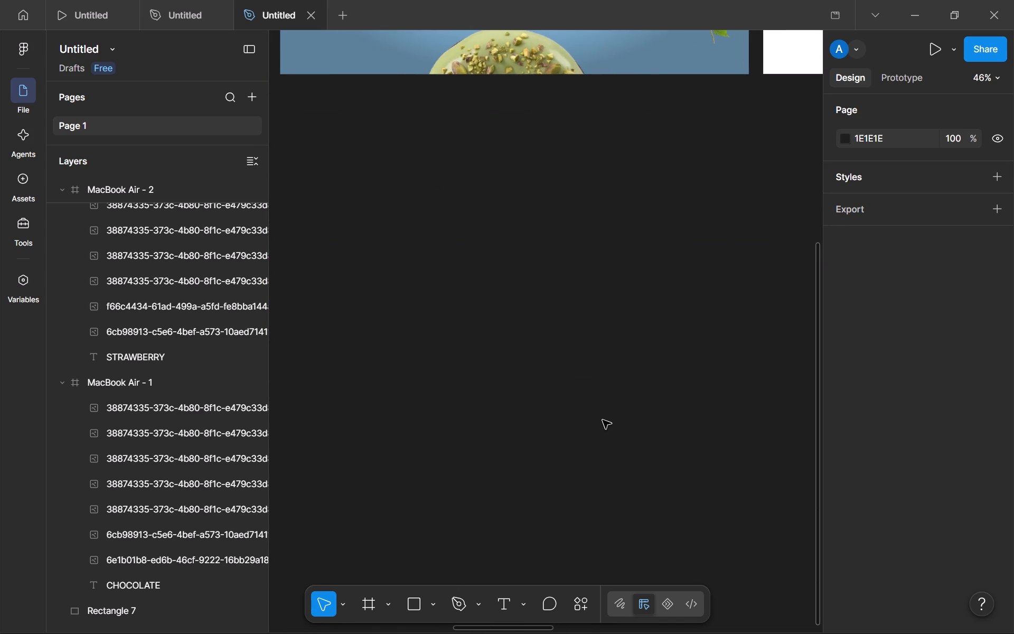
Collapse the layer contents of the MacBook Air - 1 and MacBook Air - 2 frames.
click(60, 383)
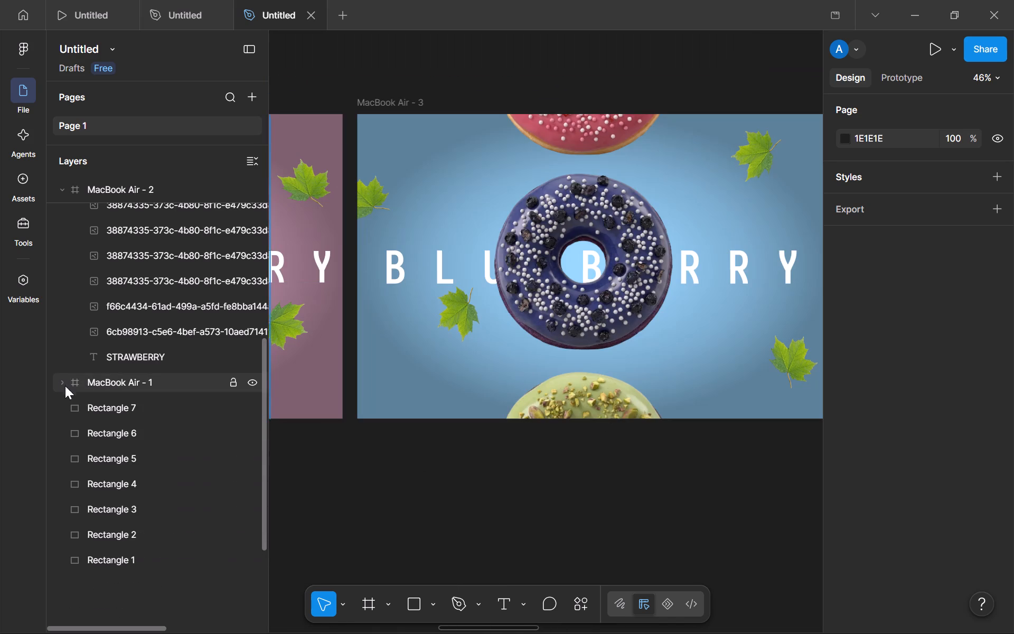
click(63, 194)
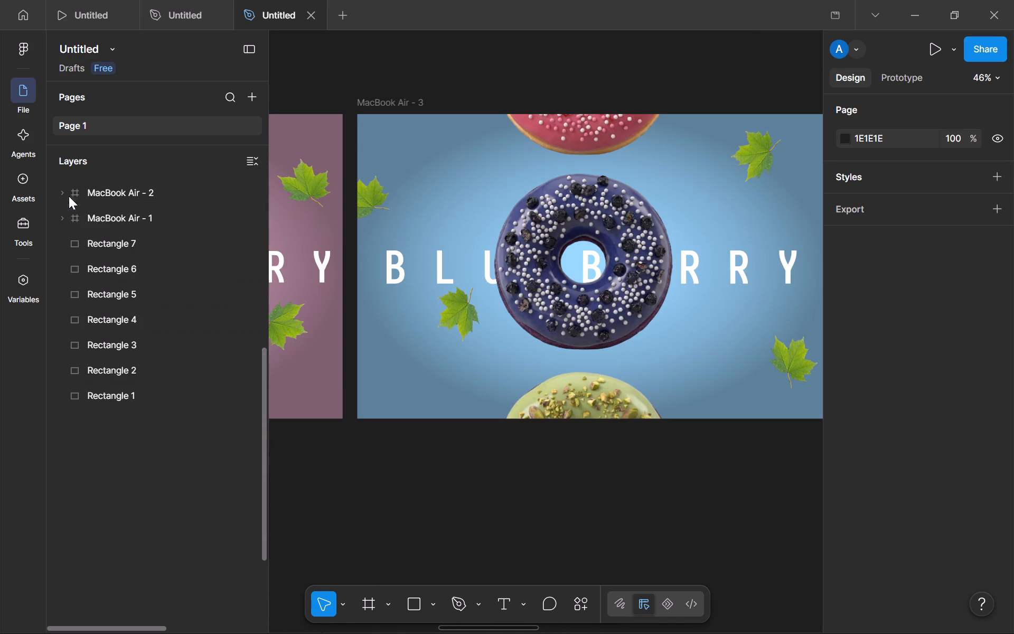
scroll(182, 232, up, 5)
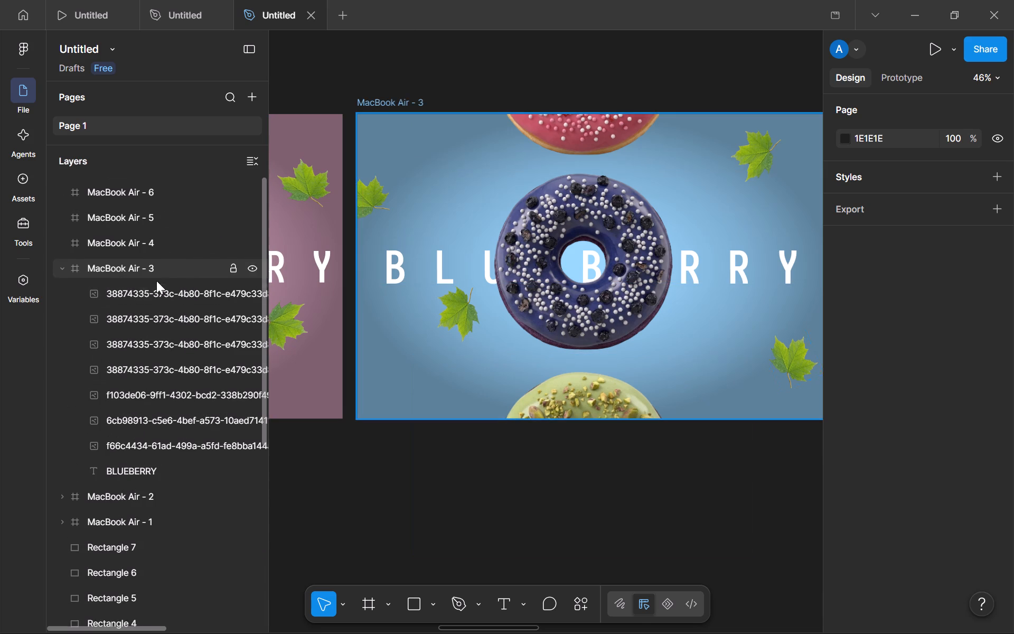
Delete the blank MacBook Air - 4, 5 and 6 frames.
click(150, 275)
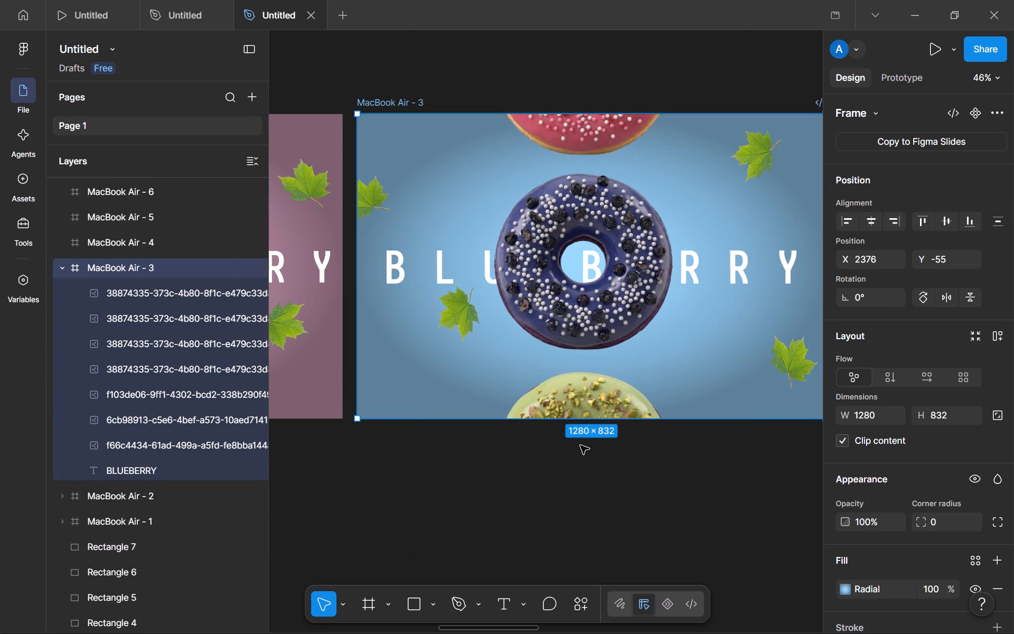
scroll(683, 434, left, 3)
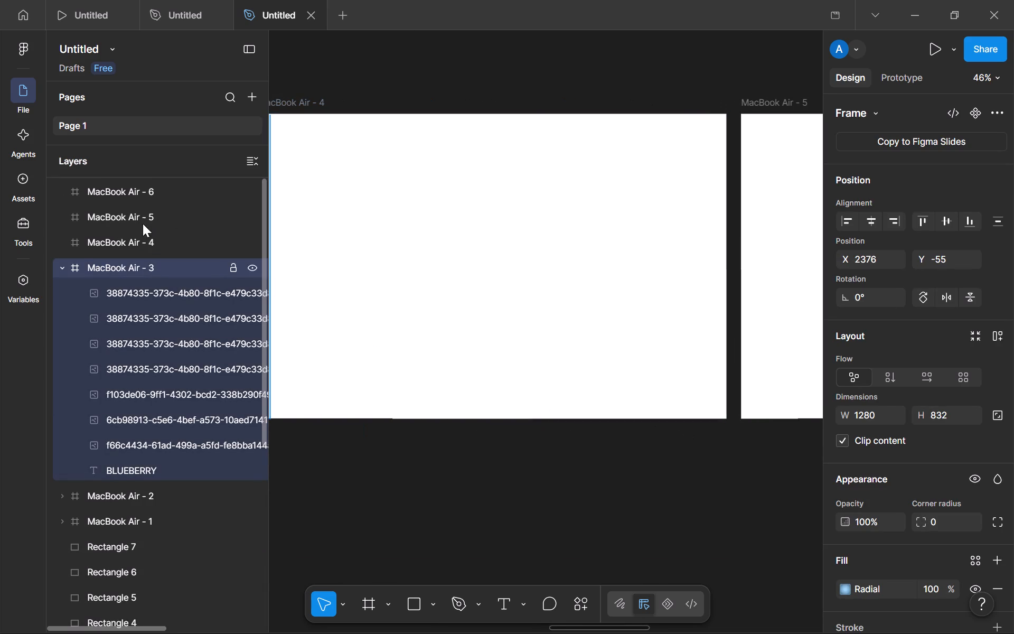
click(142, 239)
key(ctrl+x)
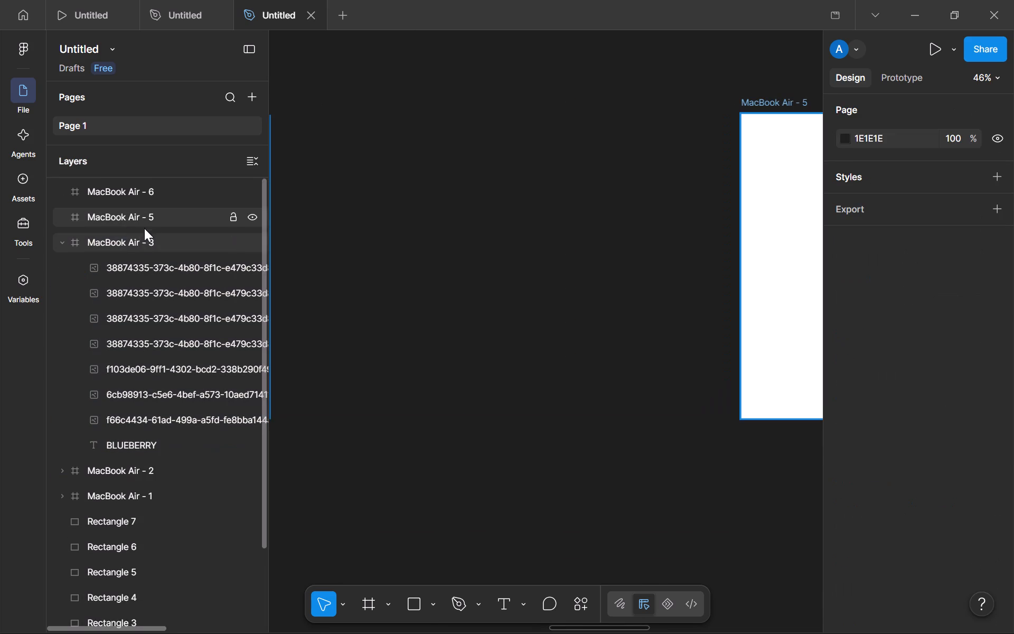
click(144, 222)
key(ctrl+x)
click(146, 196)
key(ctrl+x)
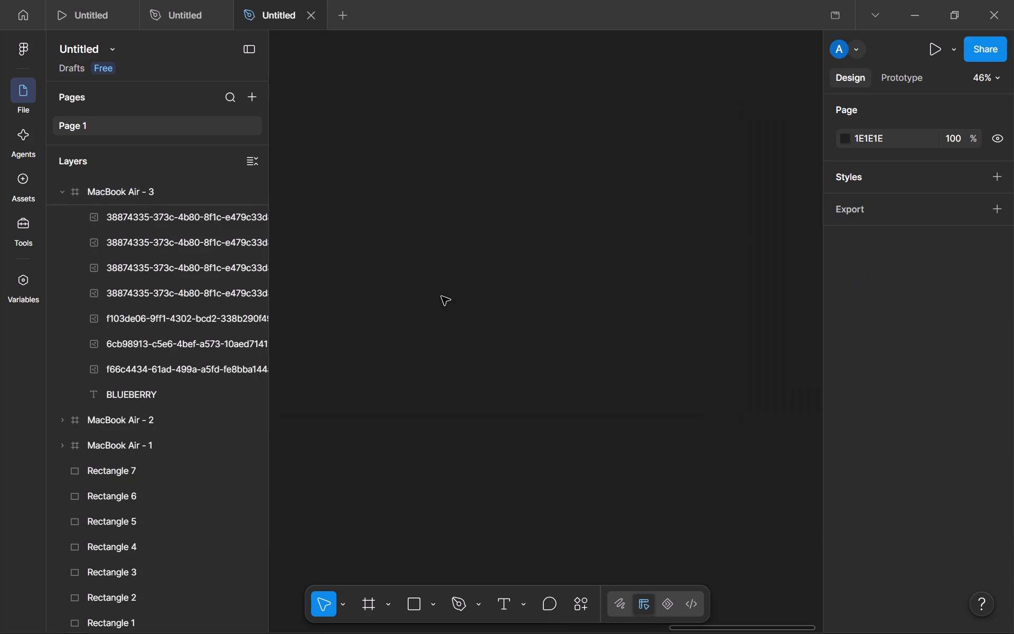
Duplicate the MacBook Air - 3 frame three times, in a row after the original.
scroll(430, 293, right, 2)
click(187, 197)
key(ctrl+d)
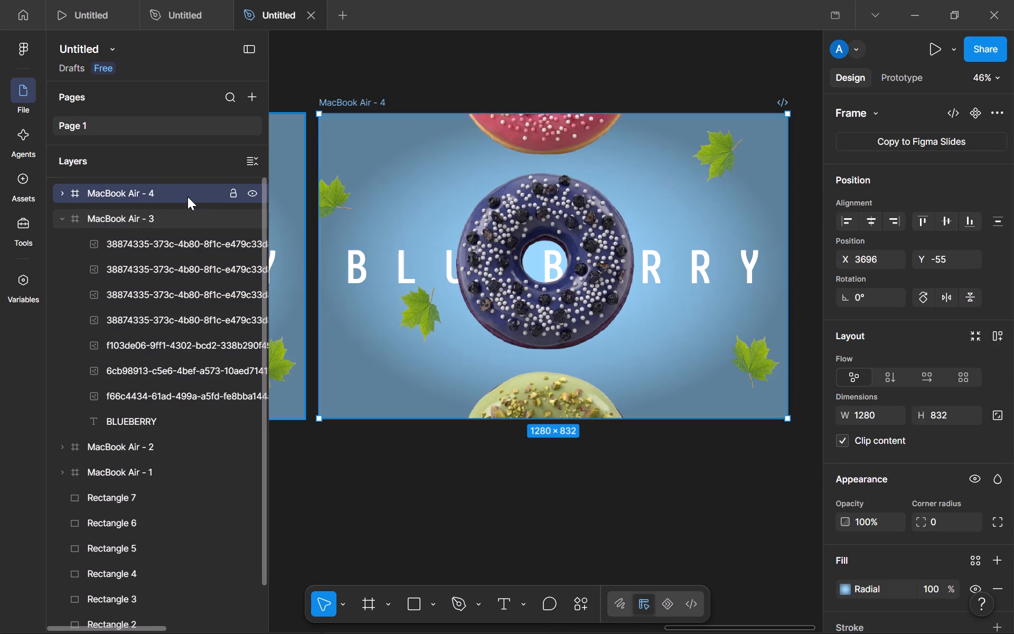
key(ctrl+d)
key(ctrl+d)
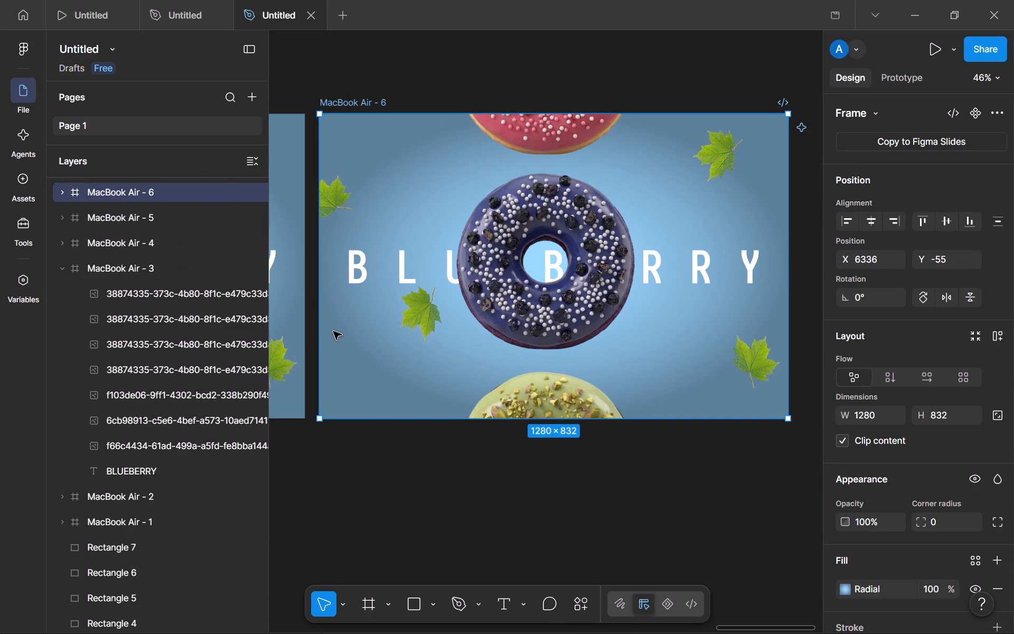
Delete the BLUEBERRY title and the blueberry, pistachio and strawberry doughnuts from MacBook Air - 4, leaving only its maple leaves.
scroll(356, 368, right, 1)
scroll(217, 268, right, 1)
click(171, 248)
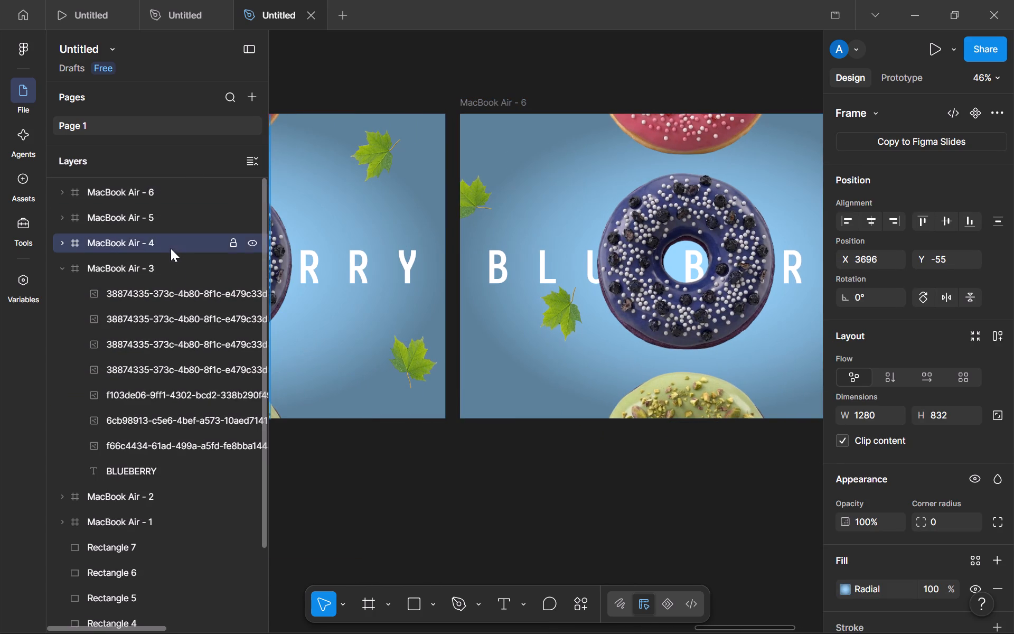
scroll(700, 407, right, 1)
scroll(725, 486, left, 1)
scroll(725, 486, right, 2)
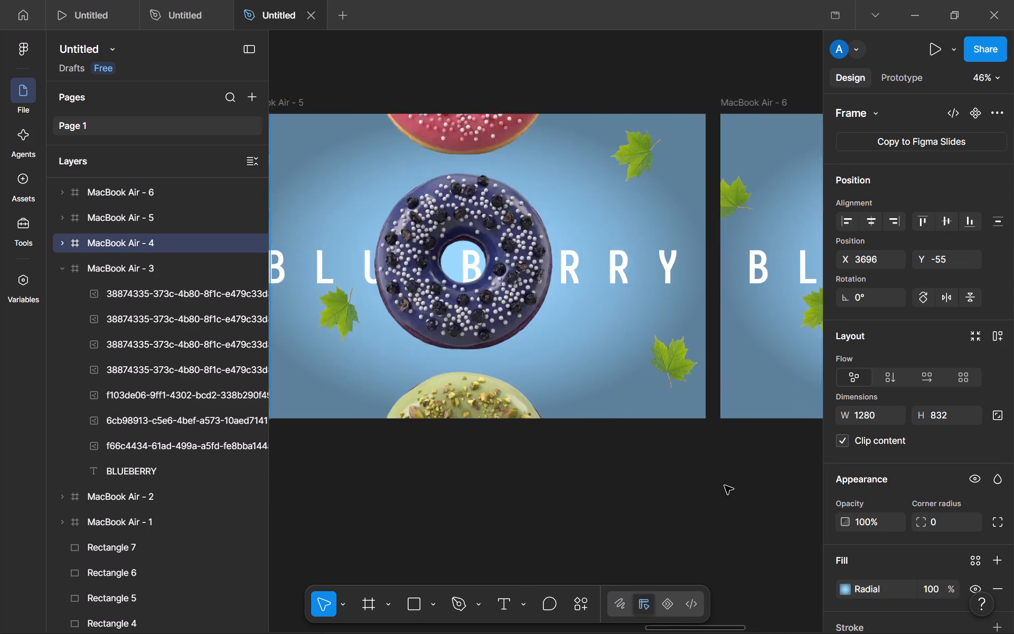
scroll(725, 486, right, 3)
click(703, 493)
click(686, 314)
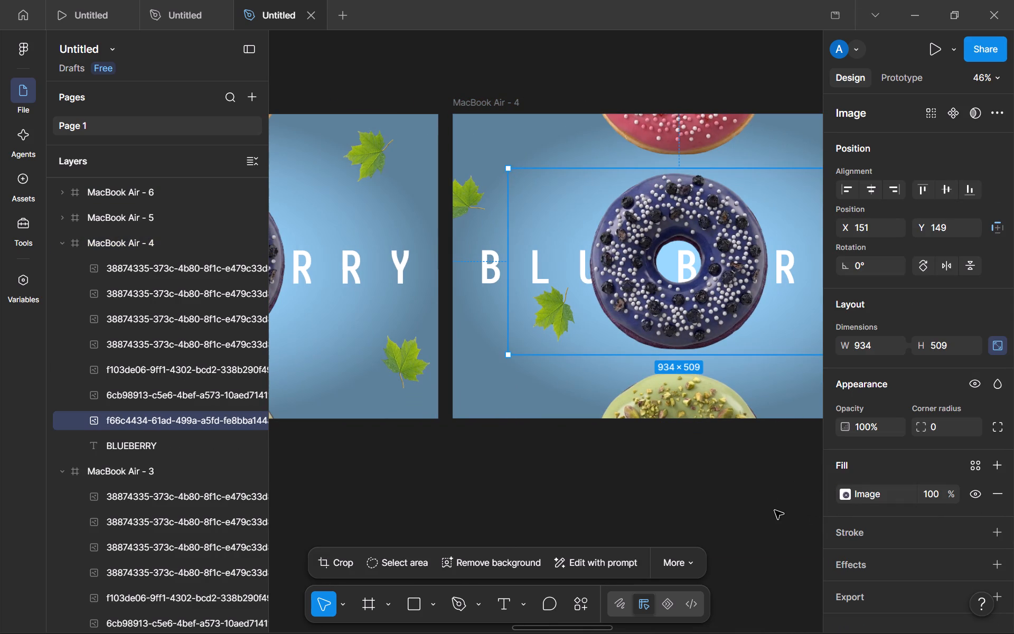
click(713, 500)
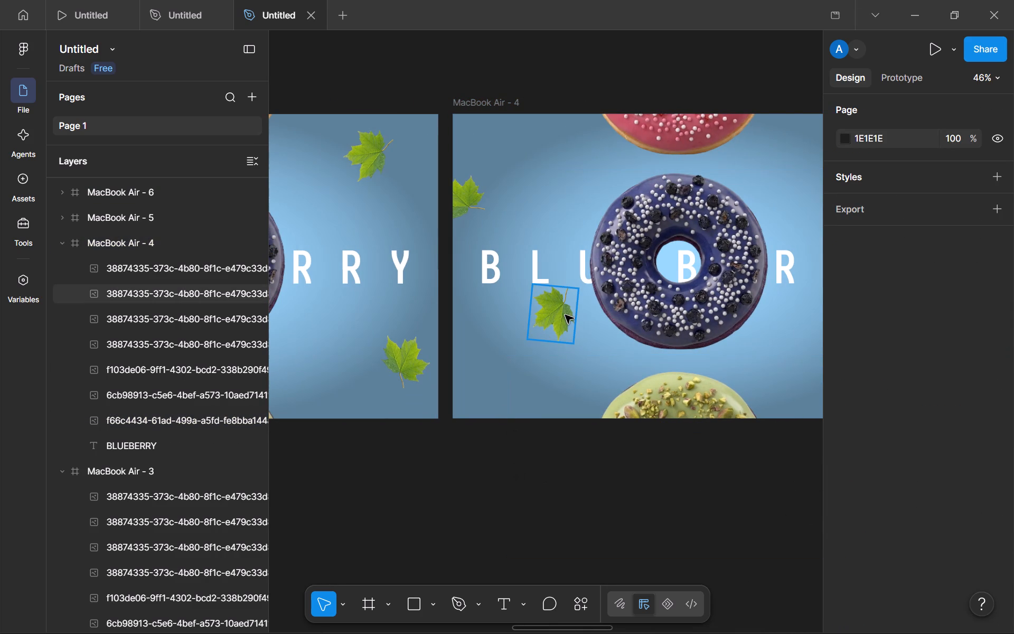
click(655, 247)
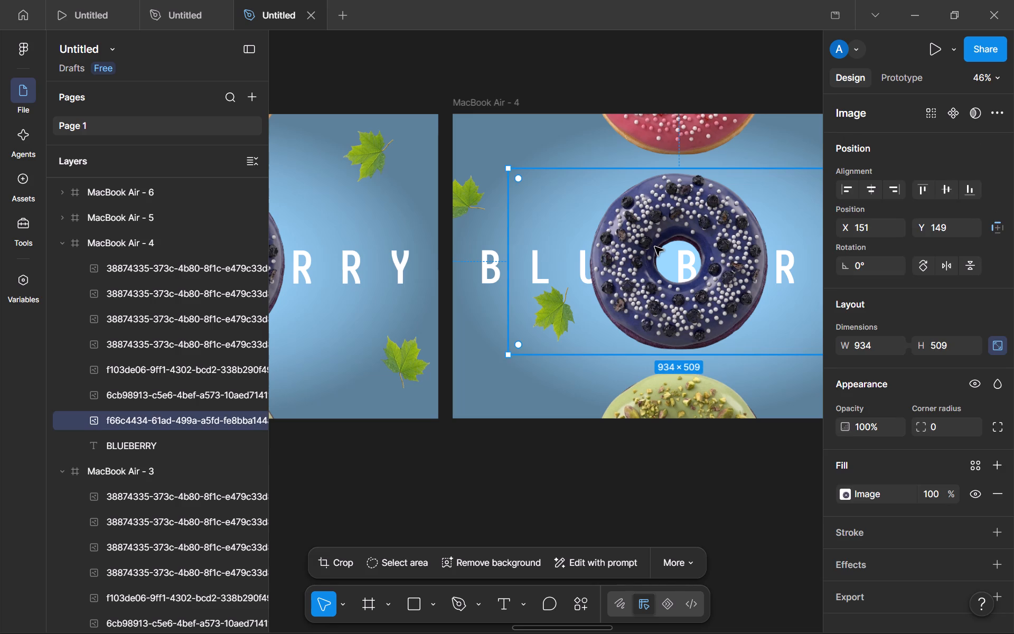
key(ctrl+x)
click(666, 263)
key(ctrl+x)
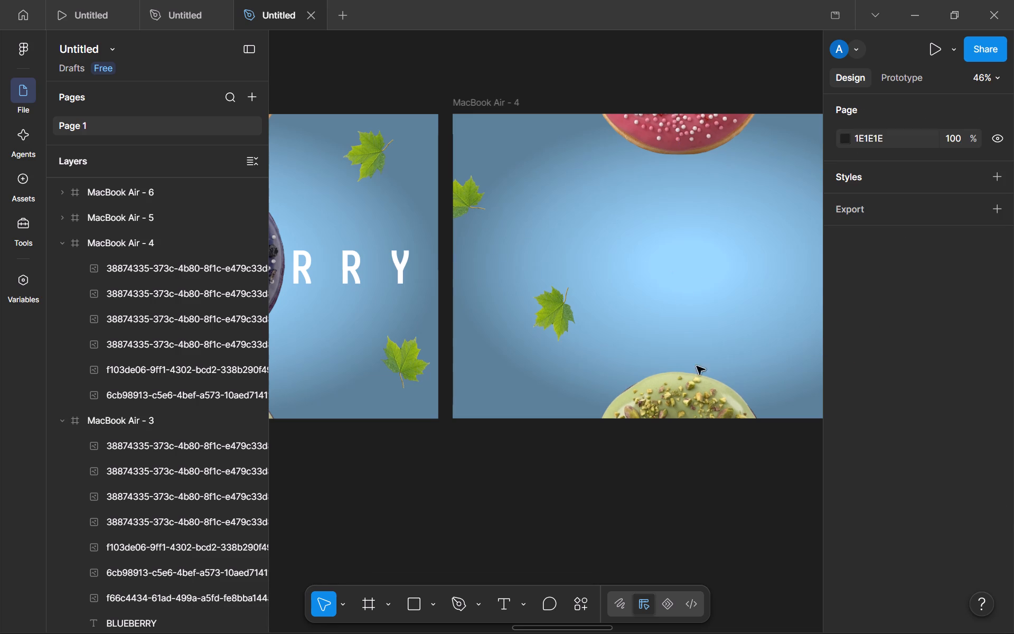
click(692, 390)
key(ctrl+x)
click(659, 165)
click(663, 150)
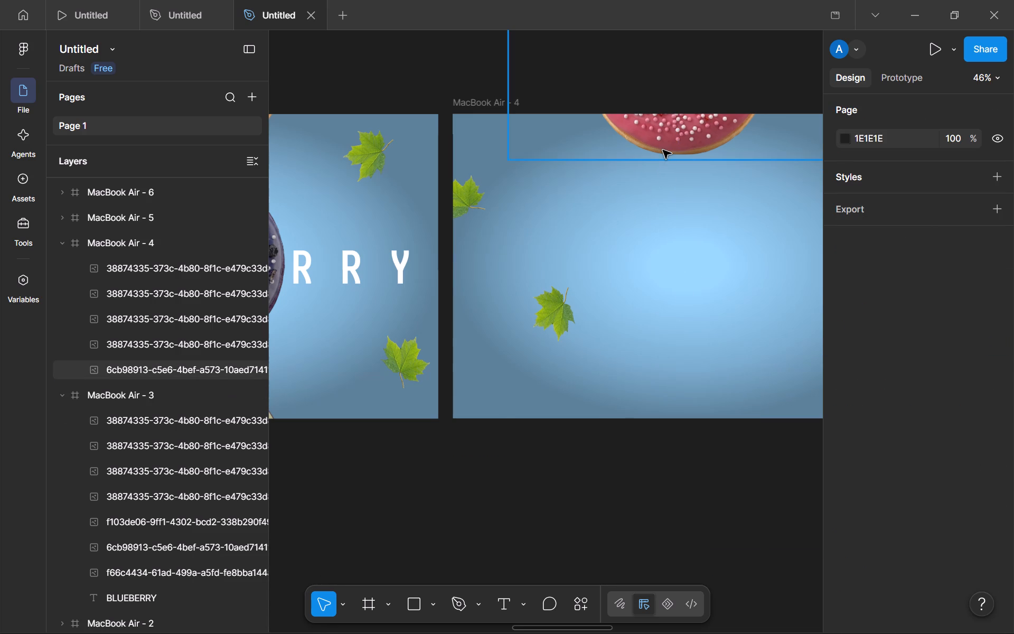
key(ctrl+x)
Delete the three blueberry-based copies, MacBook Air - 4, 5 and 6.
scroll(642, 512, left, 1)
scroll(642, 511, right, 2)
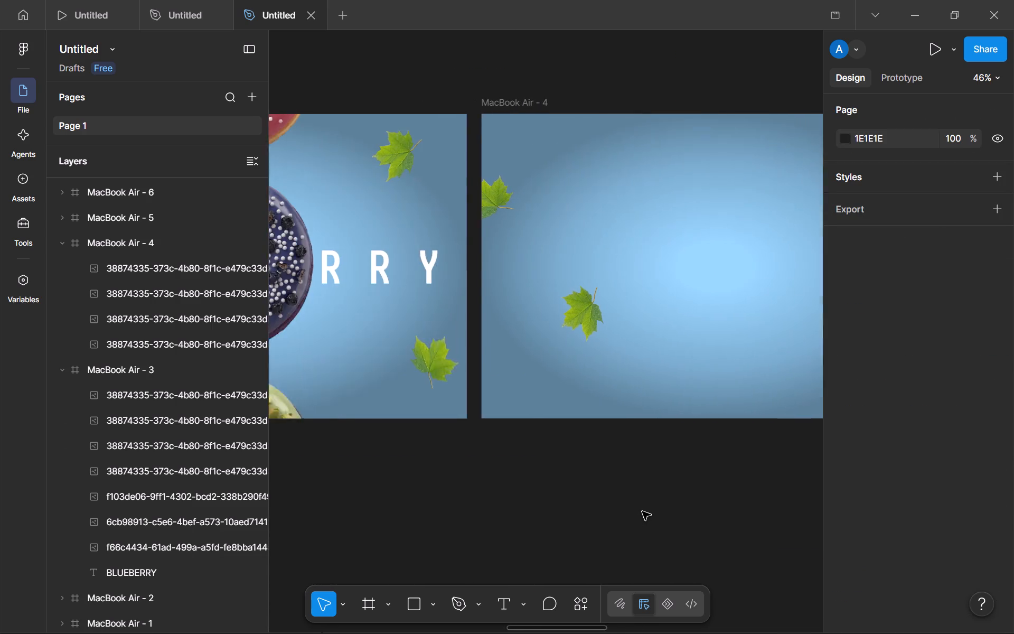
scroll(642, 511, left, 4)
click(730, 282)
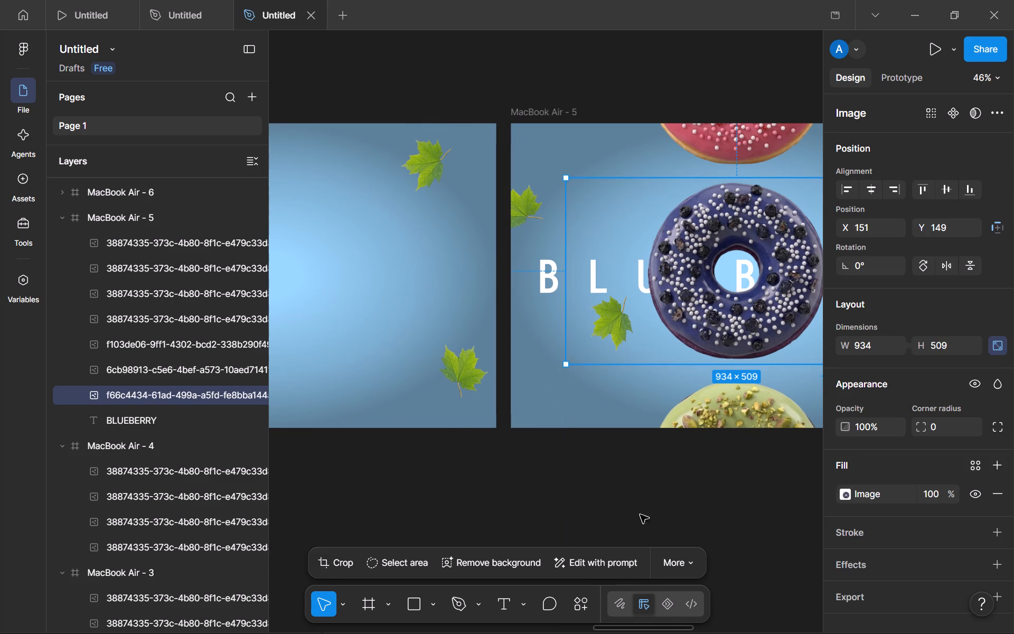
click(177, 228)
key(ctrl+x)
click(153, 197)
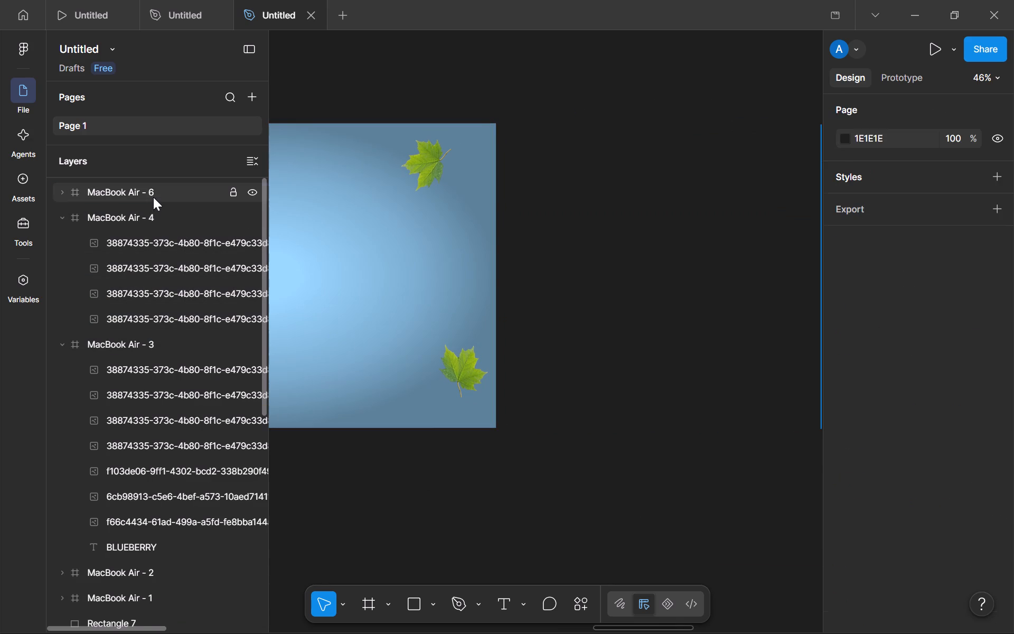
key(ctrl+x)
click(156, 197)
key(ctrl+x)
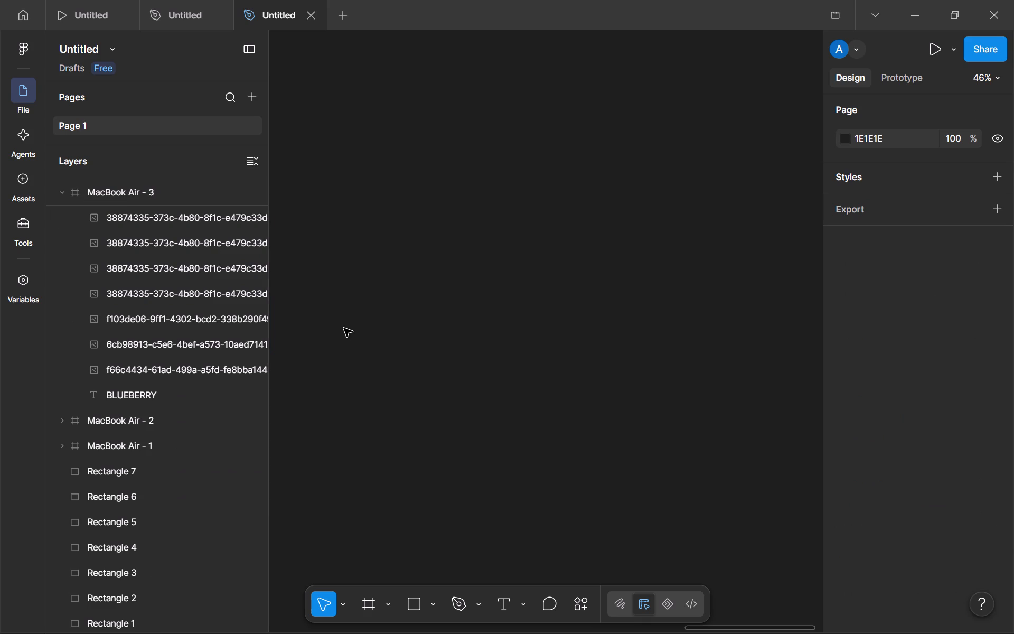
Duplicate the chocolate MacBook Air - 1 frame into the free space after MacBook Air - 3.
scroll(344, 328, right, 6)
scroll(376, 415, left, 1)
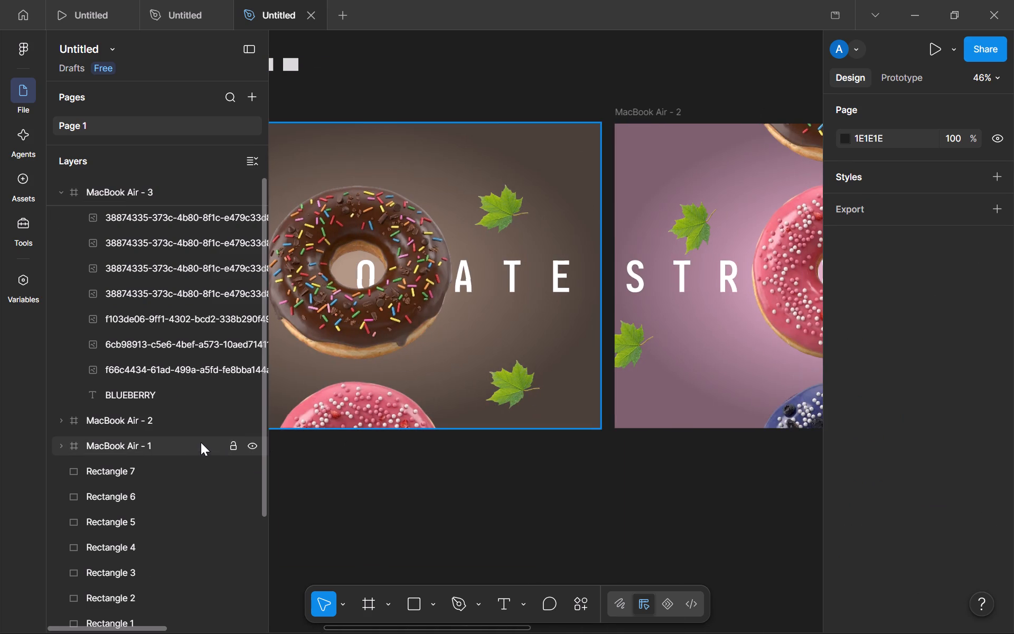
click(190, 443)
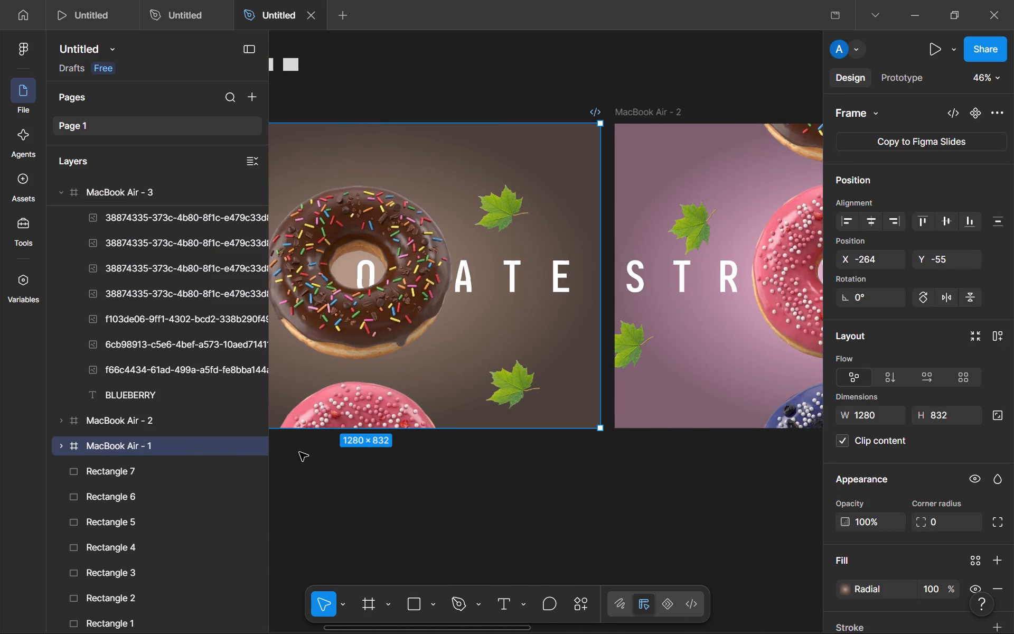
key(ctrl+d)
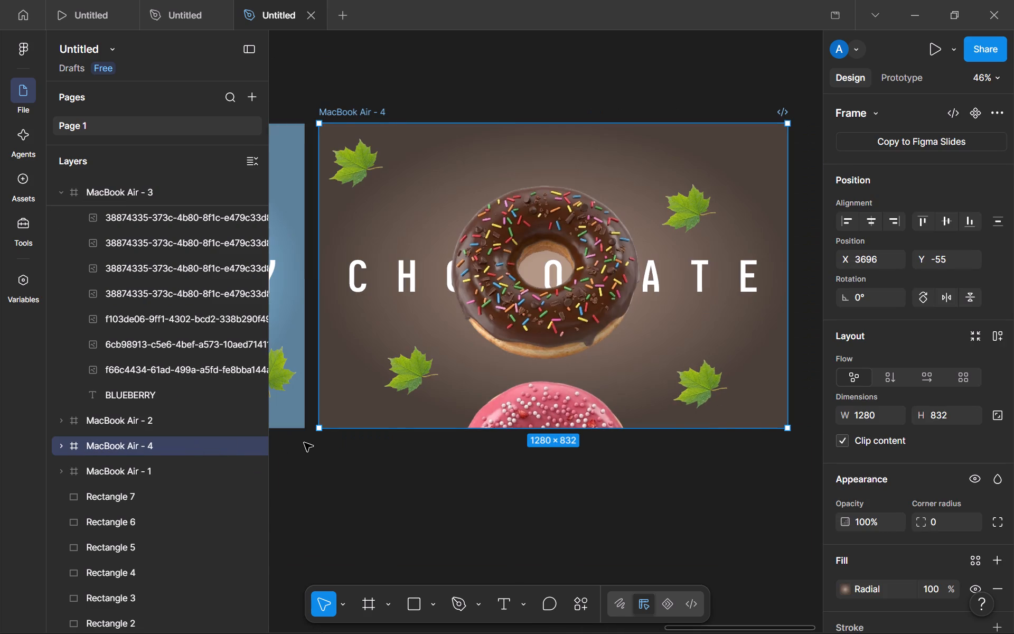
scroll(392, 413, right, 3)
scroll(397, 415, left, 1)
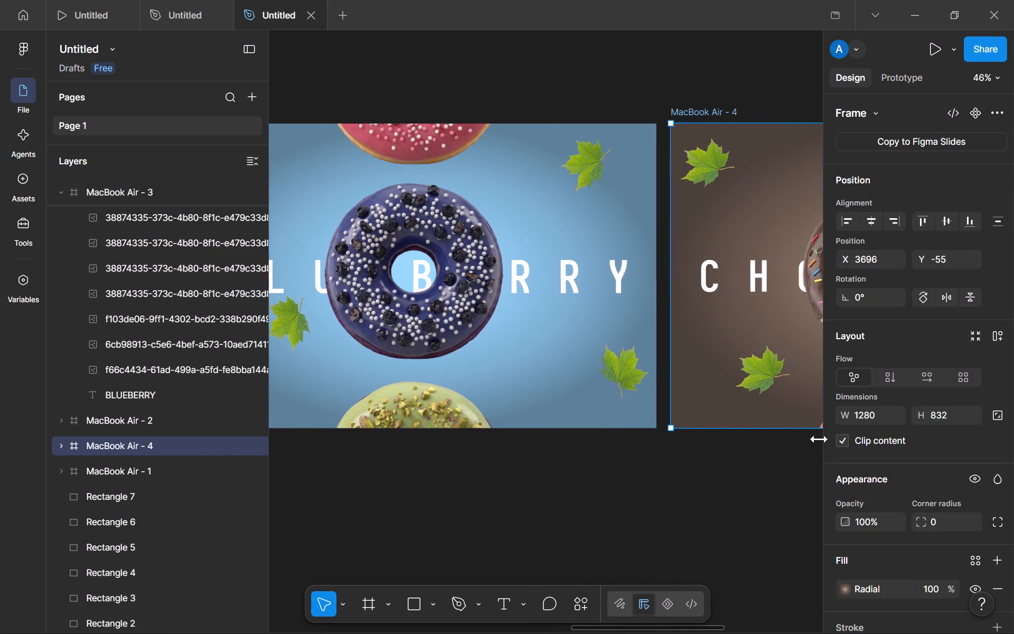
scroll(548, 440, right, 4)
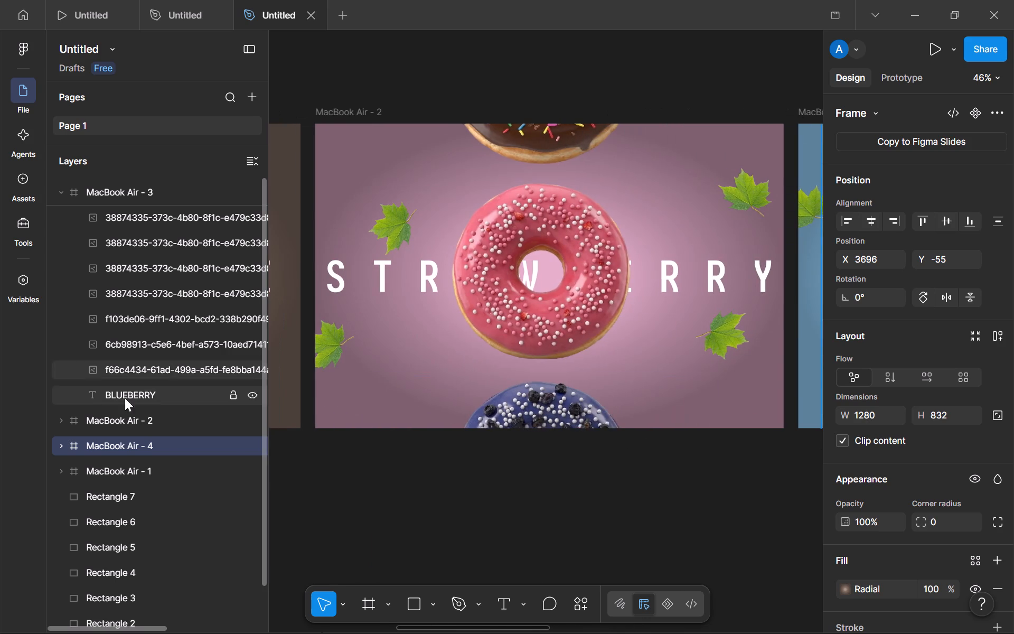
Move the MacBook Air - 4 frame above MacBook Air - 3, at the top of the layer order.
click(137, 446)
scroll(564, 498, right, 4)
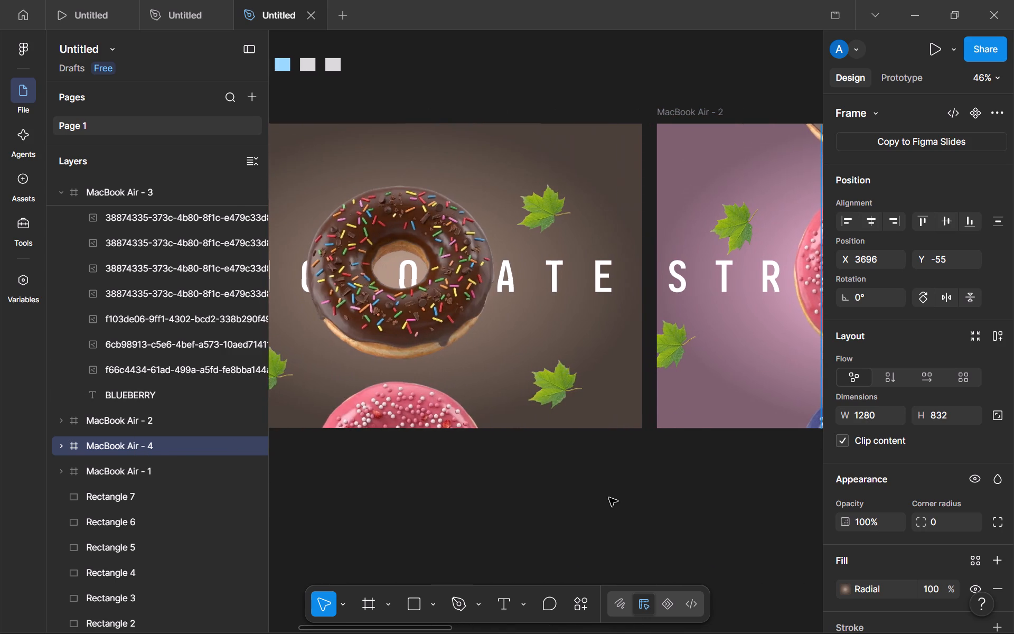
scroll(609, 498, left, 1)
drag(95, 440, 103, 255)
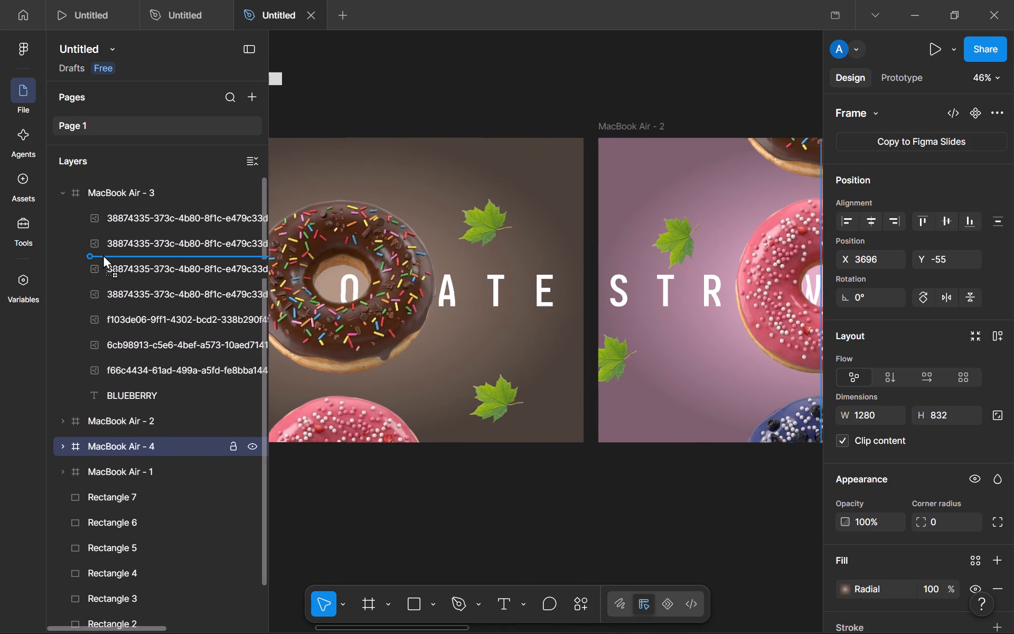
drag(103, 255, 111, 183)
scroll(396, 408, left, 2)
scroll(396, 408, right, 1)
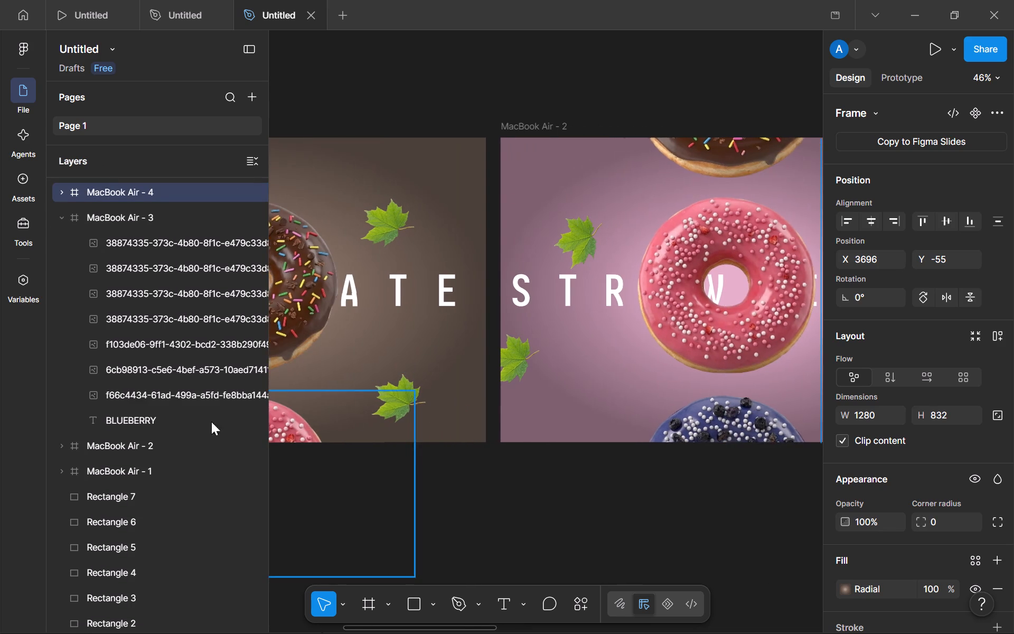
Duplicate the strawberry MacBook Air - 2 frame and move the copy to the top of the layer order.
click(112, 444)
key(ctrl+d)
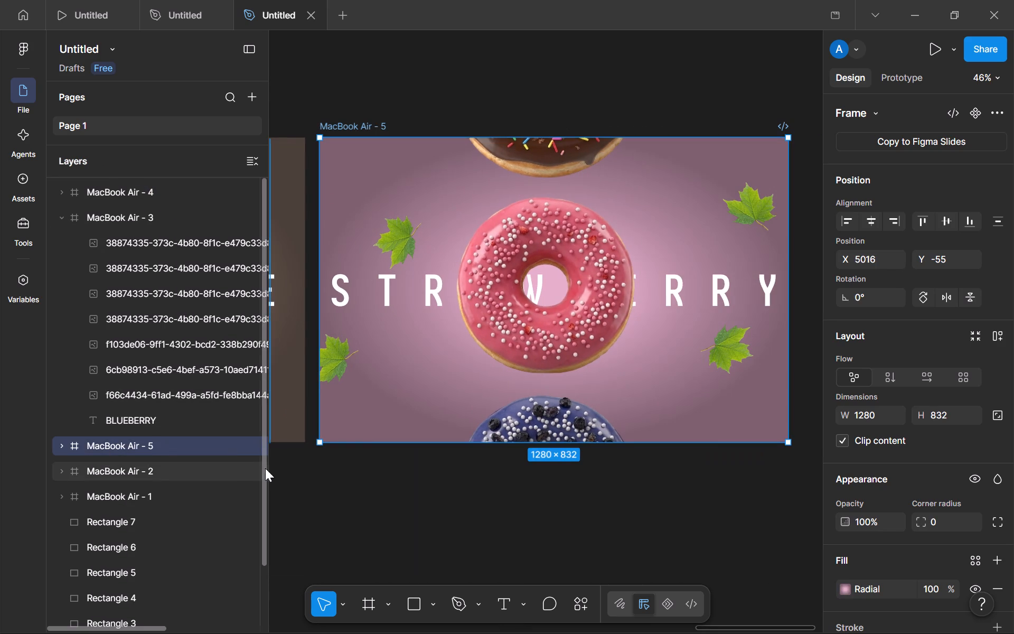
drag(130, 445, 99, 183)
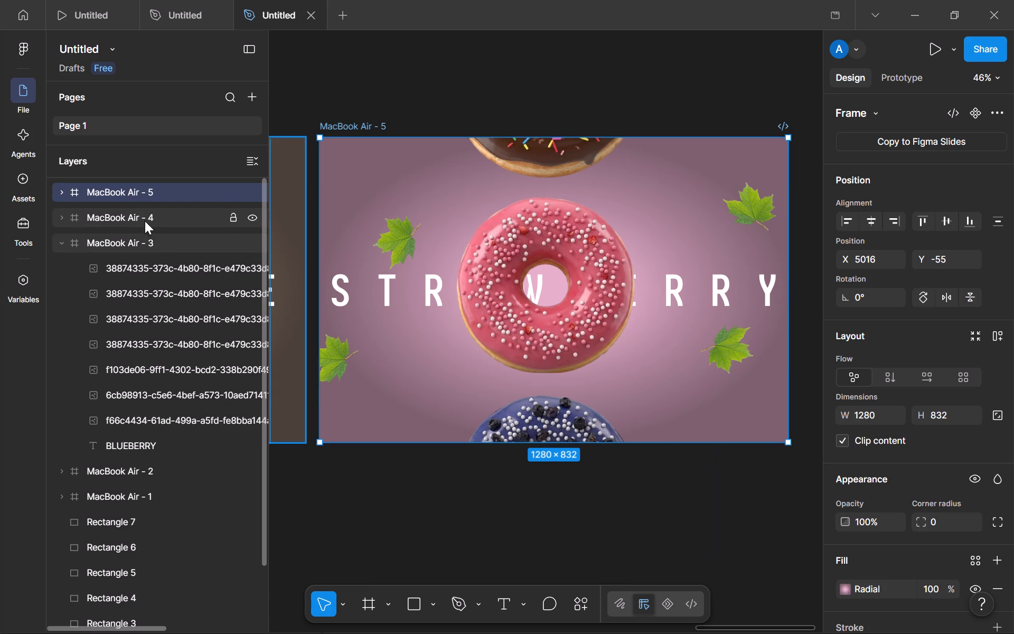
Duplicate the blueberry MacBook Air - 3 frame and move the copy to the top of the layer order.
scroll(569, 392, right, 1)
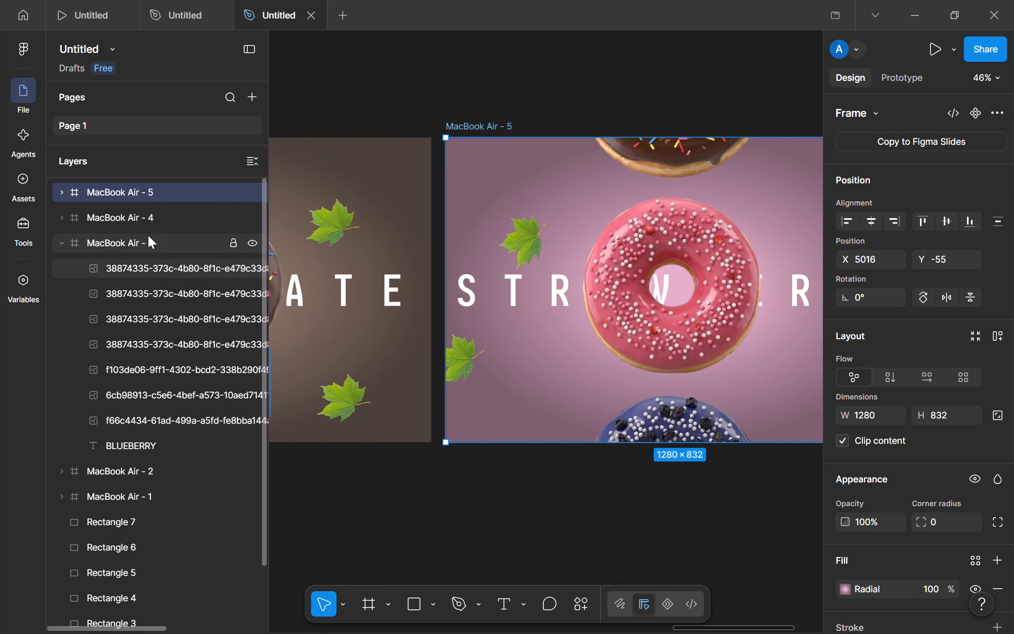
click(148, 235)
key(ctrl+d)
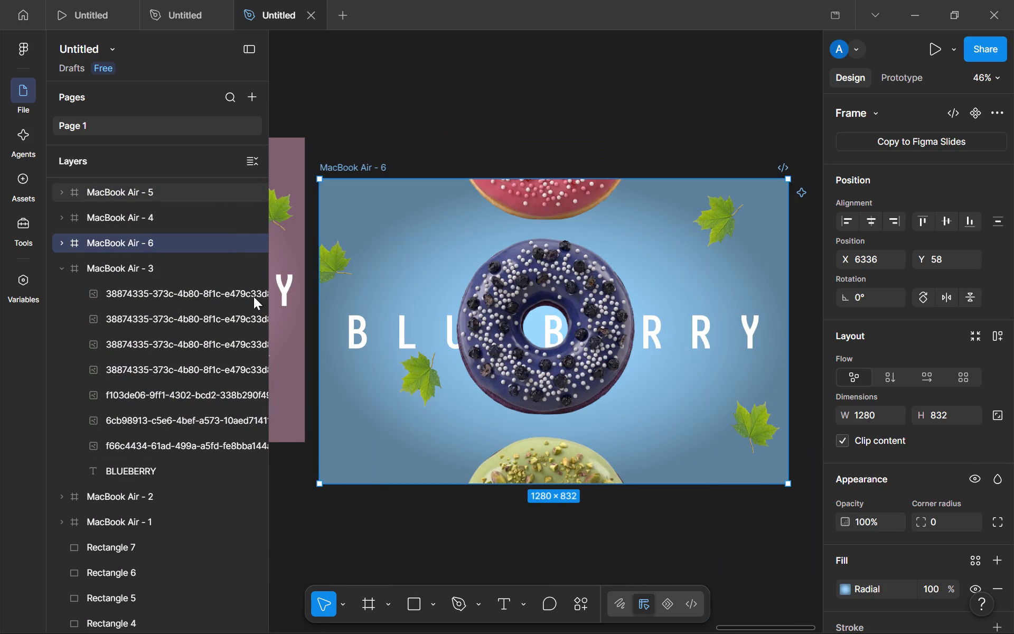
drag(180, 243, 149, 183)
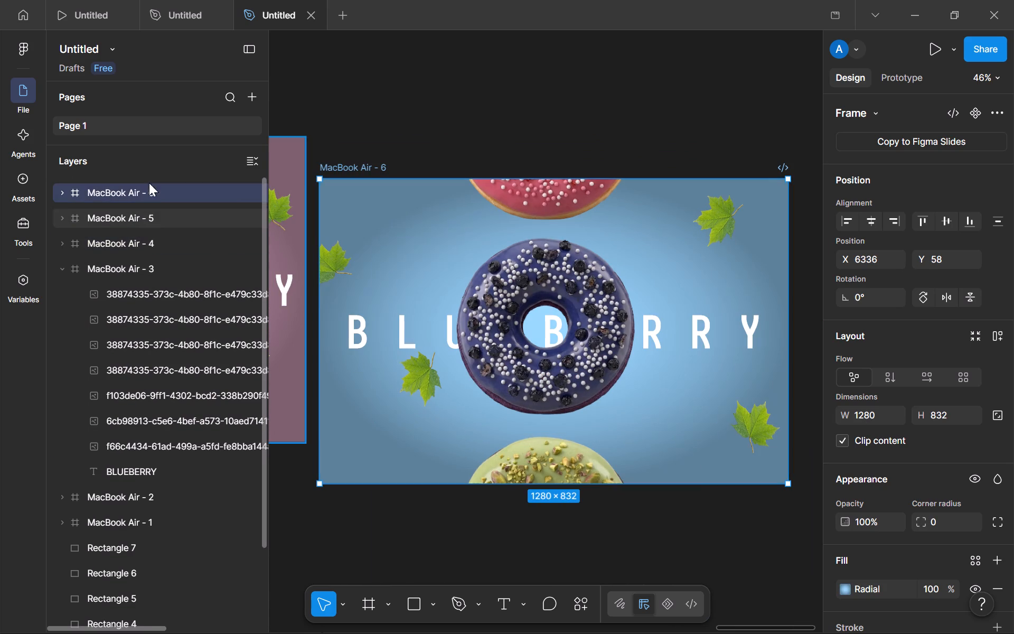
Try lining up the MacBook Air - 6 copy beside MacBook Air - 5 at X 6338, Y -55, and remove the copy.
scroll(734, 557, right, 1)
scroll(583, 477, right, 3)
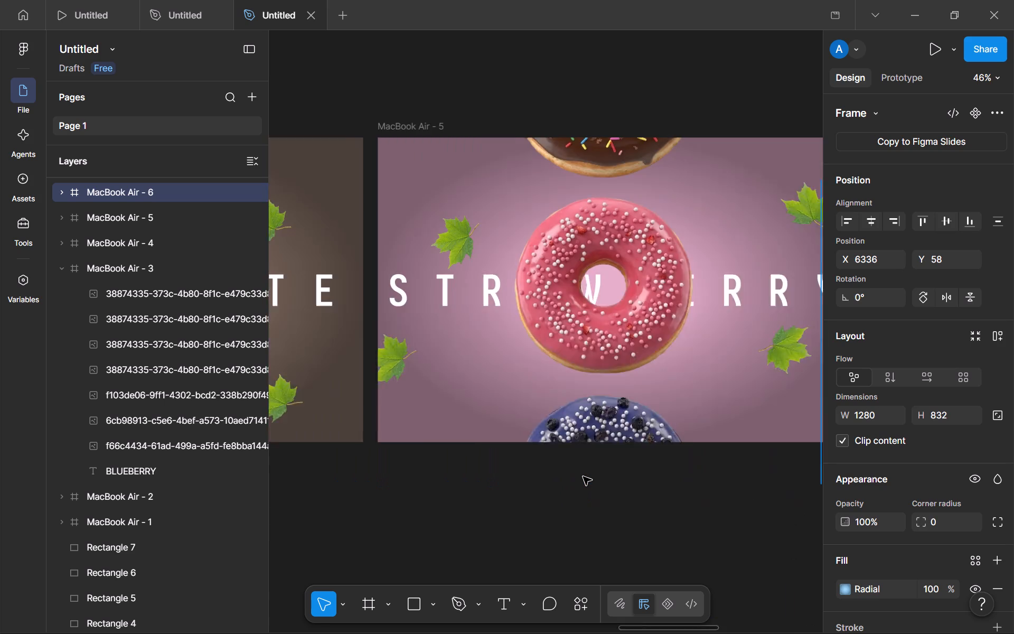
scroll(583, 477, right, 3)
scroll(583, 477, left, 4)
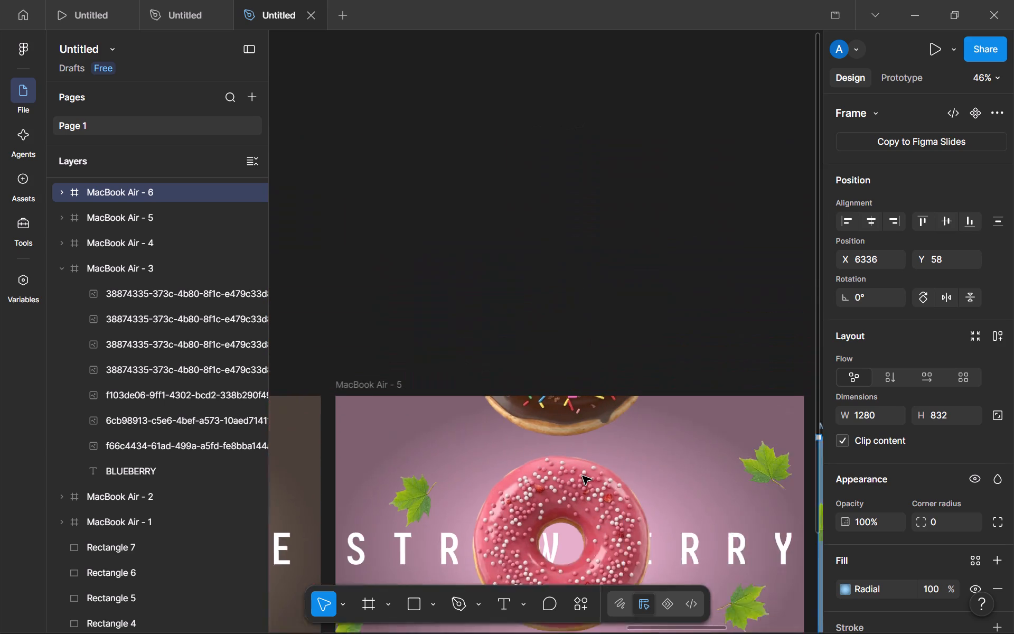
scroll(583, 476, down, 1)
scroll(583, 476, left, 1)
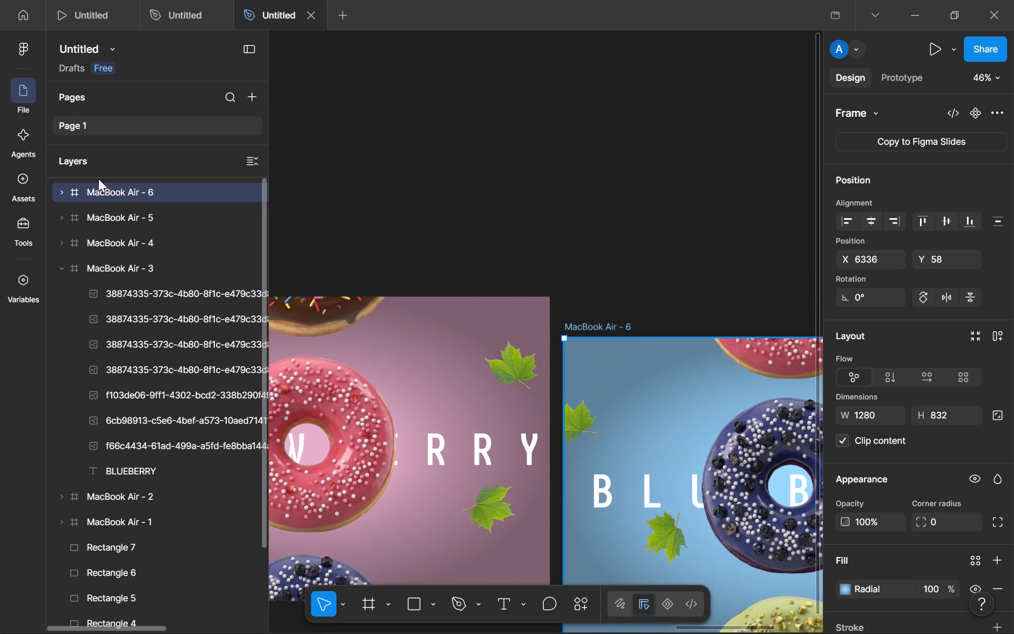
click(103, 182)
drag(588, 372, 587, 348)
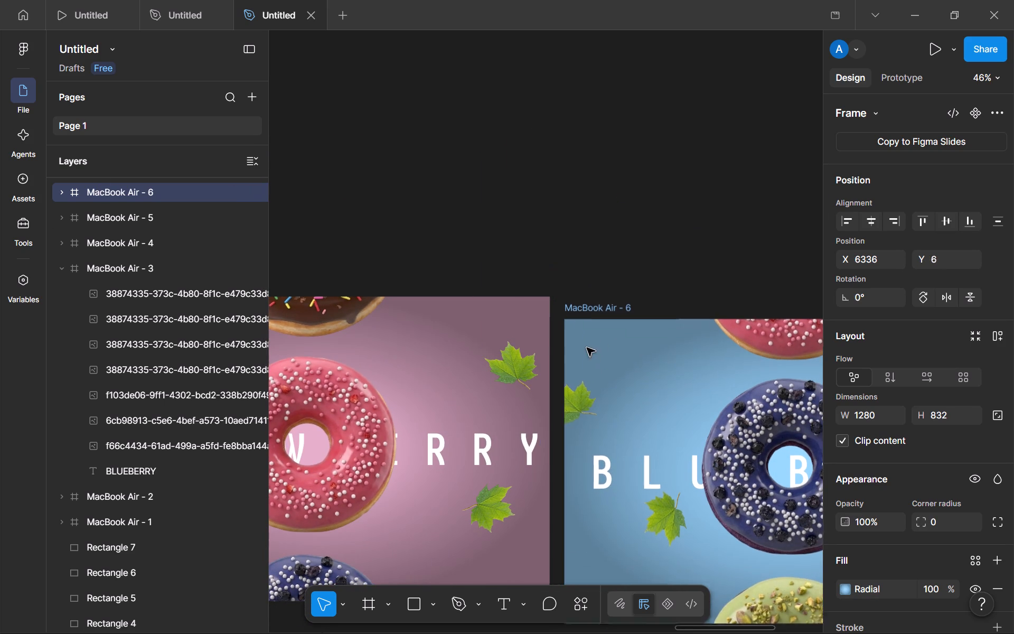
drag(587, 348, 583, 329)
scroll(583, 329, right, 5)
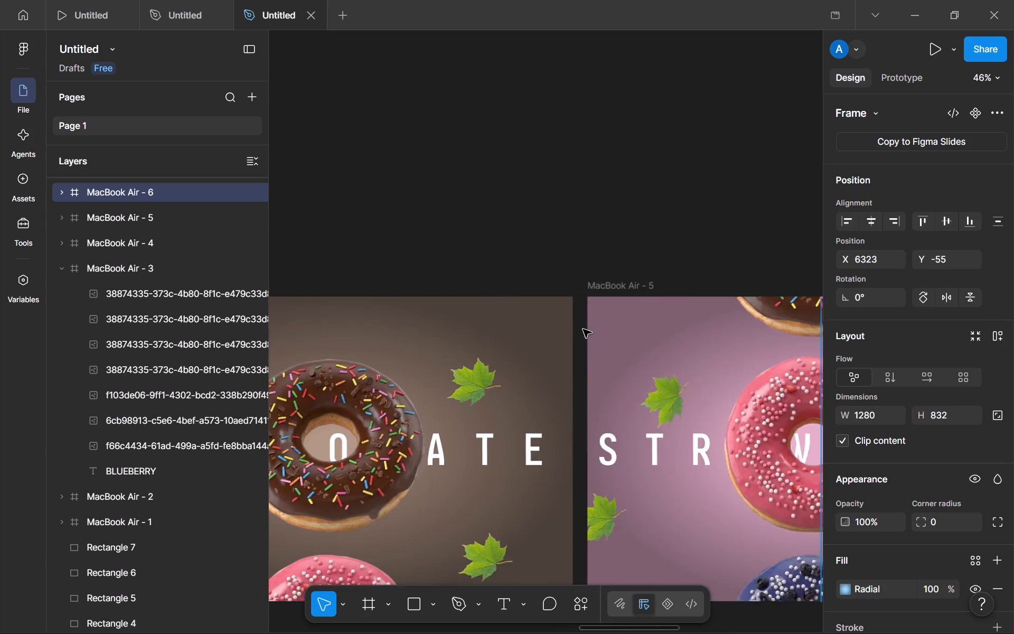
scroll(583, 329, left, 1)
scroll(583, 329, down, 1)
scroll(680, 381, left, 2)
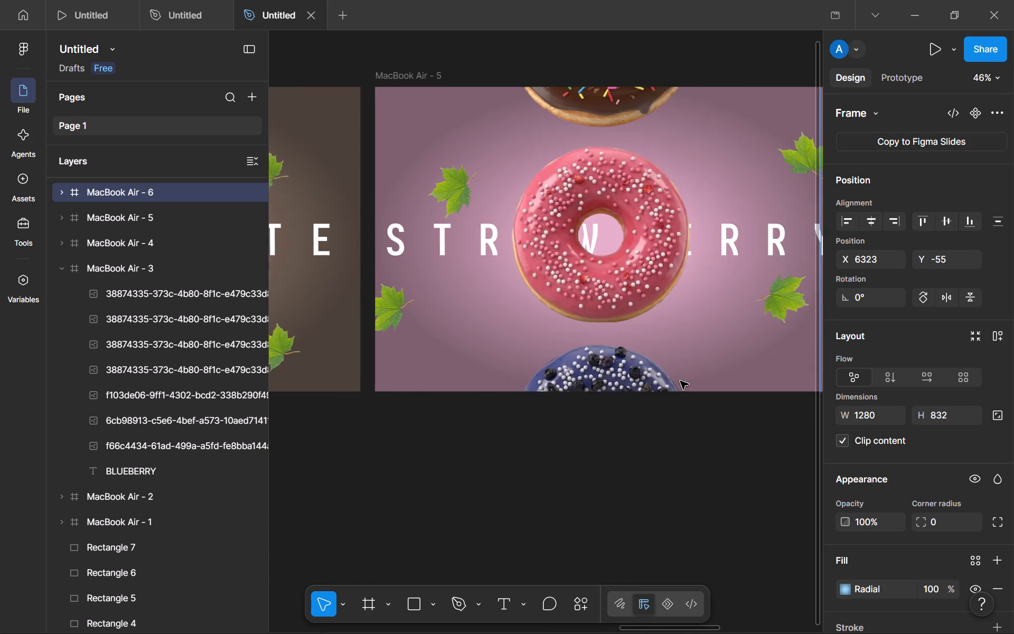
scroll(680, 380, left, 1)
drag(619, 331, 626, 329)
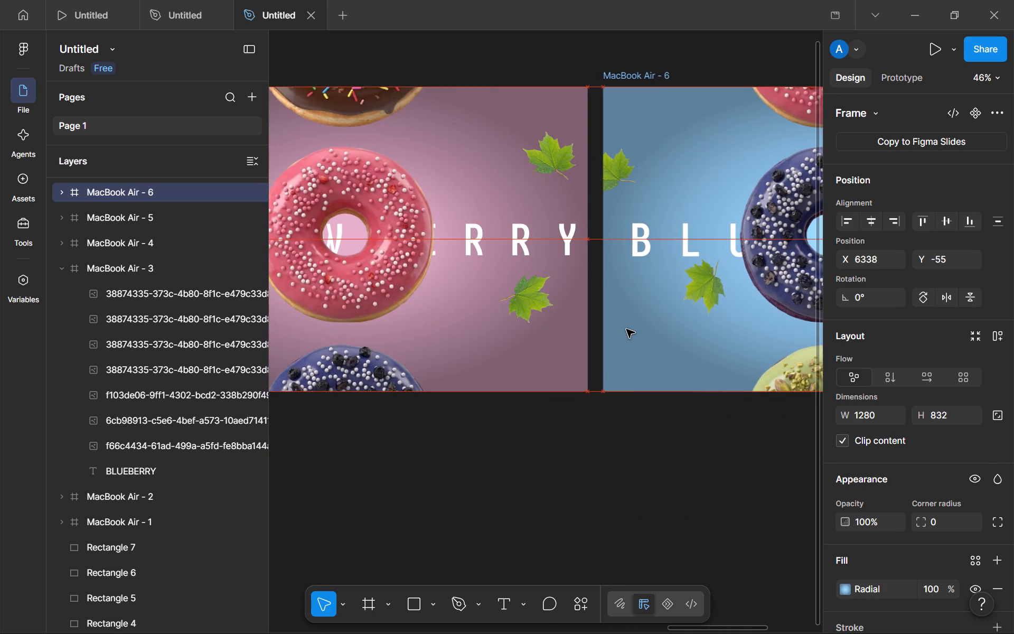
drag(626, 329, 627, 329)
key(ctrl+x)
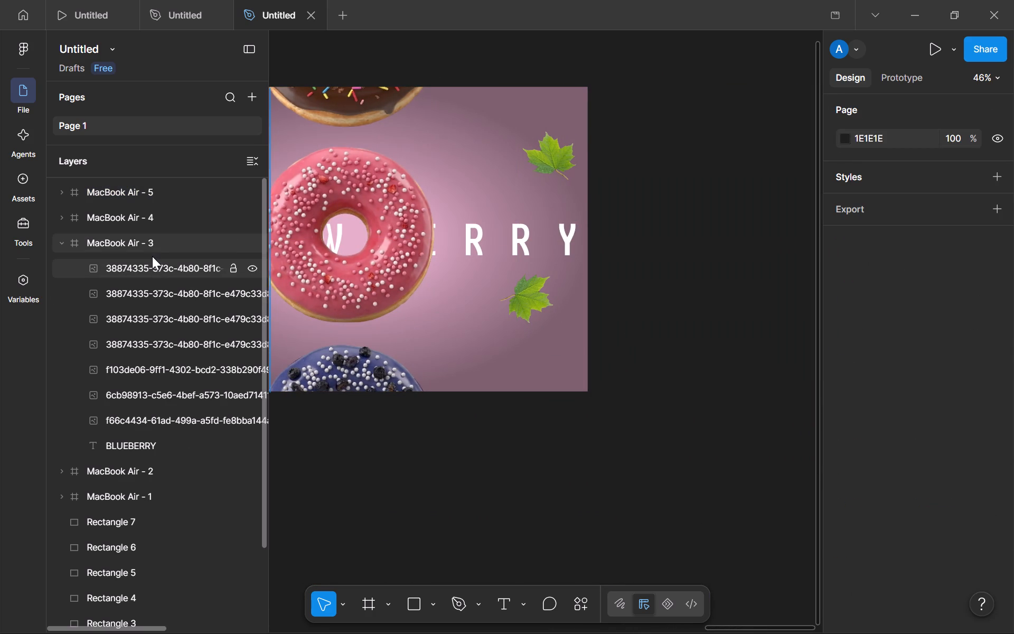
Duplicate MacBook Air - 3 again, placing the copy beside MacBook Air - 5 at X 6345, Y -55 and first in the layer order.
click(149, 248)
key(ctrl+d)
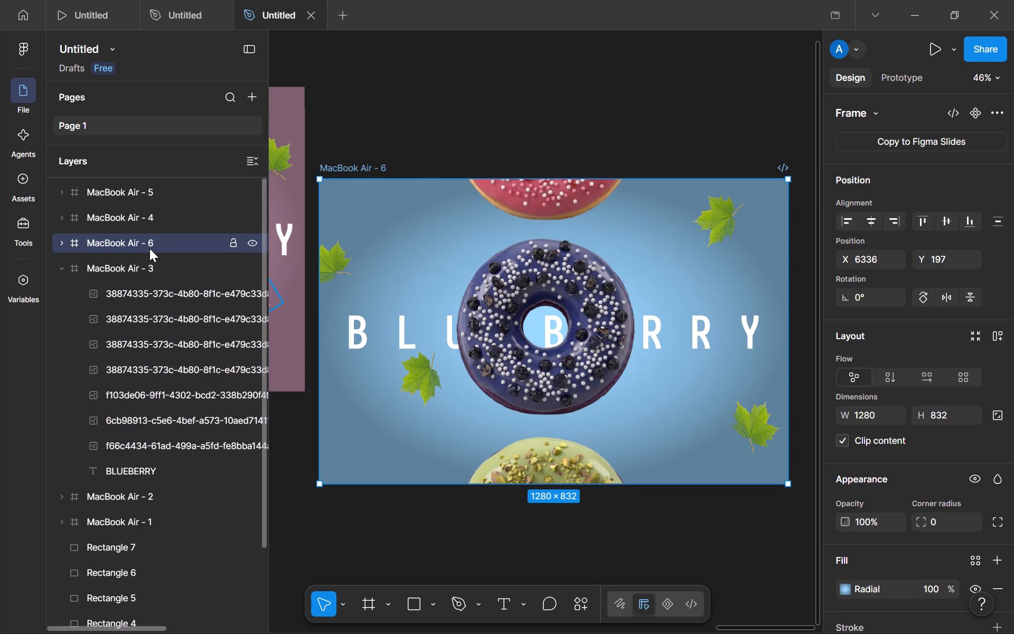
drag(354, 203, 362, 157)
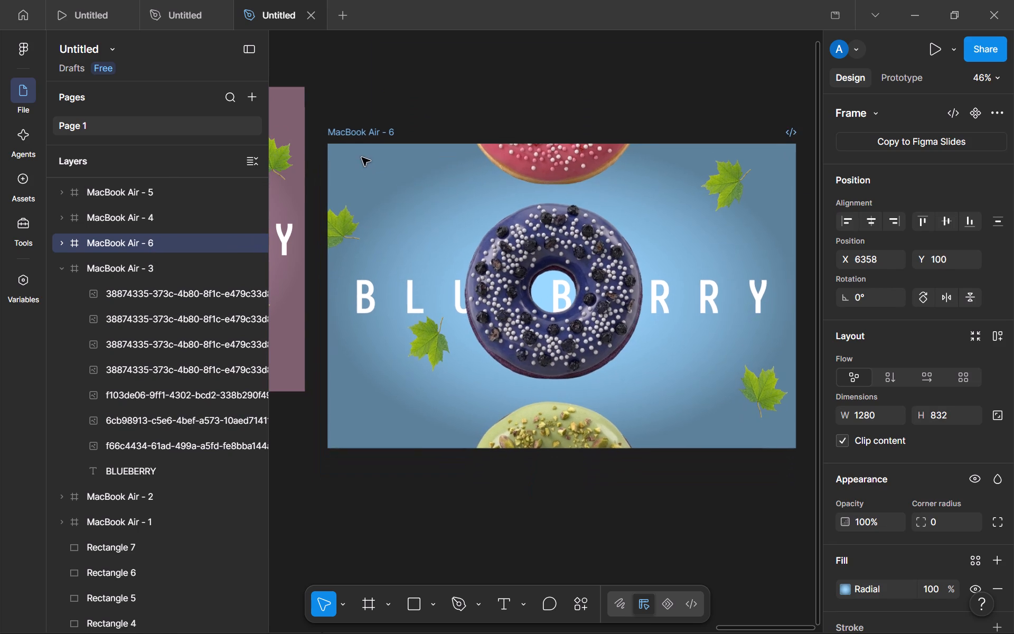
drag(362, 157, 358, 113)
scroll(466, 277, right, 5)
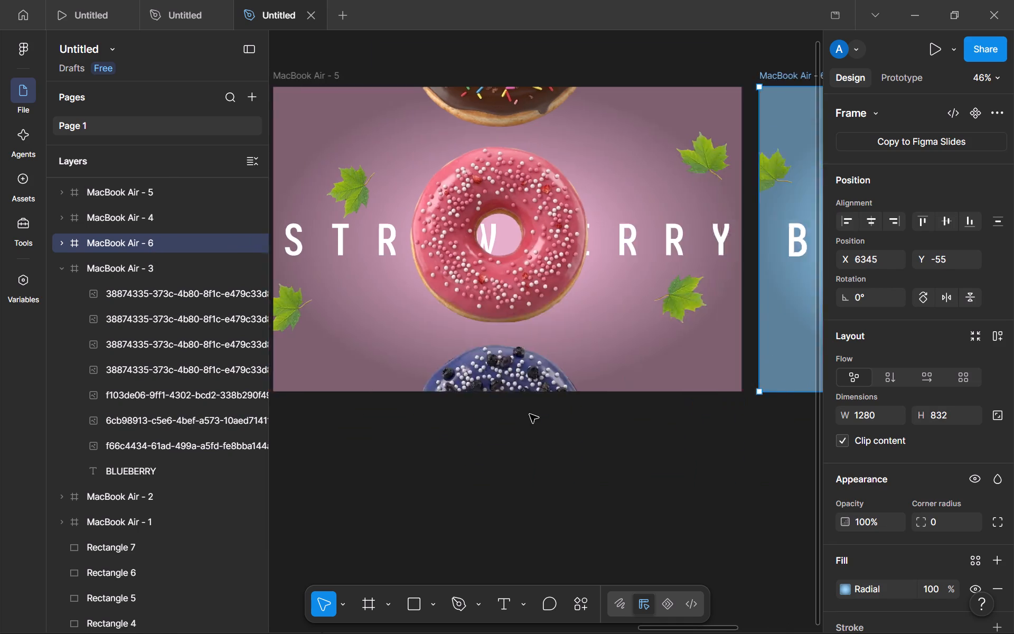
scroll(499, 413, left, 1)
drag(189, 238, 173, 184)
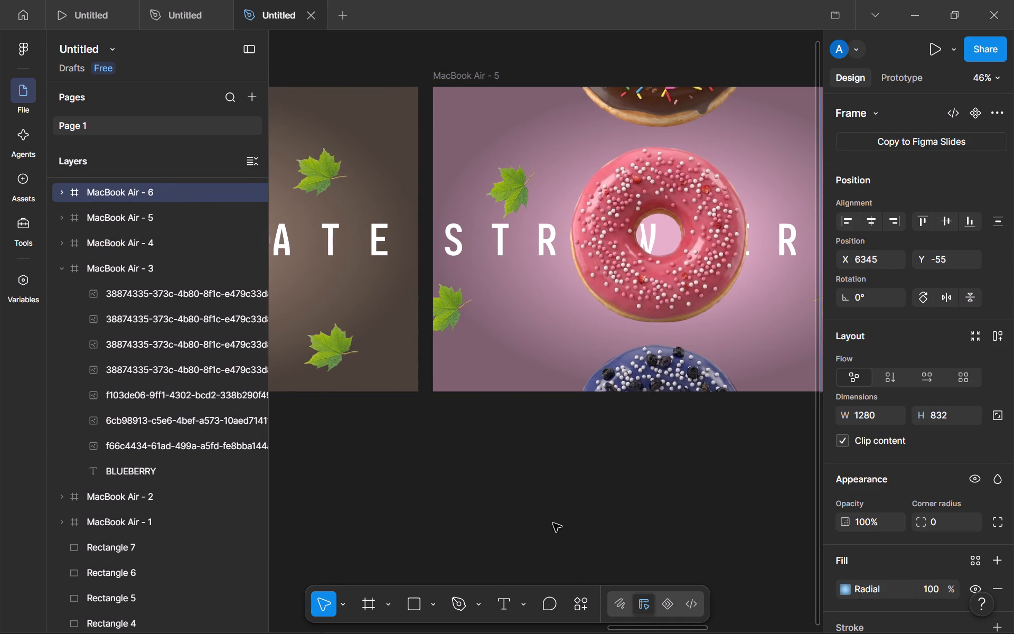
Remove the chocolate and strawberry doughnuts and the CHOCOLATE title from MacBook Air - 4, leaving only its maple leaves.
scroll(544, 505, right, 2)
scroll(544, 505, left, 1)
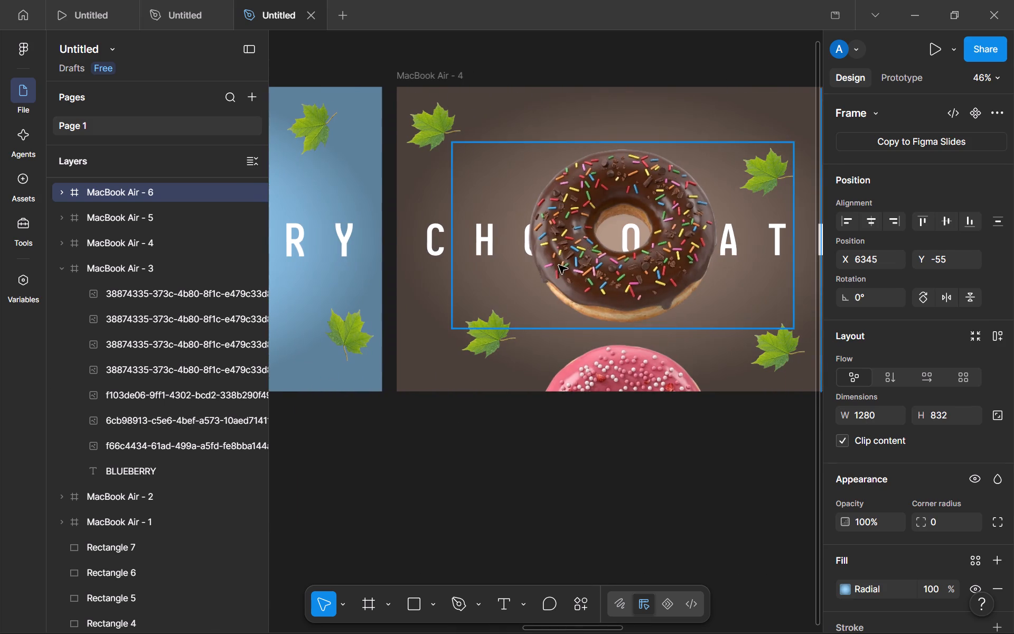
click(562, 265)
key(ctrl+x)
click(590, 358)
key(ctrl+x)
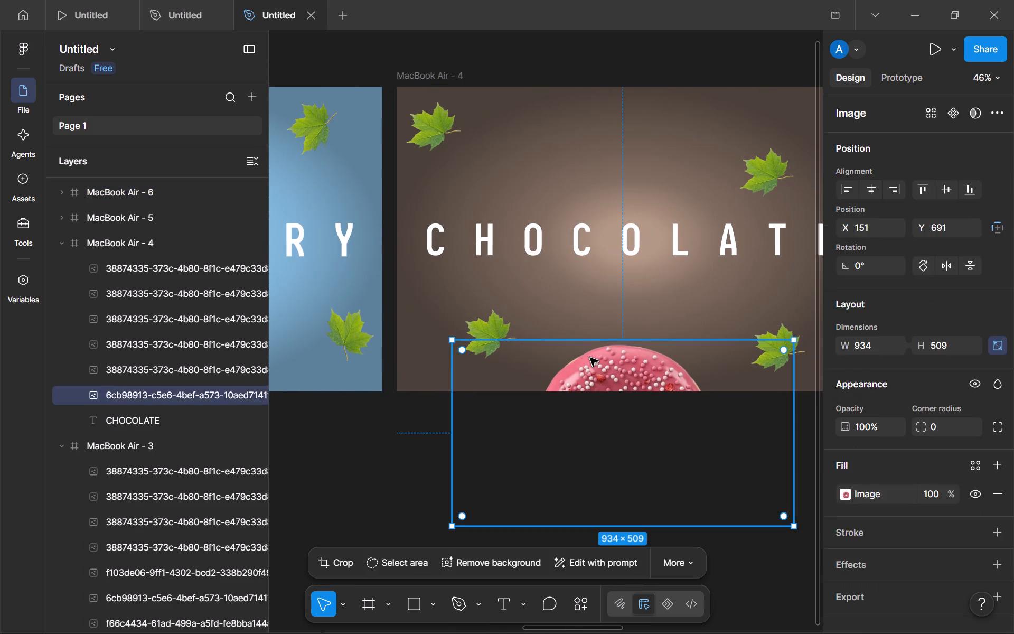
click(596, 243)
key(ctrl+x)
Remove the STRAWBERRY title and the strawberry, blueberry and chocolate doughnuts from MacBook Air - 5, leaving only its maple leaves.
scroll(597, 243, left, 3)
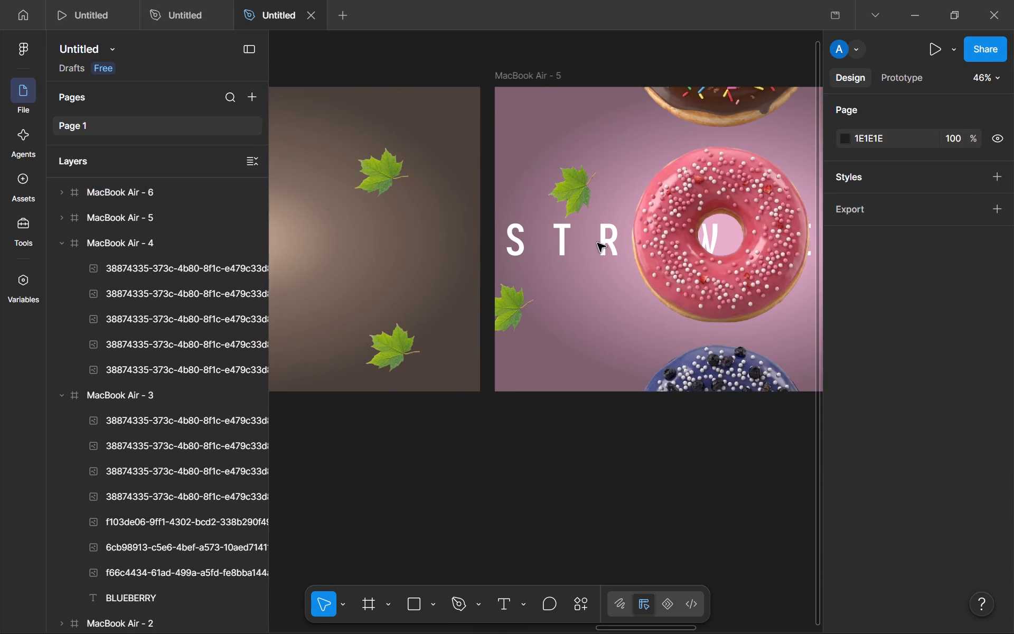
click(690, 234)
key(ctrl+x)
click(662, 246)
key(ctrl+x)
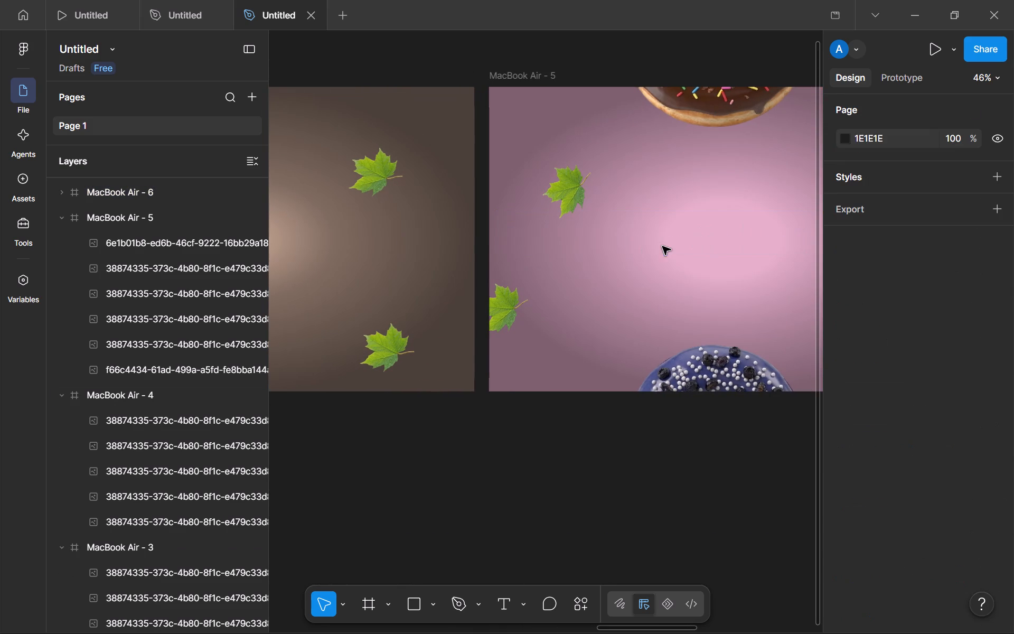
click(703, 356)
key(ctrl+x)
click(691, 116)
key(ctrl+x)
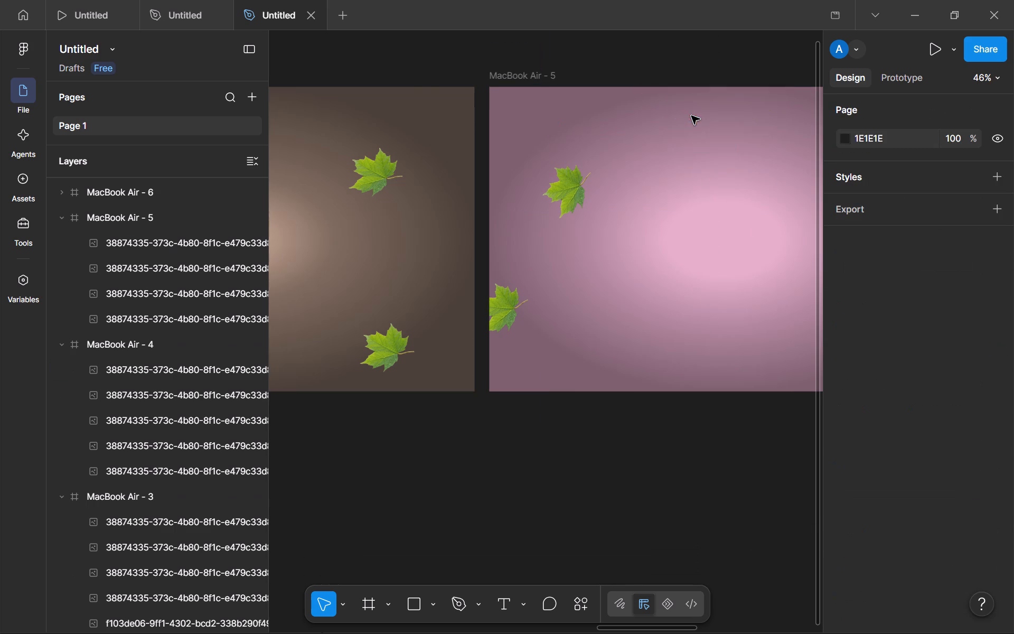
Remove the BLUEBERRY title and the blueberry, pistachio and strawberry doughnuts from MacBook Air - 6, leaving only its maple leaves.
scroll(715, 171, left, 2)
scroll(679, 230, left, 1)
click(690, 255)
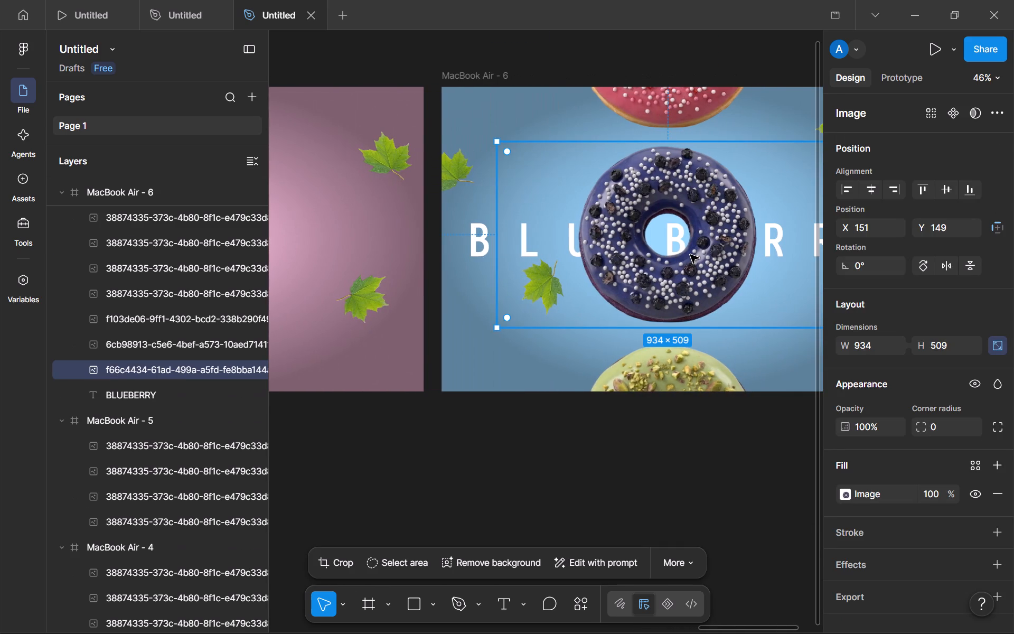
key(ctrl+x)
click(711, 347)
key(ctrl+x)
click(697, 244)
key(ctrl+x)
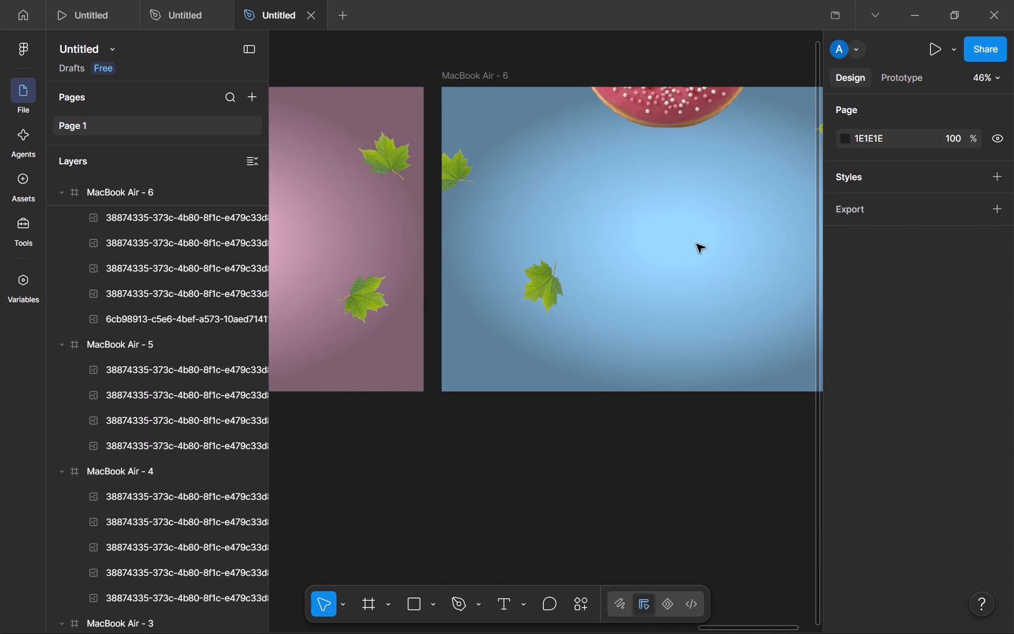
click(658, 127)
key(ctrl+x)
Look over the whole row of frames, comparing the finished flavour frames with the emptied copies.
scroll(708, 206, left, 2)
scroll(700, 212, right, 3)
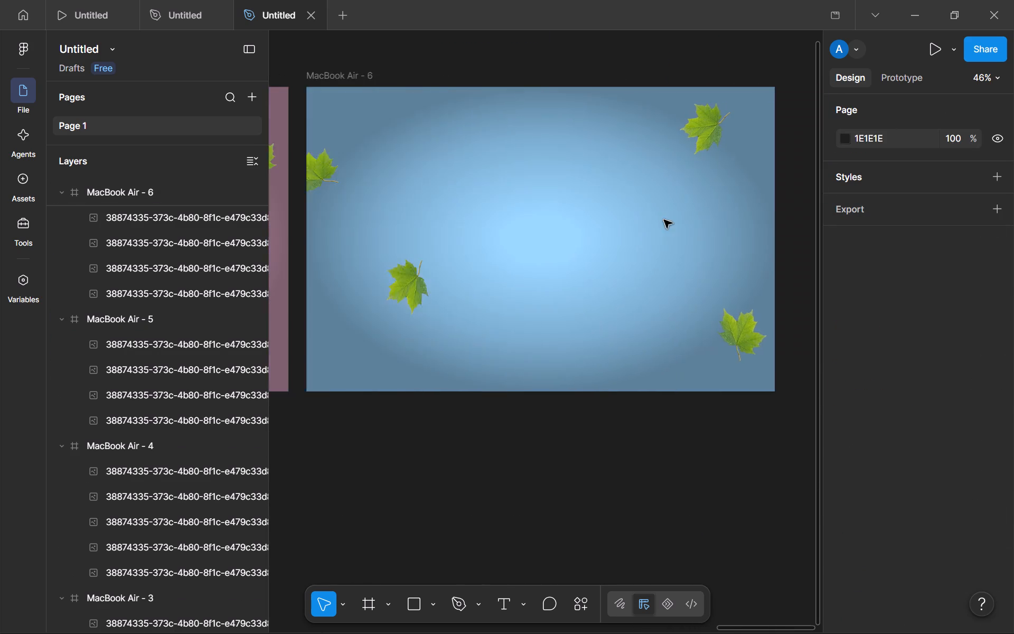
scroll(664, 220, right, 5)
scroll(664, 220, left, 2)
scroll(664, 220, right, 1)
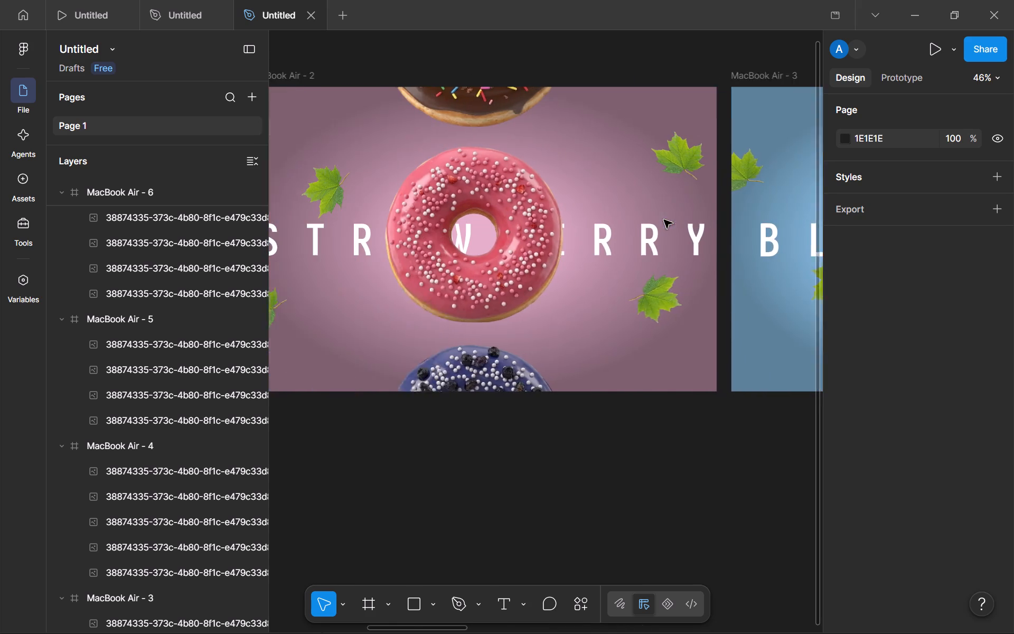
scroll(664, 220, right, 1)
scroll(664, 220, left, 2)
scroll(664, 220, up, 3)
scroll(664, 220, right, 2)
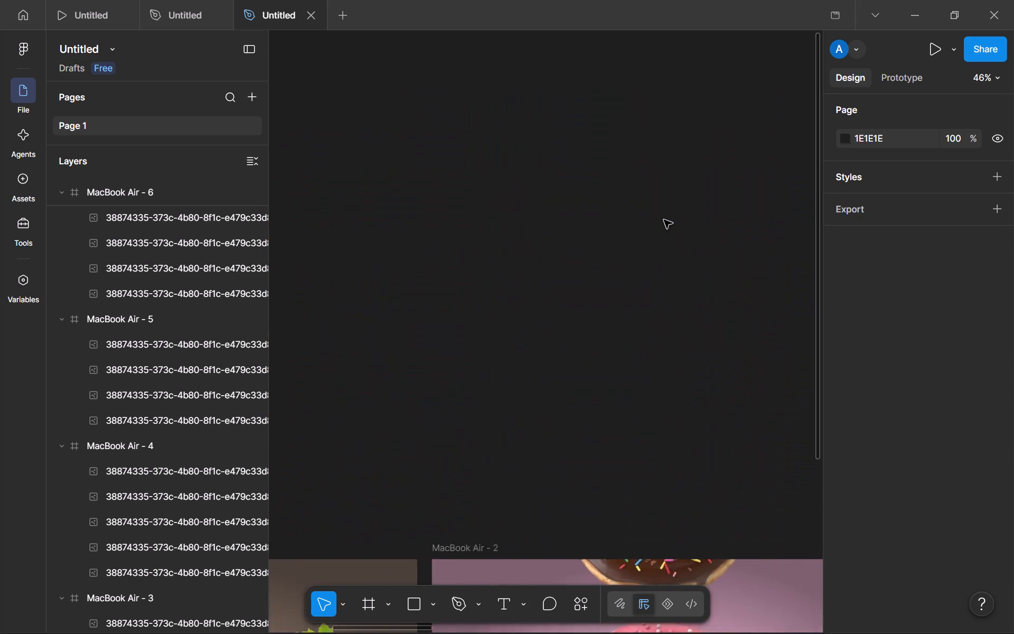
scroll(664, 220, right, 2)
scroll(664, 220, left, 2)
scroll(664, 220, down, 2)
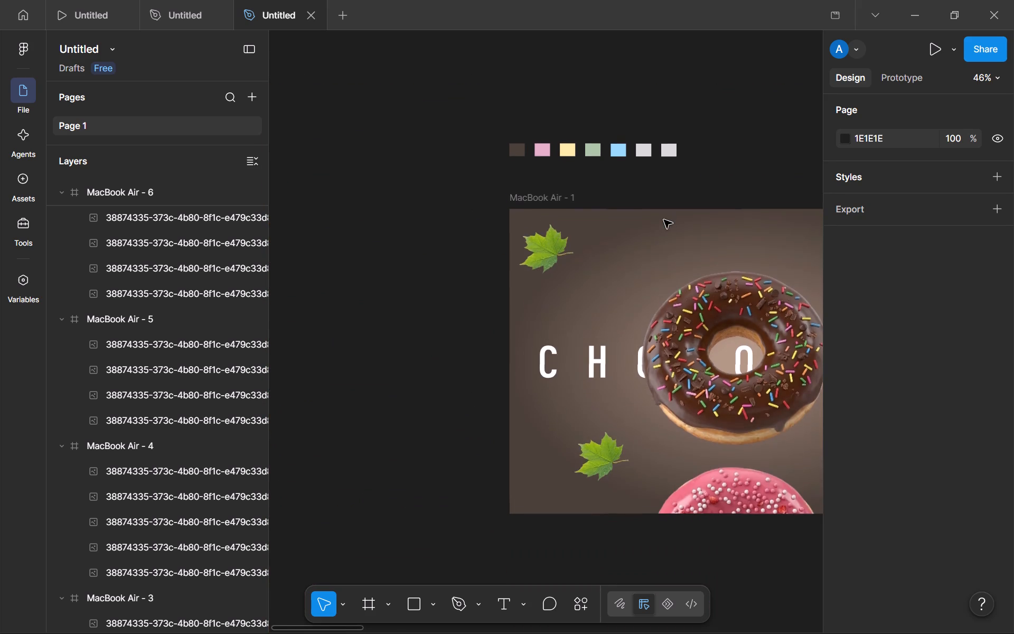
scroll(664, 220, left, 5)
scroll(664, 220, right, 1)
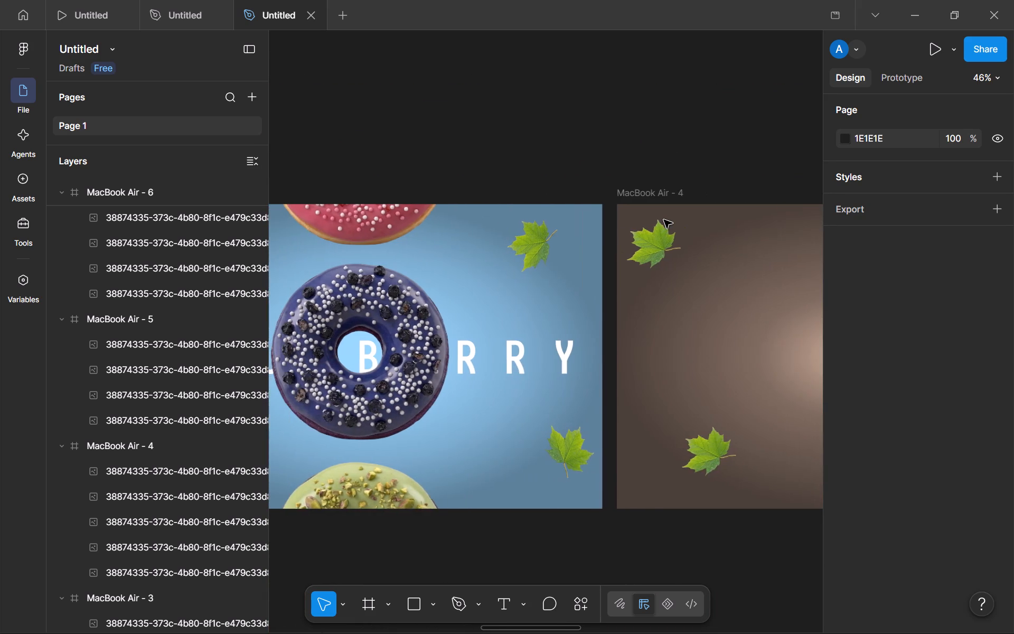
Upload the vanilla doughnut image from the desktop to removal.ai in the browser for background removal.
click(578, 178)
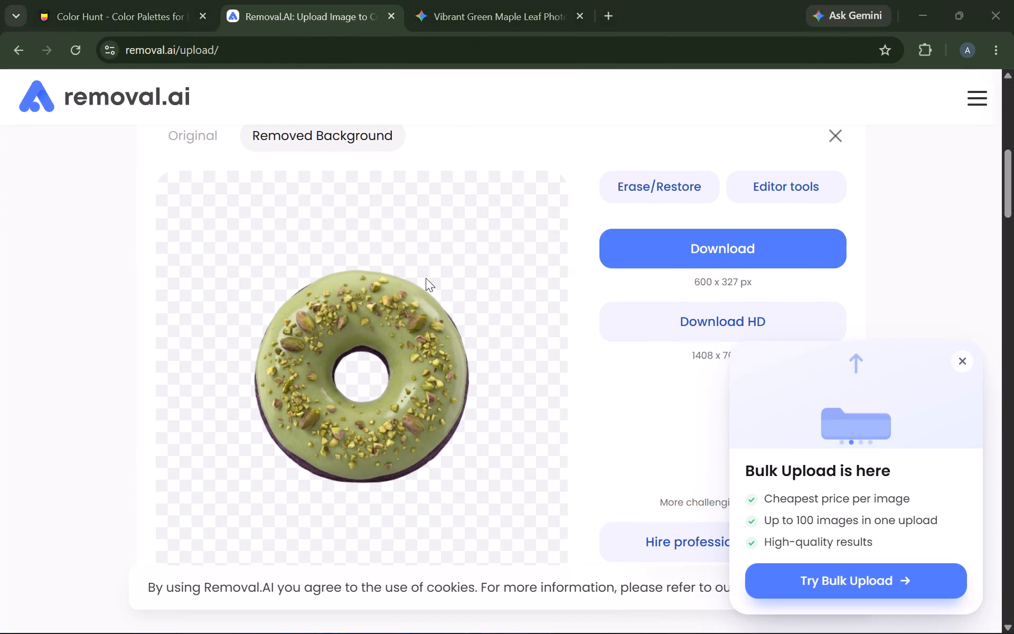
click(569, 172)
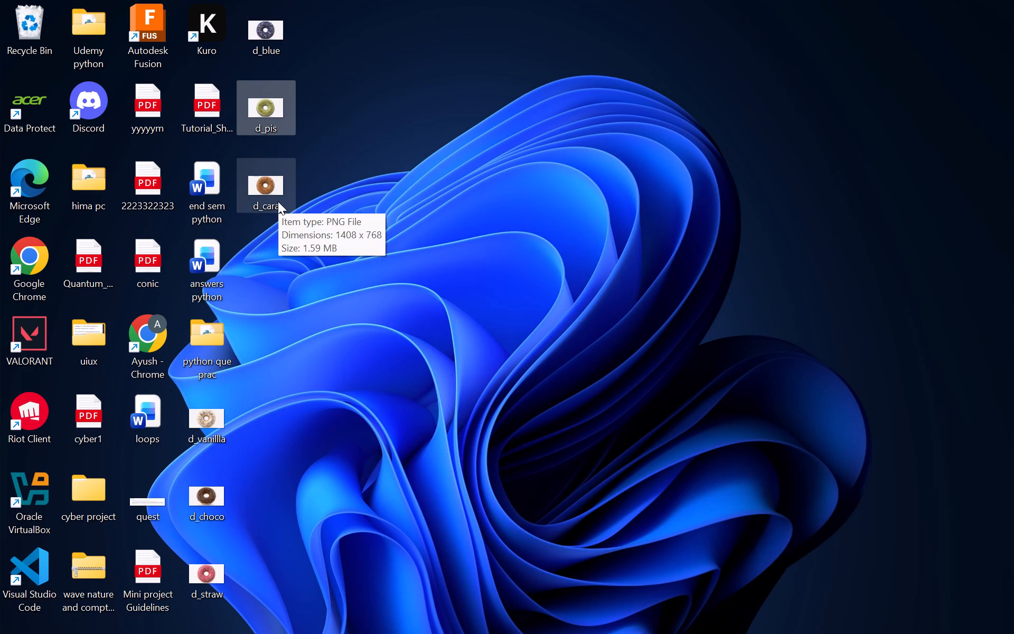
drag(197, 413, 514, 571)
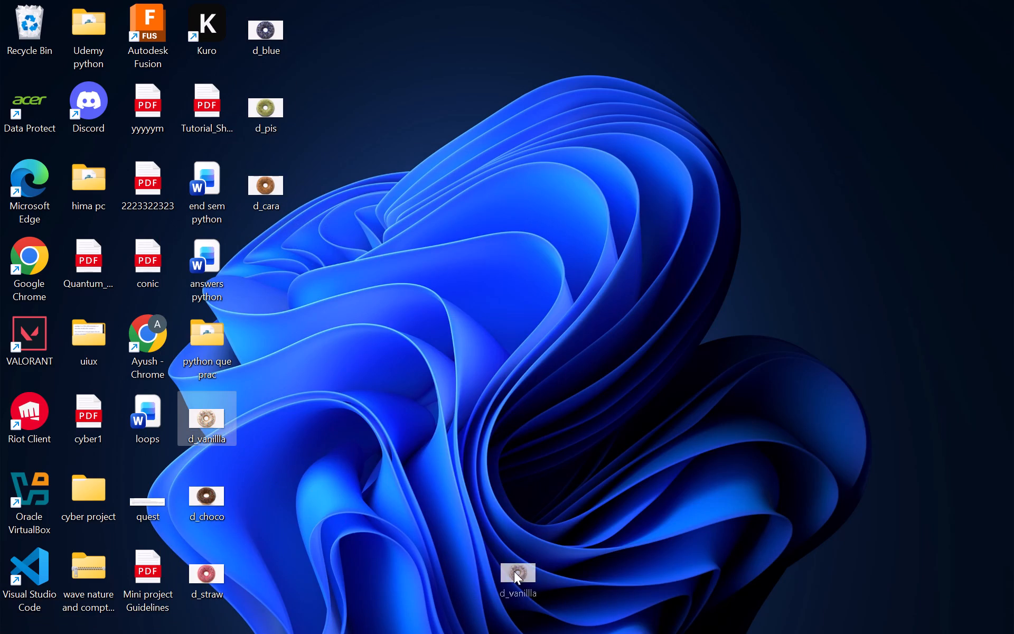
drag(514, 571, 707, 630)
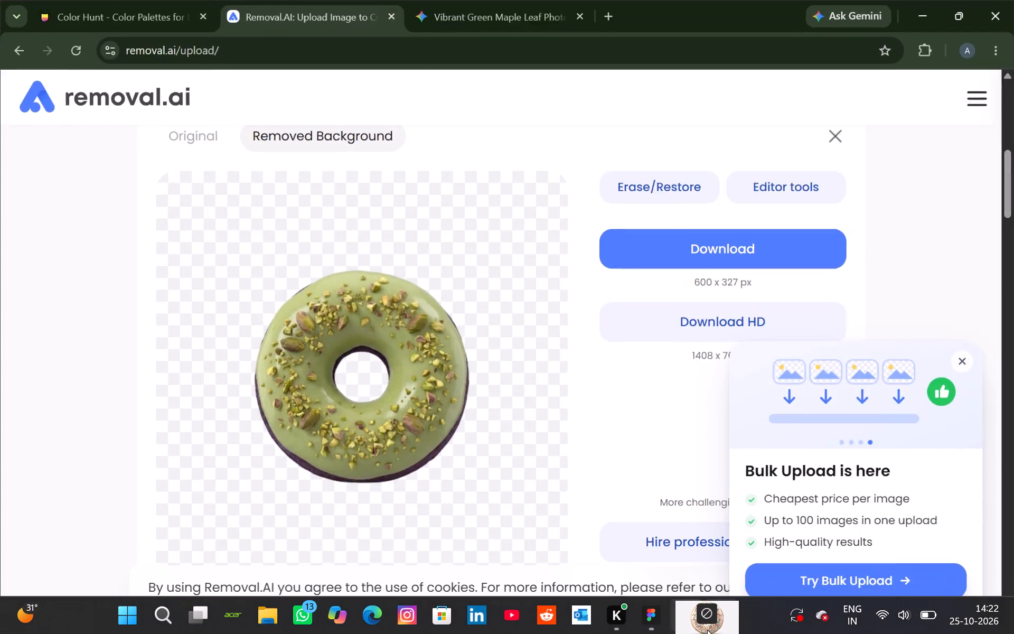
drag(707, 630, 681, 628)
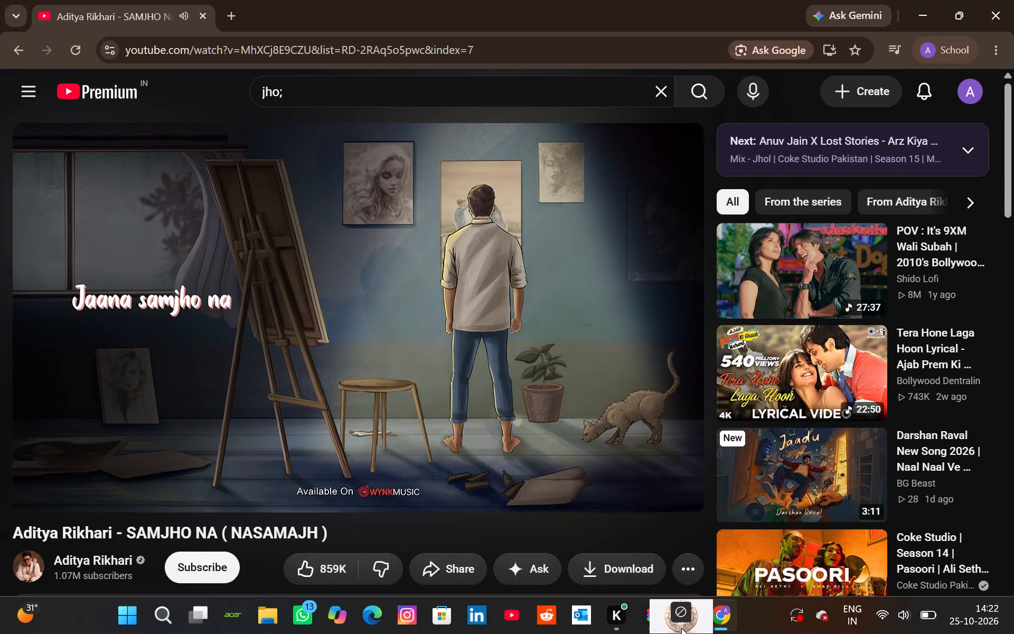
drag(681, 628, 437, 424)
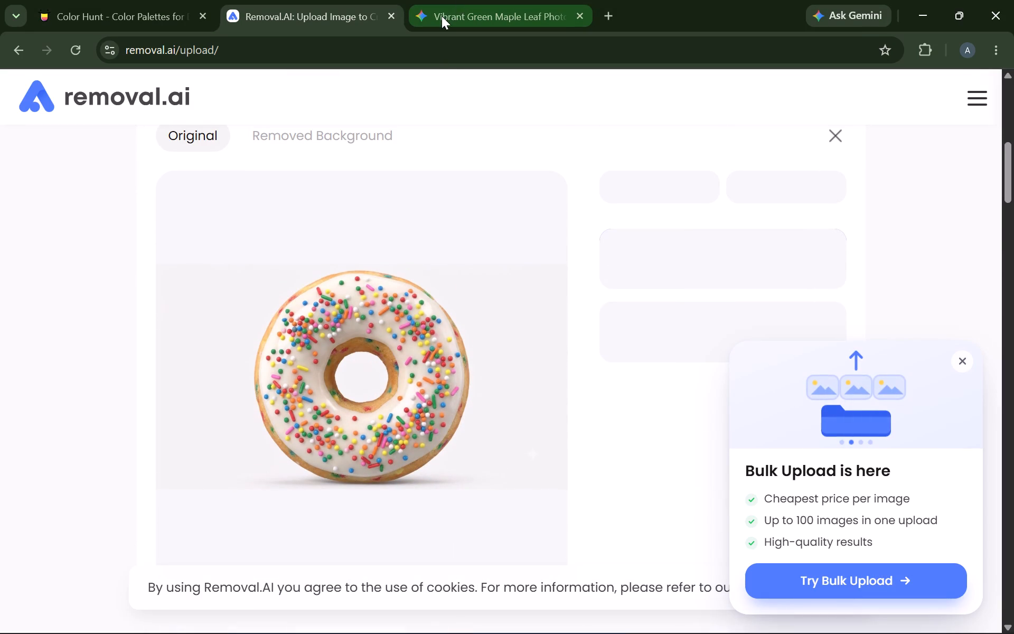
Copy the off-white colour code #FEFAF3 from the pink and green palette on Color Hunt and return to the Figma design.
click(104, 4)
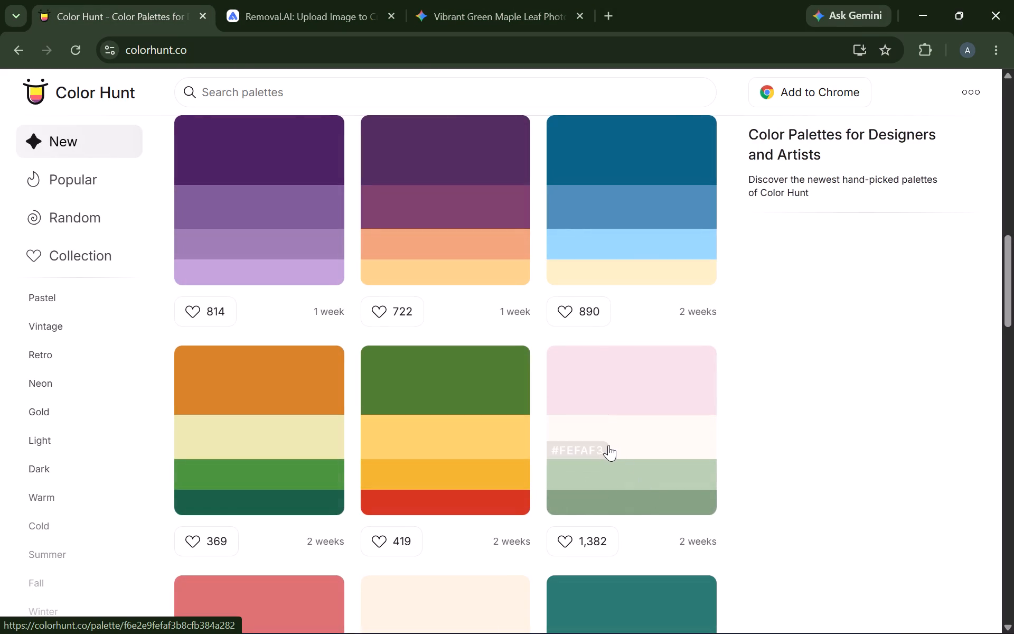
click(600, 448)
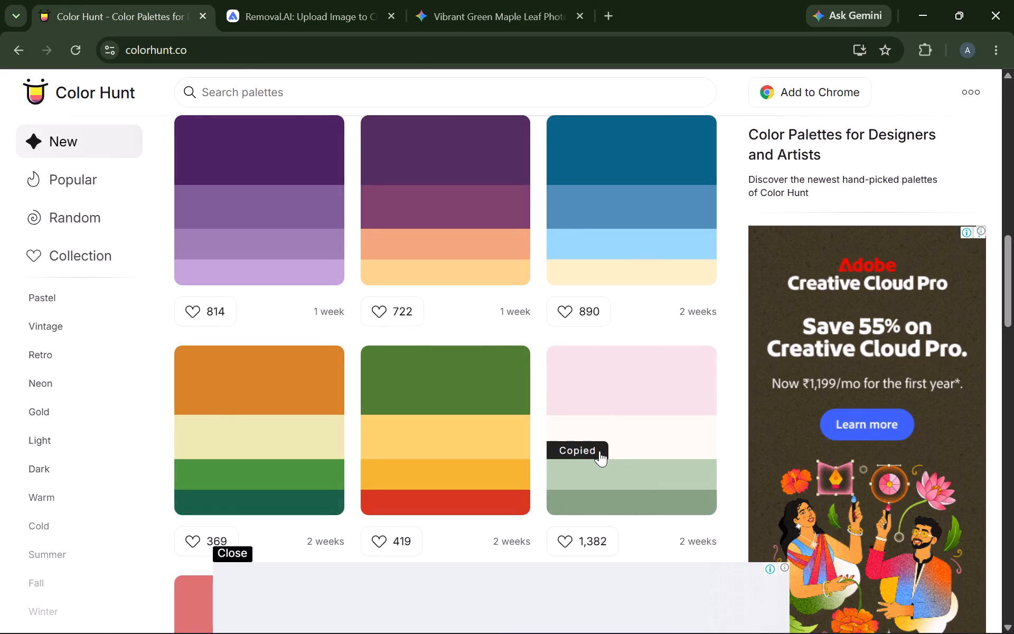
click(430, 352)
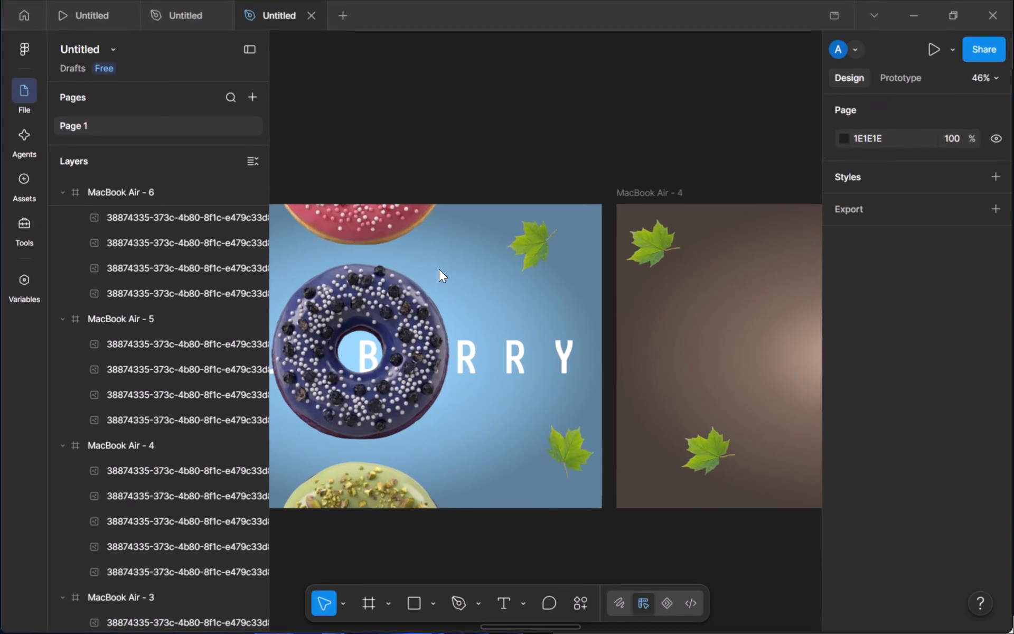
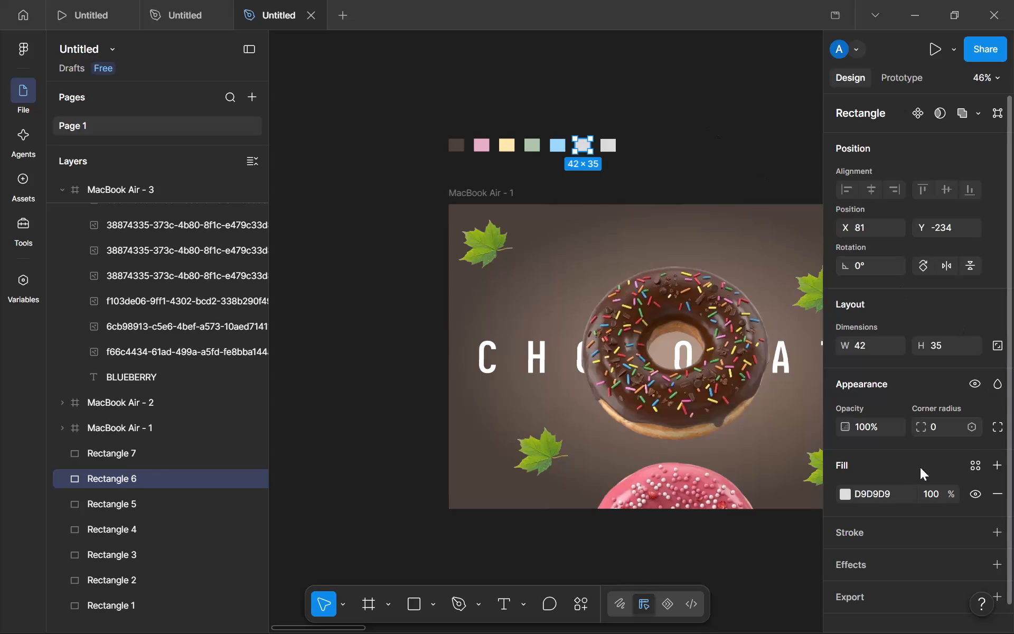
Set the fill of the sixth colour swatch above the frames to the copied off-white FEFAF3.
click(889, 484)
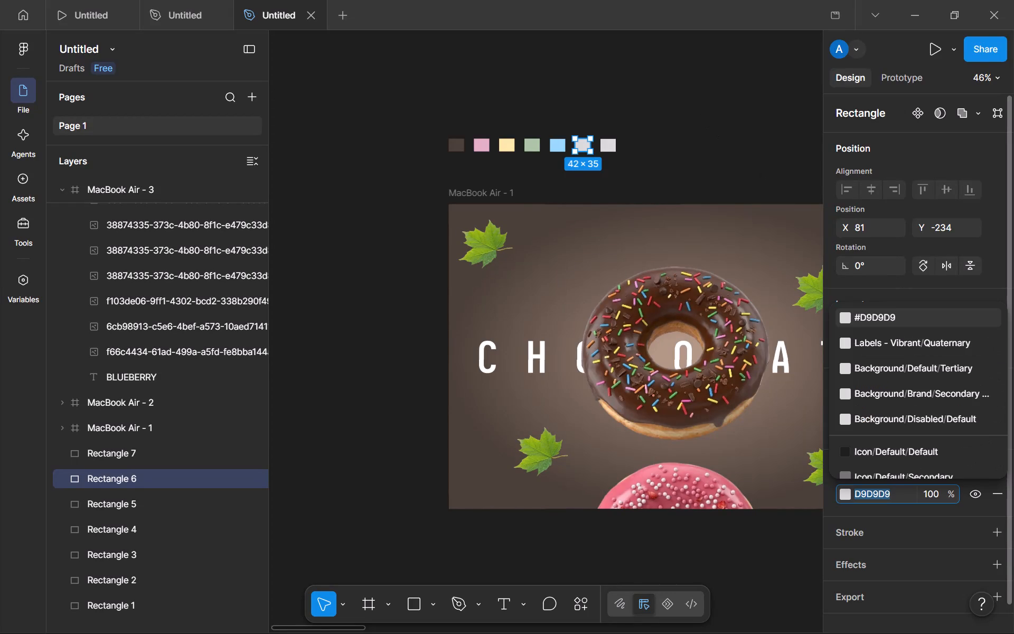
key(ctrl+v)
key(Return)
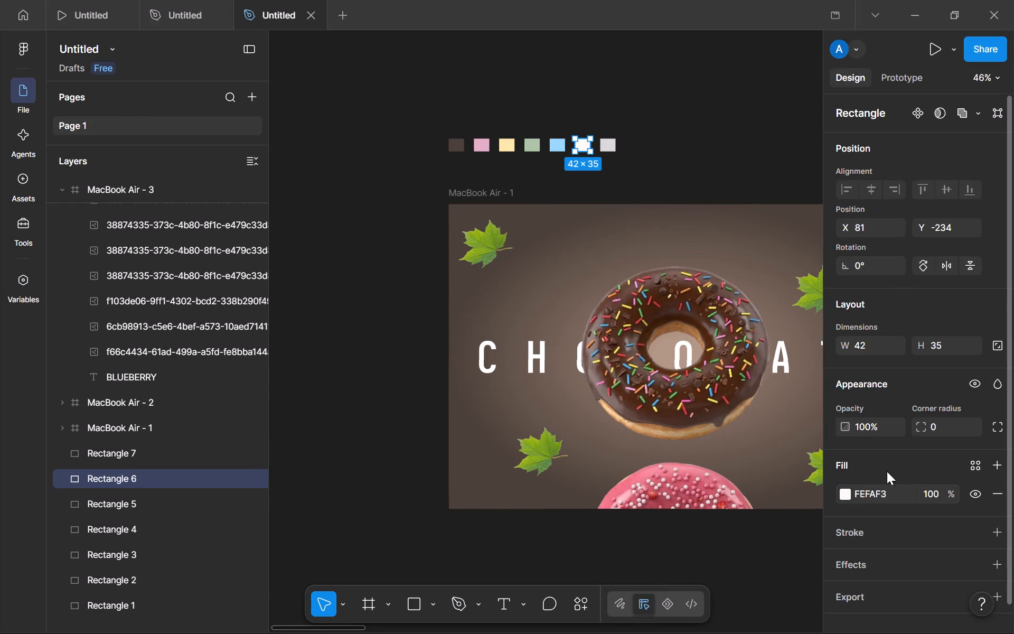
click(739, 163)
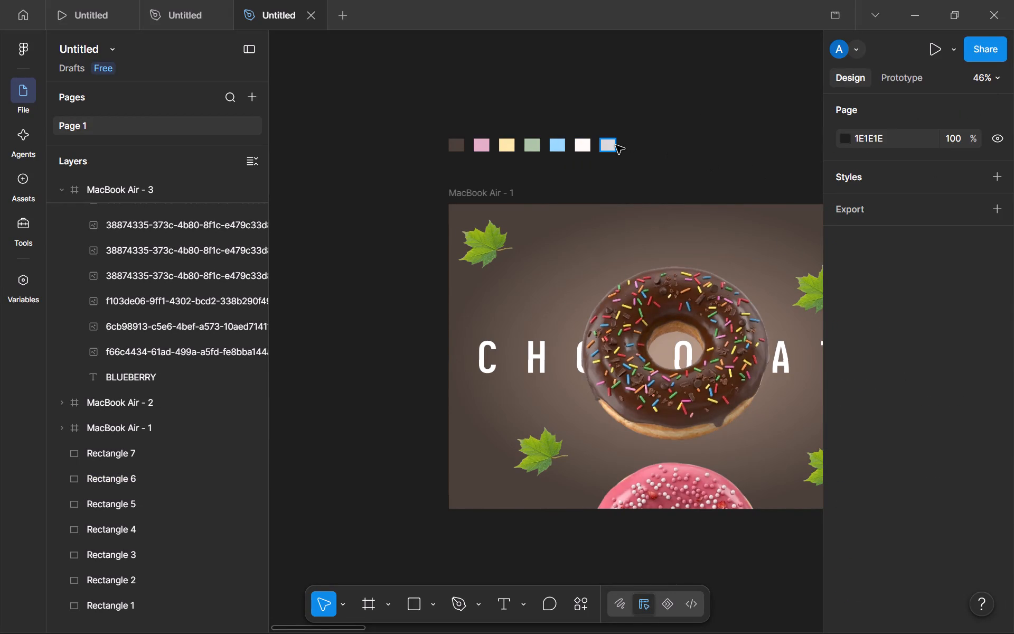
Duplicate the pistachio doughnut from MacBook Air - 3 and move the copy out of the frame, onto the canvas above MacBook Air - 4.
scroll(616, 145, left, 8)
scroll(616, 145, right, 1)
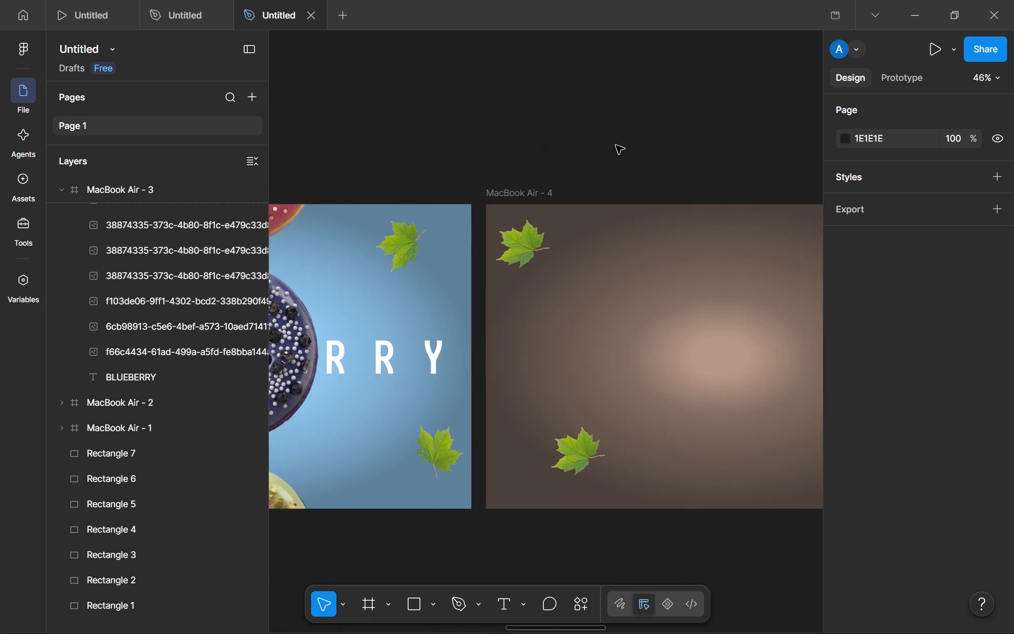
scroll(616, 145, right, 1)
click(331, 492)
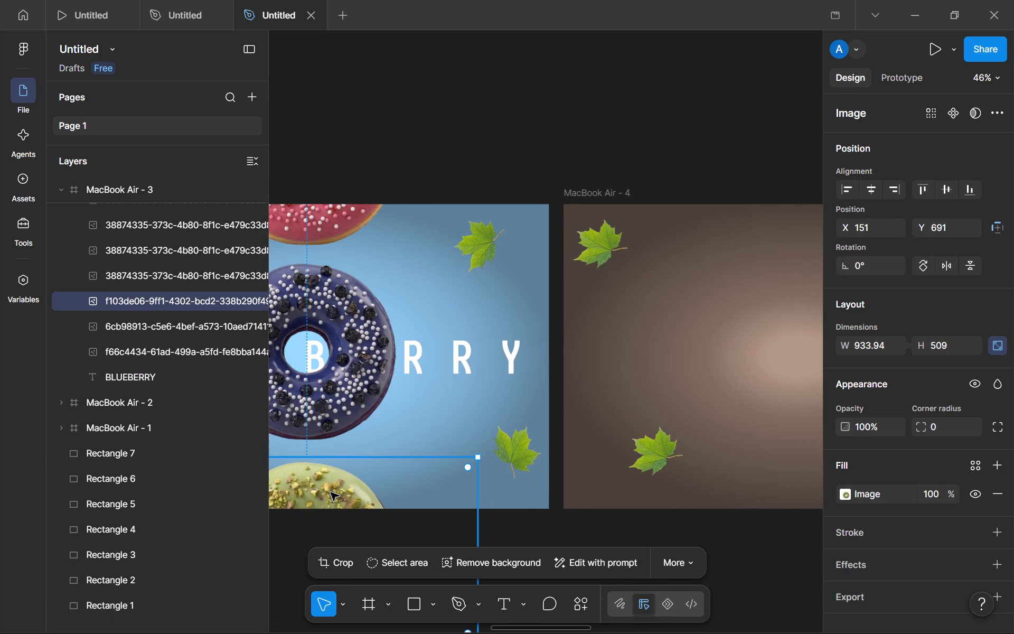
key(ctrl+d)
drag(371, 489, 683, 414)
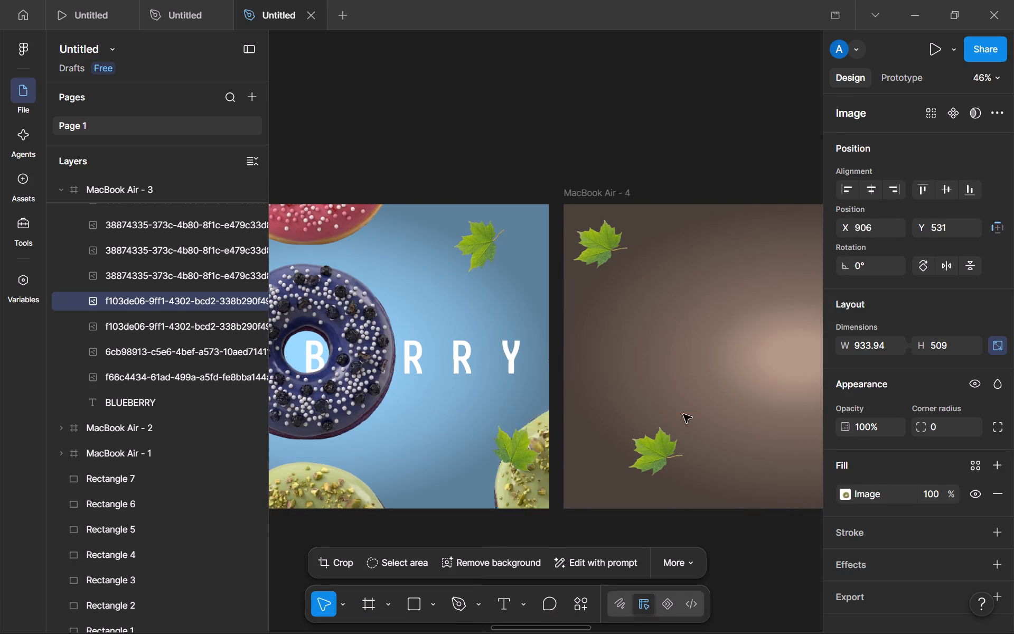
drag(683, 414, 717, 54)
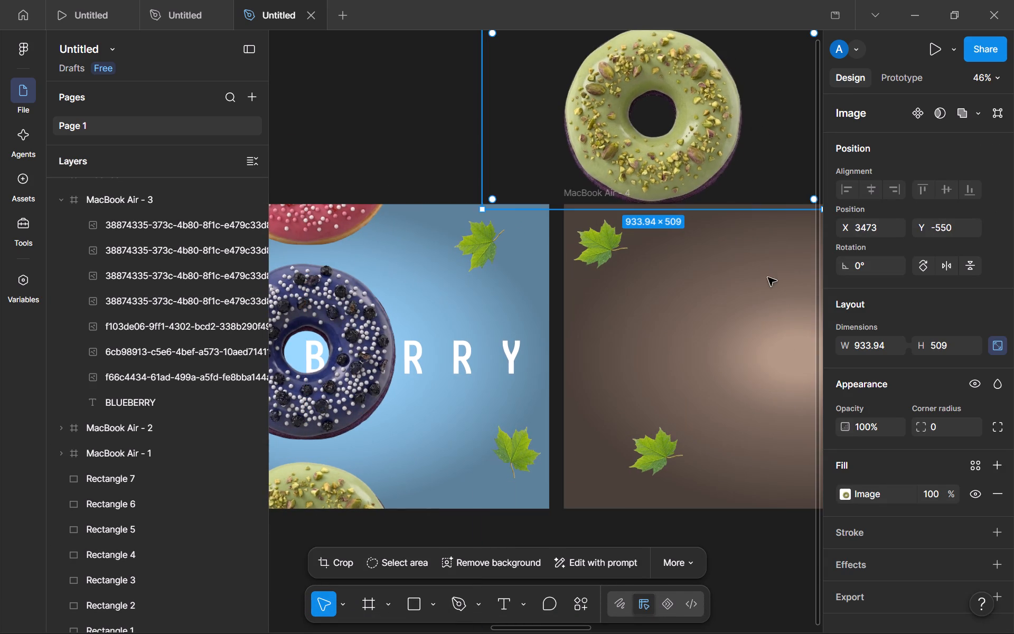
click(763, 573)
Replace MacBook Air - 4's brown radial fill with solid green ACC5A6 sampled from the fourth colour swatch.
scroll(799, 505, left, 1)
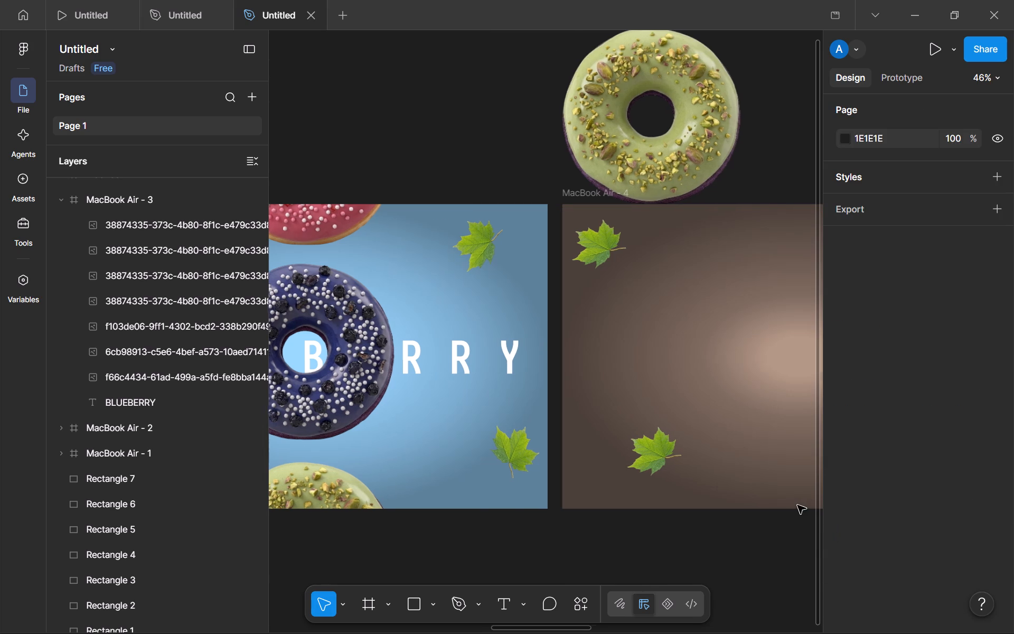
scroll(797, 505, left, 1)
click(599, 335)
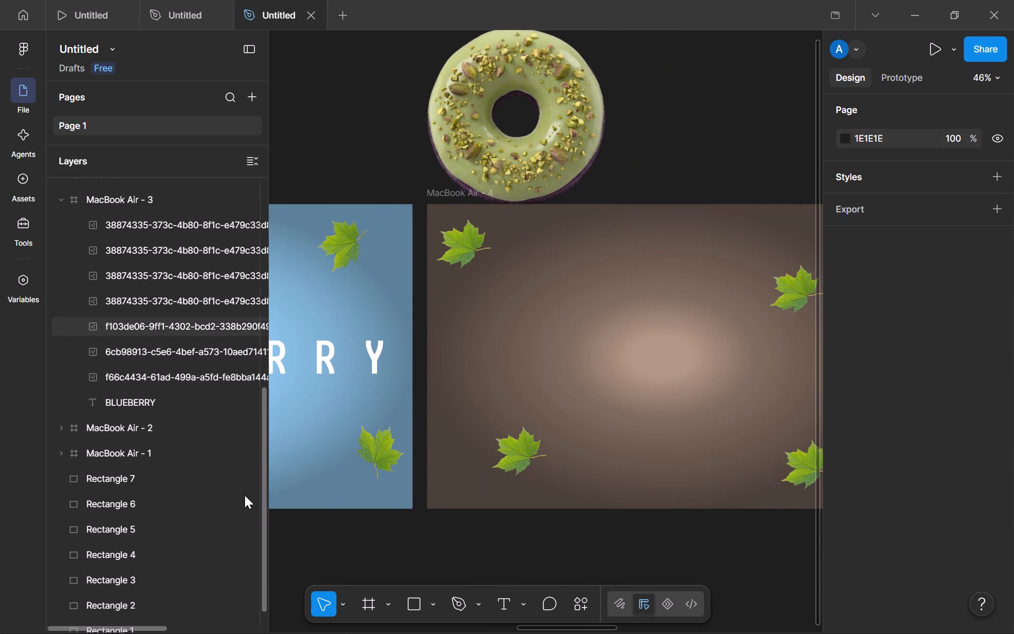
click(60, 201)
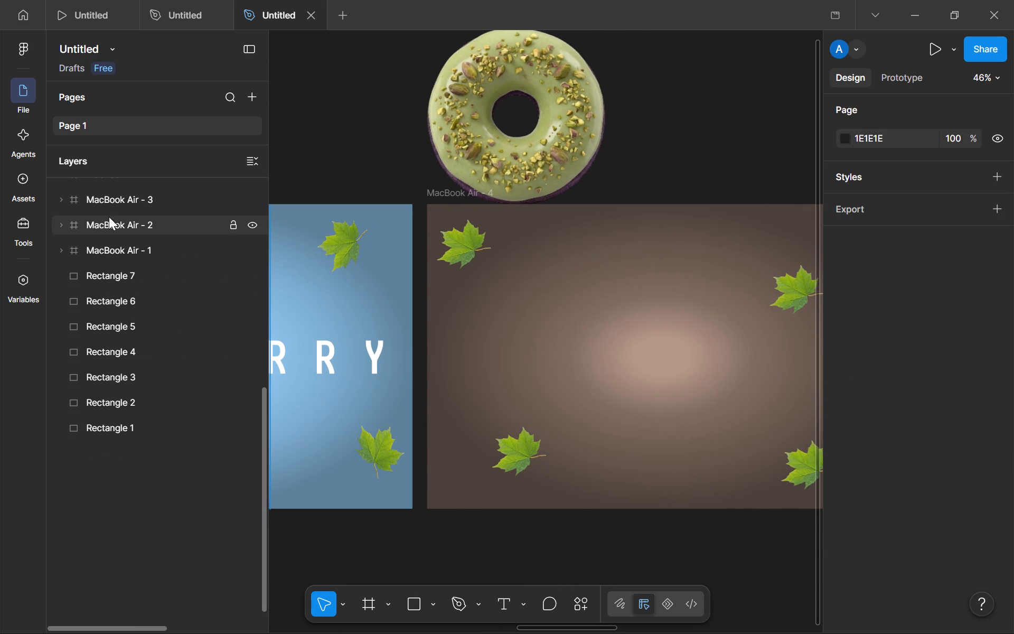
scroll(110, 220, up, 4)
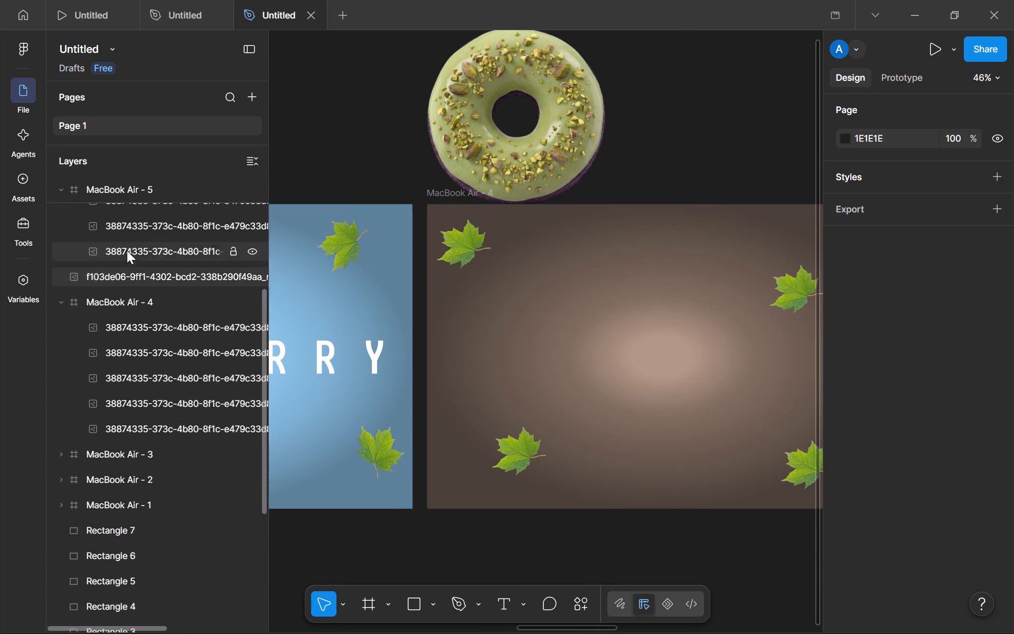
scroll(127, 250, up, 1)
click(122, 335)
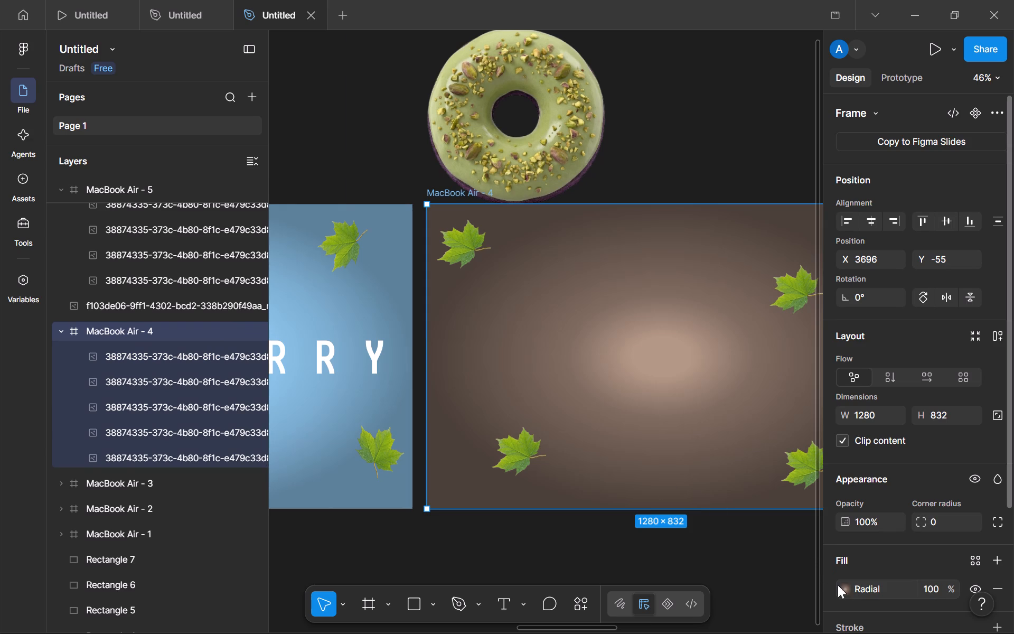
click(844, 589)
click(657, 405)
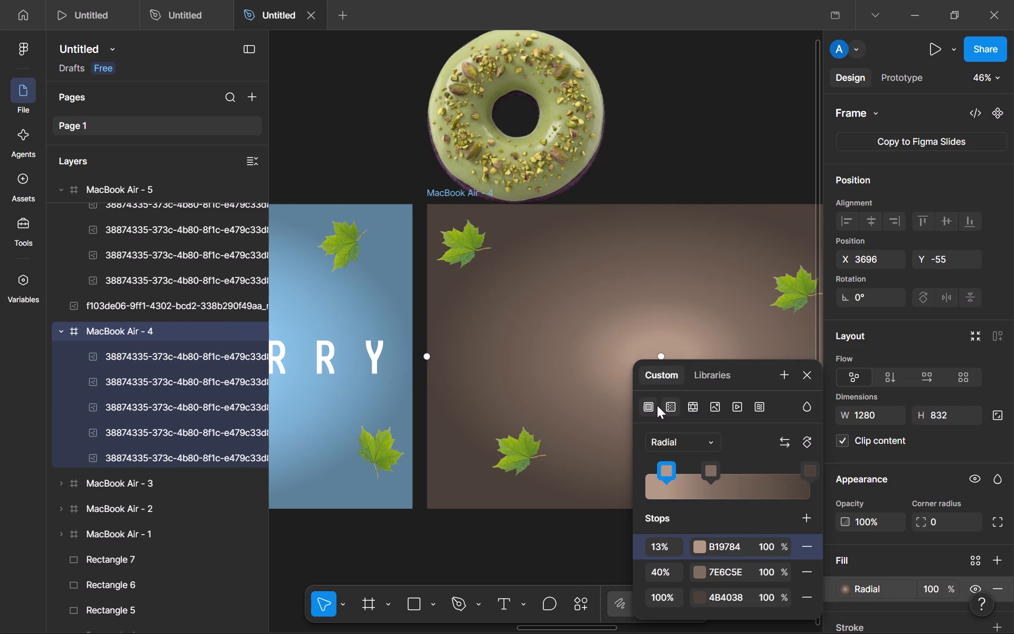
click(650, 482)
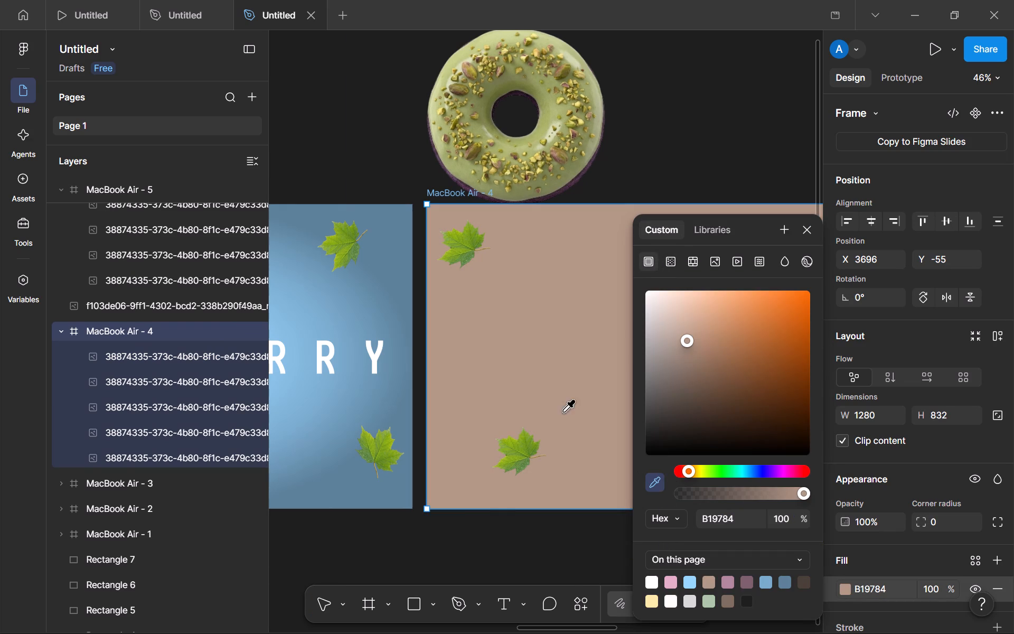
scroll(436, 254, right, 12)
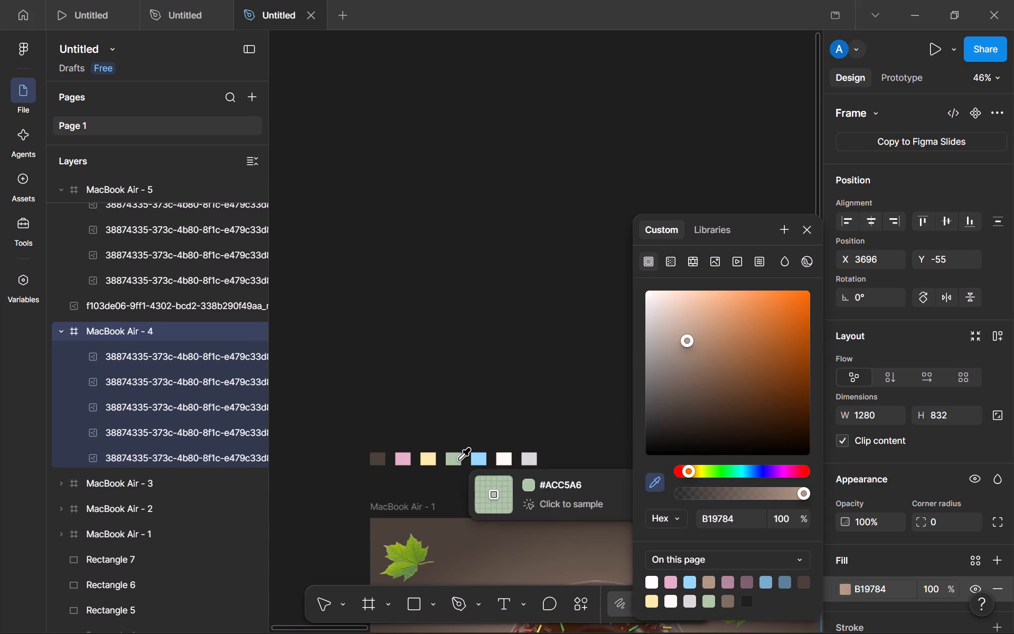
click(452, 459)
scroll(463, 309, left, 7)
scroll(463, 309, down, 2)
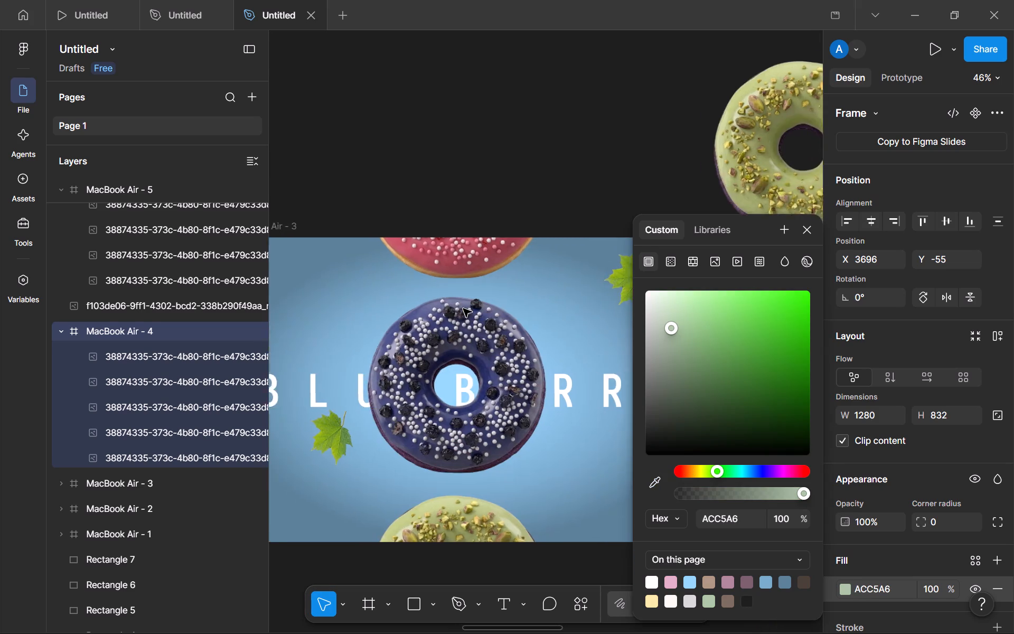
scroll(463, 309, left, 2)
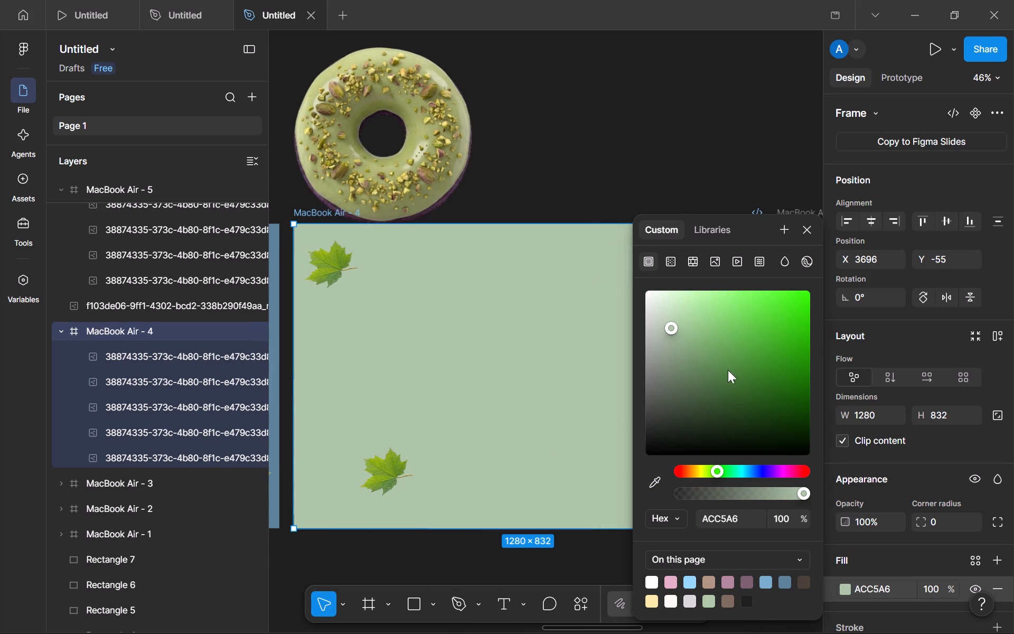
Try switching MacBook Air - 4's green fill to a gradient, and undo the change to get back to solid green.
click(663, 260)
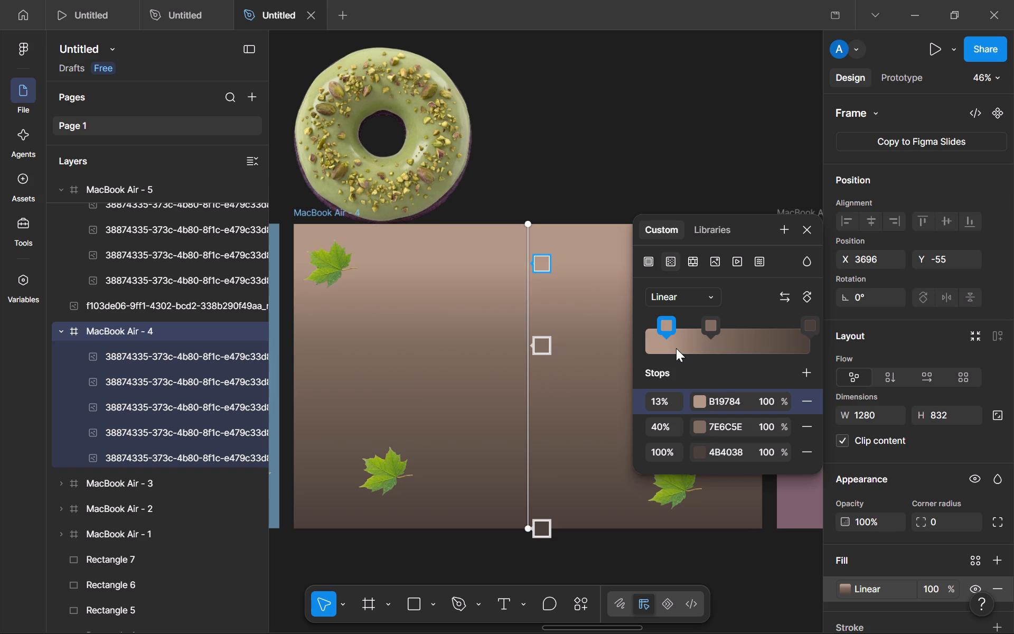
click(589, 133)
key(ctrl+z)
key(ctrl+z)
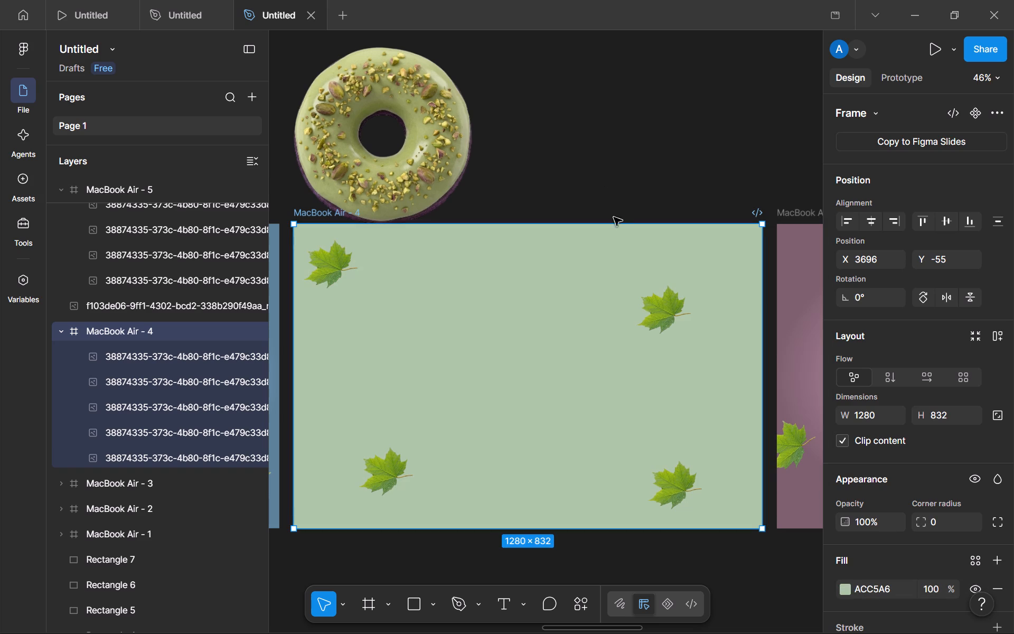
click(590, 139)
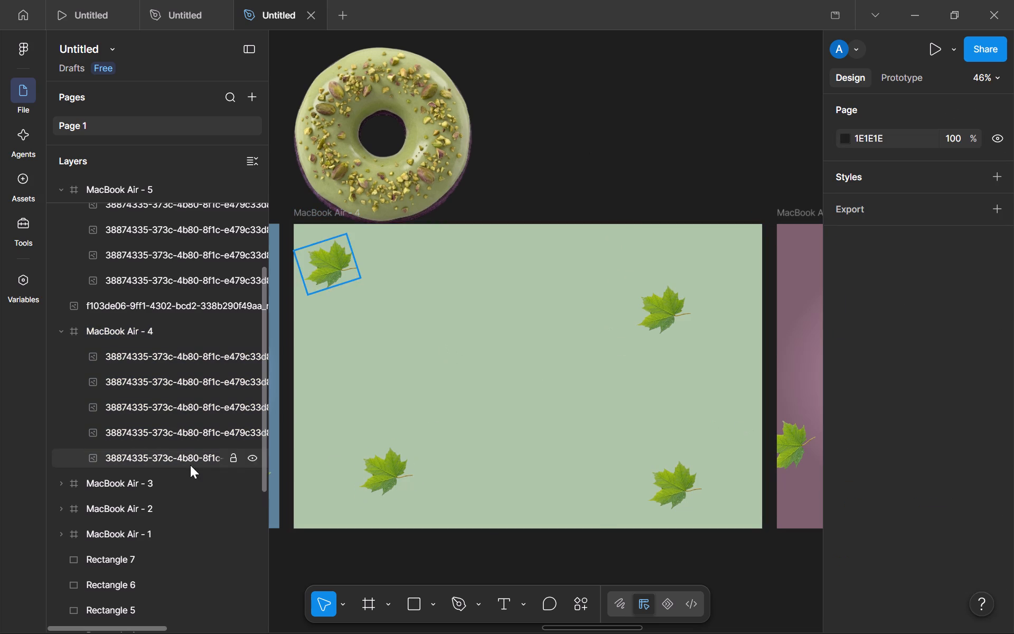
Turn MacBook Air - 4's solid green fill into a radial gradient running from ACC5A6 to 535F50.
click(136, 326)
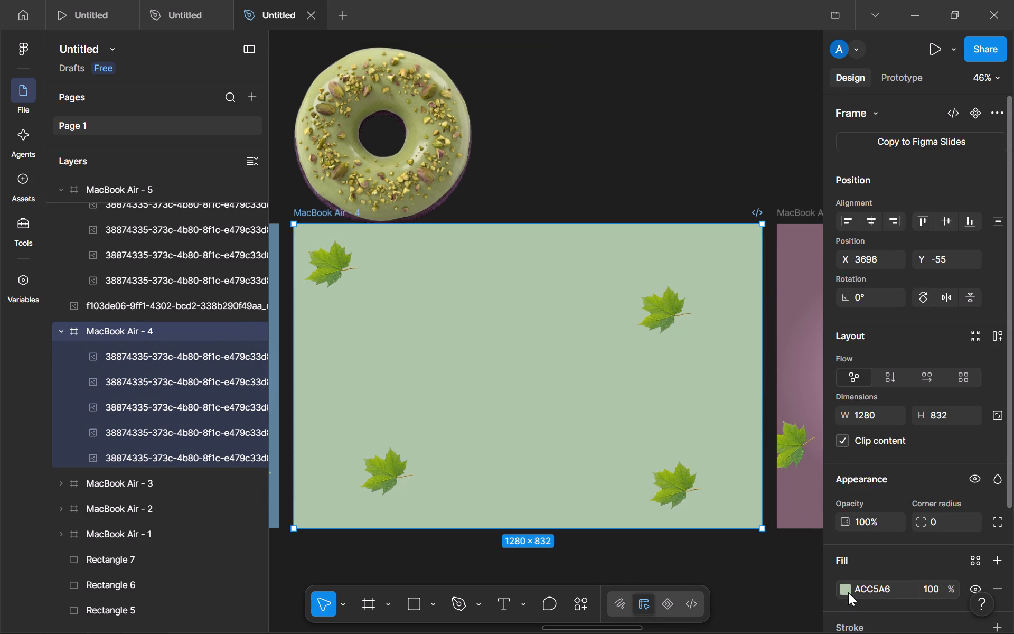
click(848, 592)
click(677, 268)
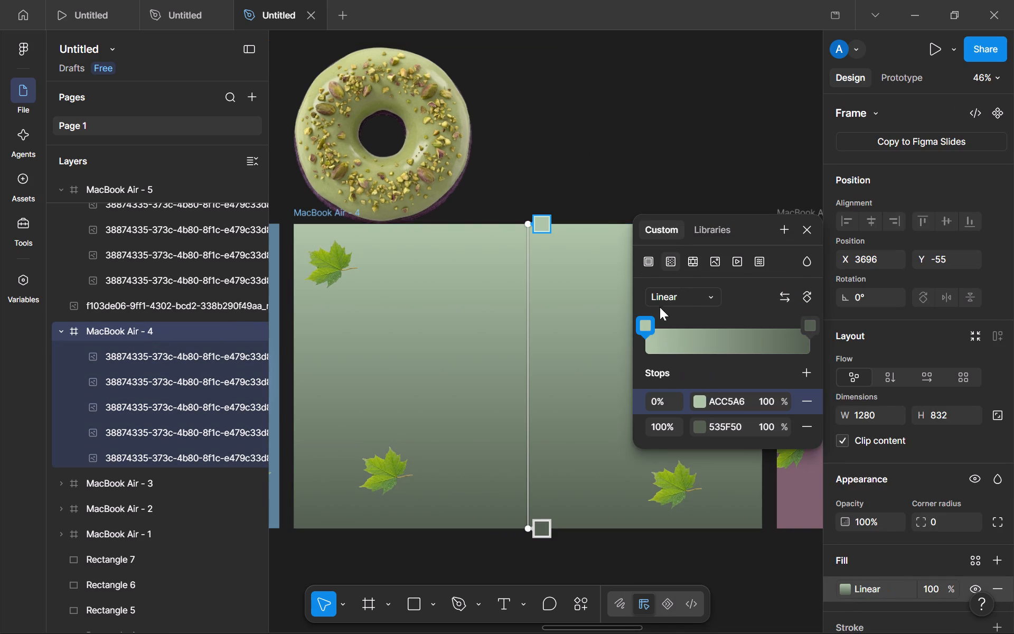
click(660, 304)
click(674, 324)
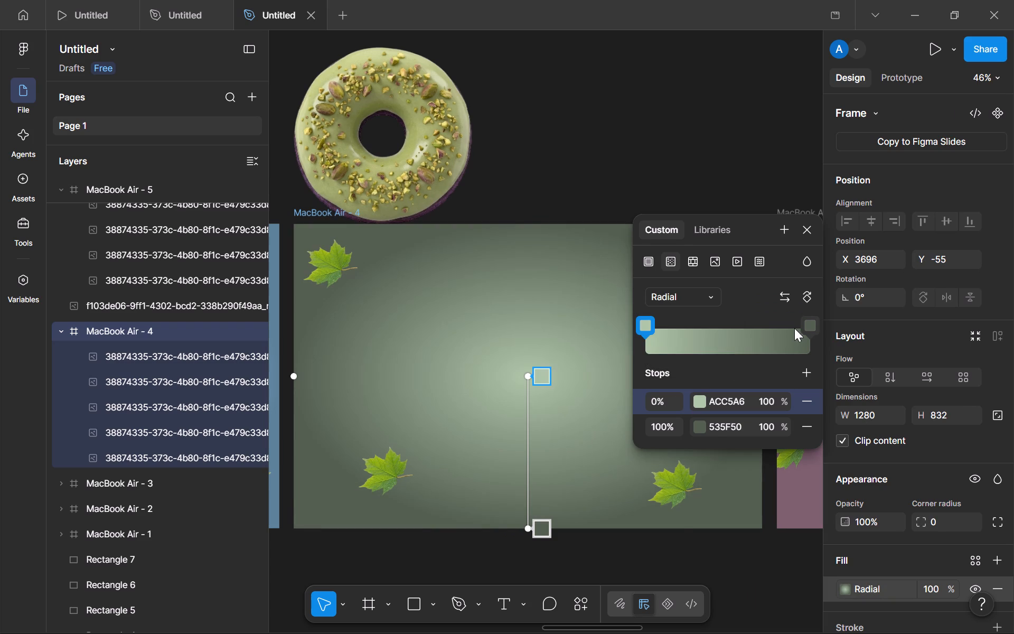
Adjust the green gradient by moving the ACC5A6 stop to 25% and adding a middle 7F927B stop at about 73%.
drag(646, 318, 684, 322)
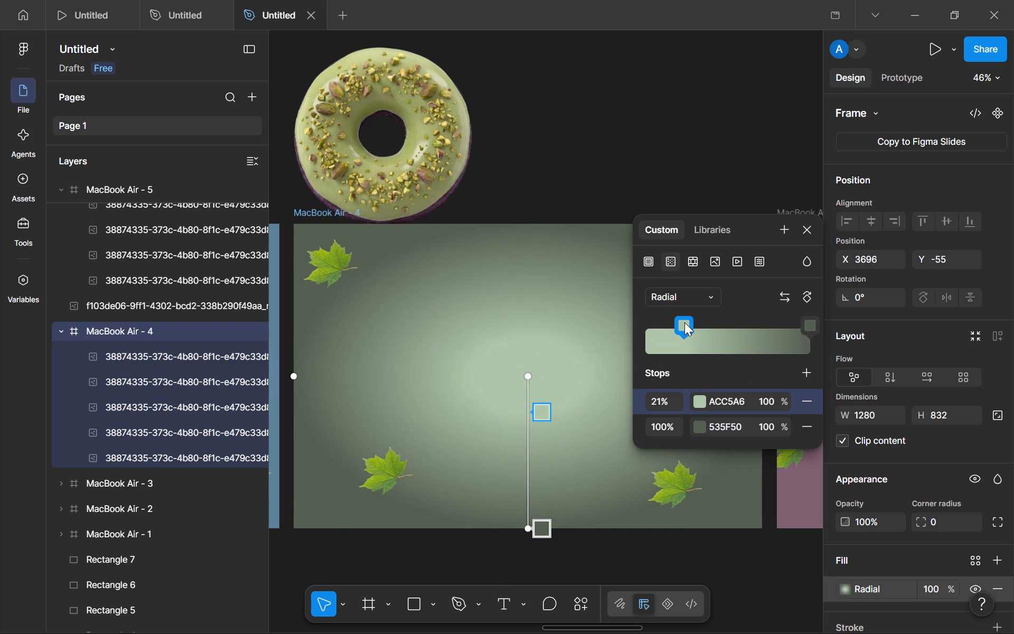
drag(684, 322, 686, 323)
click(725, 314)
click(803, 377)
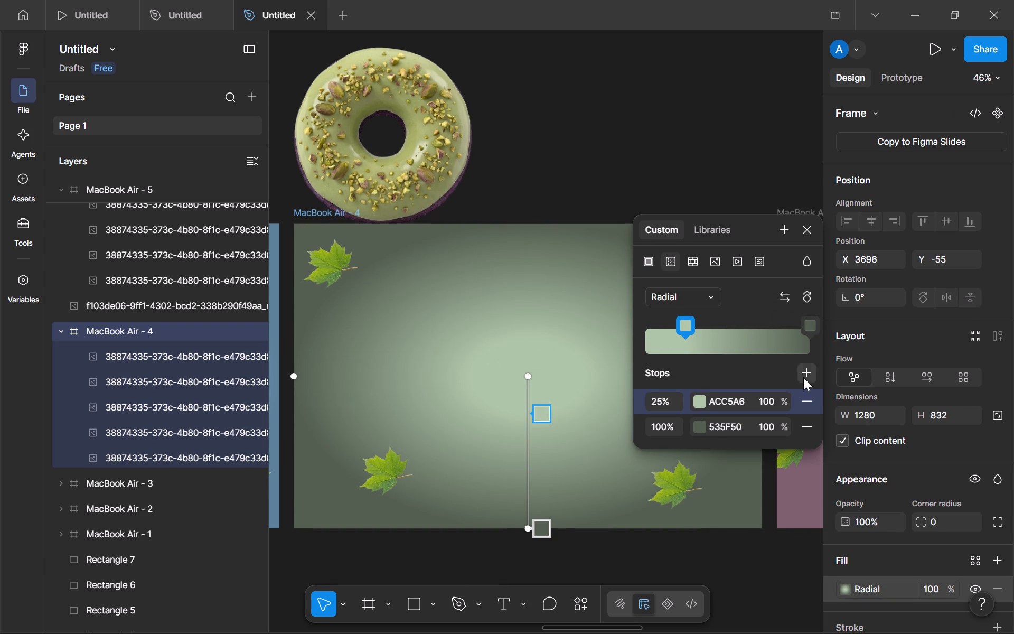
drag(737, 327, 719, 327)
drag(735, 331, 718, 333)
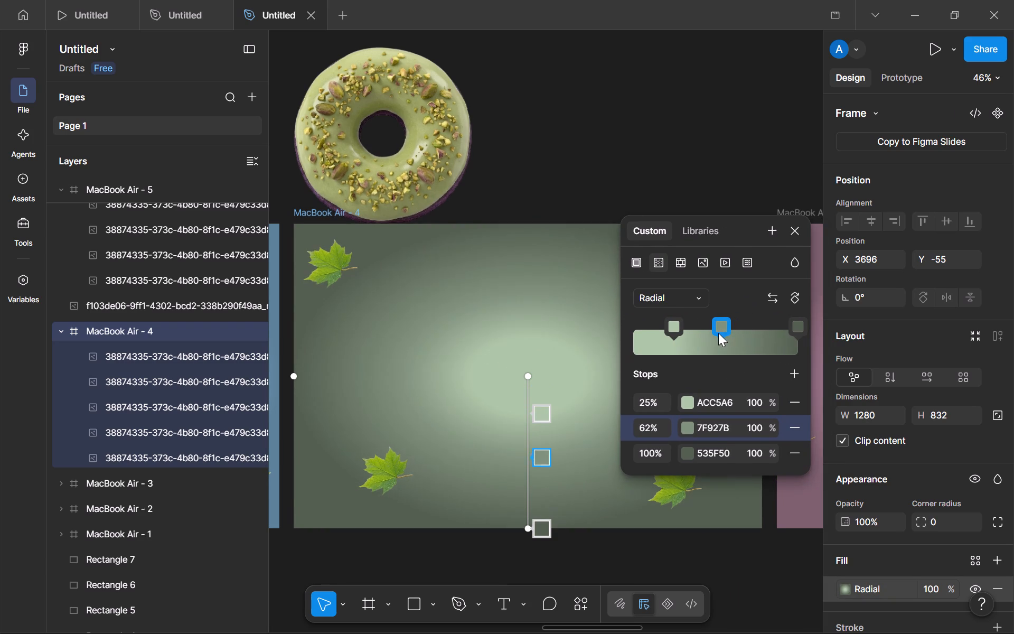
drag(718, 333, 753, 335)
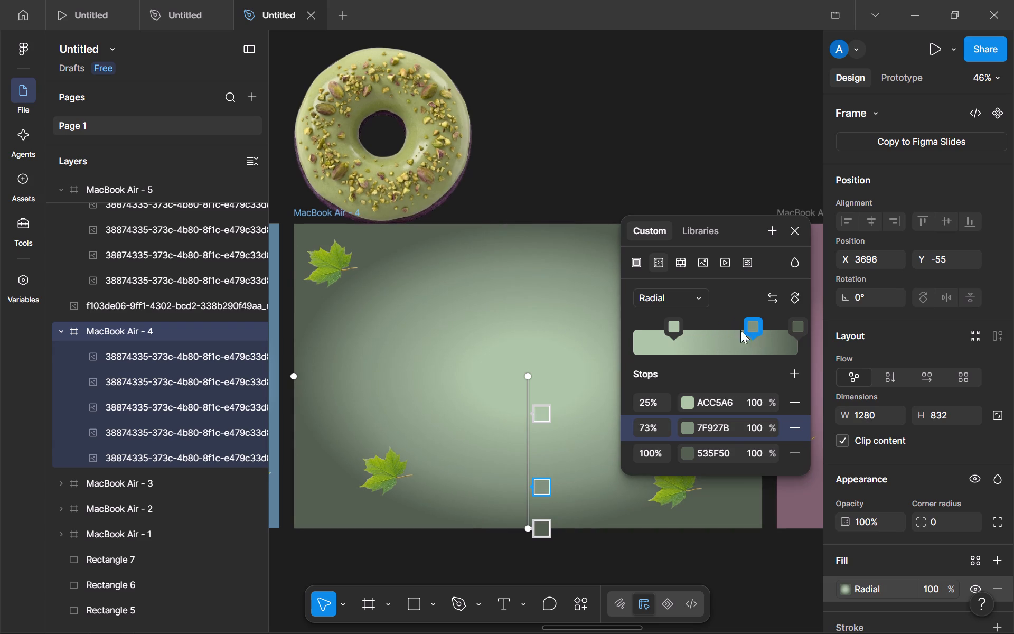
click(721, 157)
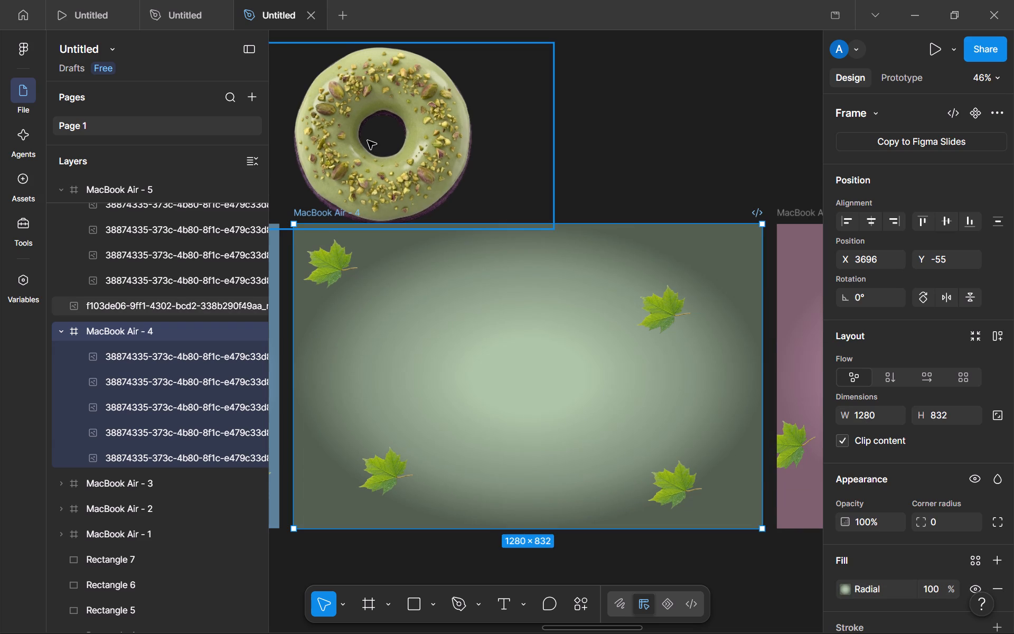
Set the width of the copied pistachio doughnut above MacBook Air - 4 to 934.
scroll(368, 141, right, 1)
click(469, 105)
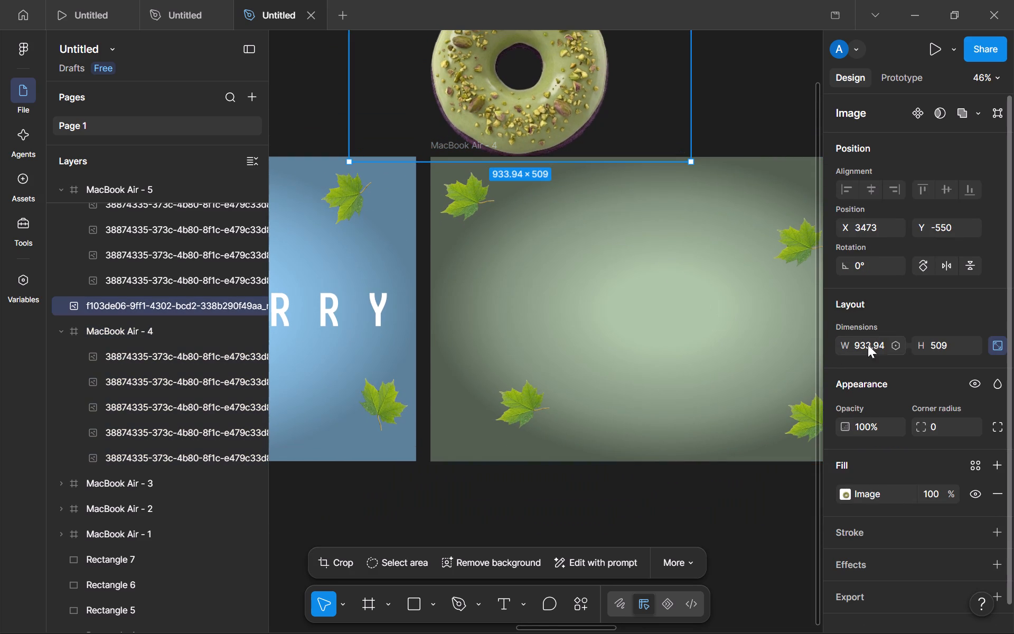
double_click(882, 344)
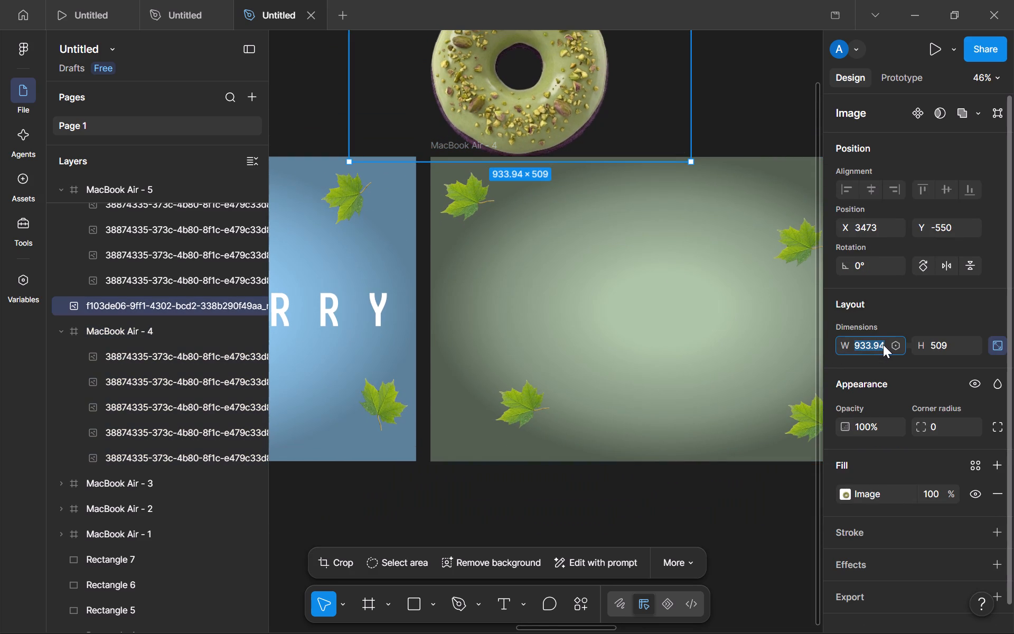
click(883, 344)
click(885, 346)
key(BackSpace)
key(BackSpace)
key(BackSpace)
key(BackSpace)
key(4)
key(Return)
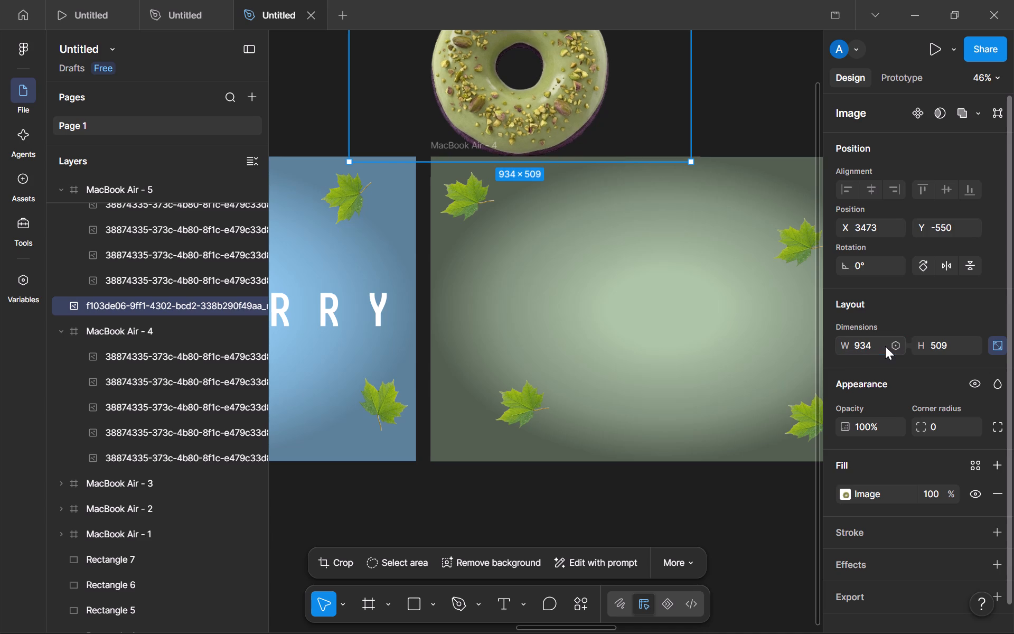
Check the size and X position of the blueberry doughnut in MacBook Air - 3 as a reference.
scroll(410, 311, right, 2)
click(414, 358)
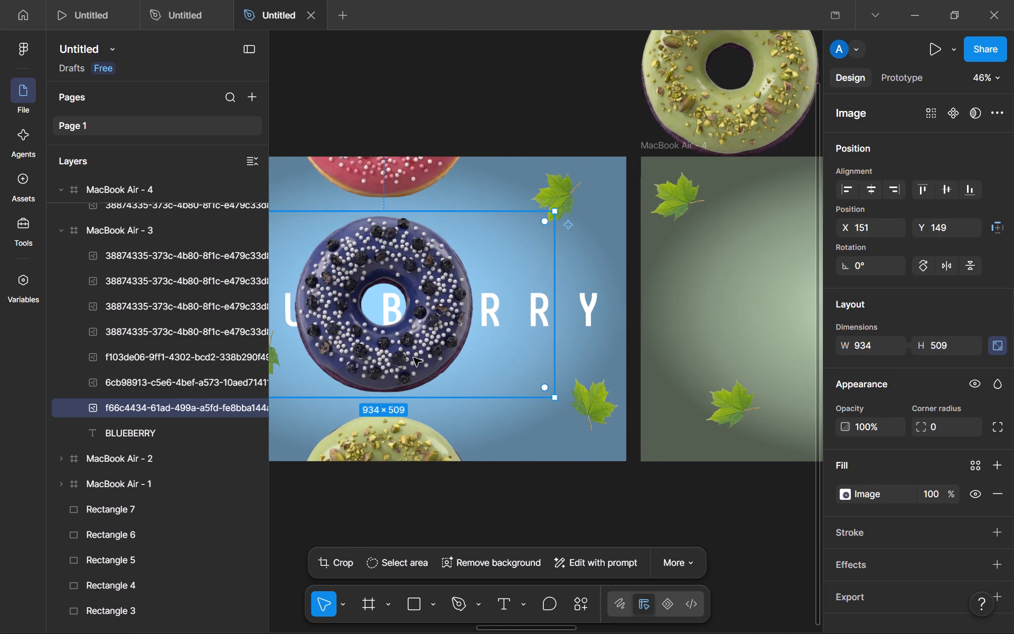
click(882, 226)
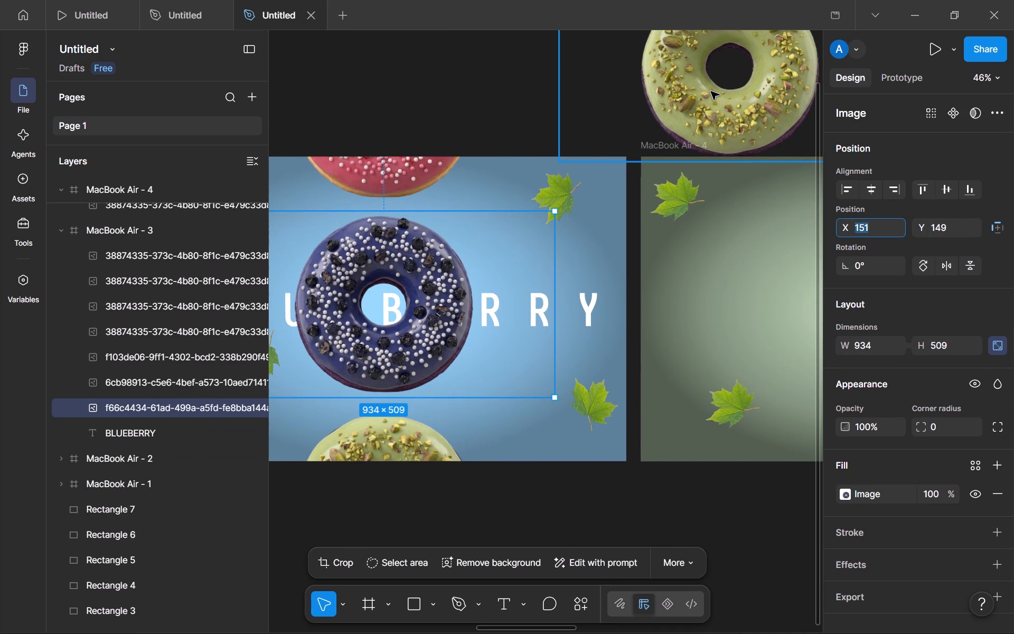
Move the copied pistachio doughnut from above the frame down into MacBook Air - 4.
click(711, 91)
drag(711, 91, 754, 226)
click(509, 101)
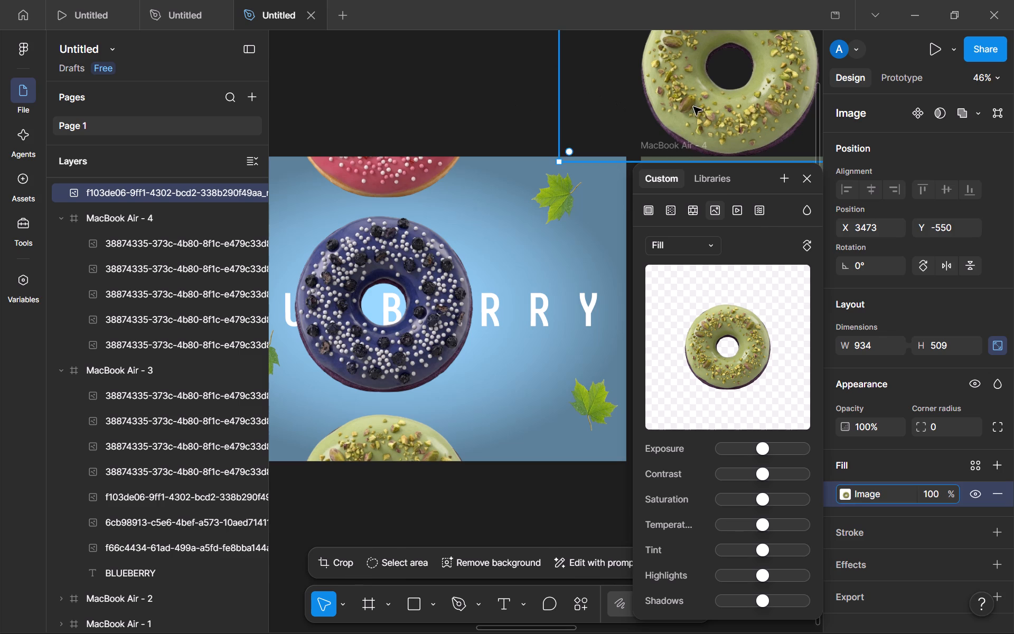
double_click(472, 512)
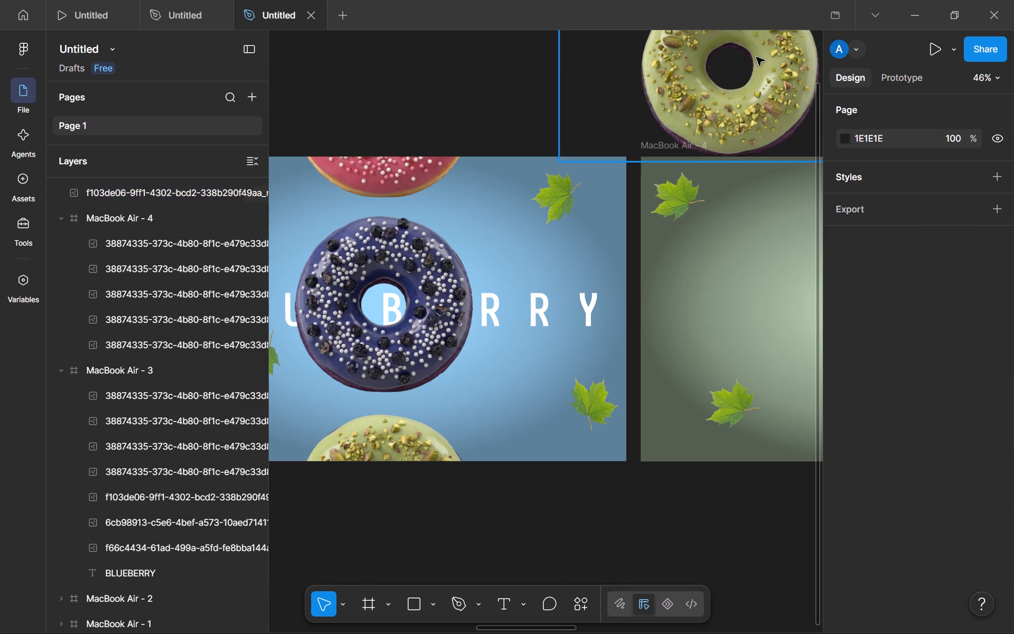
drag(737, 66, 803, 287)
Set the pistachio doughnut's X position in MacBook Air - 4 to 151, copied from the blueberry doughnut in MacBook Air - 3.
click(425, 316)
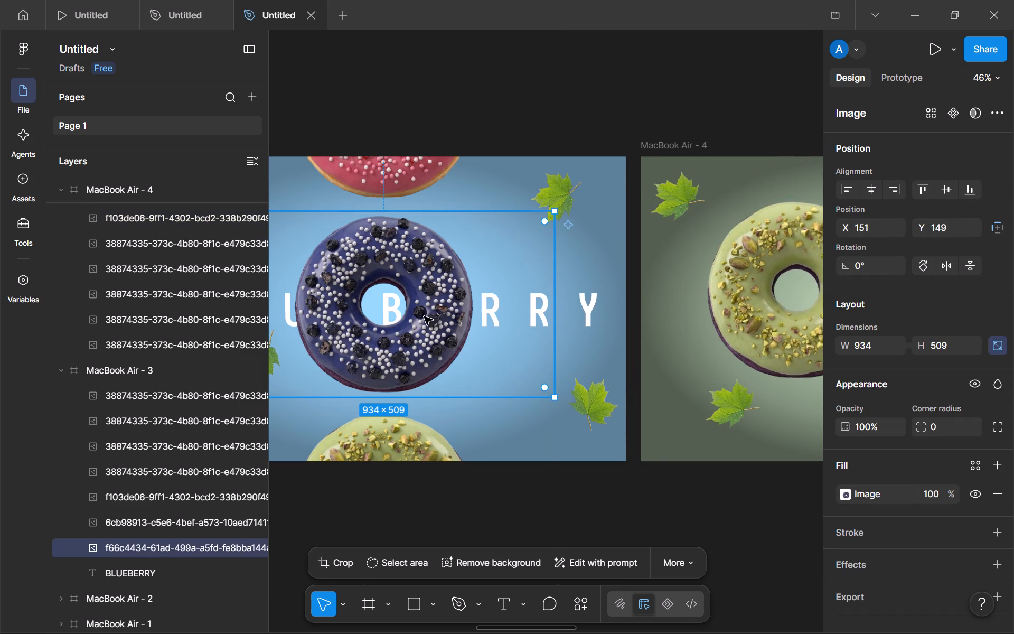
click(876, 224)
key(ctrl+c)
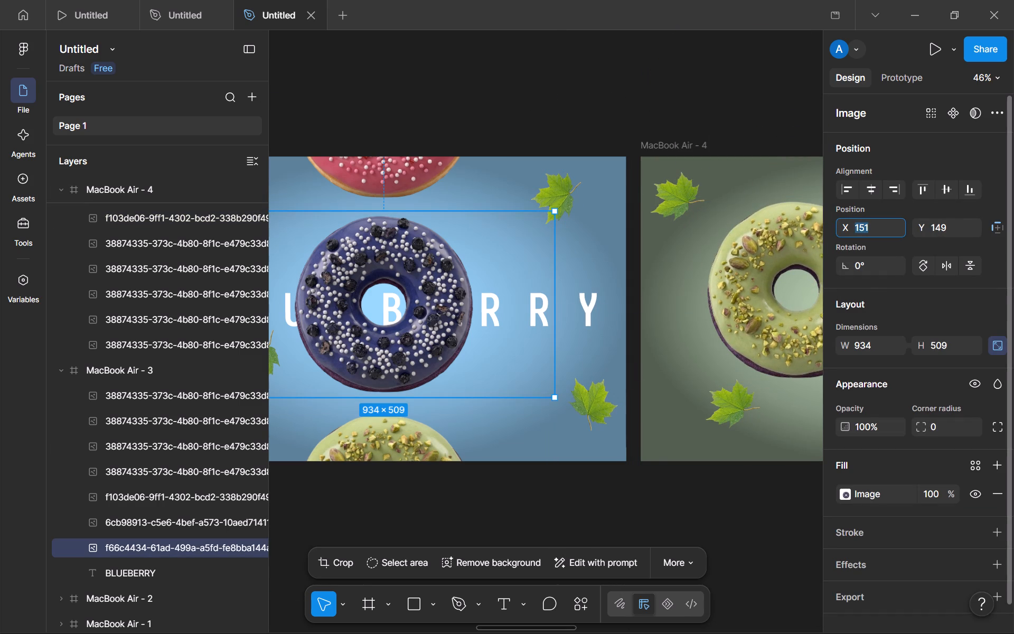
click(783, 314)
click(873, 220)
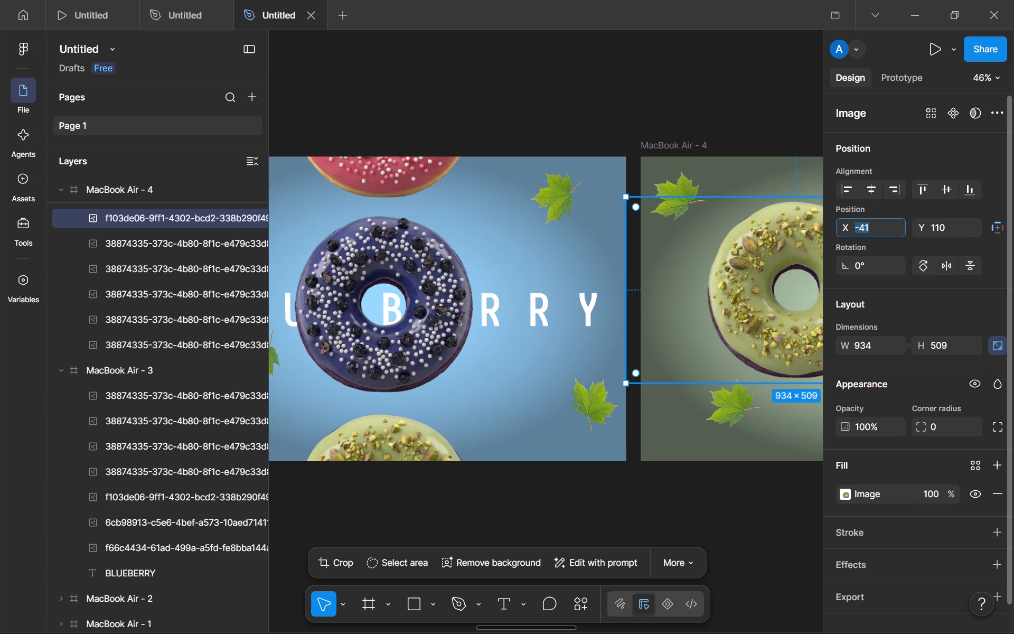
key(ctrl+v)
key(Return)
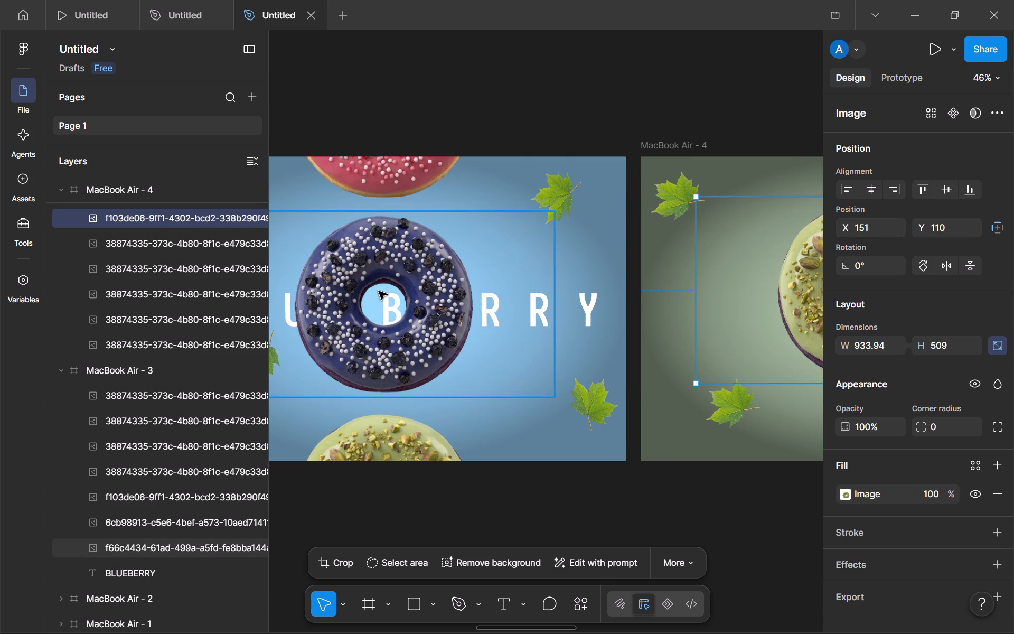
Set the pistachio doughnut's Y position to 149, copied from the blueberry doughnut in MacBook Air - 3.
click(371, 307)
click(950, 229)
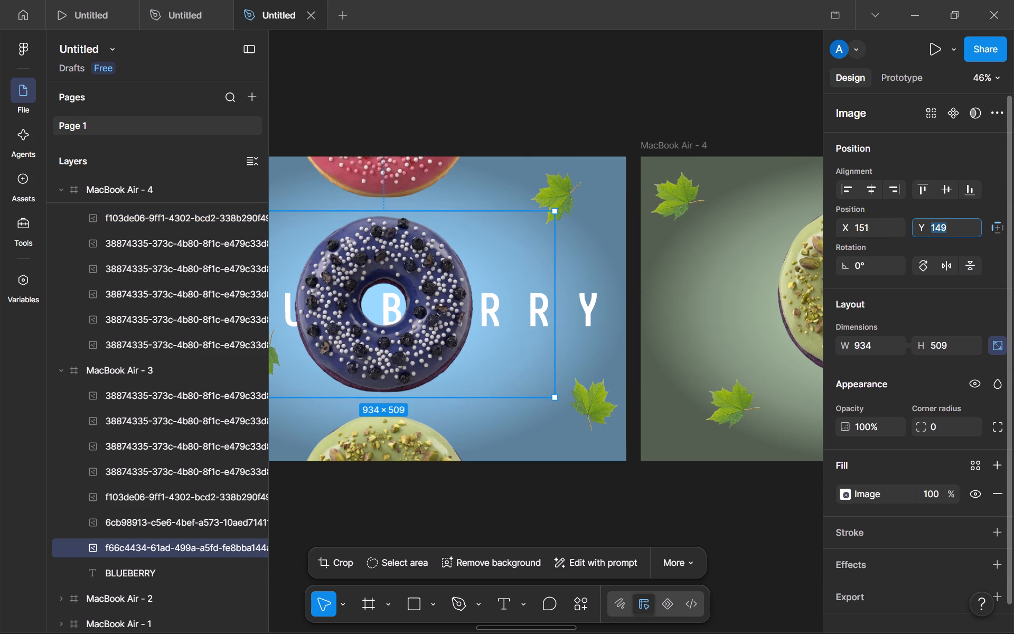
key(ctrl+c)
click(791, 308)
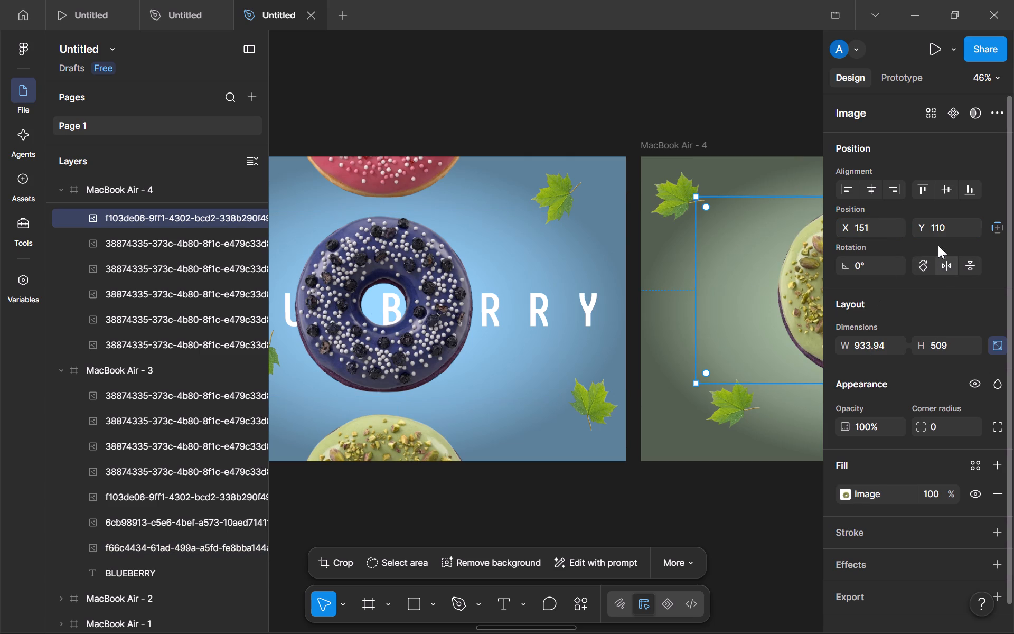
click(944, 227)
key(ctrl+v)
key(Return)
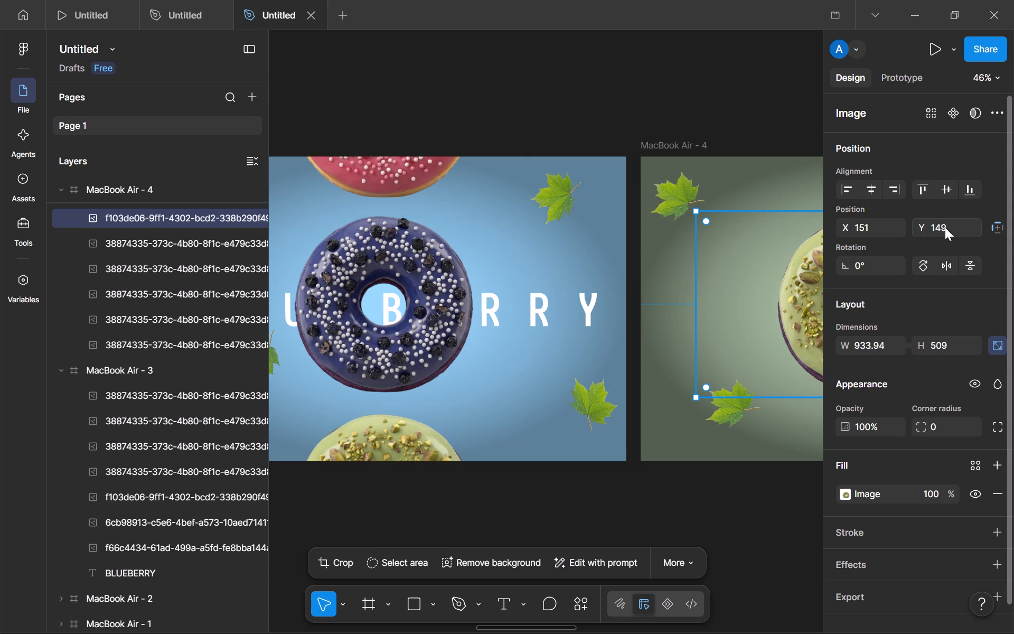
click(672, 113)
Duplicate the blueberry doughnut in MacBook Air - 3 and move the copy over the upper edge of MacBook Air - 4, about X 138, Y -191.
scroll(882, 185, left, 3)
scroll(757, 335, down, 1)
scroll(701, 278, right, 1)
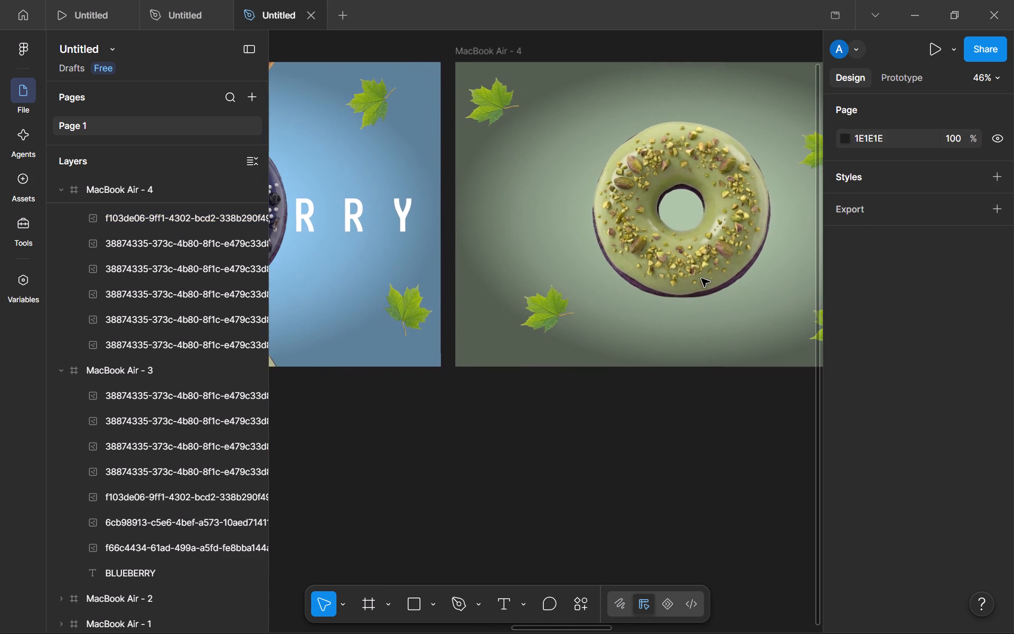
scroll(583, 256, right, 1)
scroll(583, 256, up, 1)
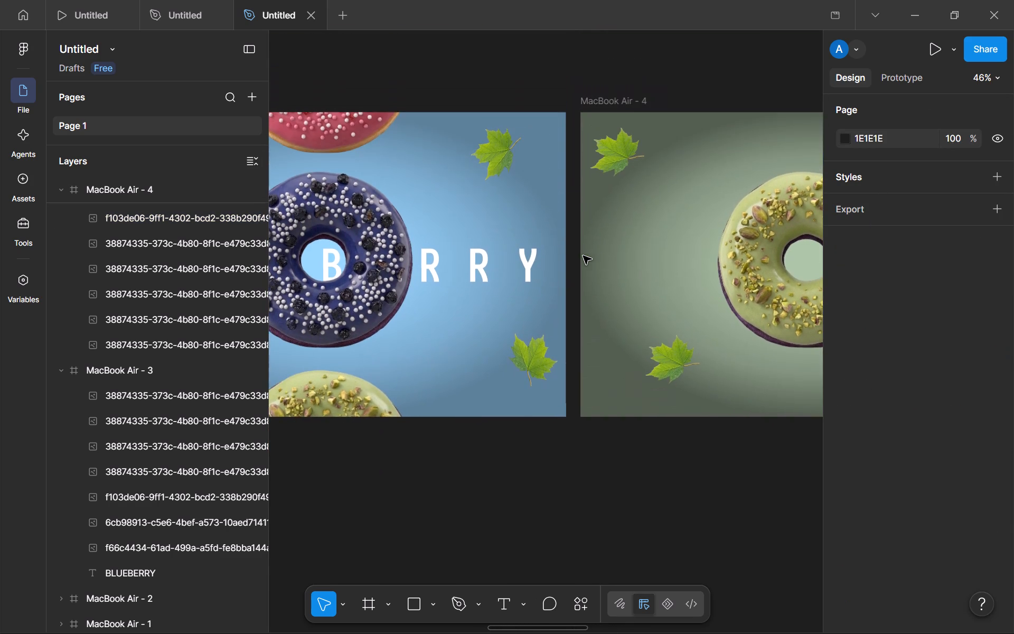
scroll(583, 256, up, 1)
click(384, 299)
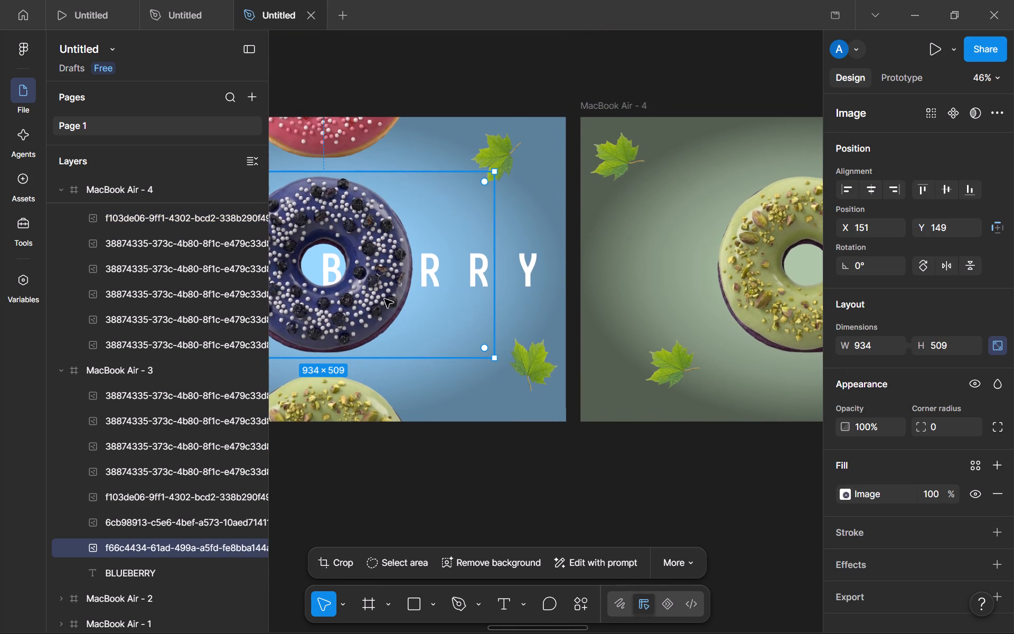
key(ctrl+d)
drag(355, 292, 577, 294)
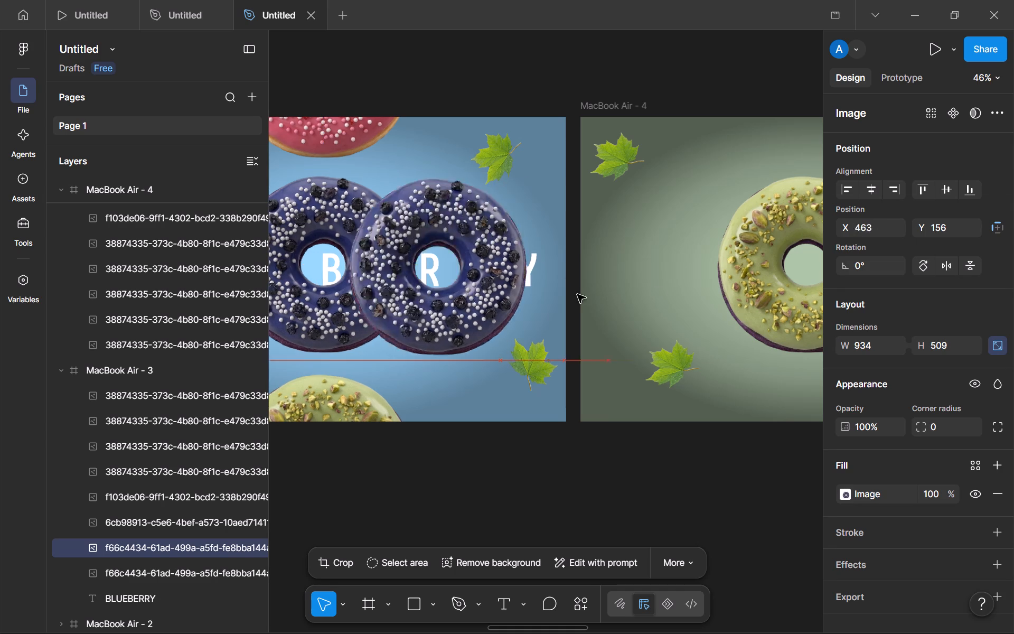
drag(577, 294, 706, 167)
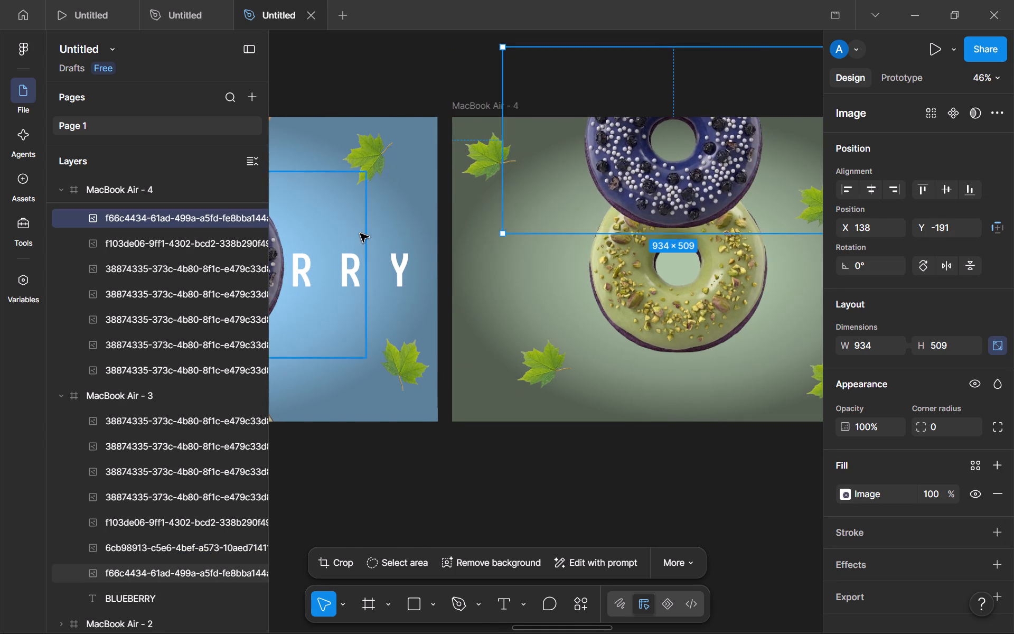
Set the copied blueberry doughnut's X position to 151, copied from the pink doughnut at the top of MacBook Air - 3.
scroll(360, 234, right, 2)
click(494, 127)
click(875, 227)
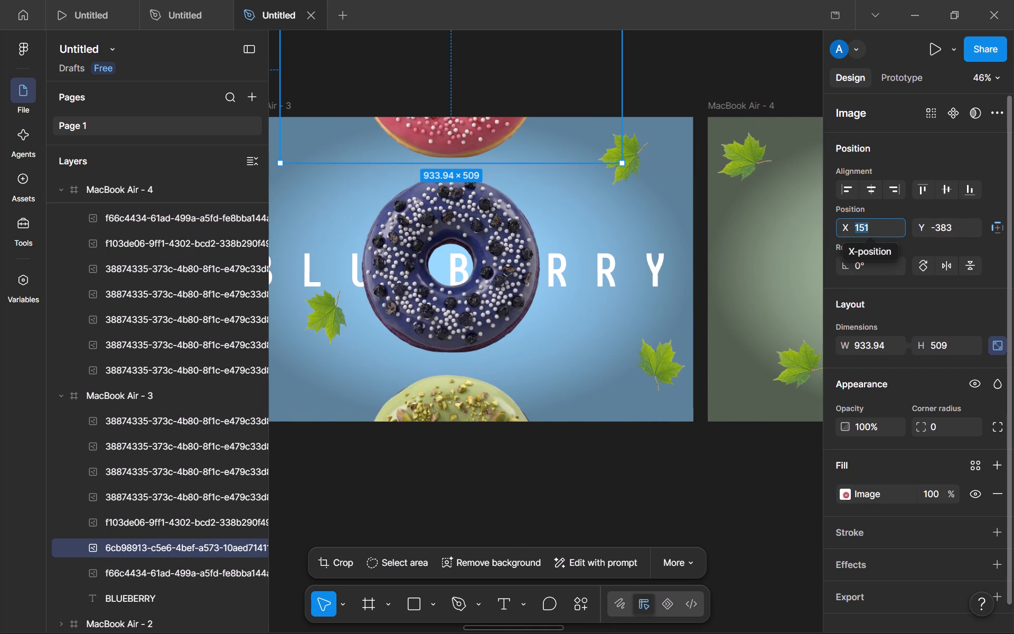
key(ctrl+c)
scroll(800, 220, left, 1)
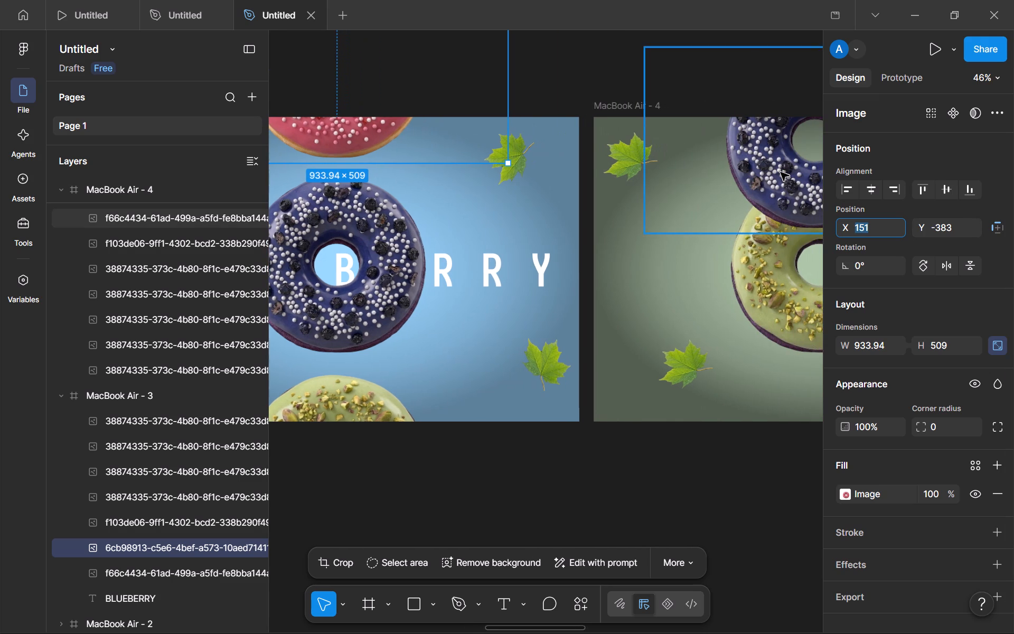
click(781, 172)
click(882, 222)
key(ctrl+v)
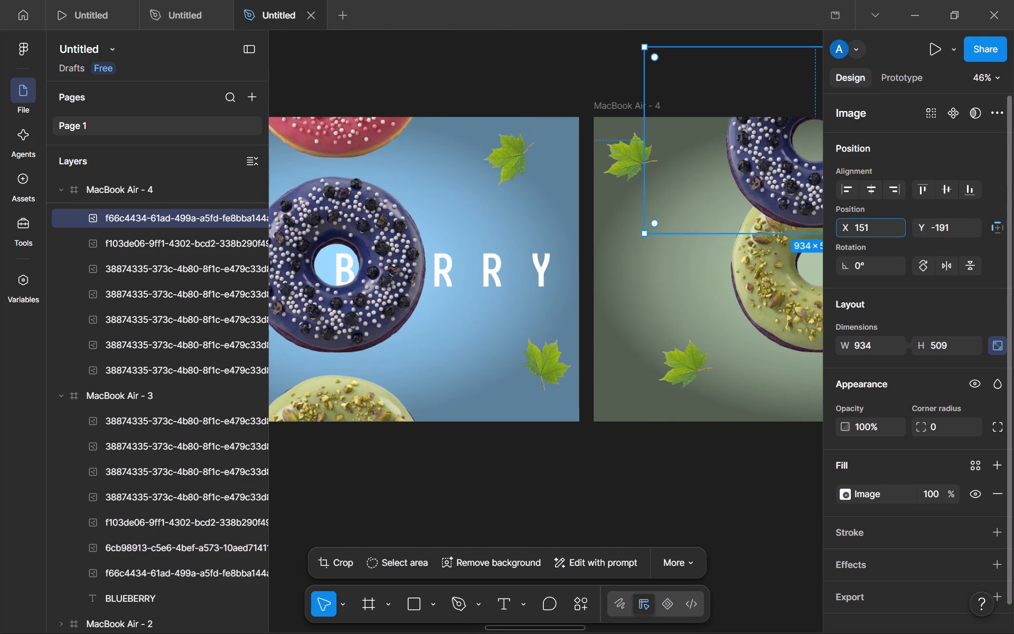
Set the copied blueberry doughnut's Y position to -383, copied from the pink doughnut in MacBook Air - 3.
click(358, 138)
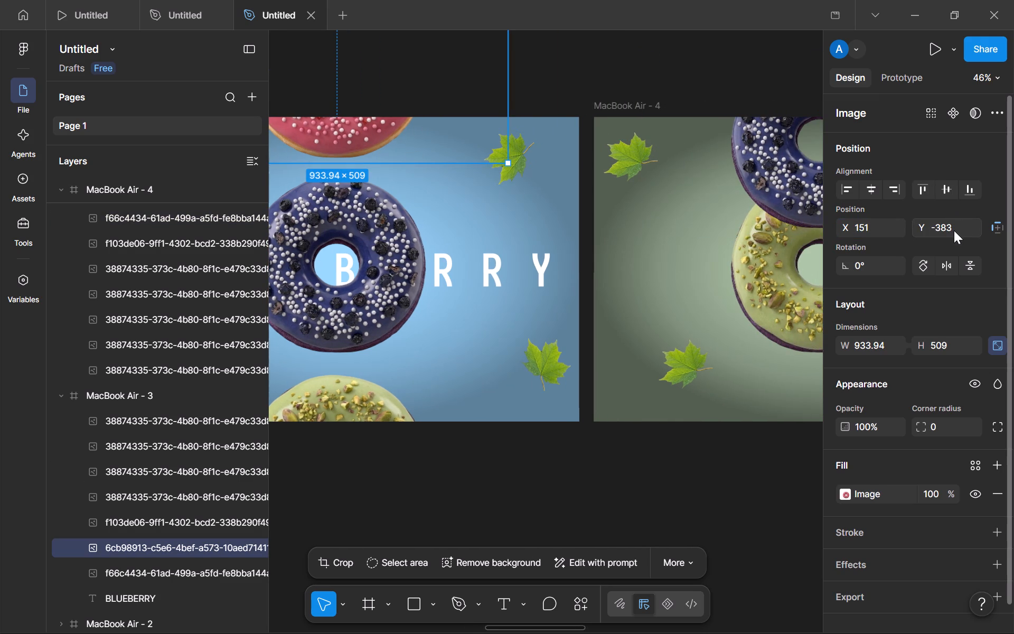
click(953, 231)
key(ctrl+c)
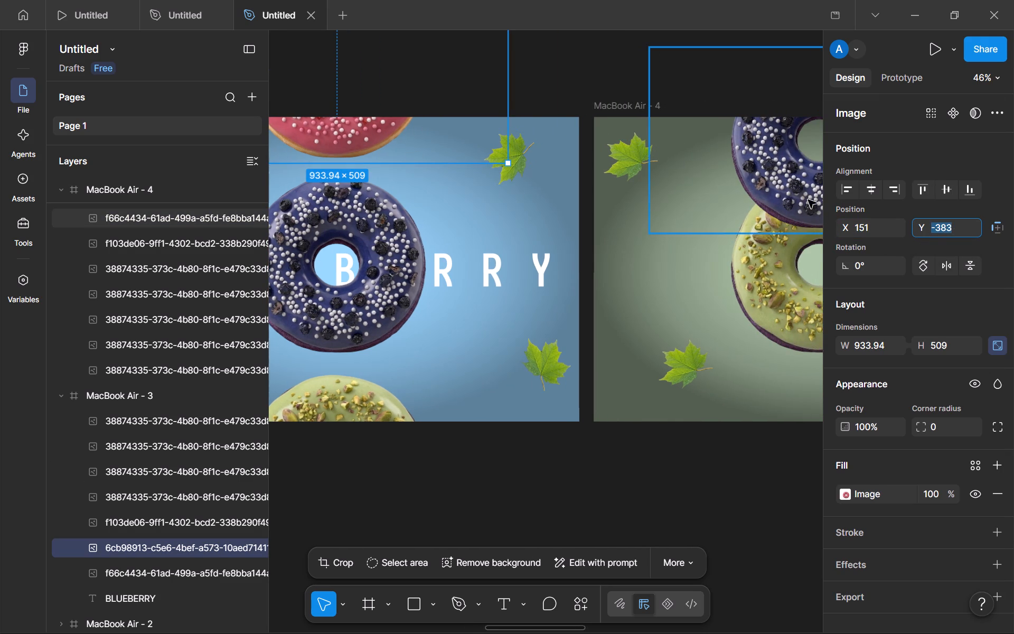
click(808, 200)
click(951, 225)
key(ctrl+v)
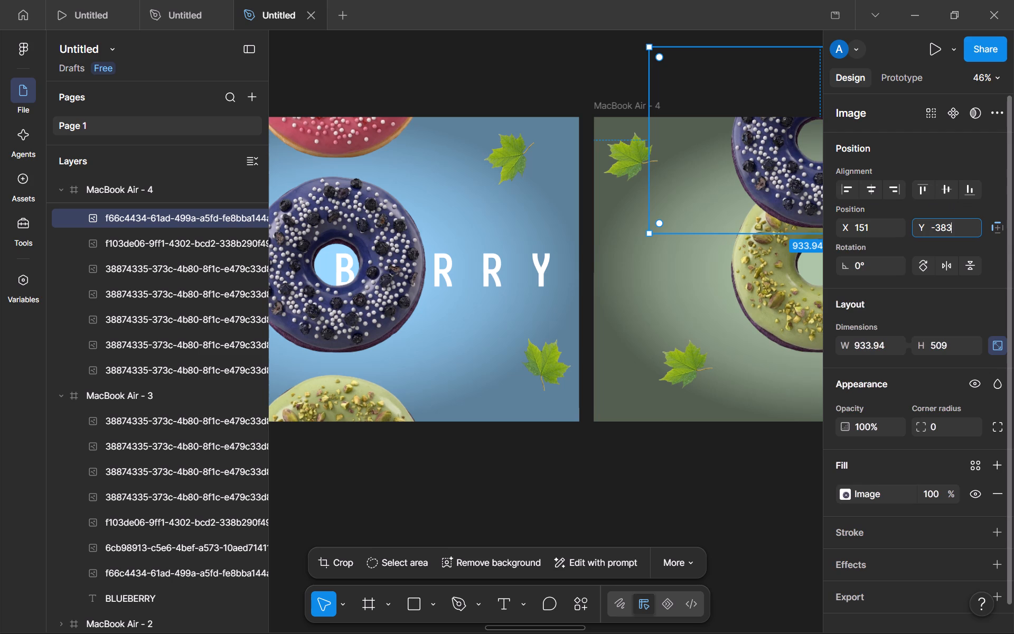
key(Return)
click(511, 88)
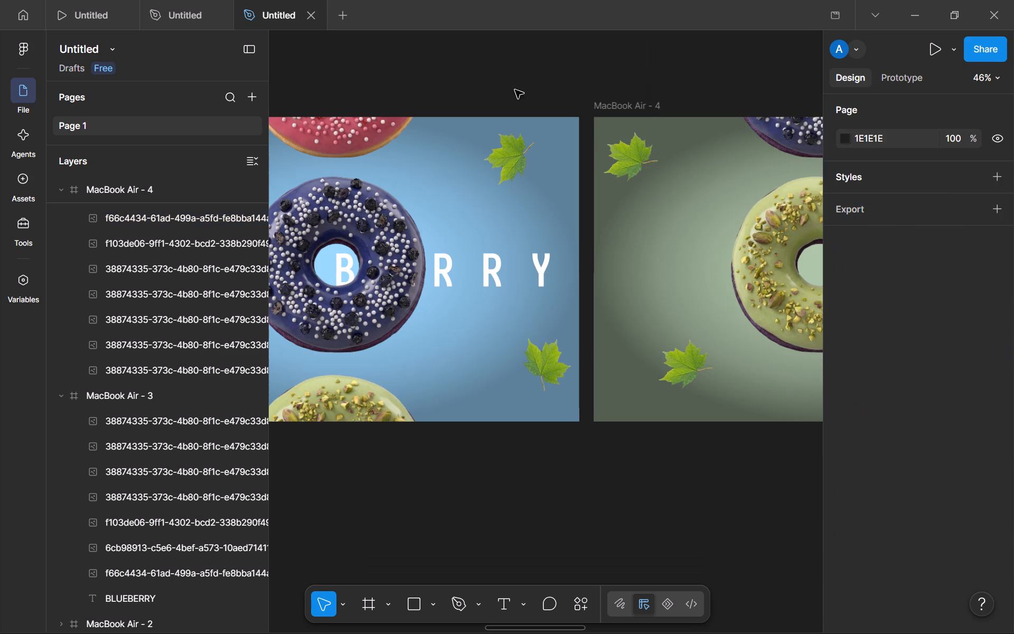
Add a PISTACHIO text on the empty canvas below MacBook Air - 4.
scroll(716, 179, down, 1)
scroll(426, 263, right, 1)
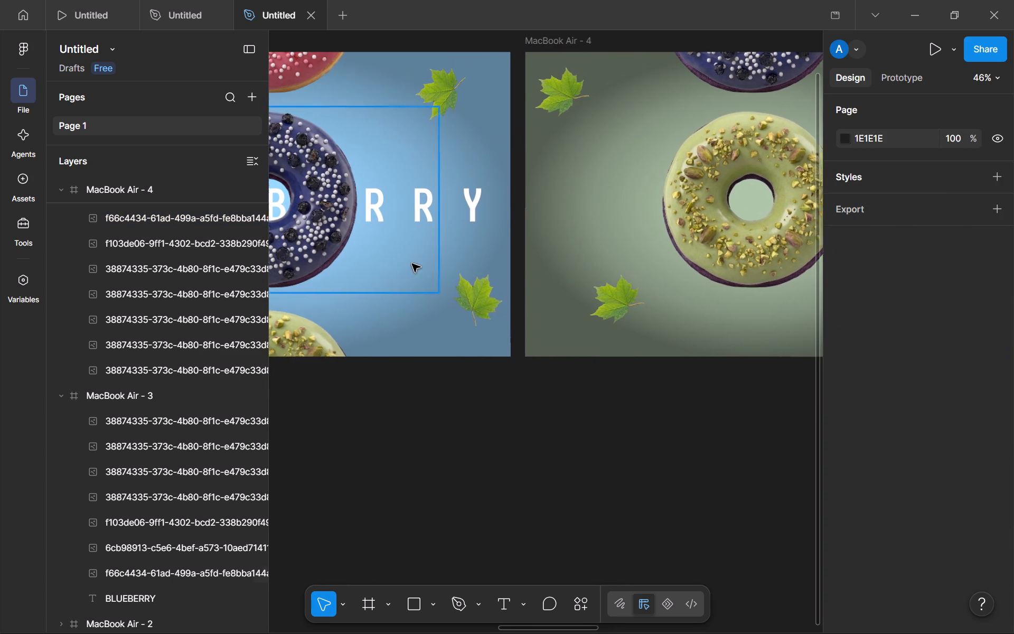
scroll(412, 264, right, 1)
scroll(907, 237, left, 8)
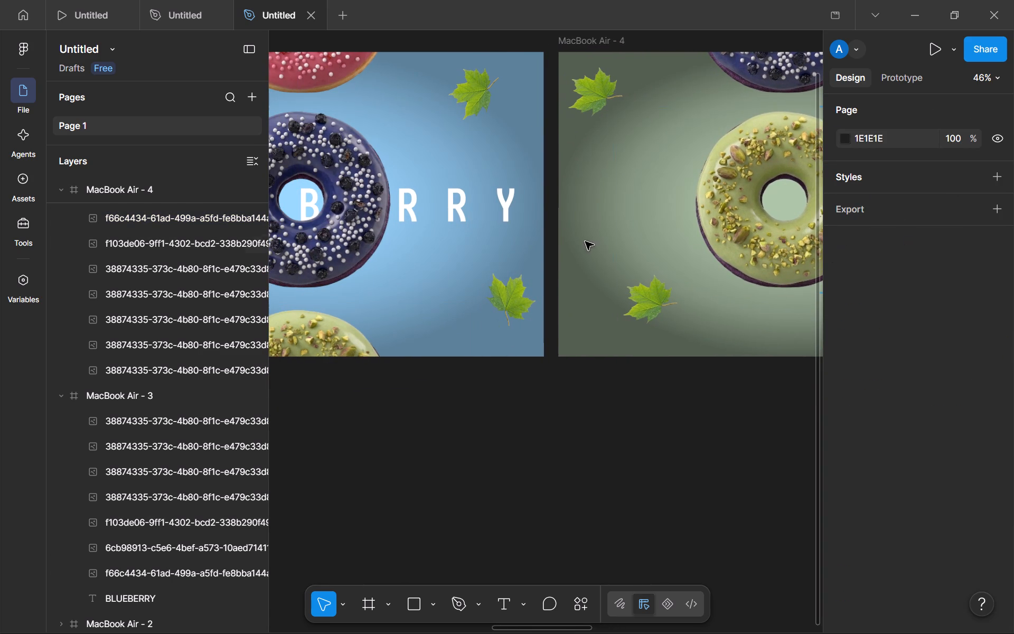
click(706, 471)
click(508, 599)
click(555, 502)
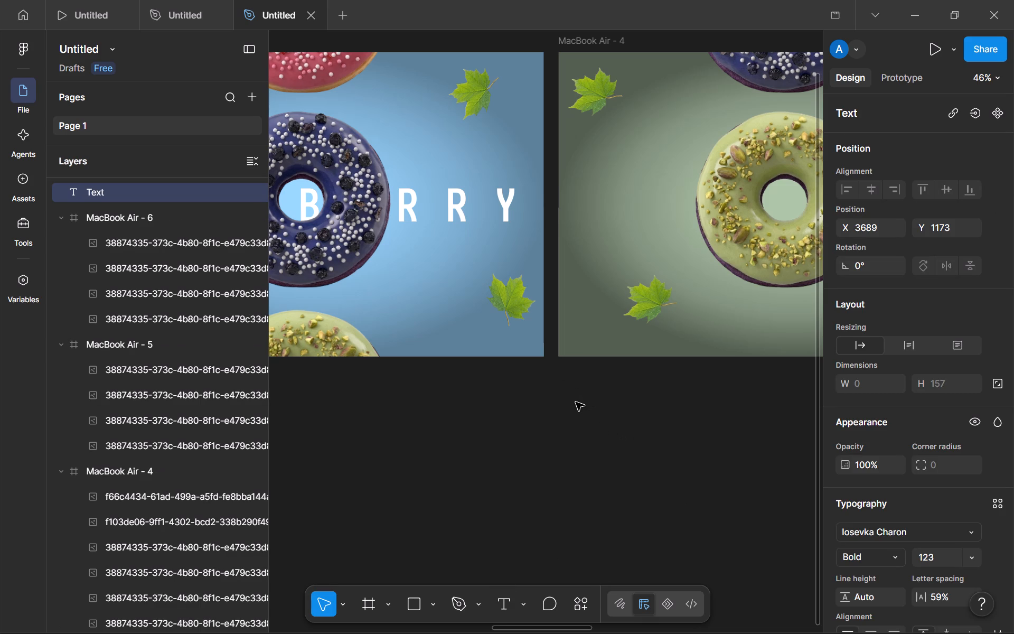
text(PISTACHIO)
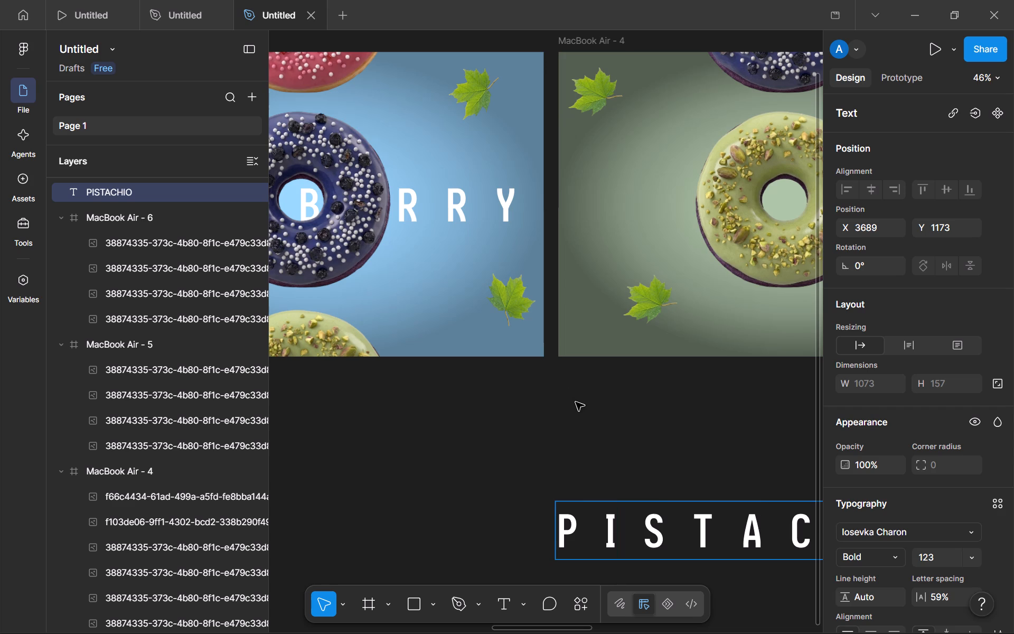
scroll(547, 363, left, 1)
click(713, 398)
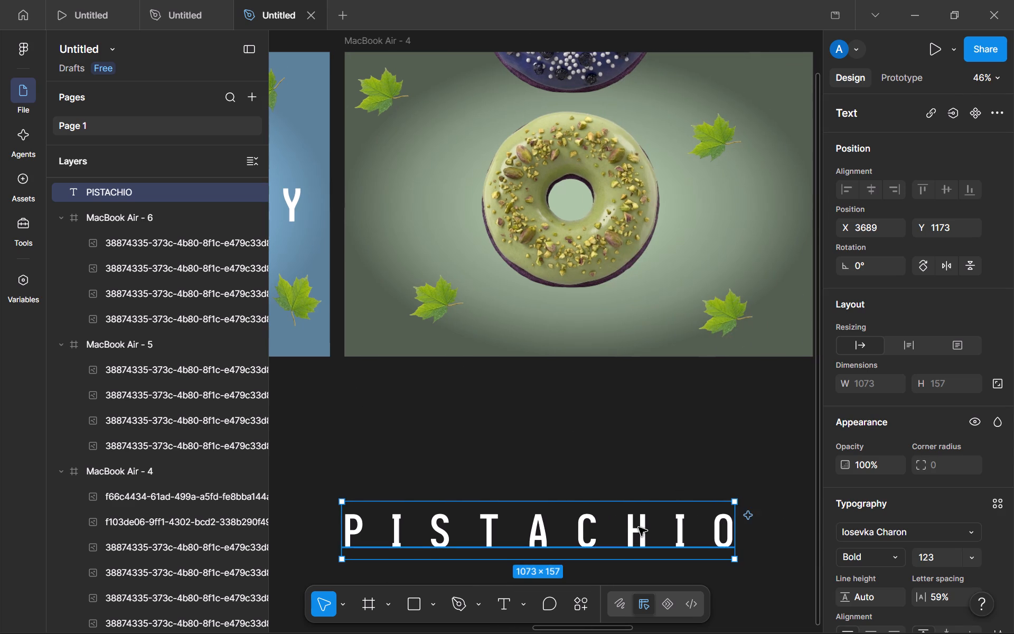
Move the PISTACHIO text into MacBook Air - 4 and centre it horizontally and vertically in the frame.
drag(639, 527, 675, 191)
scroll(600, 202, right, 1)
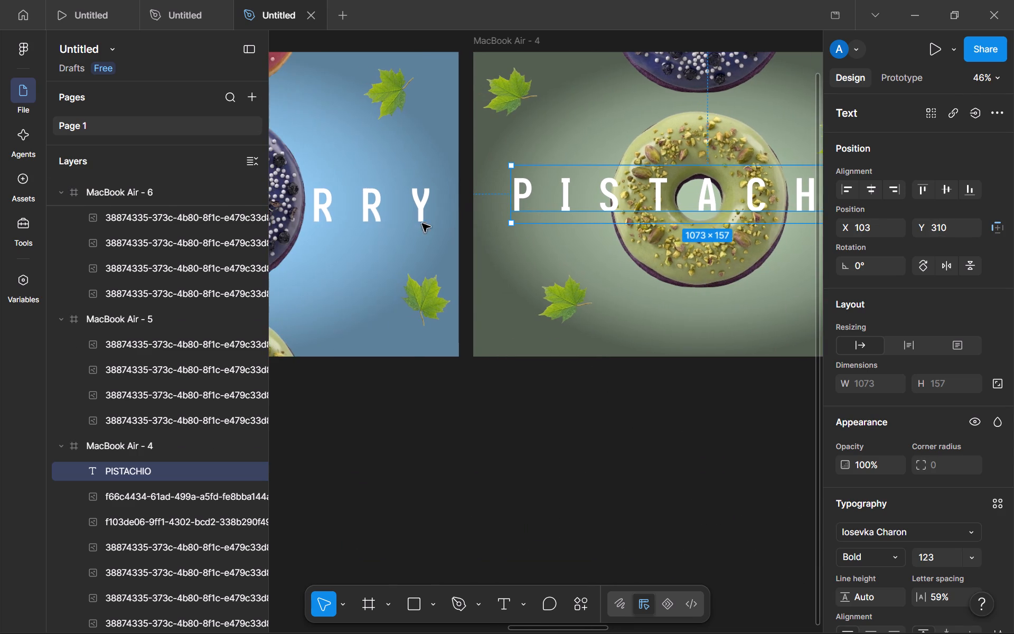
click(392, 220)
click(580, 206)
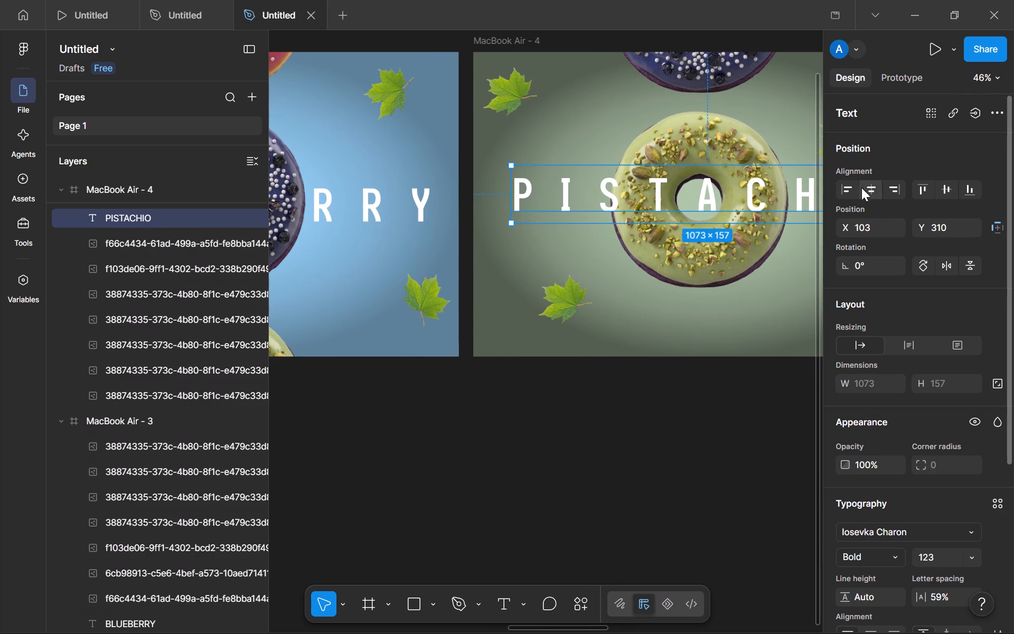
click(867, 187)
click(944, 190)
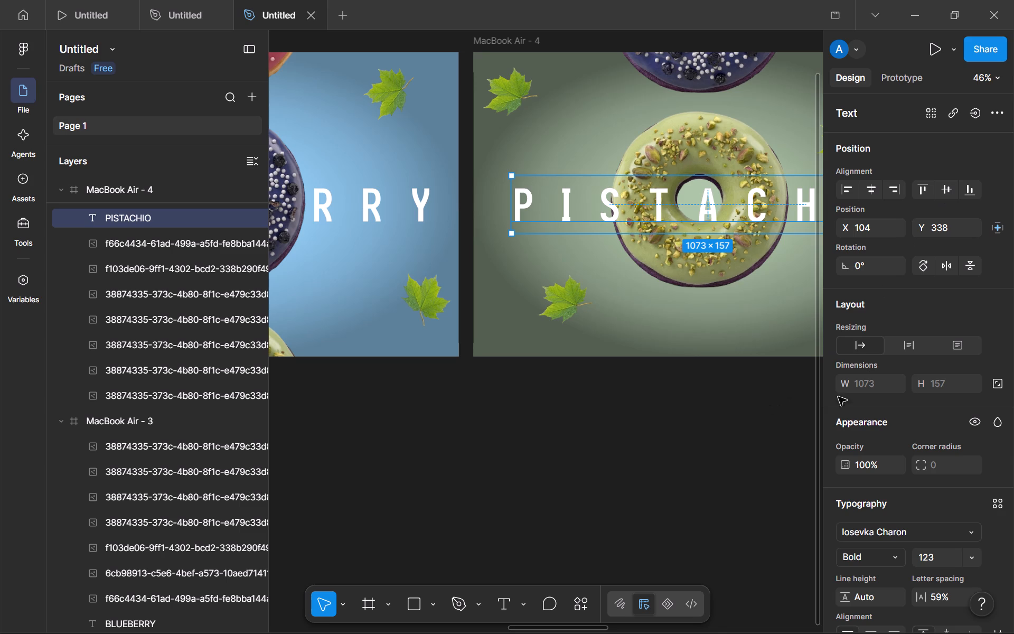
scroll(890, 418, left, 3)
click(591, 411)
Move the PISTACHIO text layer to the bottom of MacBook Air - 4's layer order, behind the doughnut.
scroll(591, 411, down, 1)
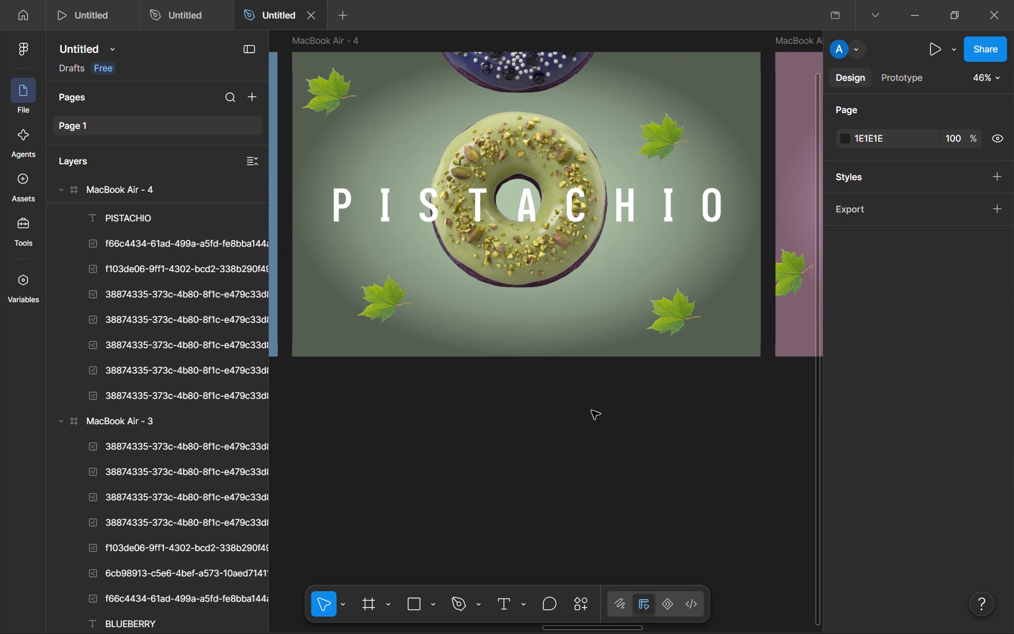
scroll(587, 398, down, 1)
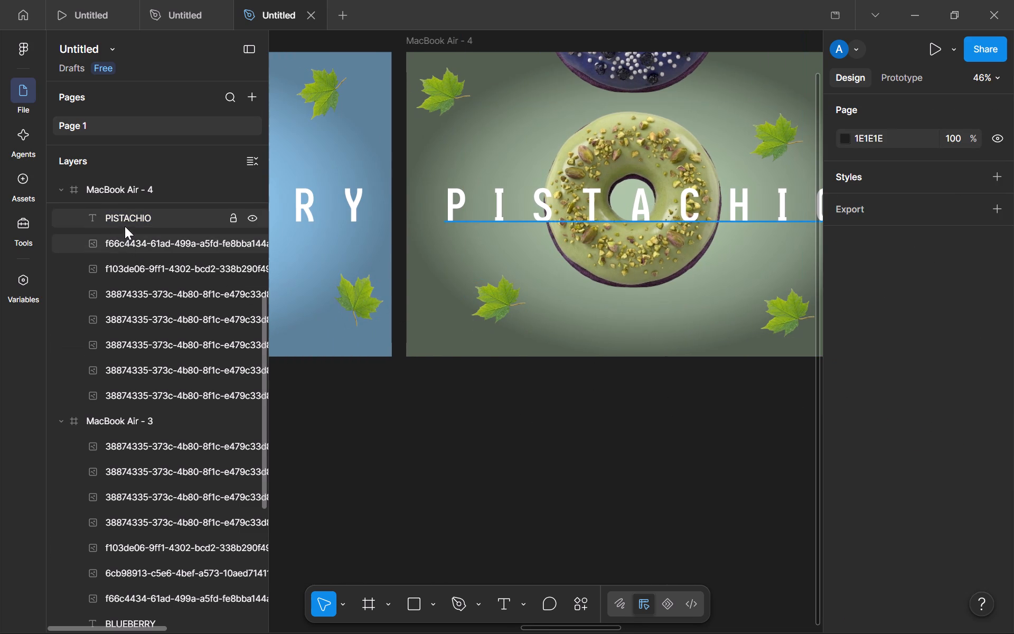
drag(126, 221, 156, 402)
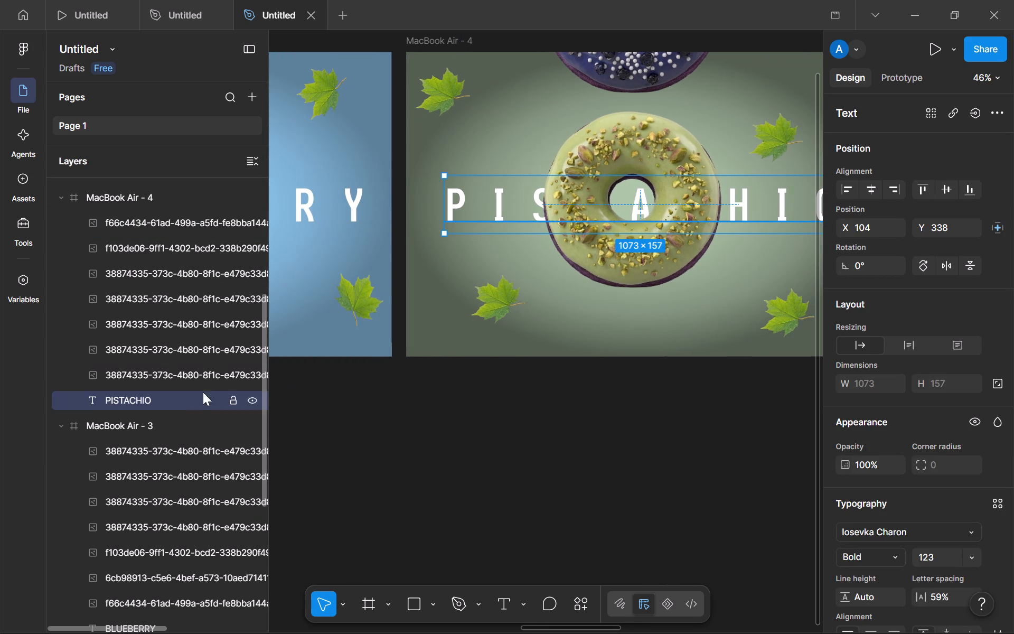
click(613, 399)
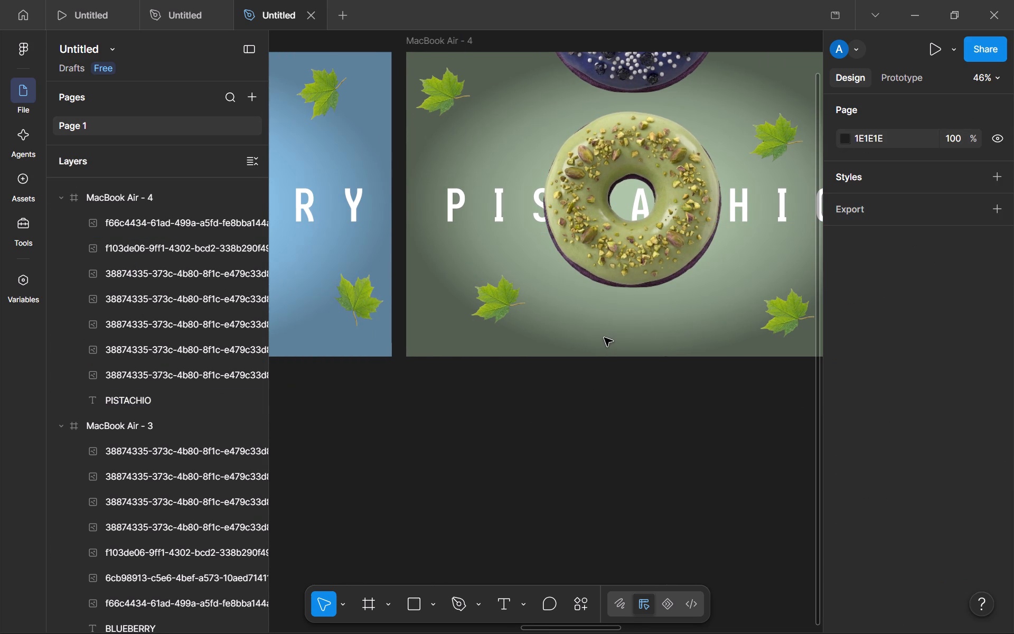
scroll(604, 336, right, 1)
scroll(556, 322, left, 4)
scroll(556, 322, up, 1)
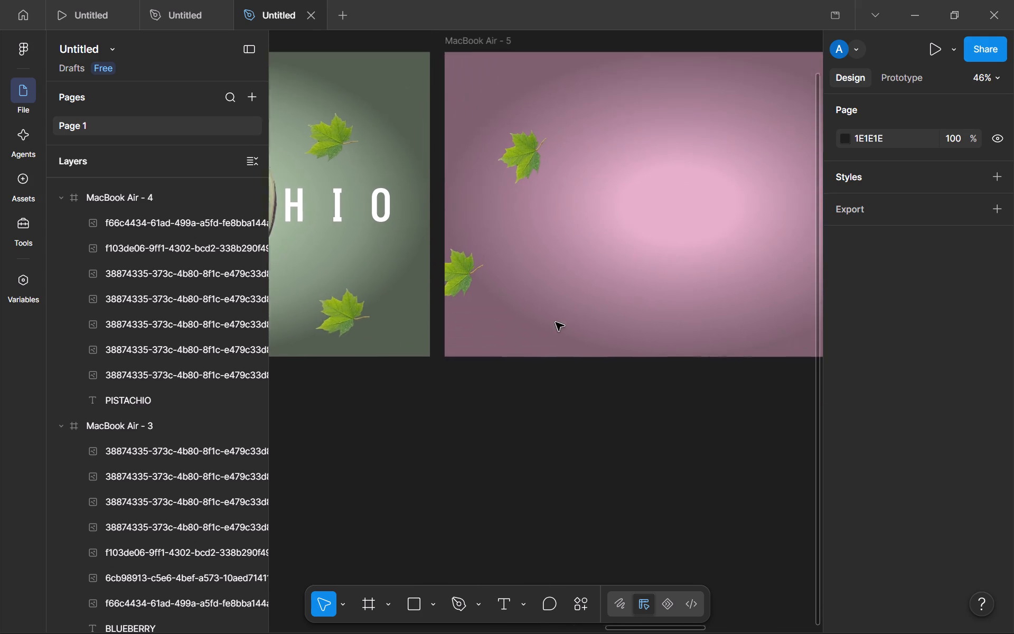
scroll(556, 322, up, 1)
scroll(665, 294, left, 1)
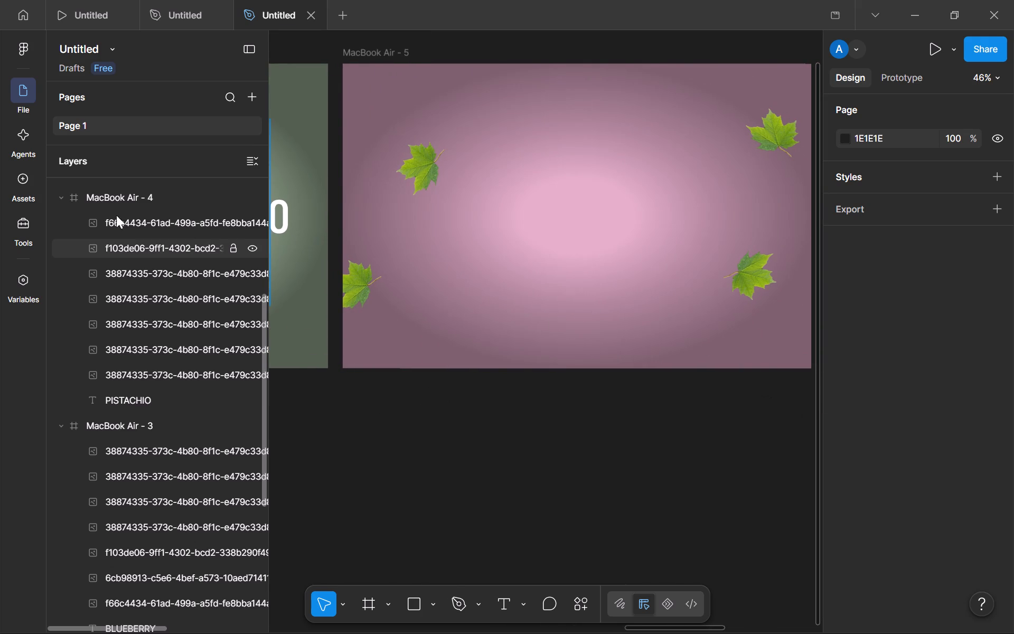
Change MacBook Air - 5's radial gradient fill to a solid off-white sampled from the colour swatches above the frames.
scroll(118, 227, up, 3)
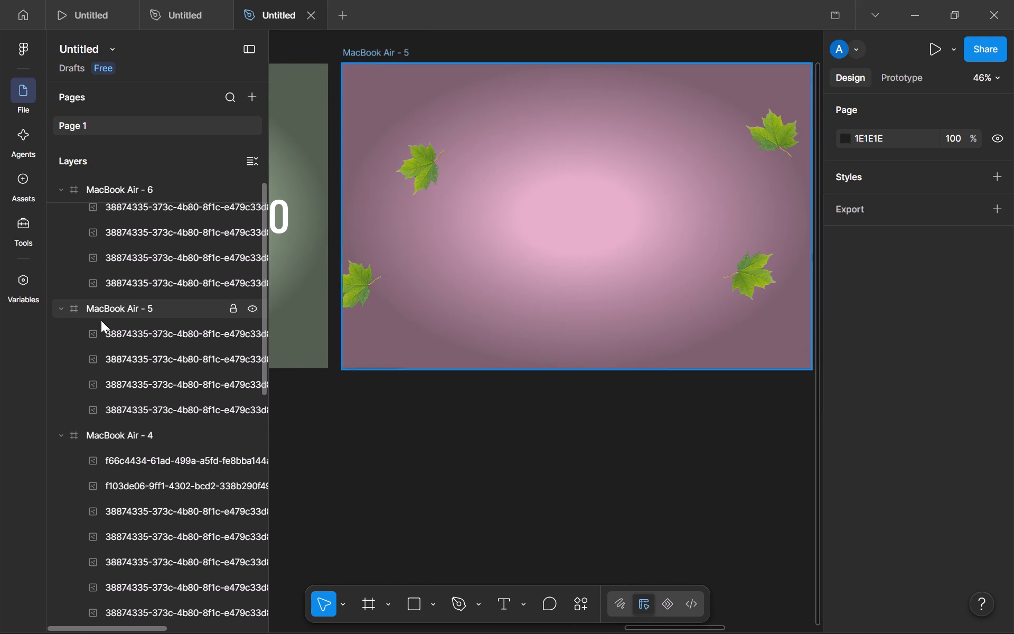
click(100, 317)
click(843, 593)
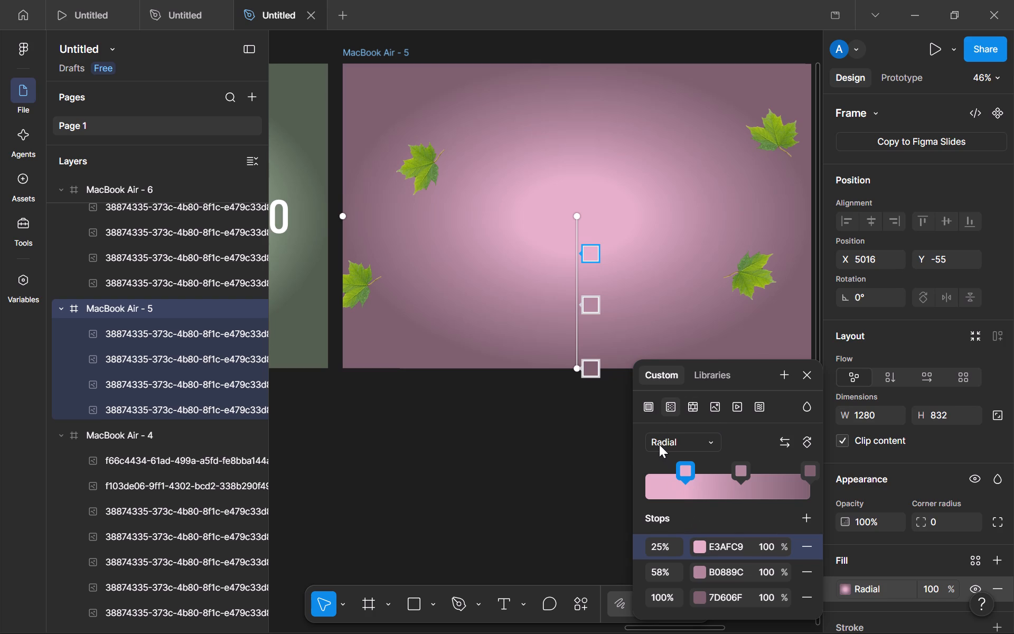
click(647, 408)
click(655, 483)
scroll(504, 230, right, 3)
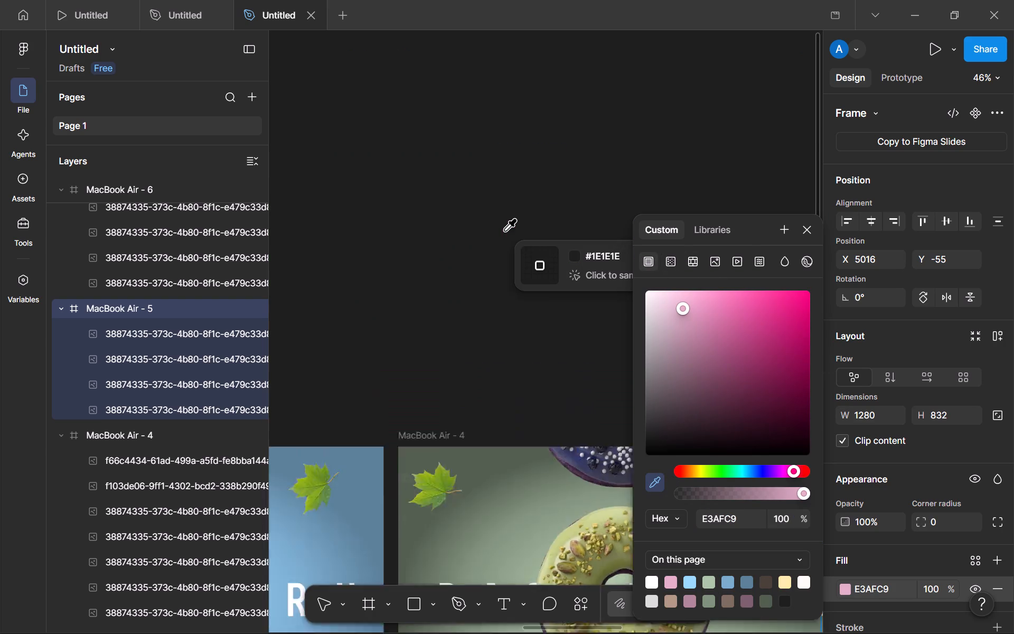
scroll(504, 230, right, 2)
scroll(487, 335, right, 2)
scroll(455, 461, right, 1)
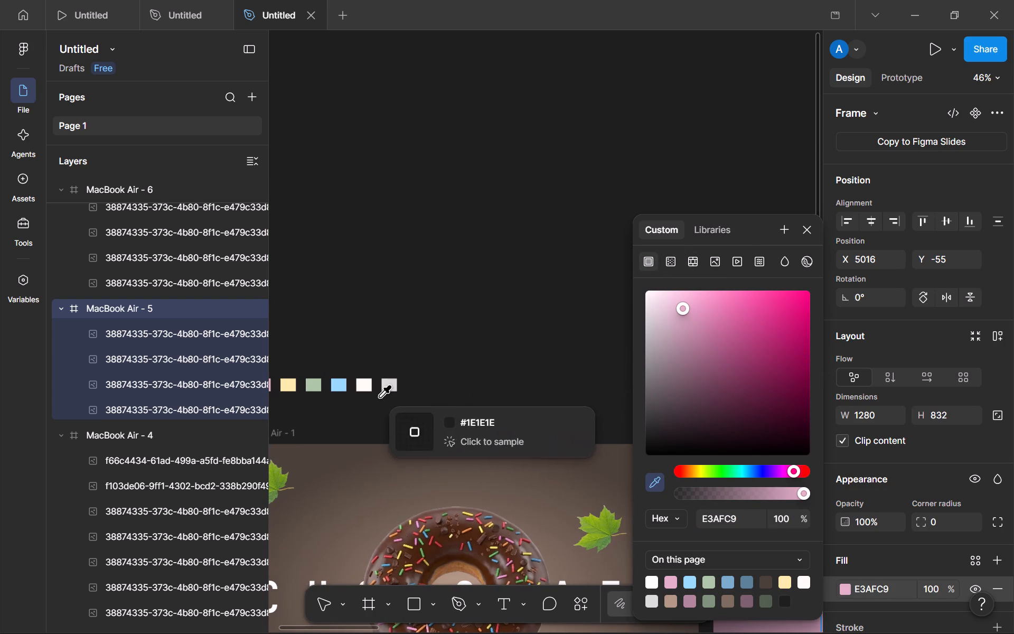
scroll(375, 394, right, 1)
click(363, 384)
click(490, 230)
Bring the background-removed sprinkled vanilla doughnut from removal.ai into the MacBook Air - 5 frame in Figma.
scroll(490, 230, left, 2)
scroll(490, 230, down, 2)
scroll(490, 230, left, 5)
scroll(481, 248, right, 1)
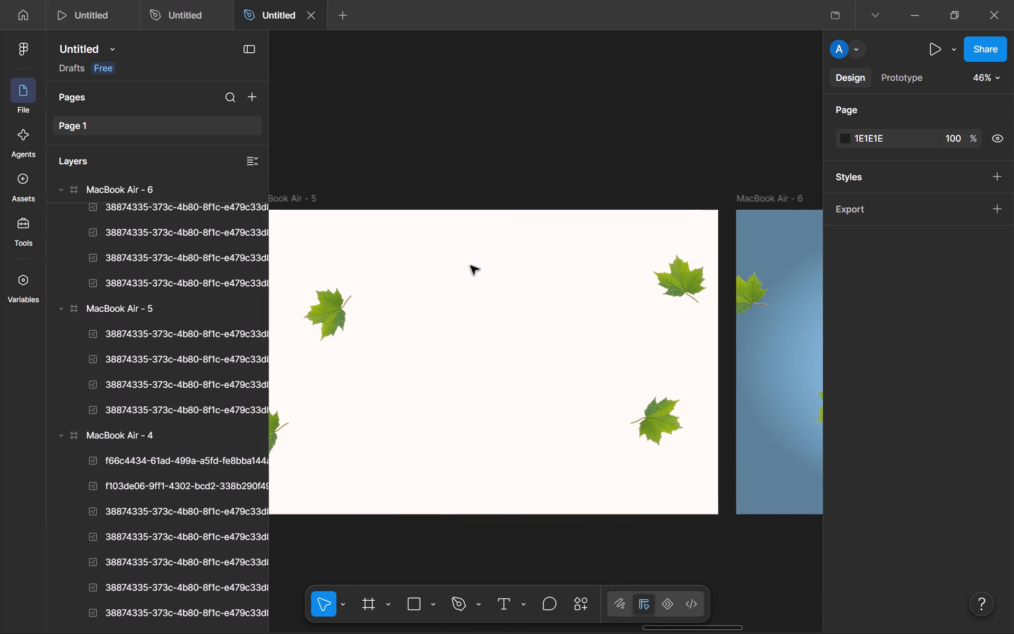
scroll(471, 266, right, 1)
scroll(485, 179, right, 2)
scroll(617, 605, down, 3)
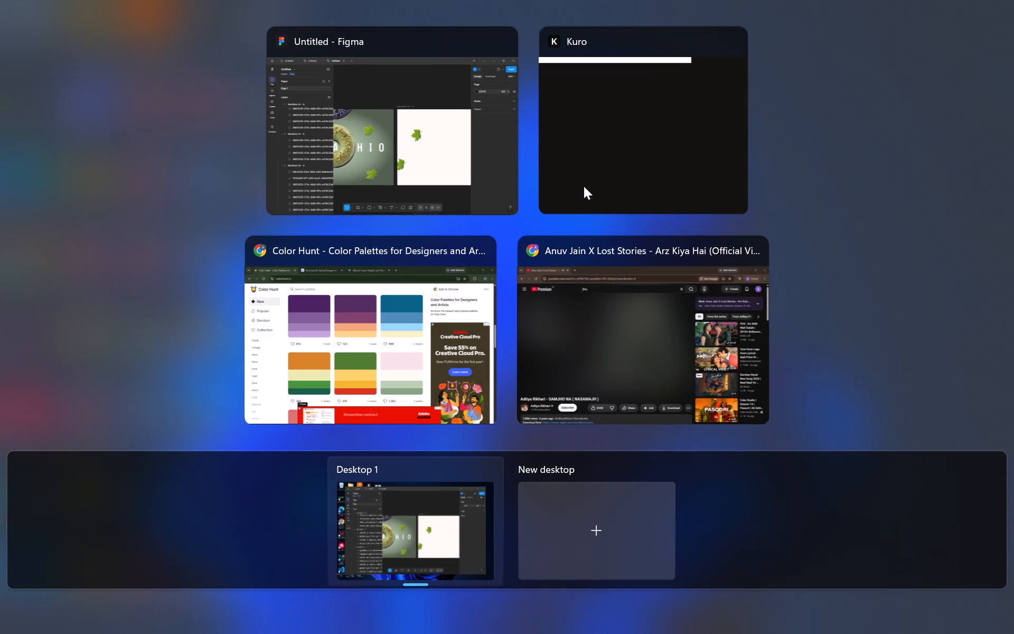
click(419, 289)
click(302, 2)
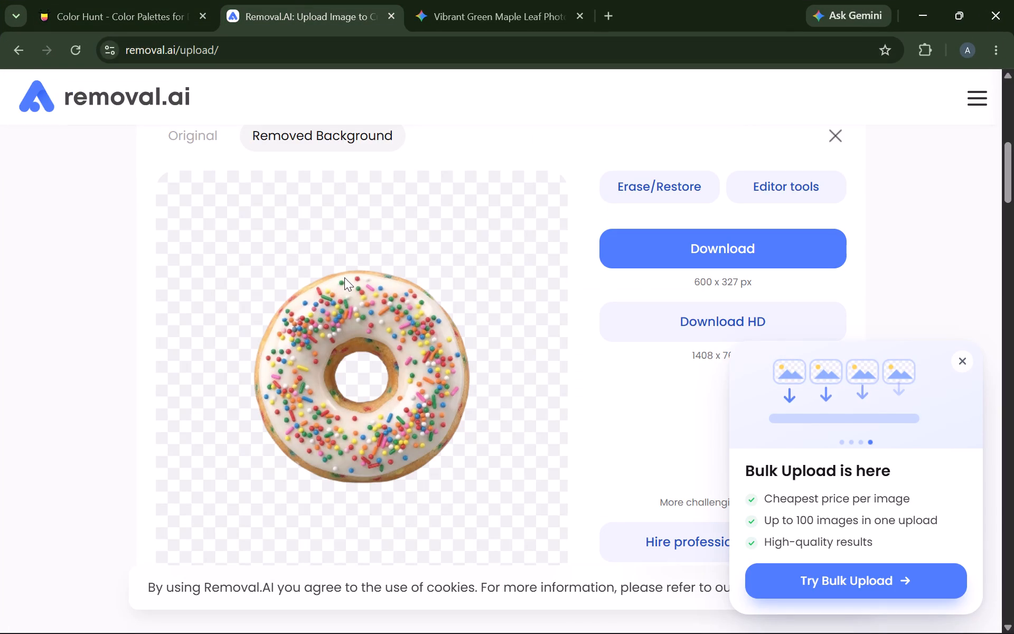
drag(352, 301, 362, 310)
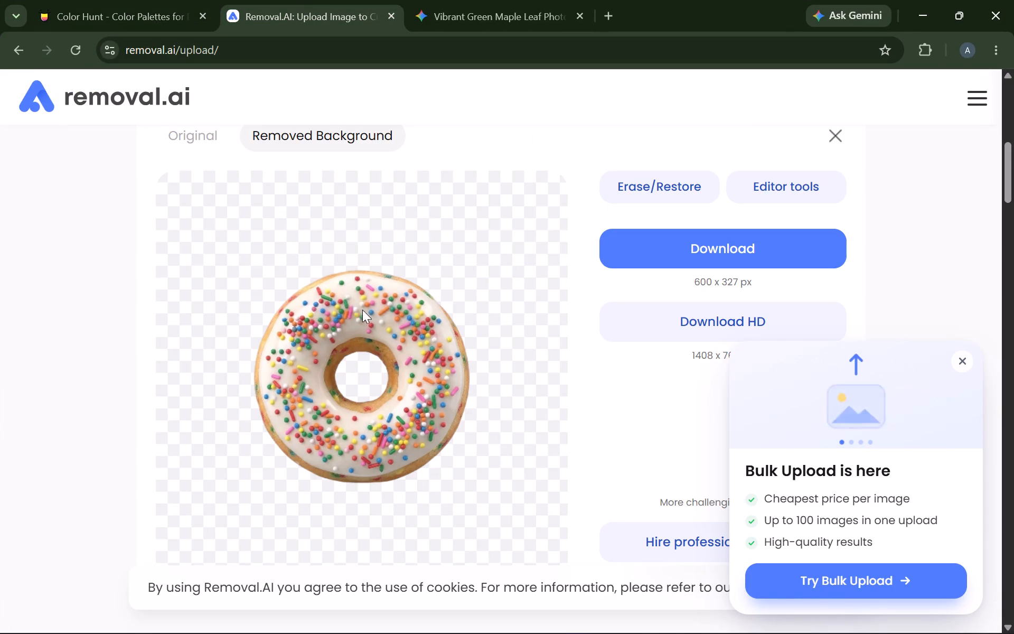
drag(362, 310, 658, 633)
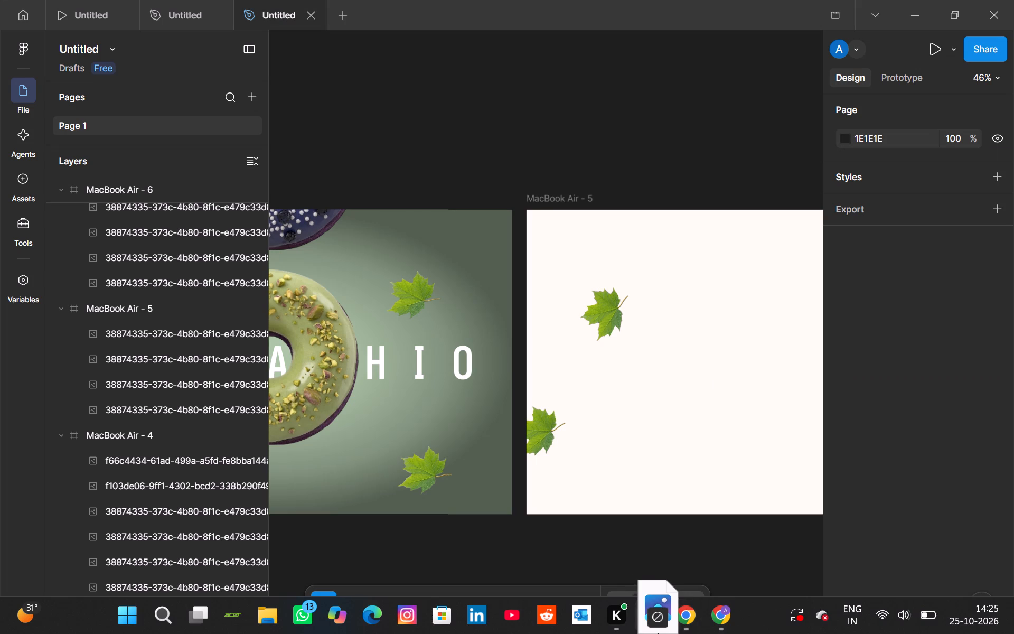
drag(658, 633, 735, 356)
click(671, 139)
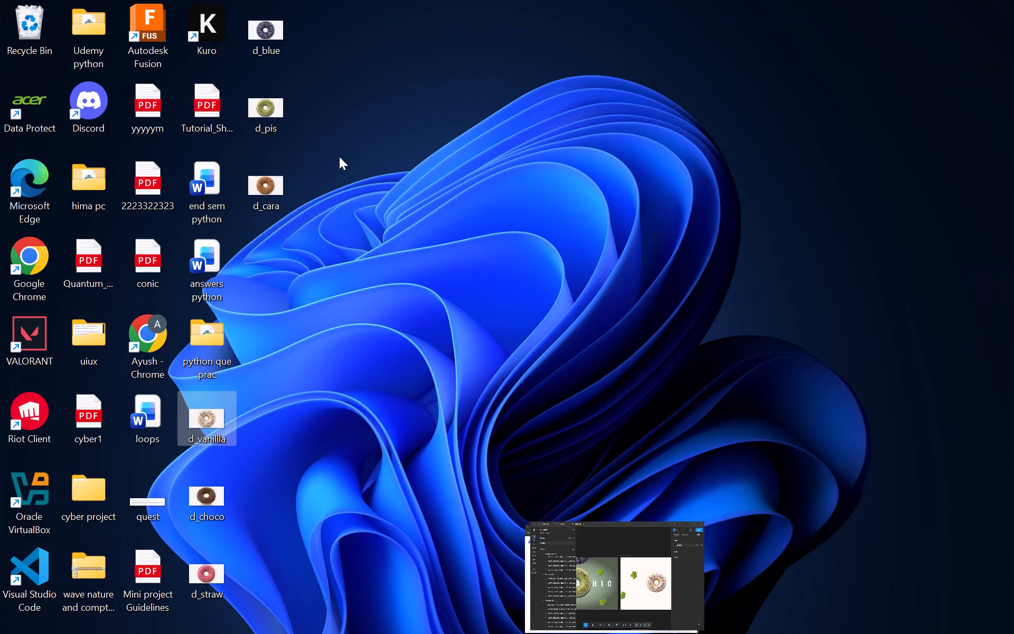
Upload the d_cara image from the desktop to removal.ai for background removal.
drag(275, 179, 660, 633)
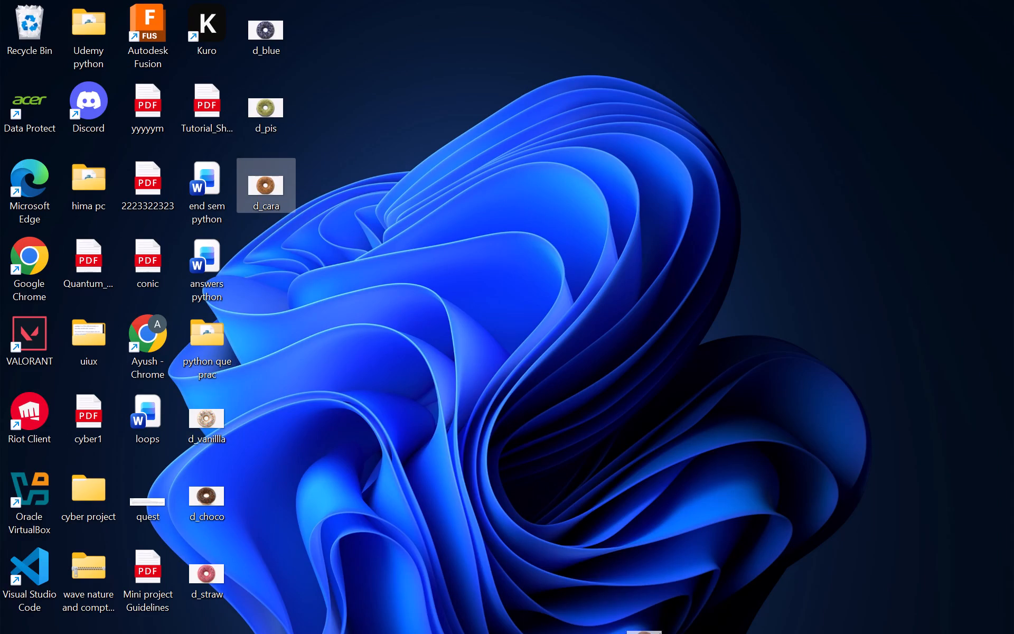
drag(660, 633, 651, 594)
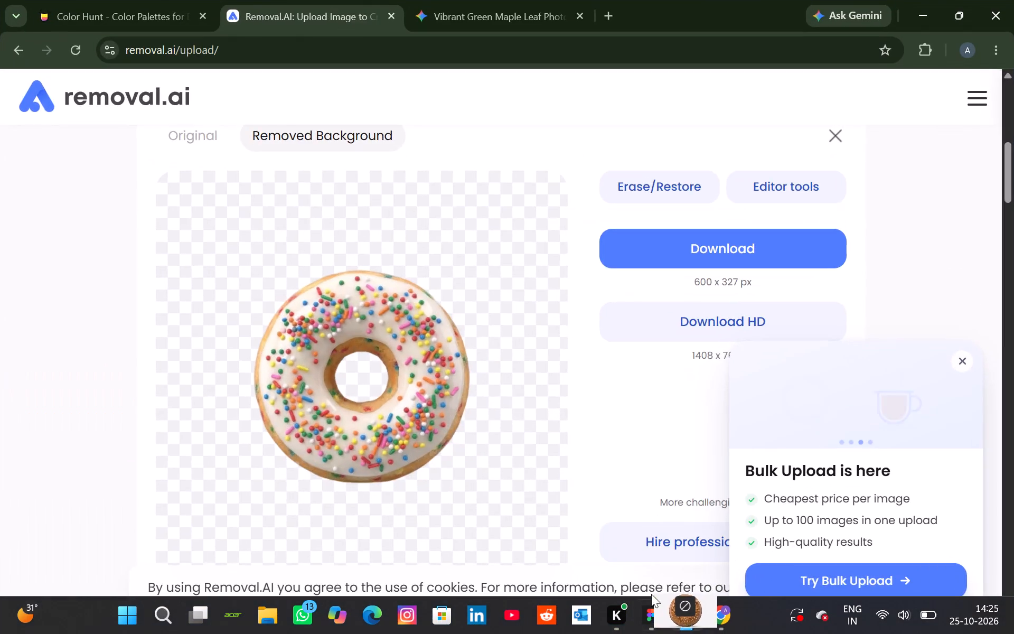
drag(651, 594, 398, 370)
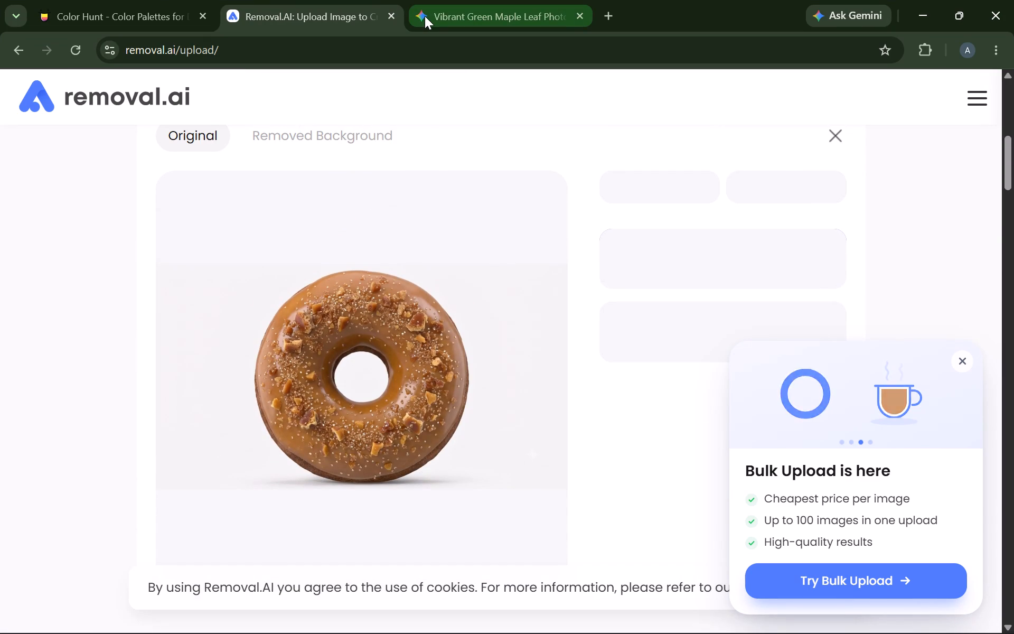
Browse the newest Color Hunt palettes for colours that suit the caramel doughnut.
click(120, 0)
scroll(589, 334, down, 2)
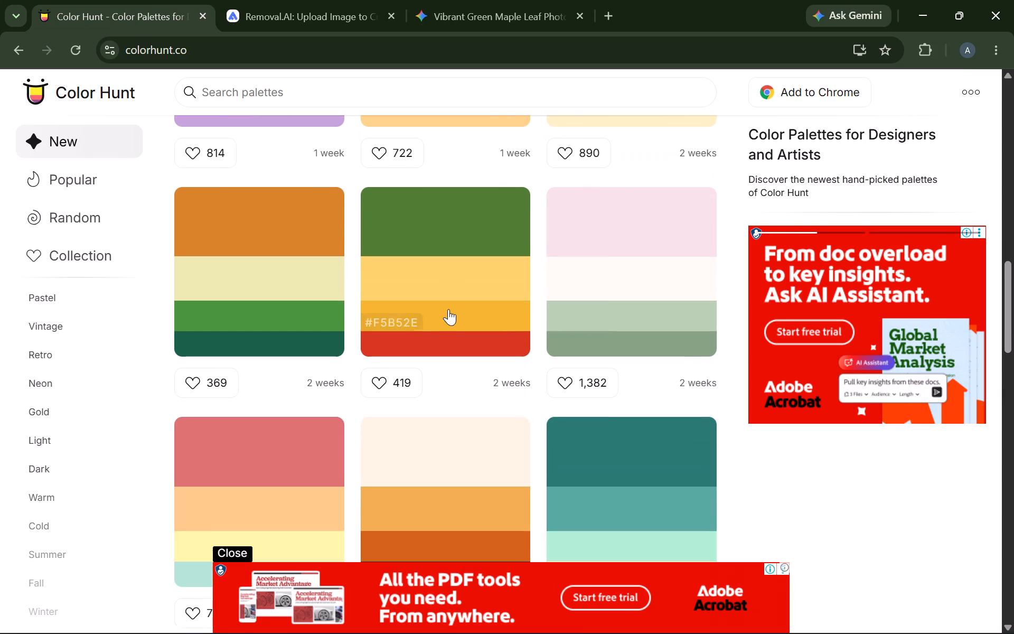
scroll(396, 309, down, 3)
scroll(449, 310, down, 3)
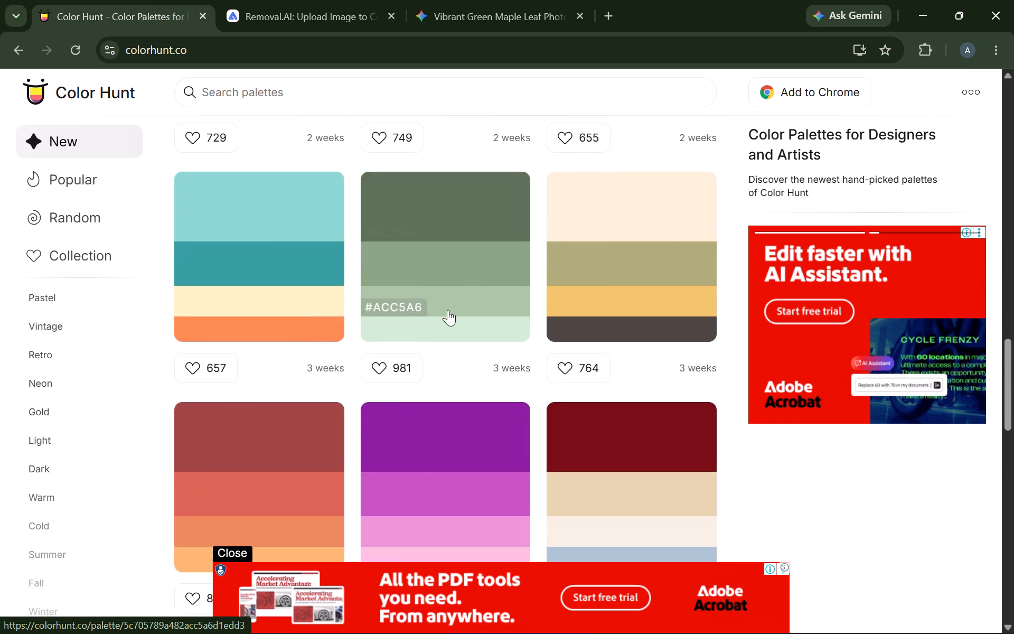
scroll(448, 310, down, 5)
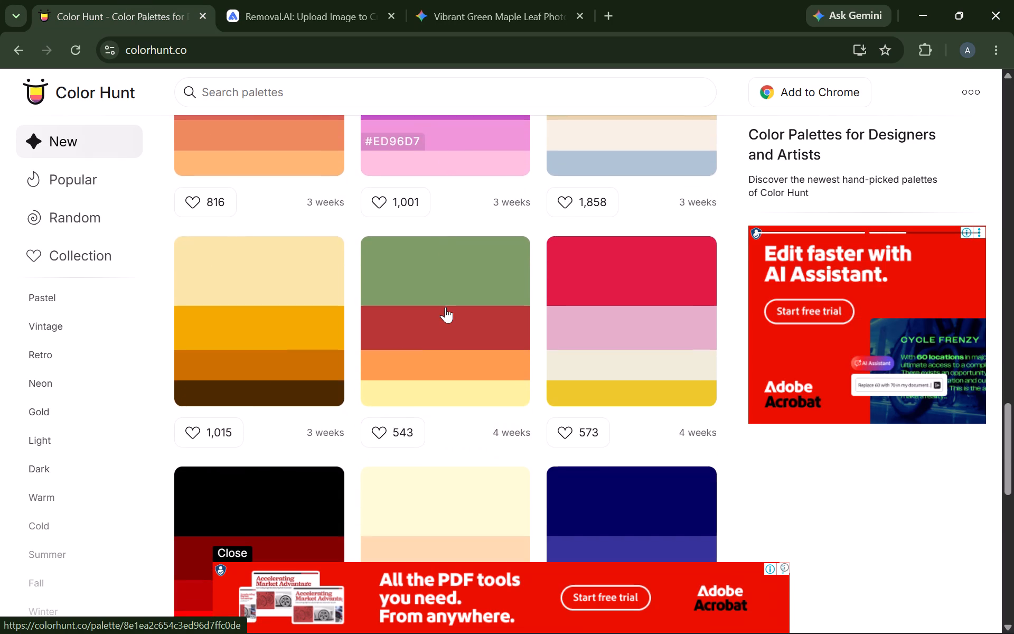
scroll(444, 306, up, 3)
click(330, 5)
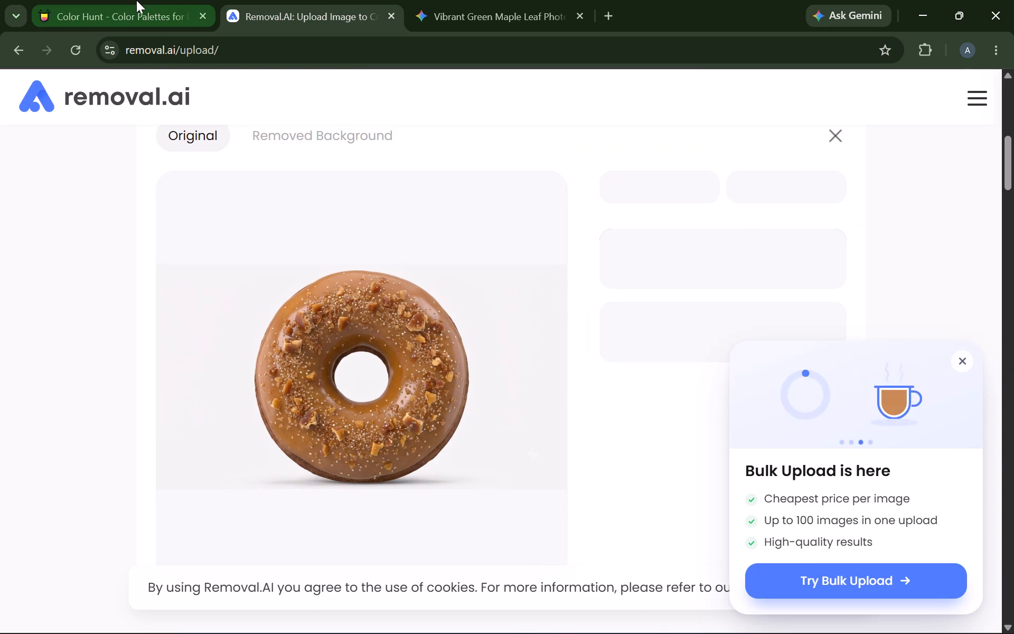
click(136, 0)
scroll(325, 253, down, 10)
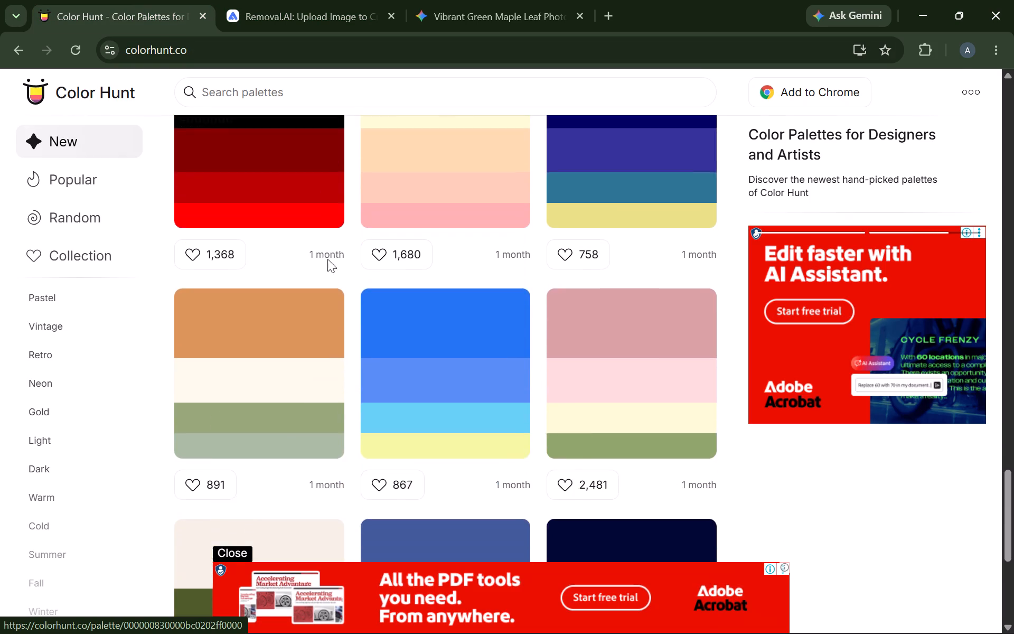
scroll(327, 259, down, 3)
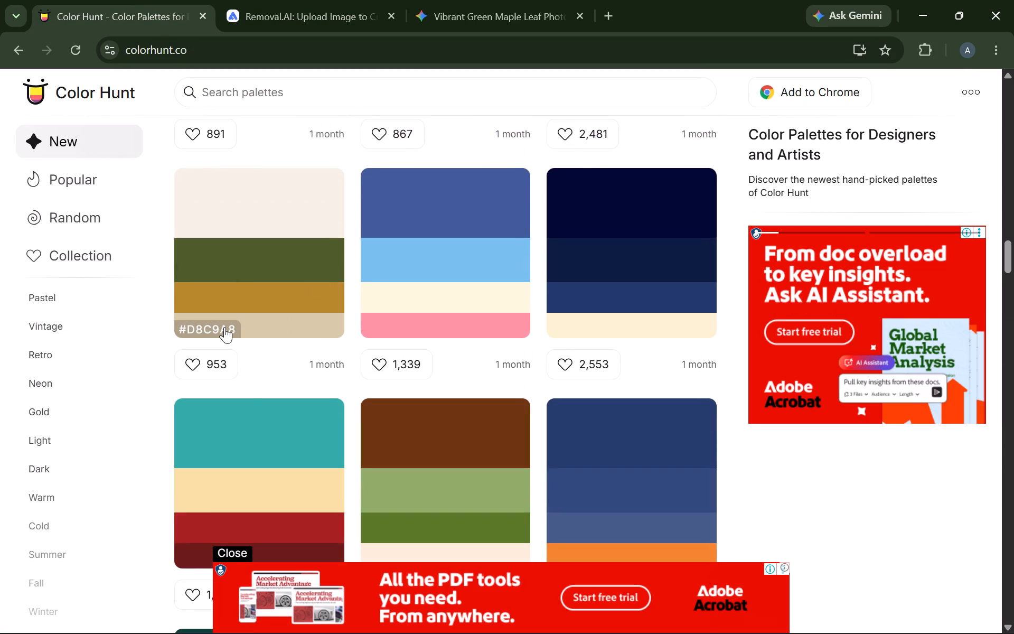
scroll(224, 327, down, 5)
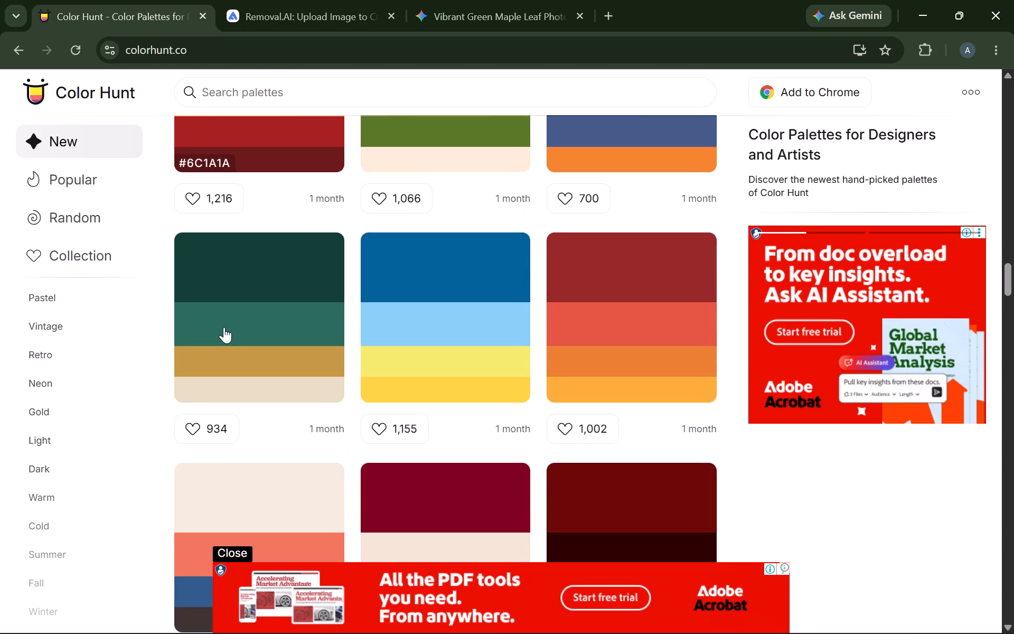
scroll(224, 327, down, 8)
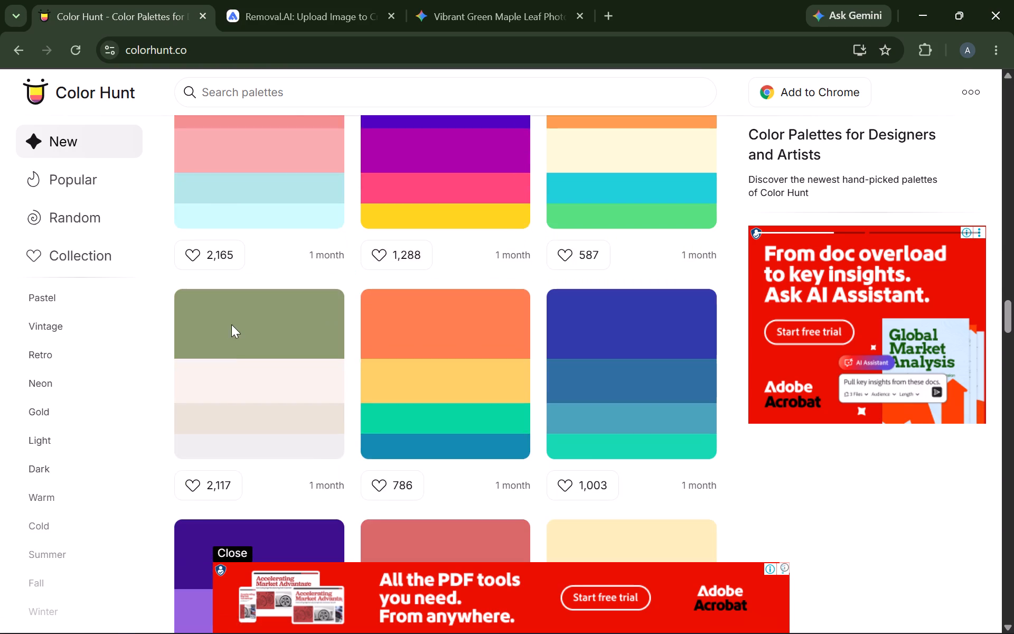
scroll(231, 323, down, 6)
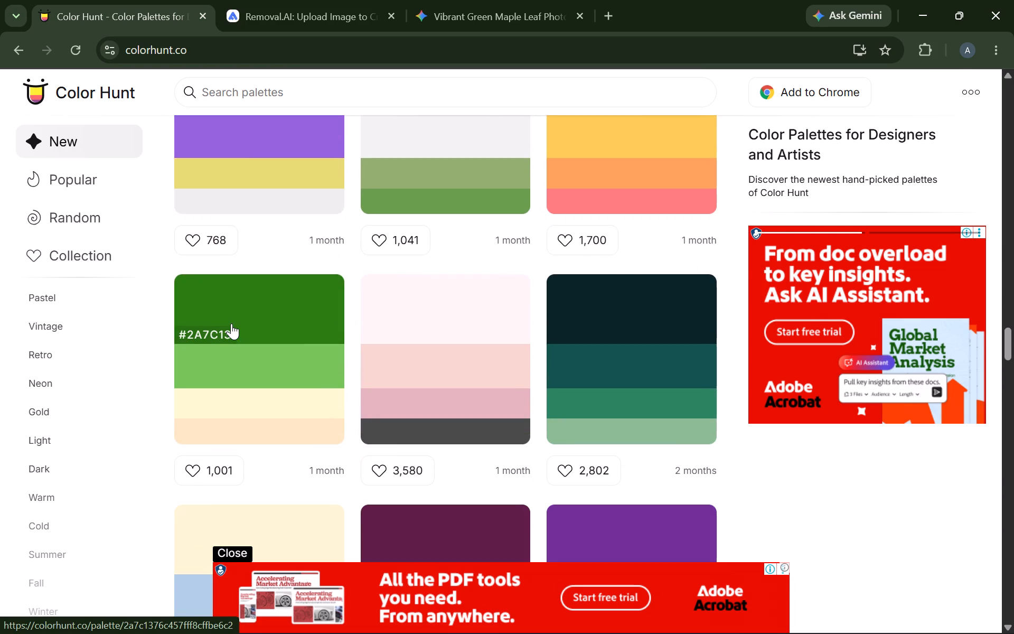
scroll(249, 271, down, 4)
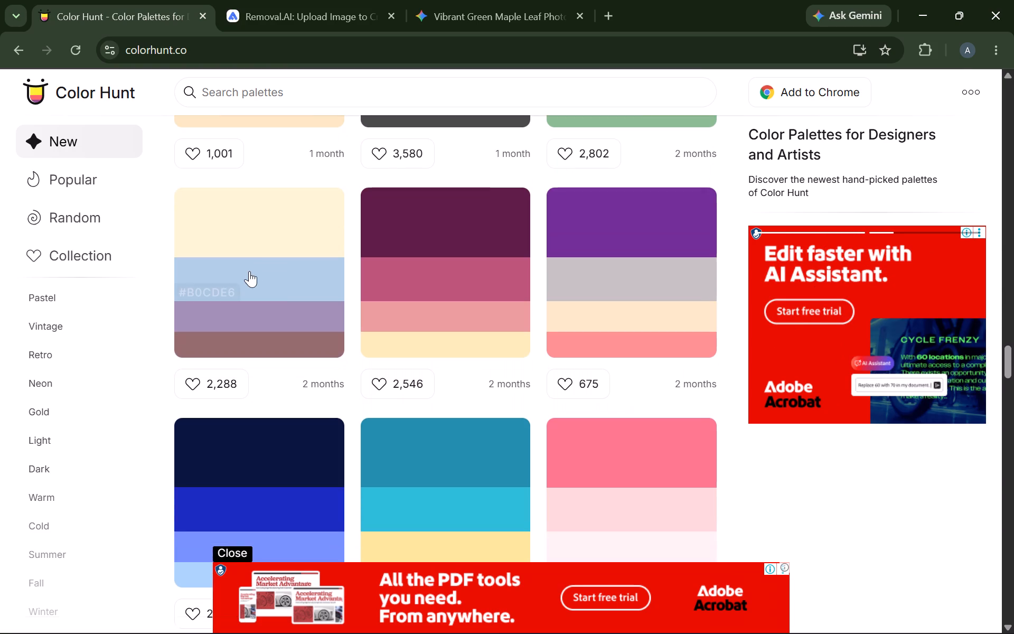
scroll(275, 321, down, 10)
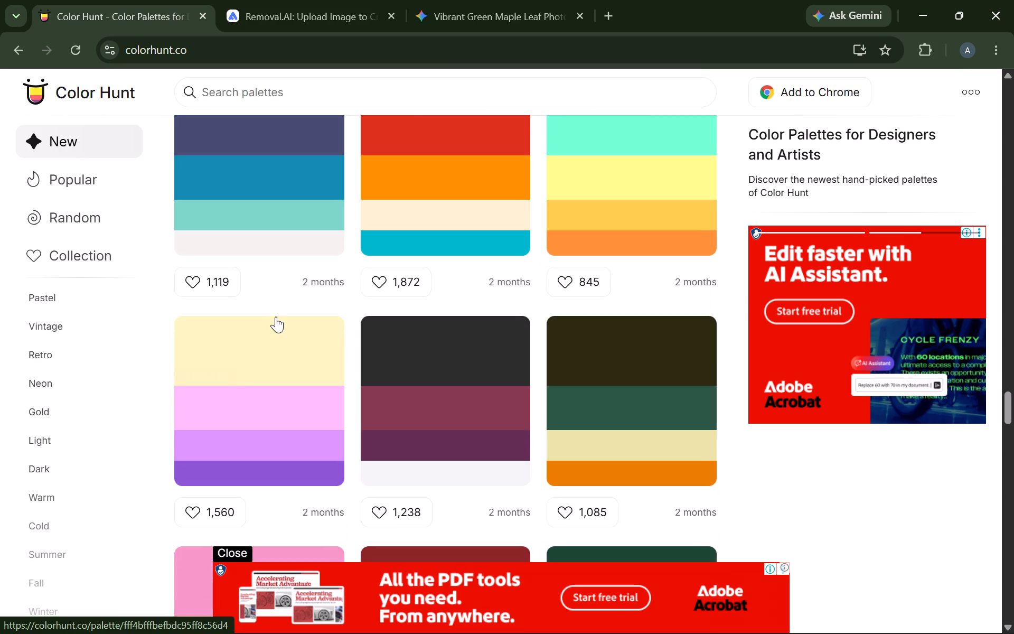
scroll(276, 316, down, 9)
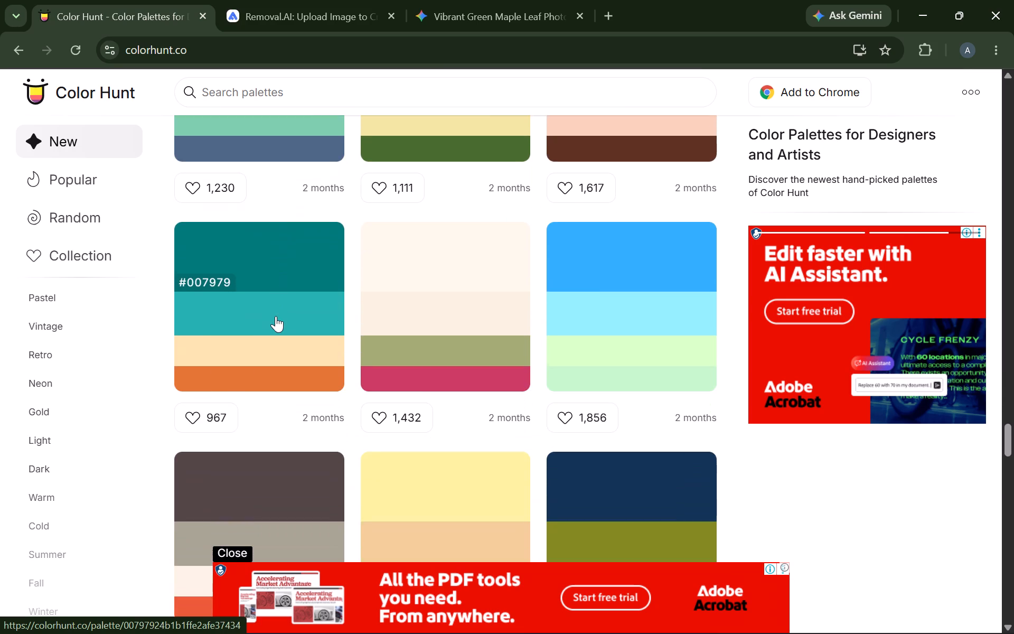
scroll(276, 316, down, 14)
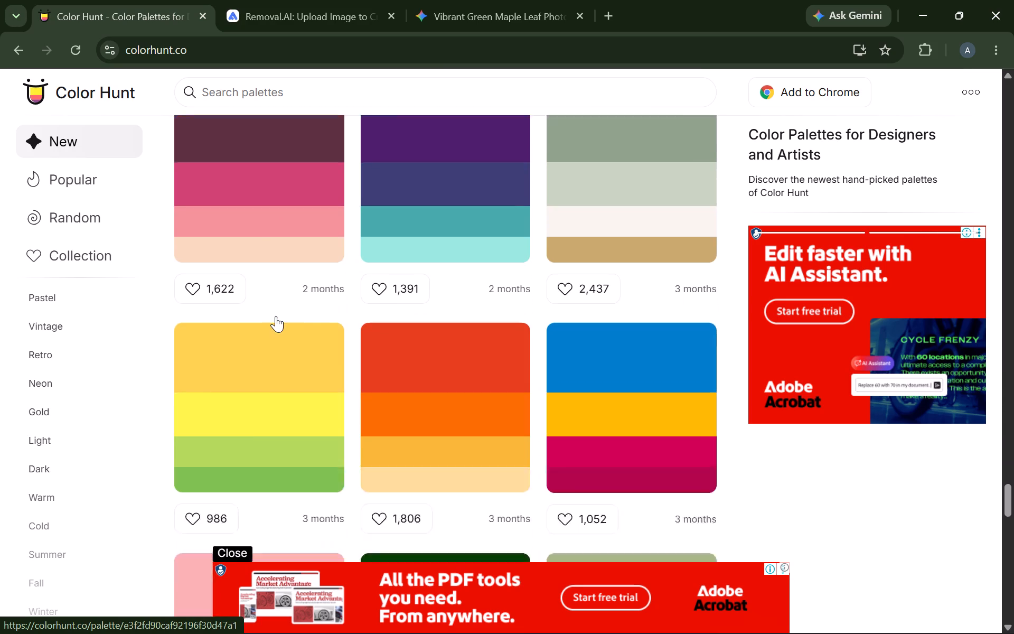
scroll(276, 316, down, 17)
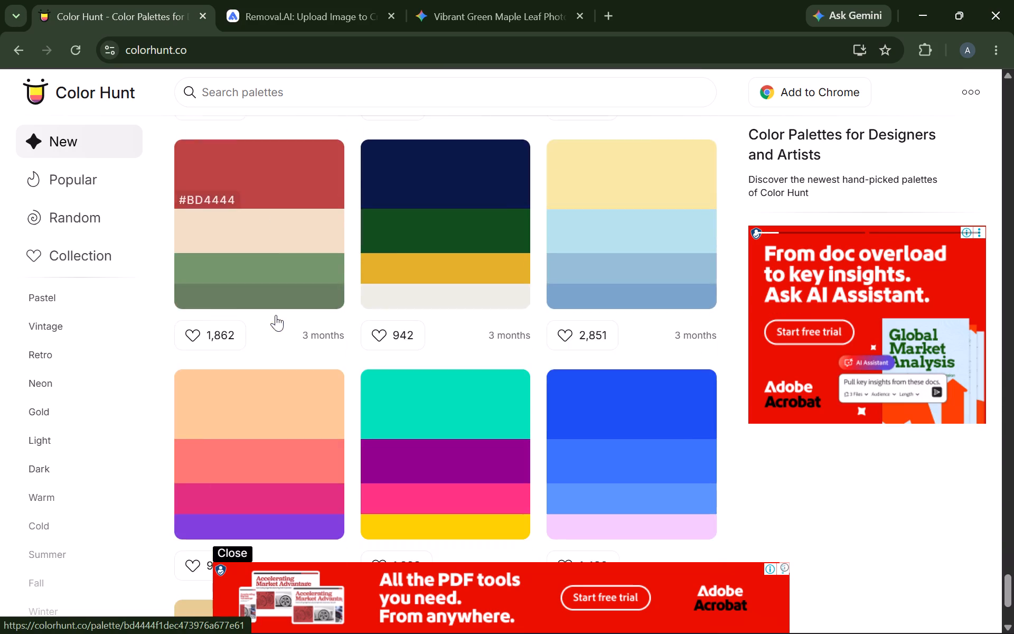
scroll(276, 315, down, 16)
scroll(276, 313, down, 5)
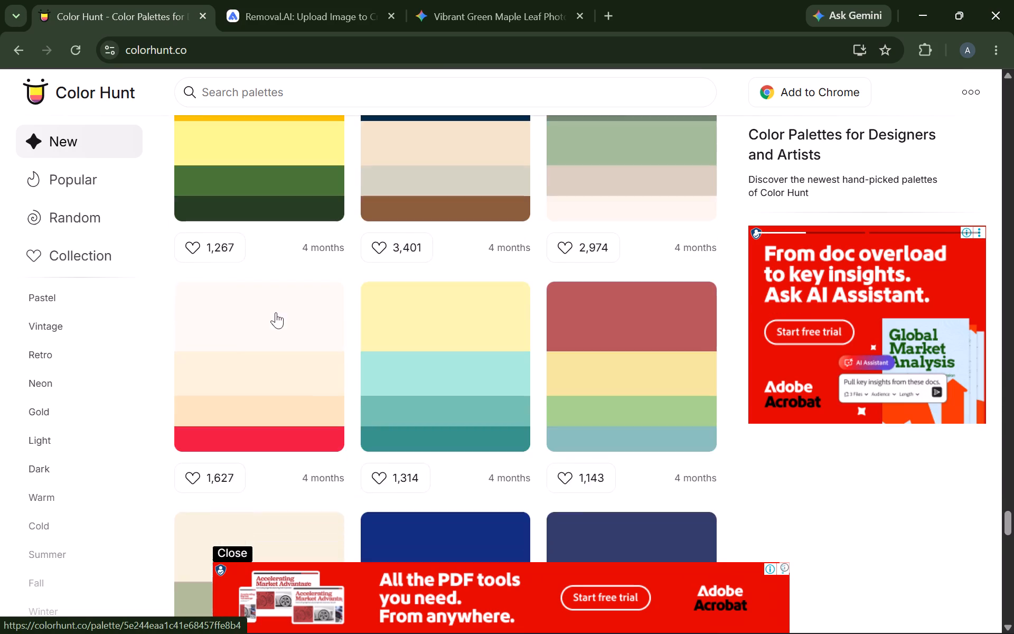
scroll(276, 312, up, 20)
scroll(276, 312, up, 2)
Search Color Hunt for brown palettes and look through them.
click(277, 91)
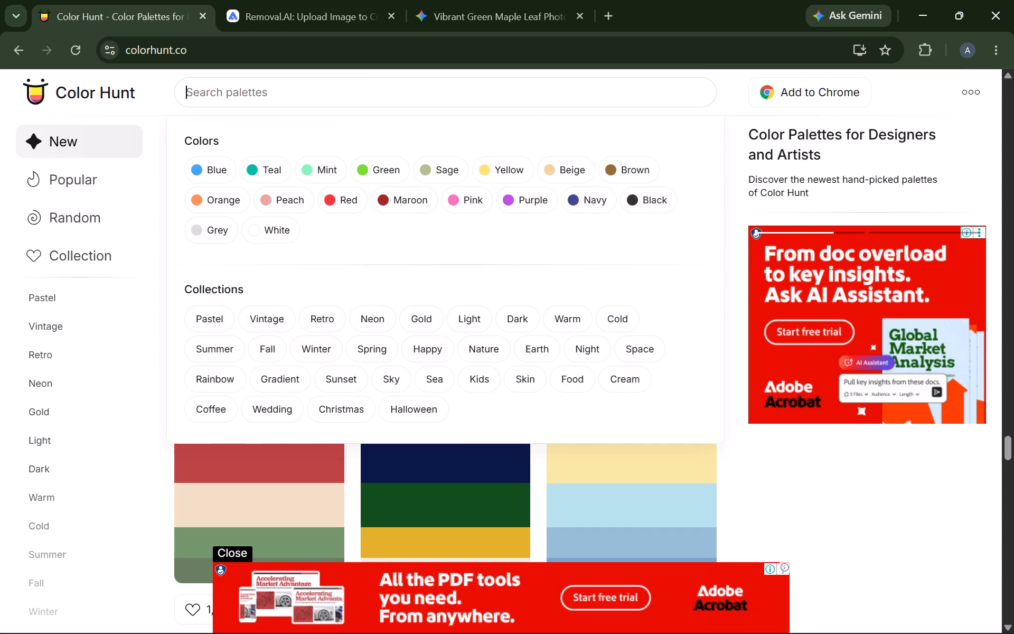
text(brown)
key(Return)
key(Return)
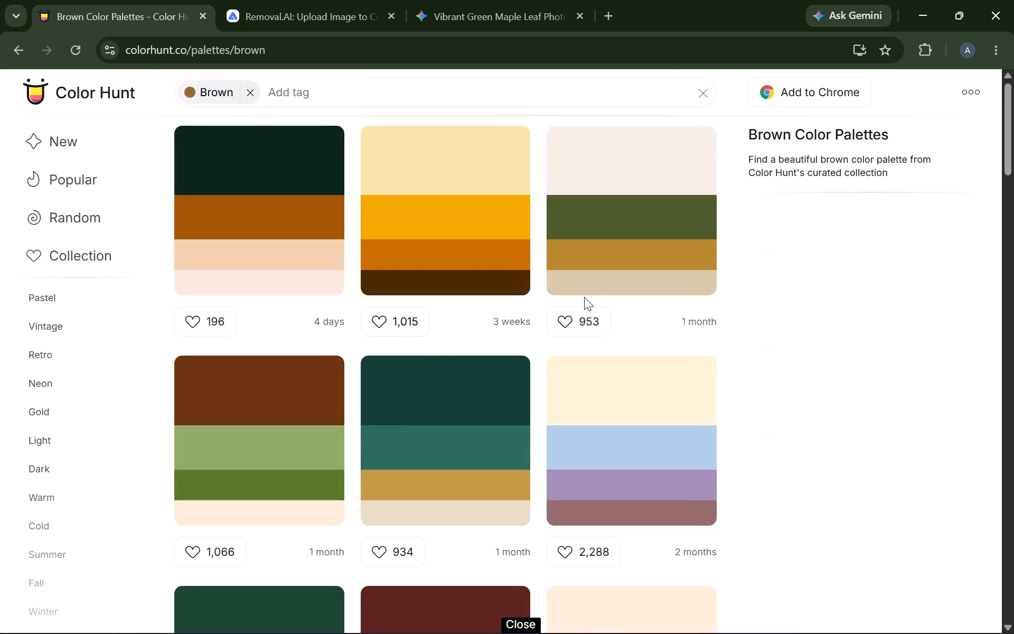
scroll(340, 345, down, 1)
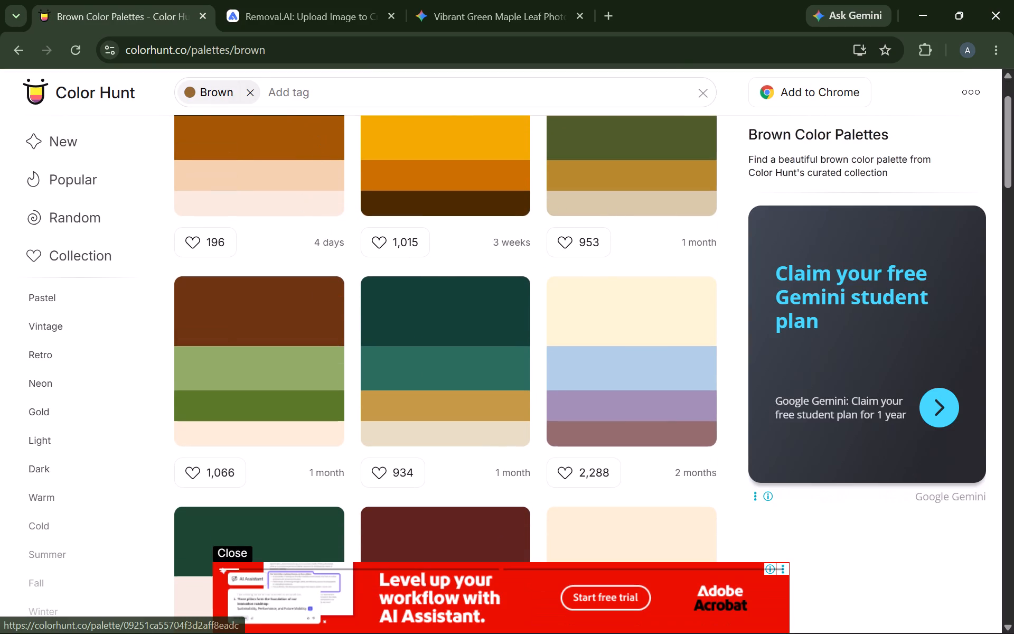
Search Color Hunt for caramel and look through the listed palettes for colours that suit the caramel doughnut.
click(281, 99)
text(caramke)
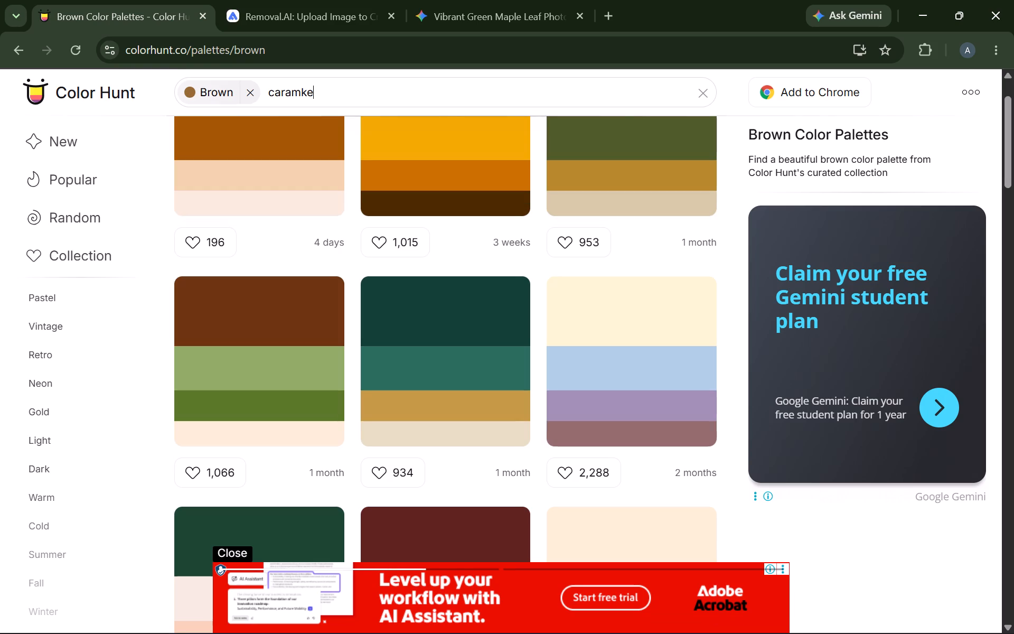
key(BackSpace)
key(BackSpace)
text(el)
key(Return)
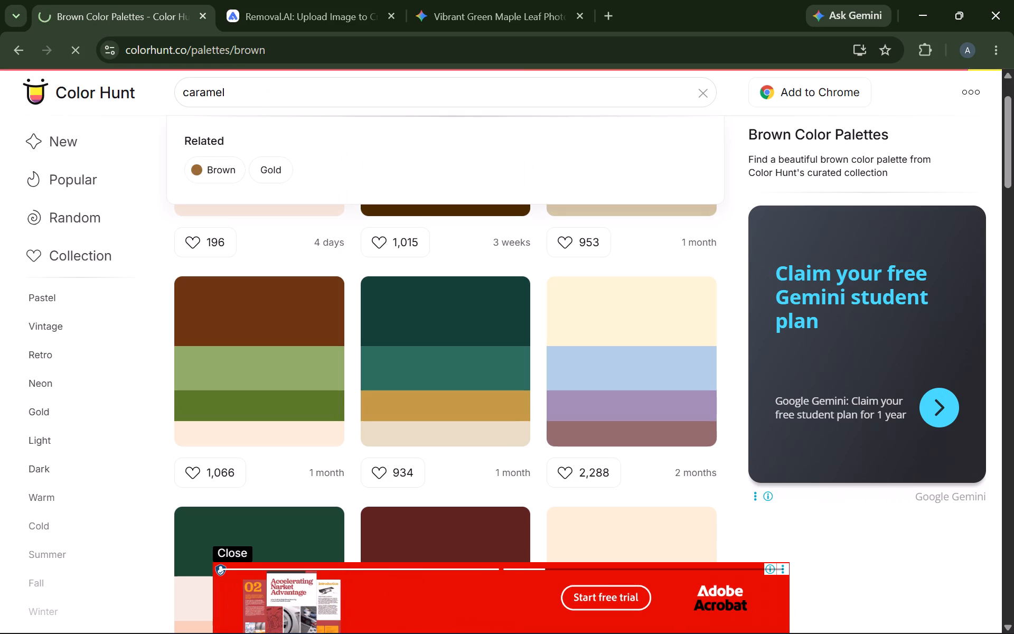
scroll(248, 267, down, 4)
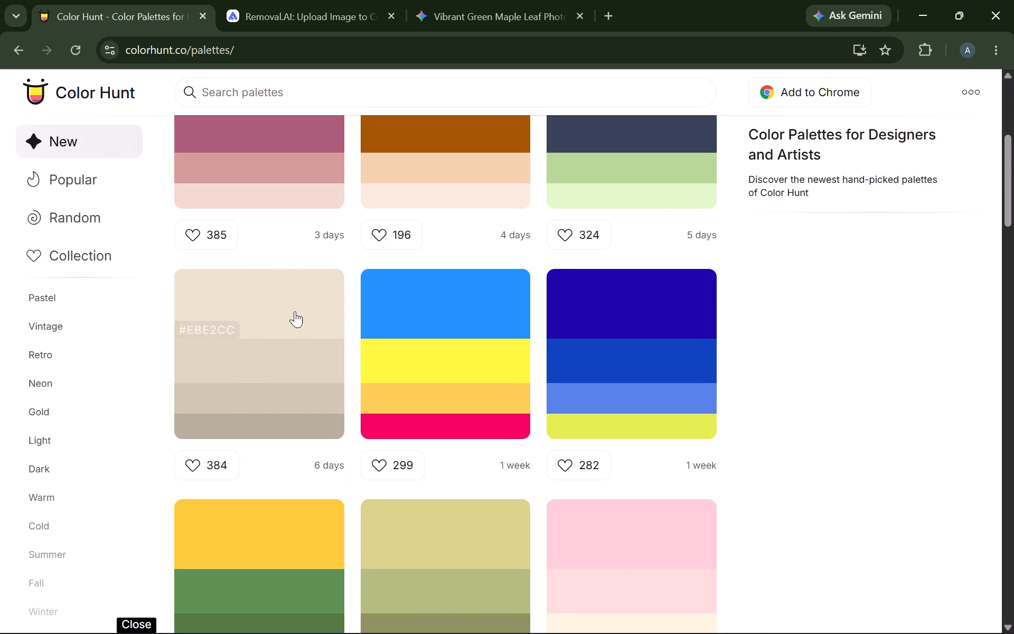
scroll(374, 402, down, 13)
scroll(386, 335, down, 11)
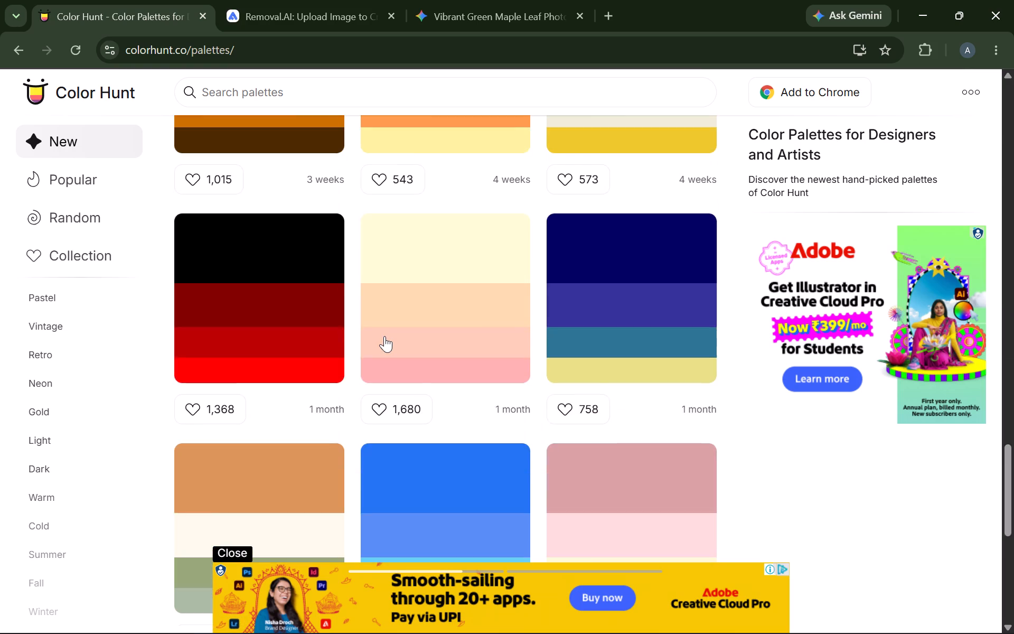
scroll(384, 336, down, 9)
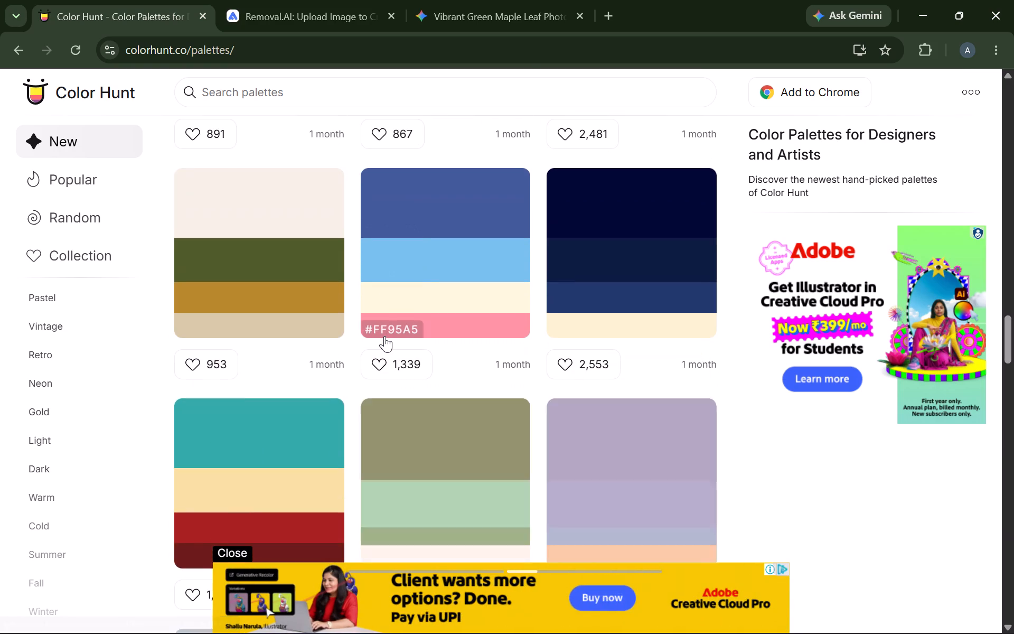
scroll(384, 336, up, 15)
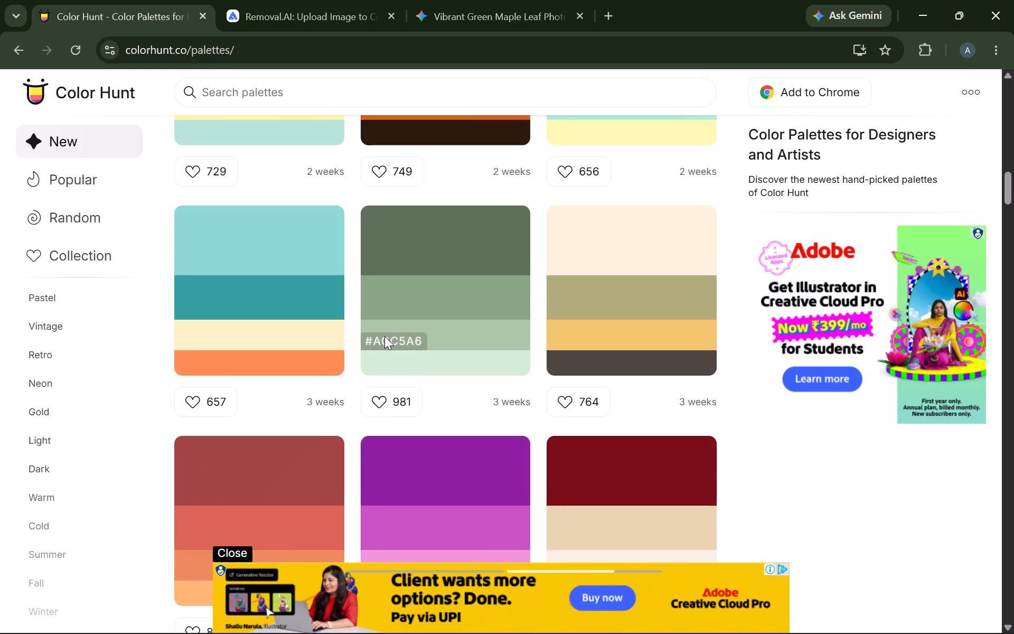
scroll(384, 336, up, 18)
scroll(326, 385, down, 2)
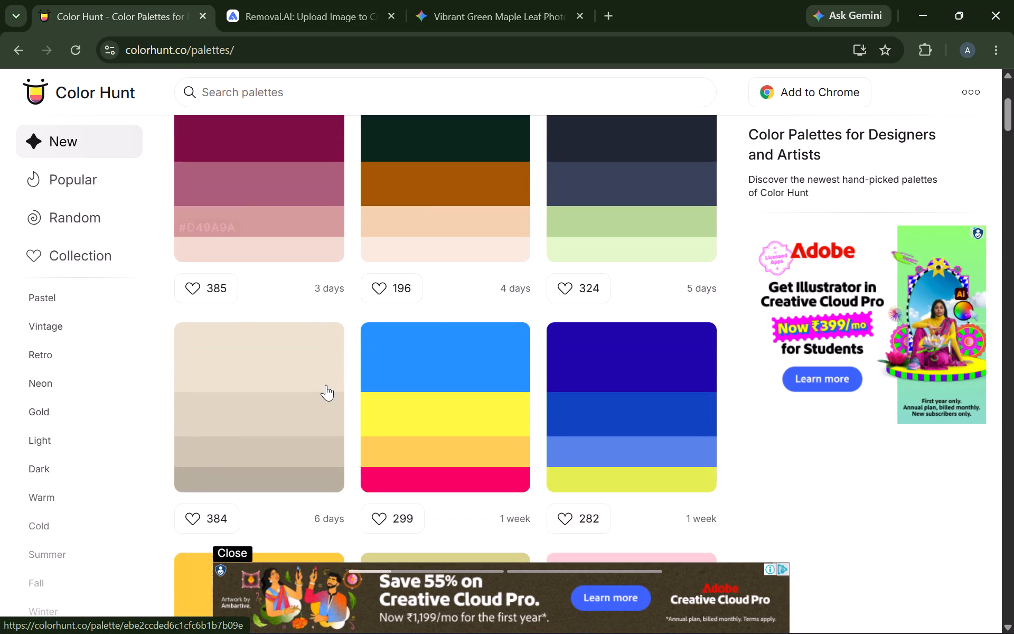
scroll(268, 411, up, 6)
scroll(277, 351, up, 7)
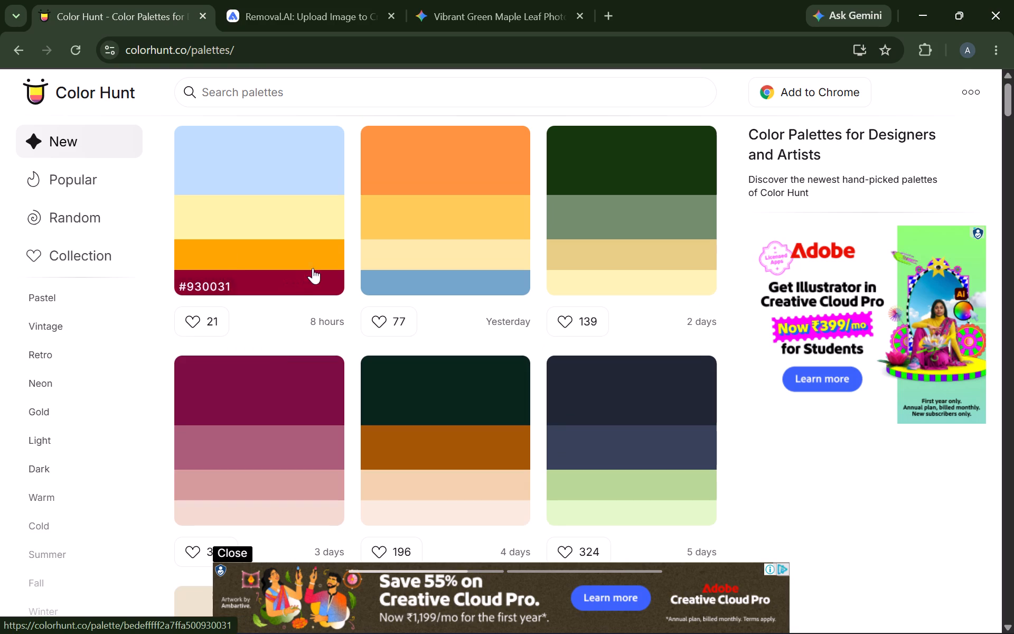
scroll(343, 248, down, 1)
scroll(343, 247, up, 5)
Filter Color Hunt to brown palettes and copy the colour #A77F60 from the palette of browns, cream and light green.
click(312, 87)
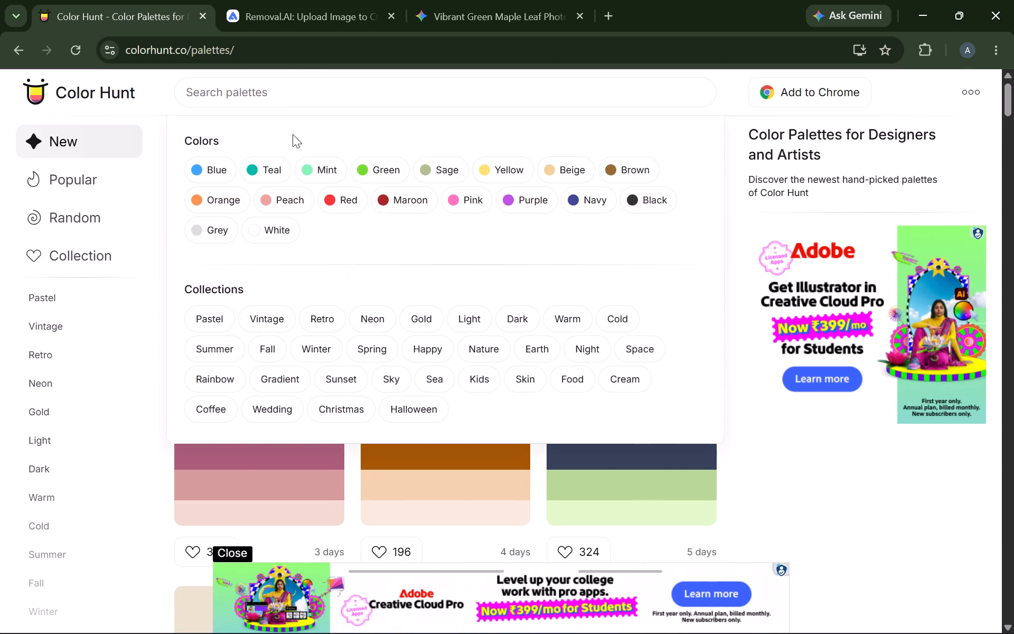
click(623, 173)
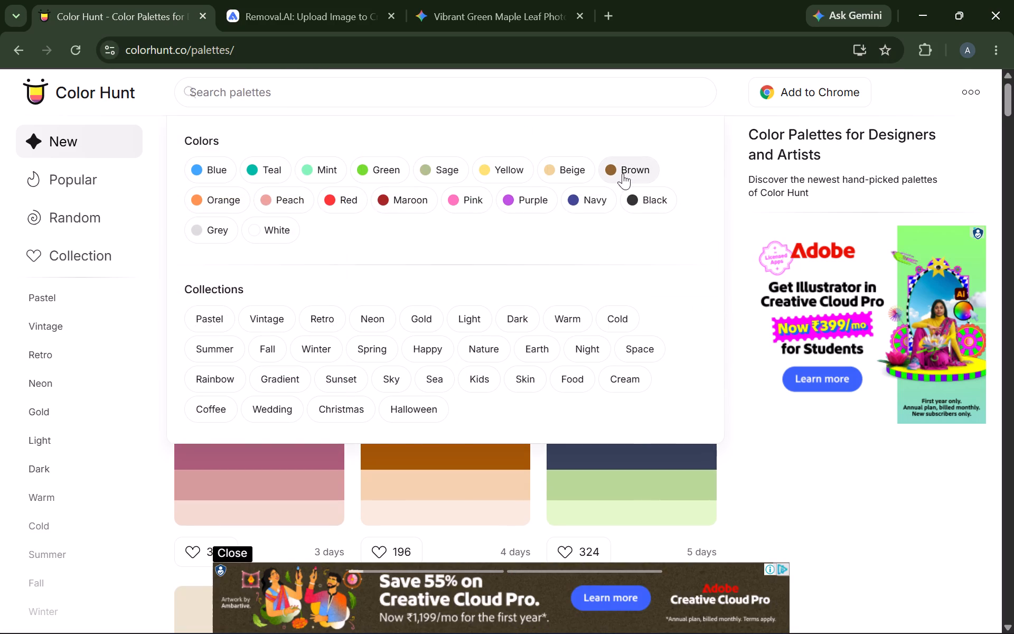
scroll(430, 245, down, 1)
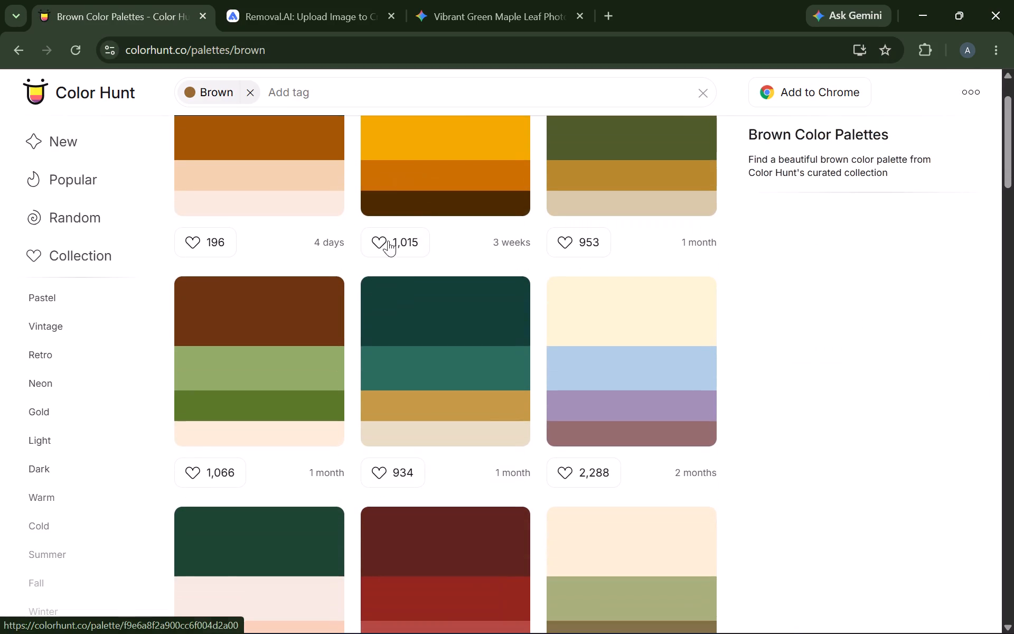
scroll(252, 351, down, 2)
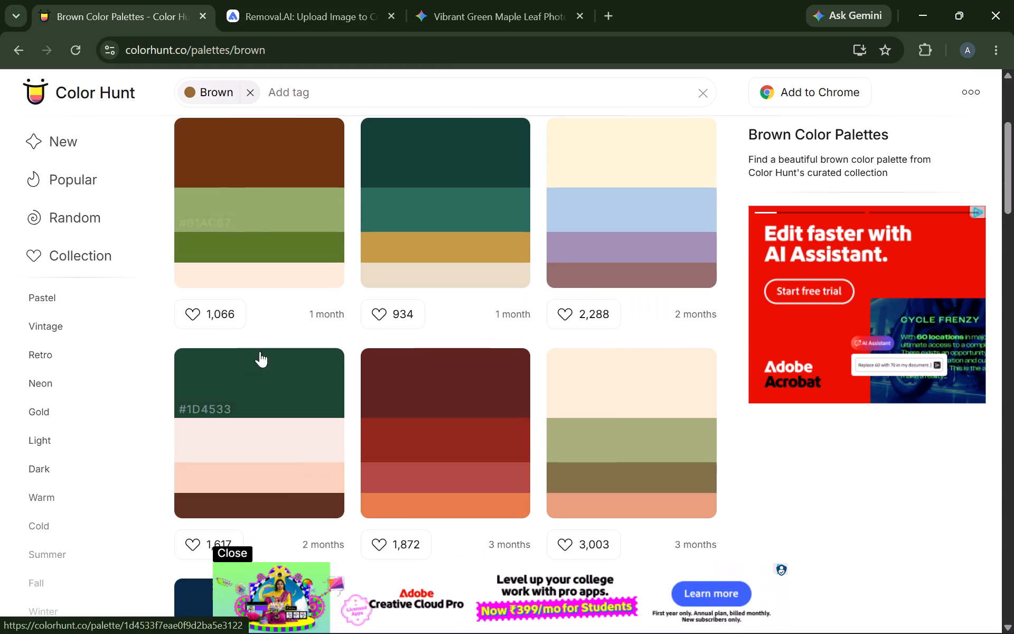
scroll(430, 376, down, 2)
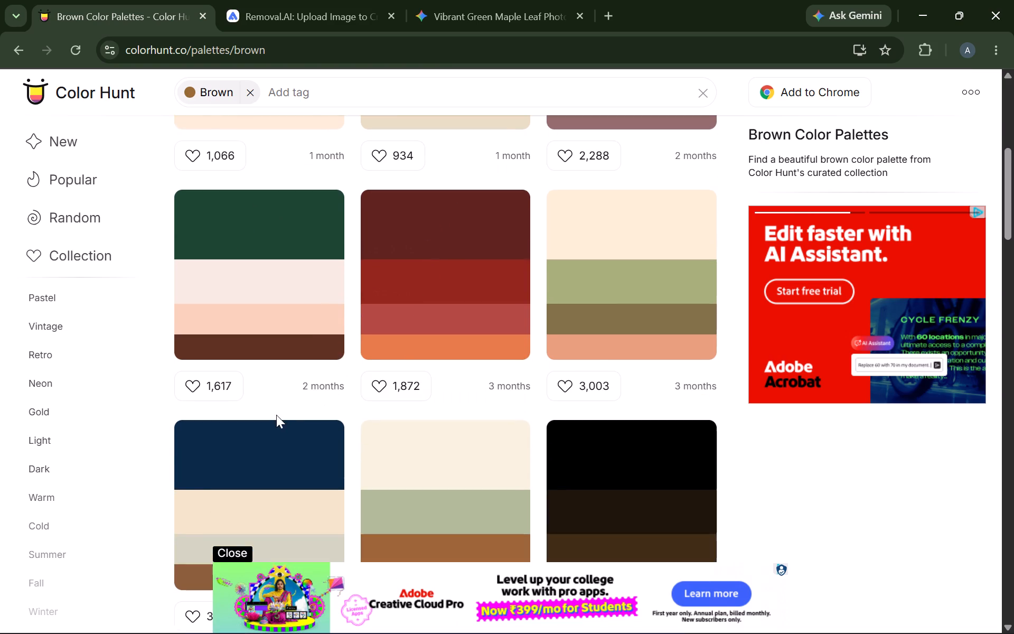
scroll(276, 415, down, 5)
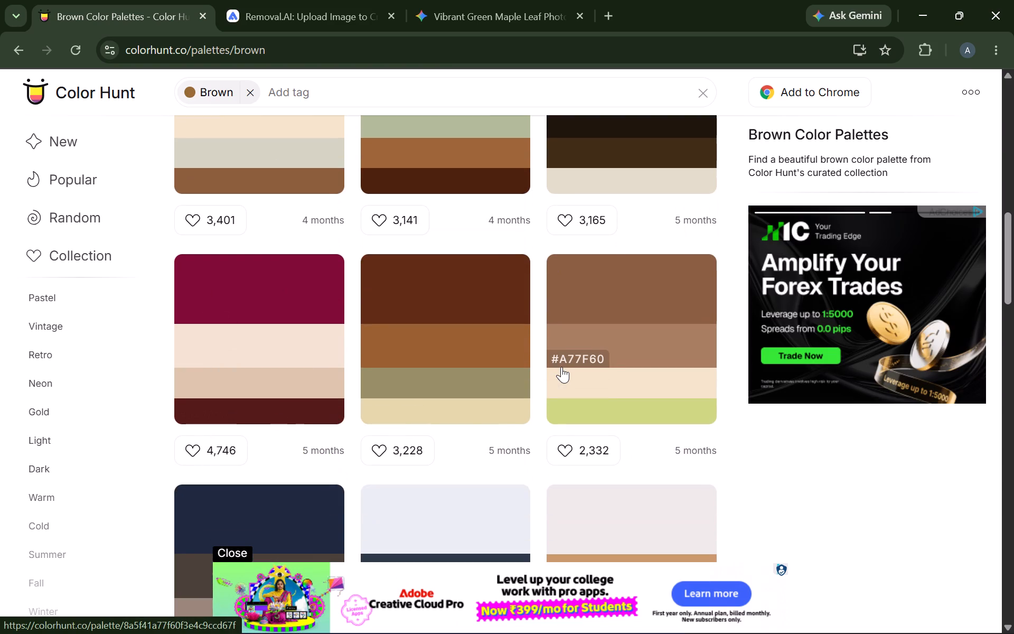
click(561, 362)
In Figma, set the fill of the grey last swatch in the row above MacBook Air - 1 to A77F60.
scroll(399, 391, down, 3)
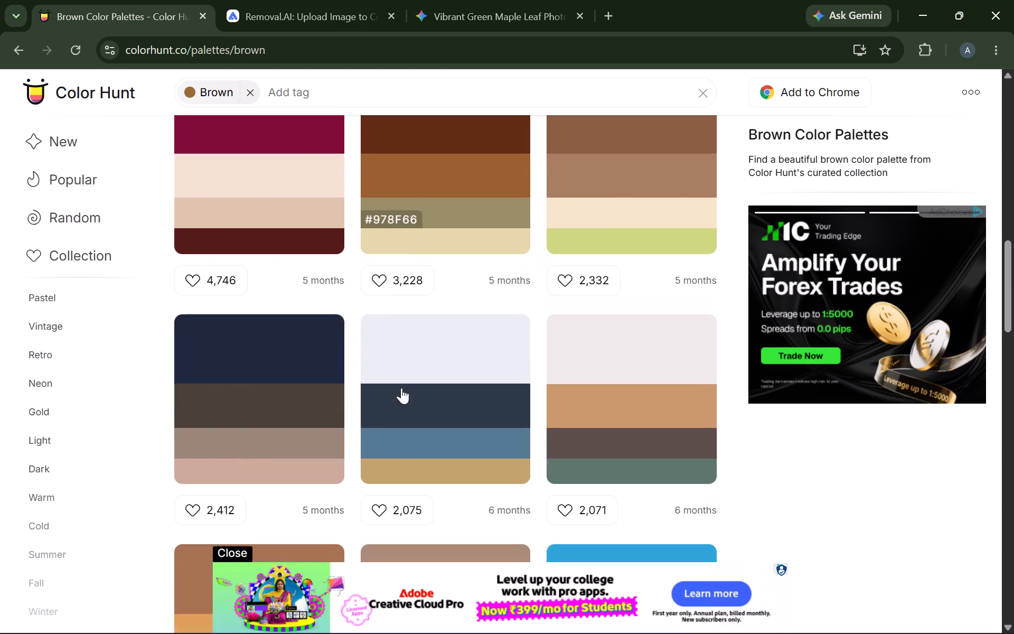
scroll(402, 386, down, 1)
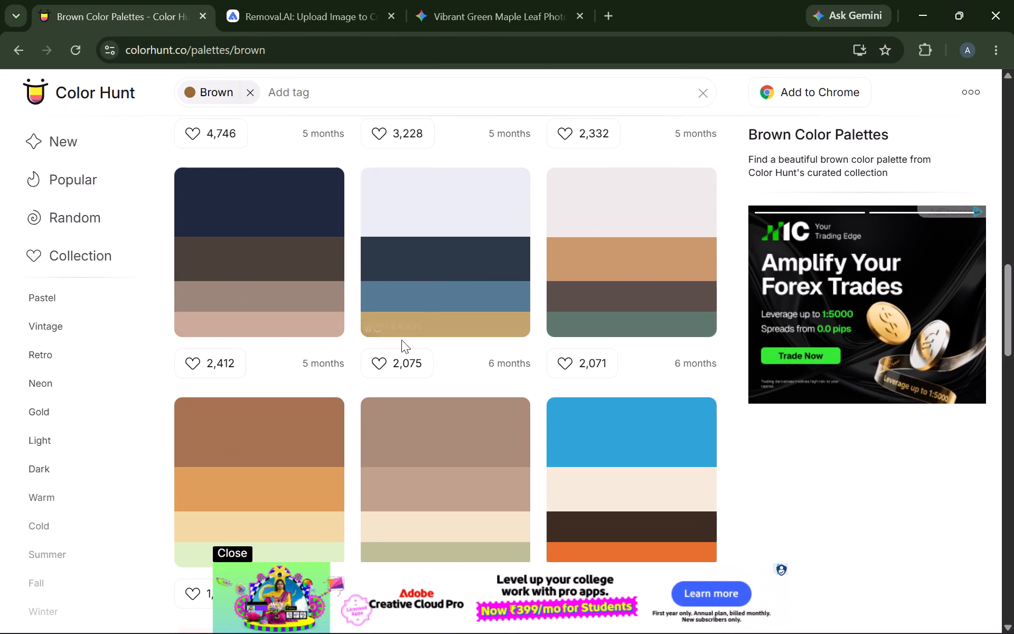
click(579, 164)
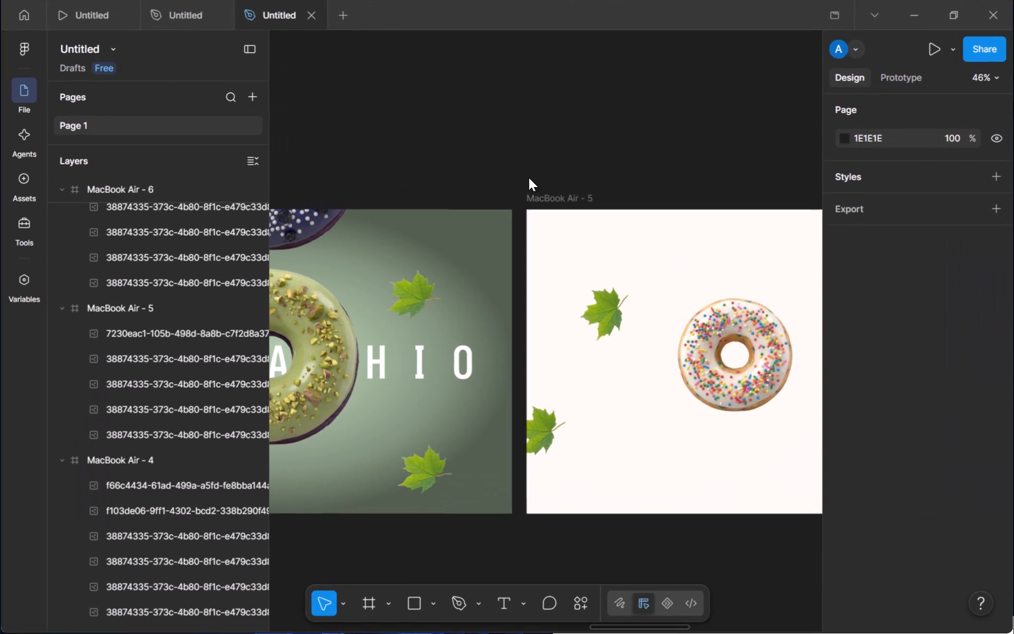
scroll(481, 160, right, 3)
scroll(454, 217, right, 4)
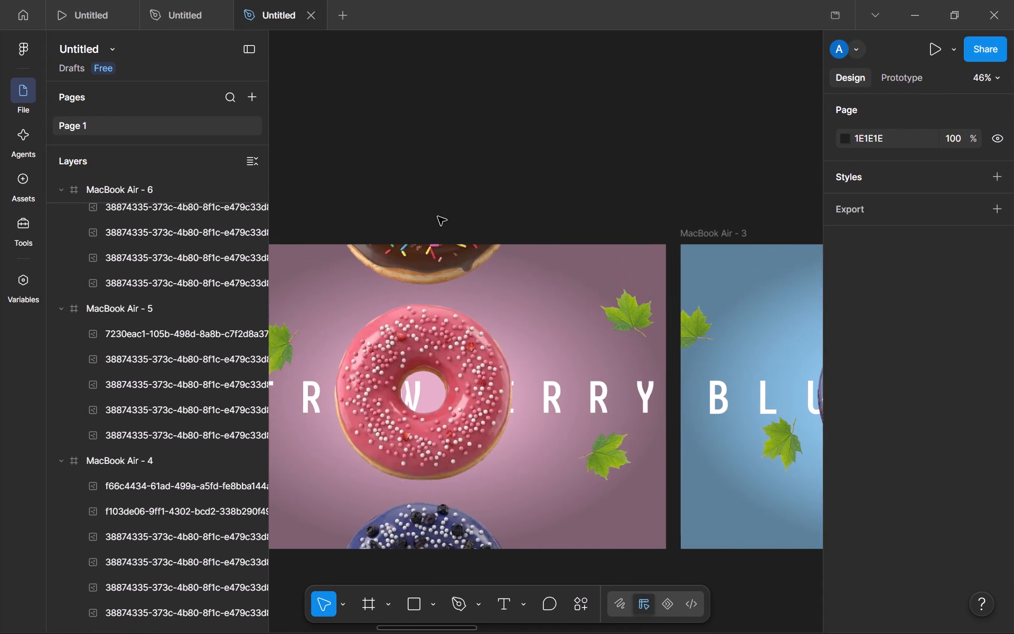
scroll(438, 217, right, 2)
scroll(439, 217, left, 2)
scroll(549, 217, left, 1)
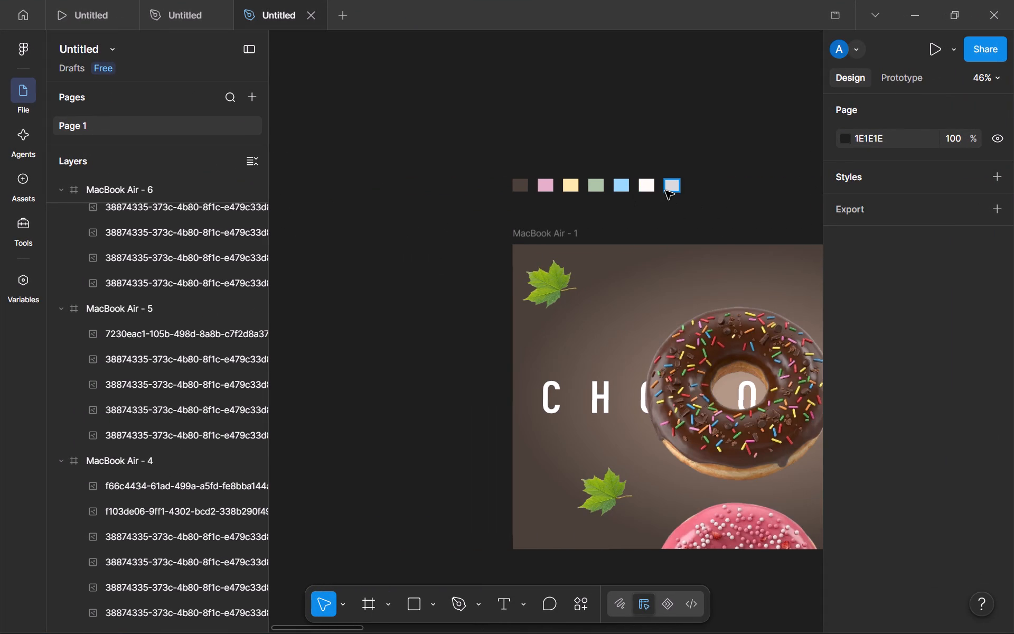
click(665, 191)
click(876, 492)
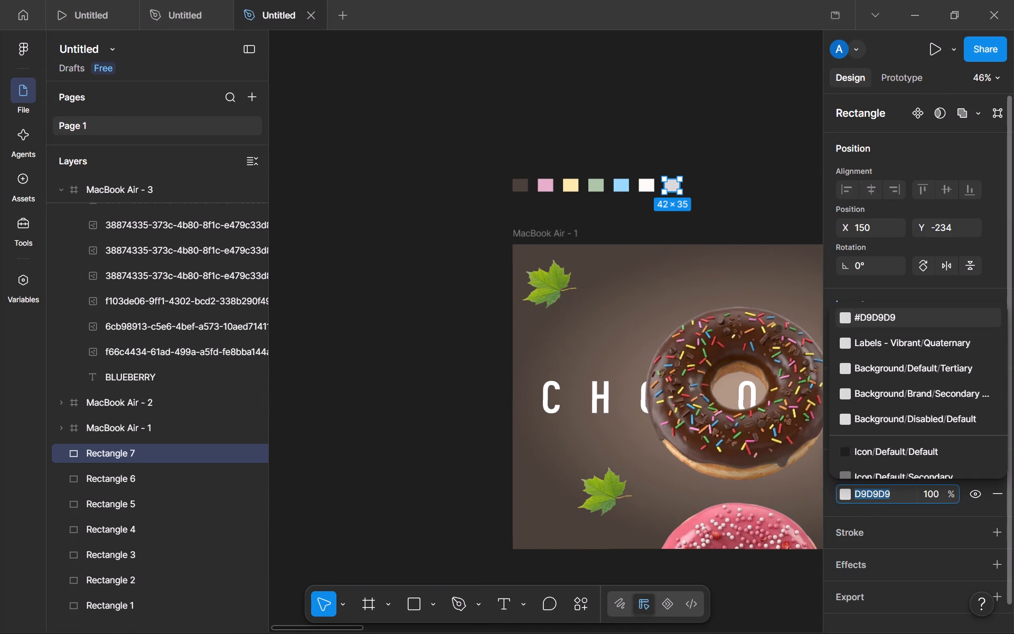
key(ctrl+v)
key(Return)
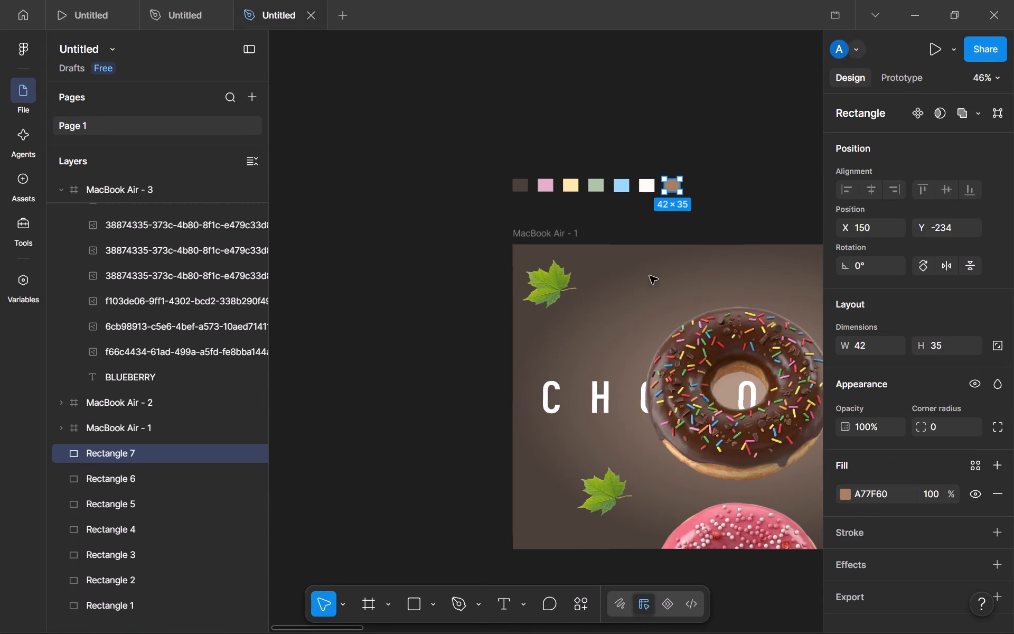
Bring the background-removed caramel doughnut from removal.ai into the Figma design.
click(588, 163)
click(285, 20)
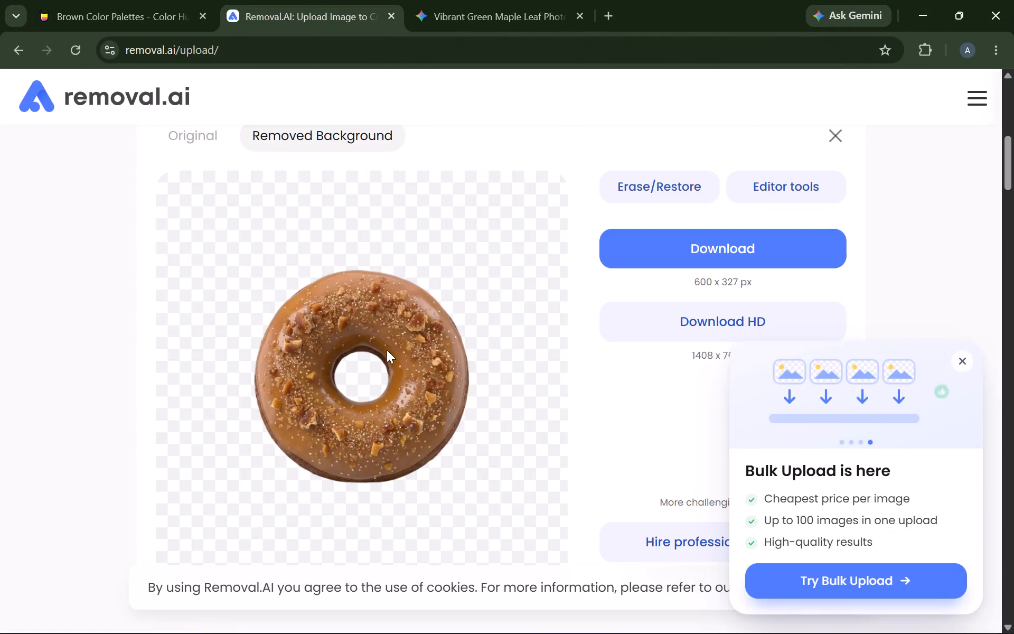
drag(388, 350, 725, 633)
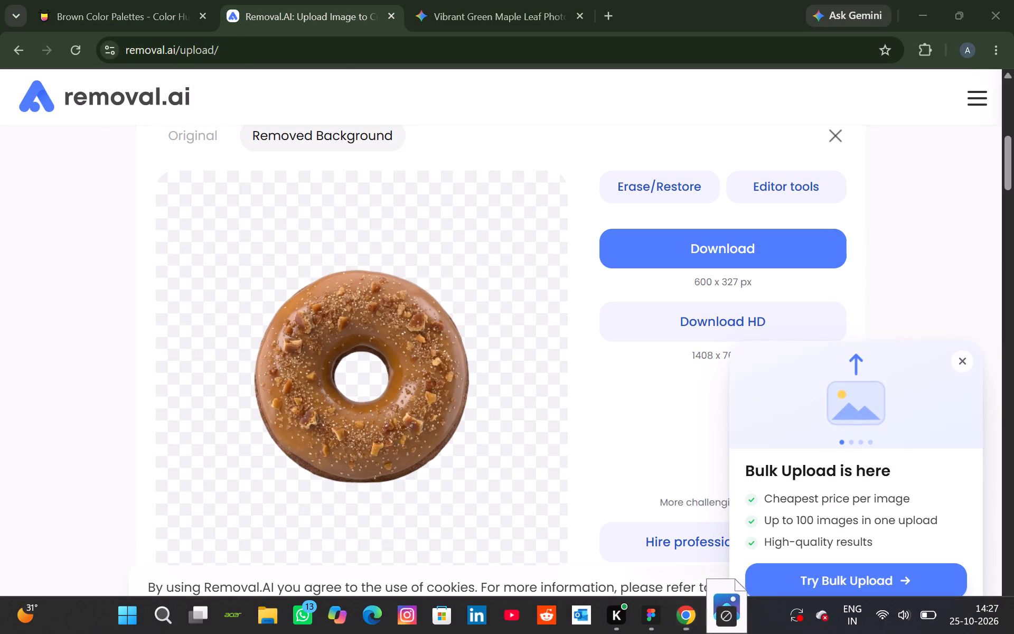
drag(725, 633, 641, 348)
scroll(641, 348, left, 2)
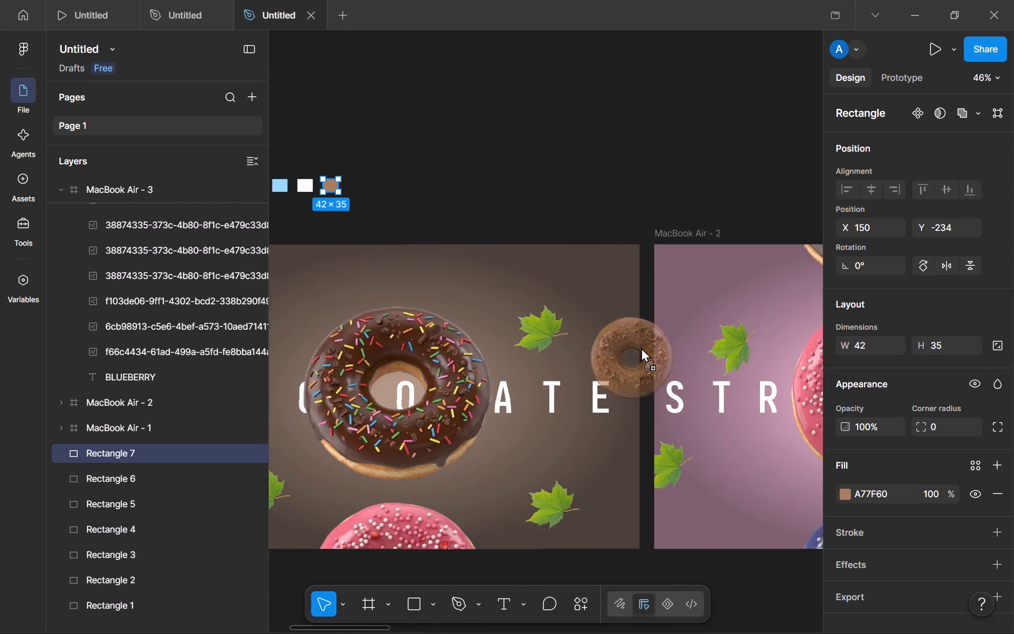
drag(641, 348, 631, 380)
scroll(641, 348, left, 5)
click(606, 136)
Resize the vanilla doughnut in MacBook Air - 5 to 933.94 × 509, copying the dimensions of the pistachio doughnut in MacBook Air - 4.
scroll(596, 284, right, 4)
scroll(598, 406, right, 1)
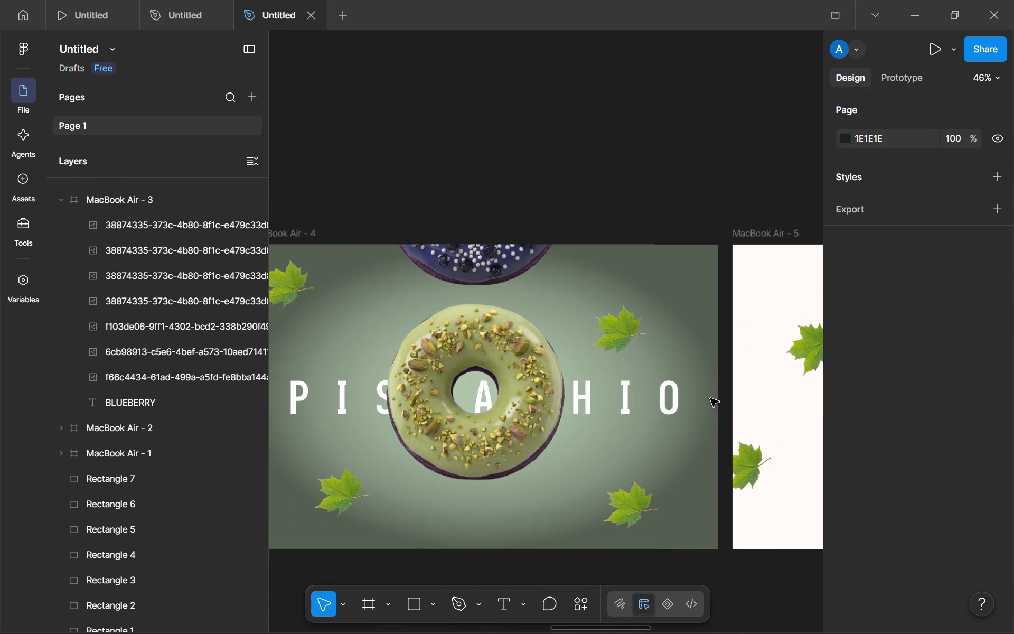
scroll(711, 398, left, 1)
click(803, 407)
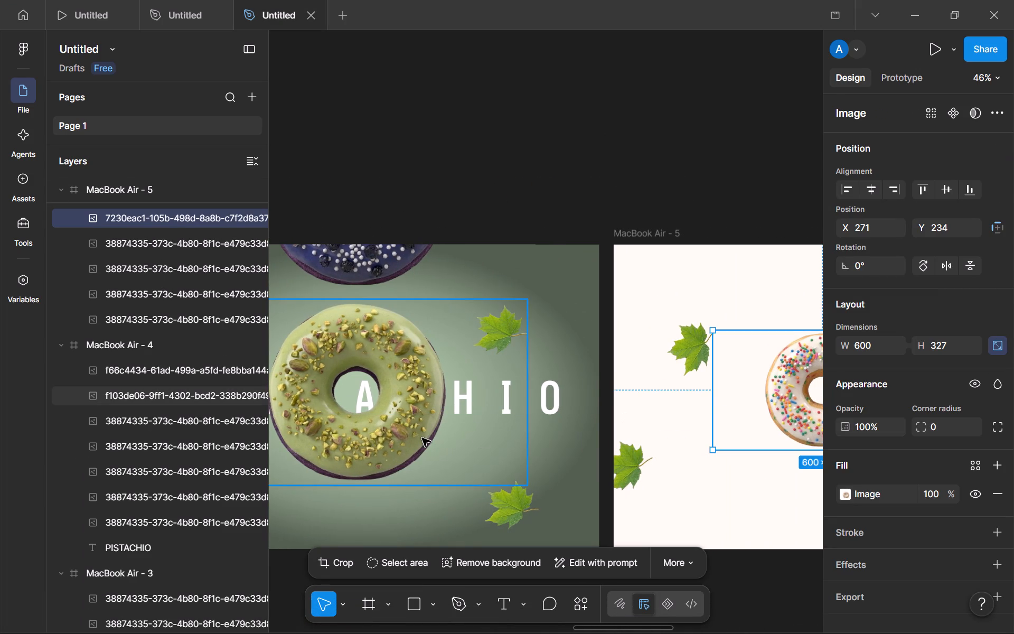
click(371, 416)
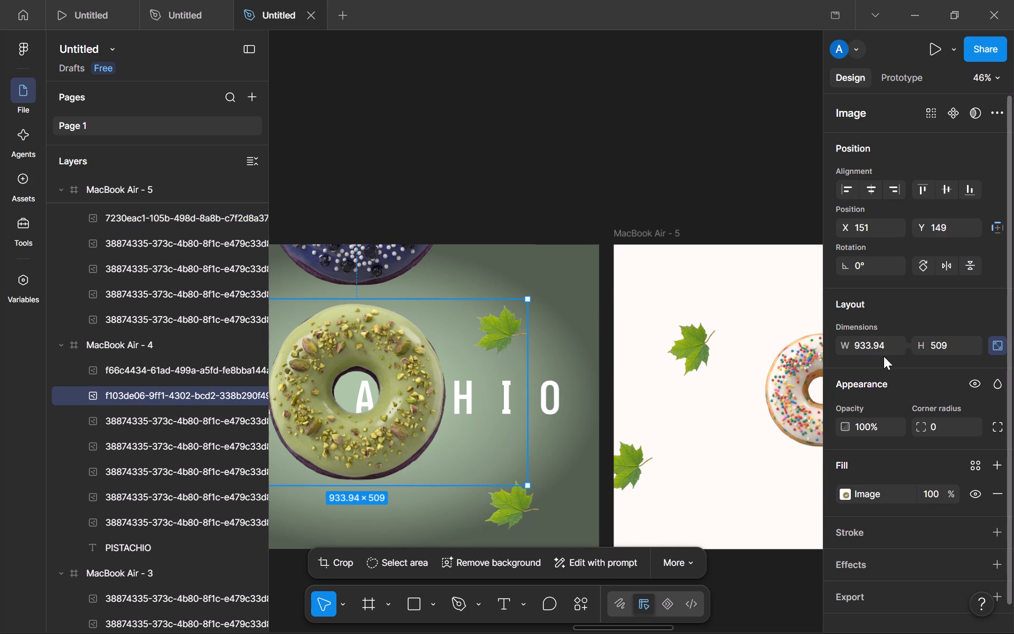
click(885, 349)
key(ctrl+c)
click(791, 405)
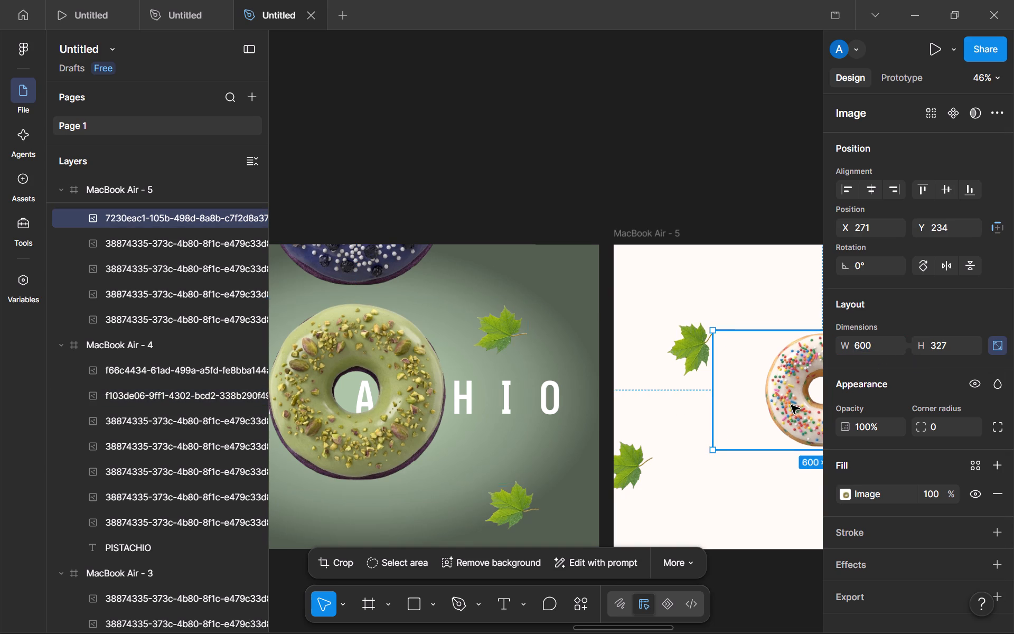
click(872, 348)
key(ctrl+v)
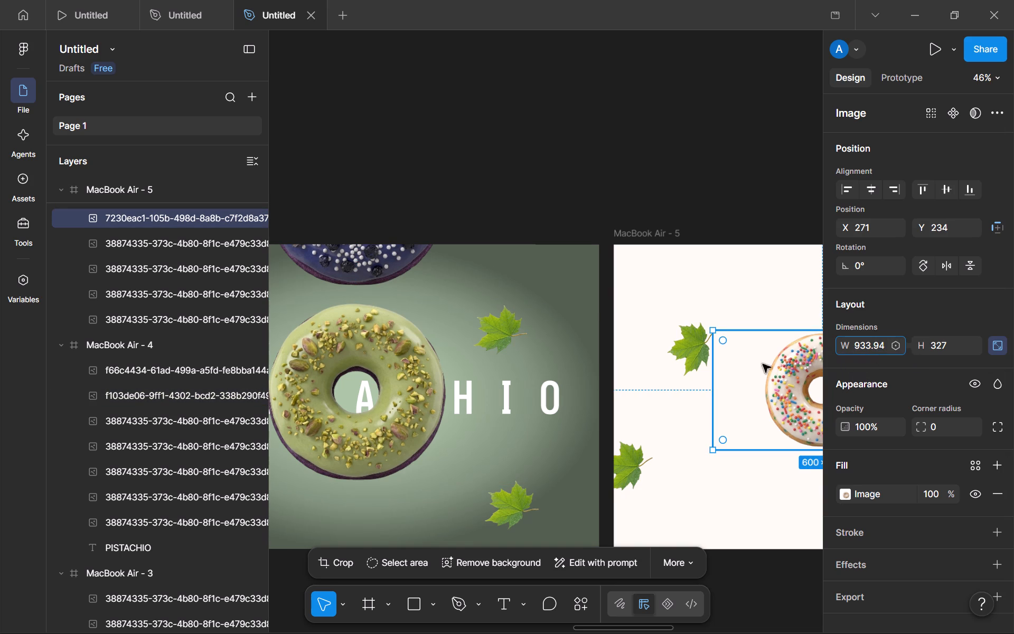
click(437, 412)
click(951, 351)
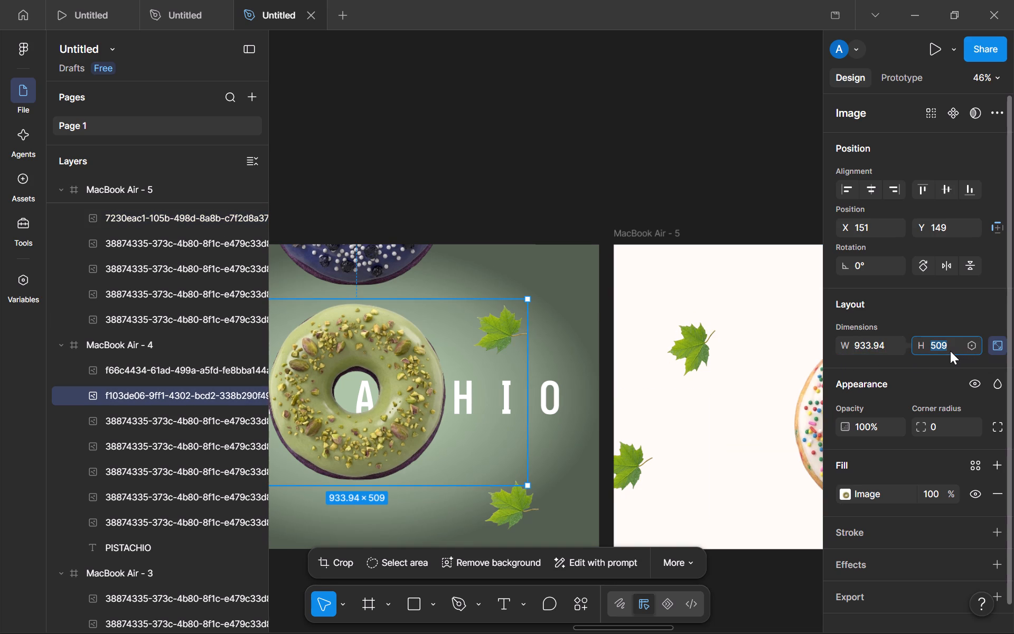
key(ctrl+c)
click(805, 426)
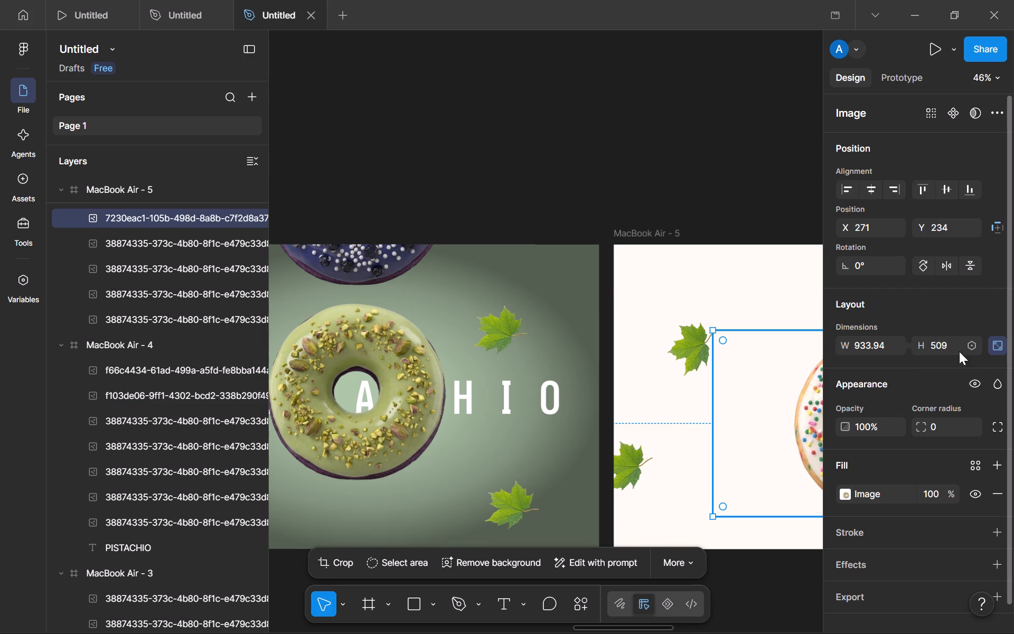
click(956, 351)
key(ctrl+v)
click(691, 192)
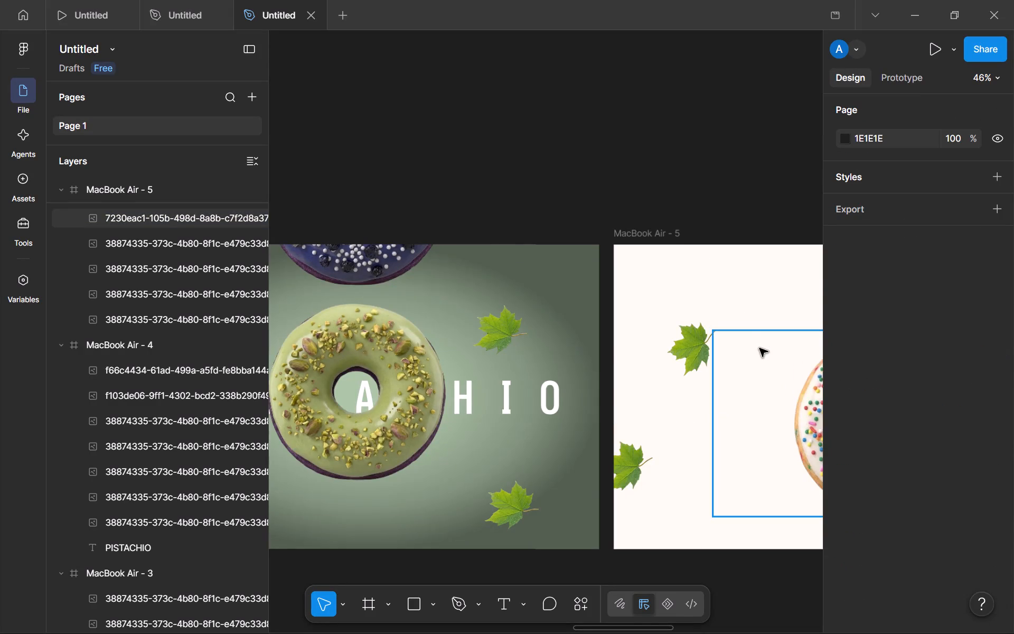
Move the vanilla doughnut from MacBook Air - 5 into the lower part of MacBook Air - 4.
scroll(761, 351, down, 1)
drag(820, 314, 785, 322)
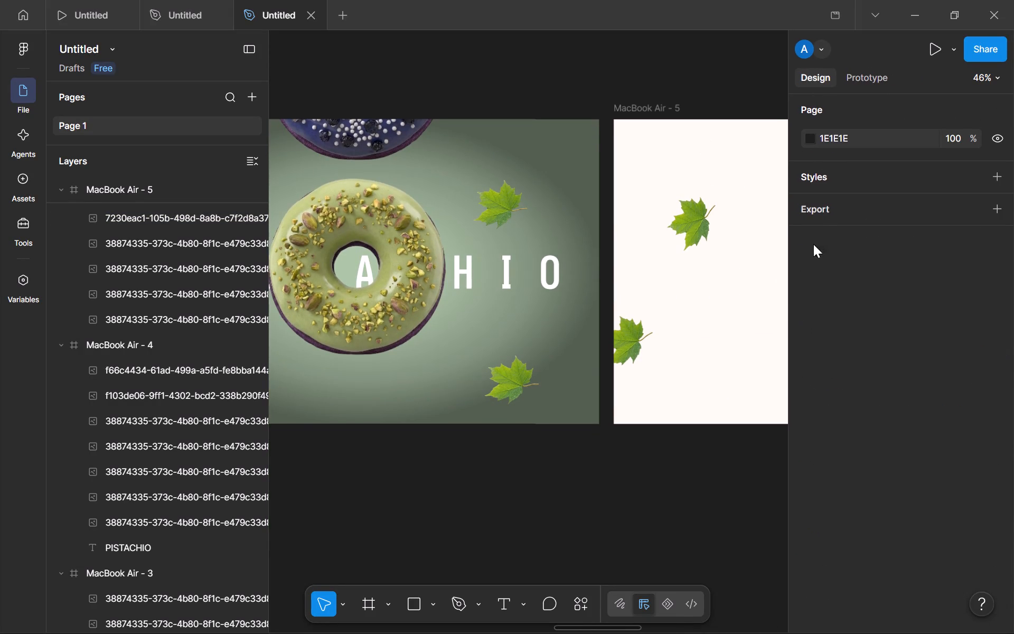
drag(784, 308, 851, 310)
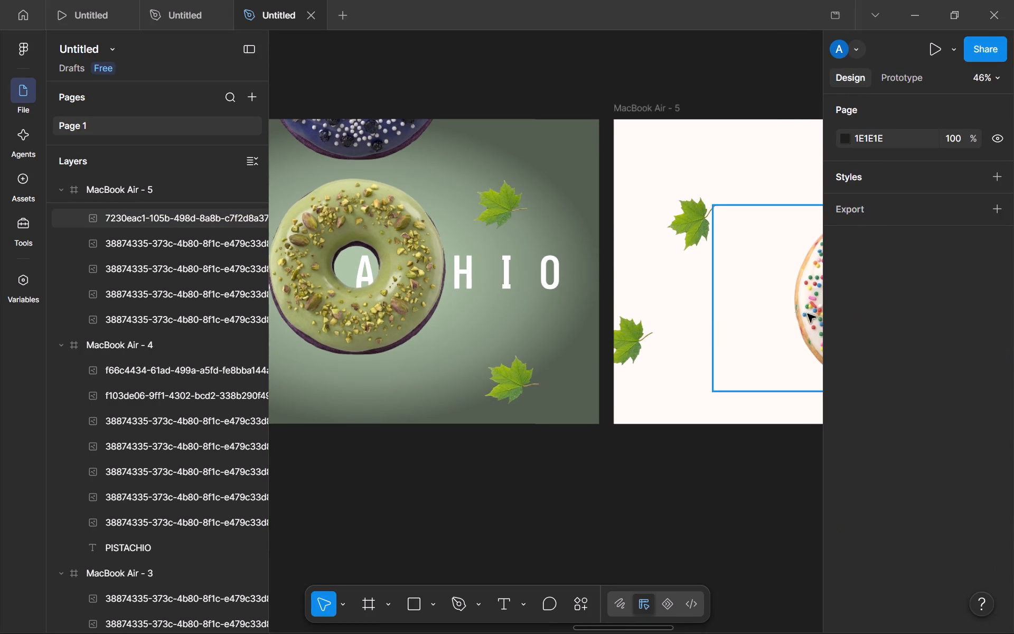
drag(795, 314, 306, 416)
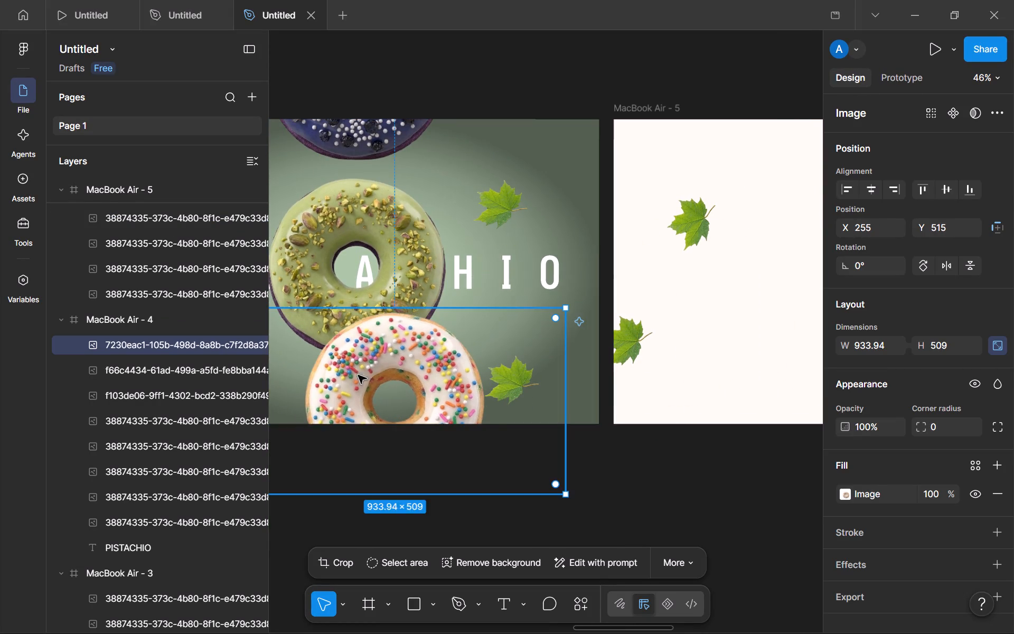
Set the vanilla doughnut's X position in MacBook Air - 4 to 151, copying it from the pistachio doughnut in MacBook Air - 3.
scroll(365, 370, right, 3)
scroll(412, 354, right, 1)
click(508, 409)
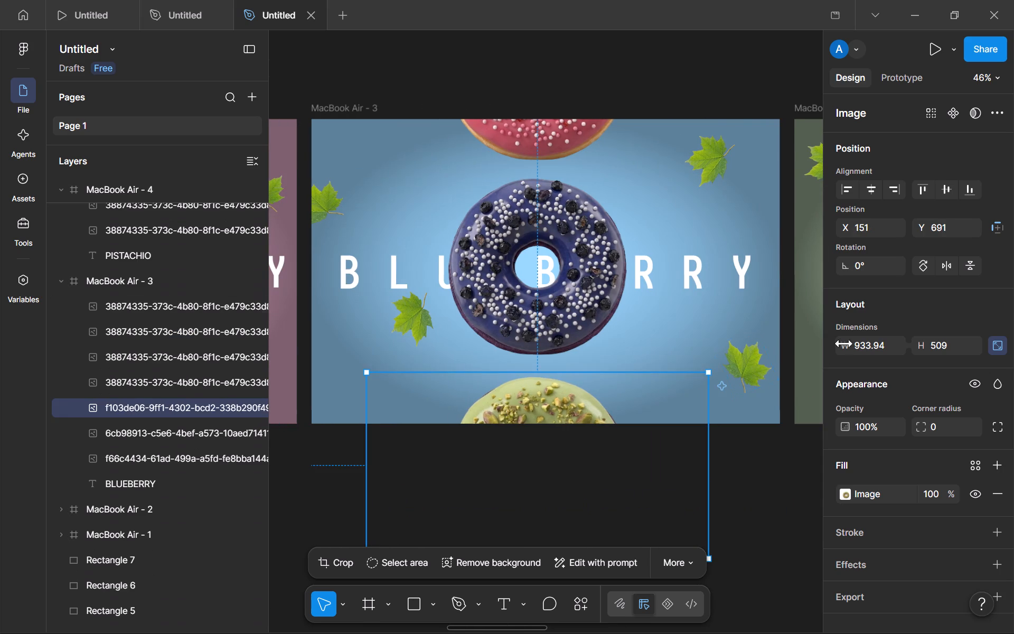
click(869, 230)
key(ctrl+c)
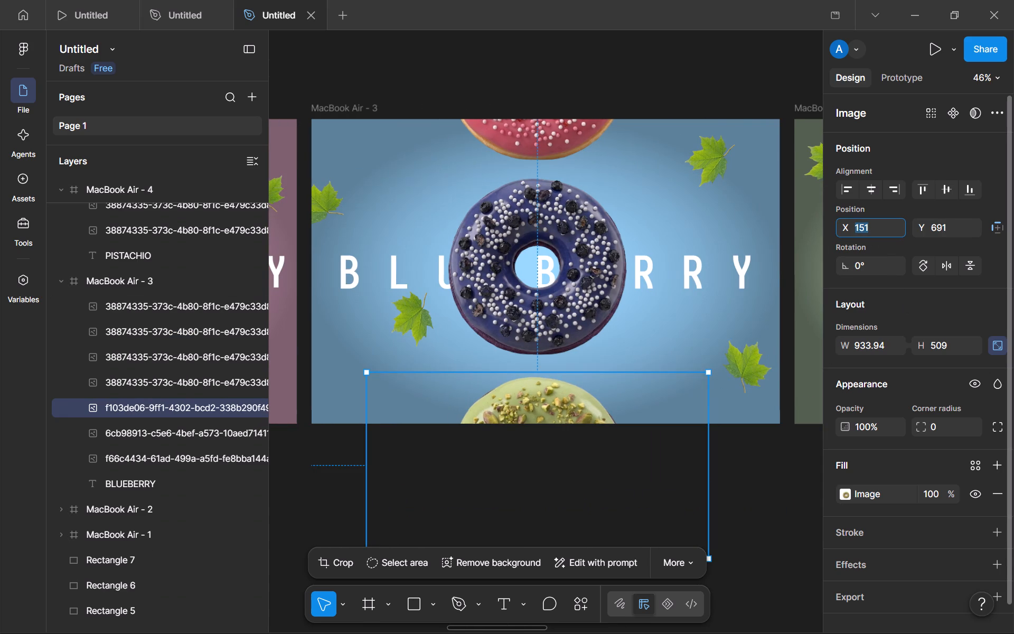
scroll(870, 244, left, 3)
scroll(747, 312, left, 1)
click(664, 395)
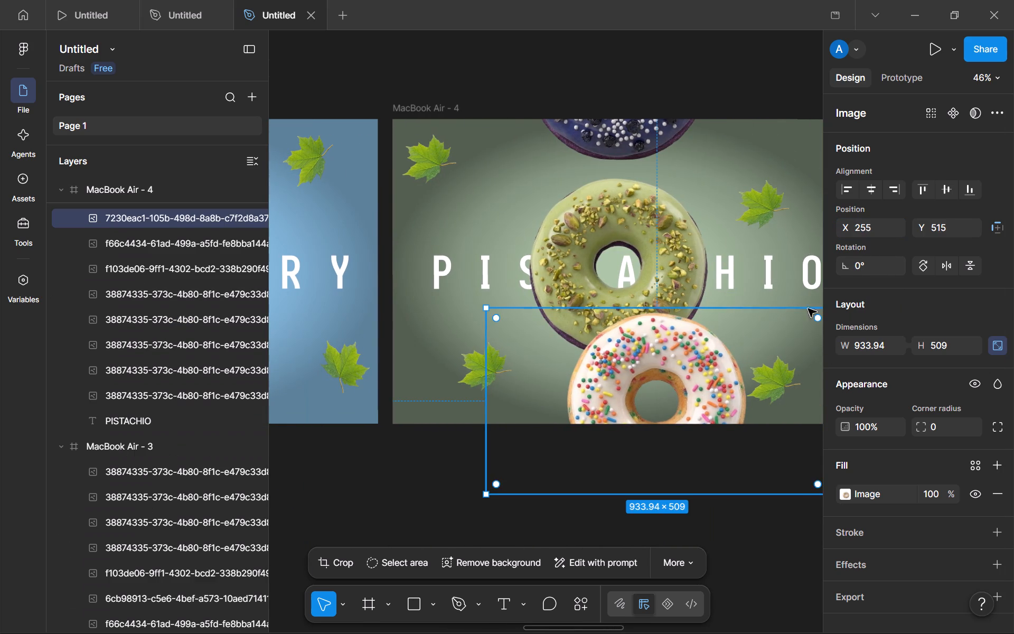
click(879, 227)
key(ctrl+v)
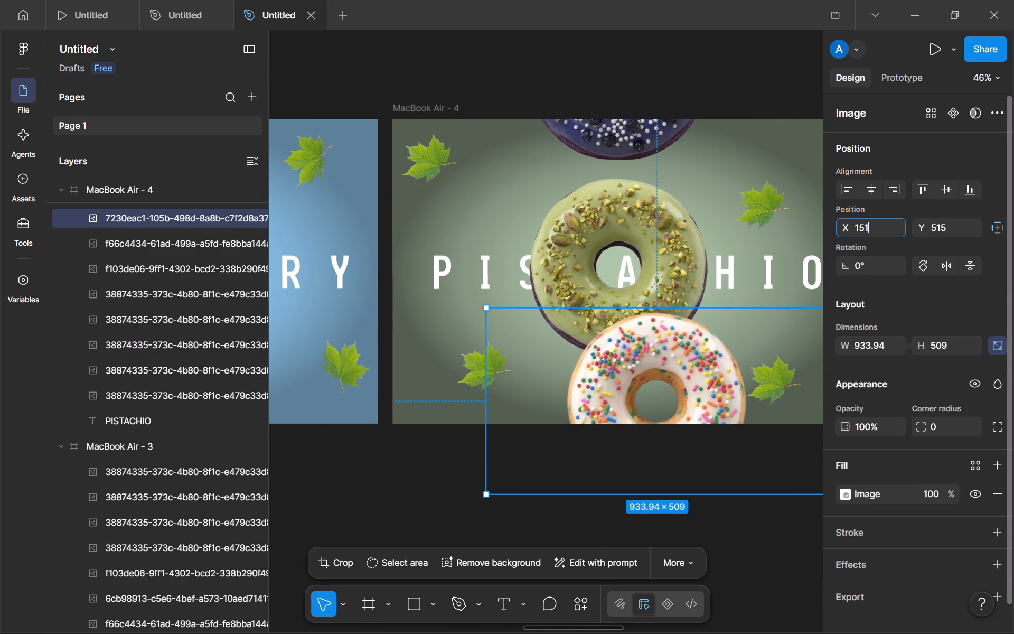
click(386, 466)
Set the vanilla doughnut's Y position in MacBook Air - 4 to 691, copying it from the pistachio doughnut in MacBook Air - 3.
scroll(383, 465, right, 1)
click(336, 409)
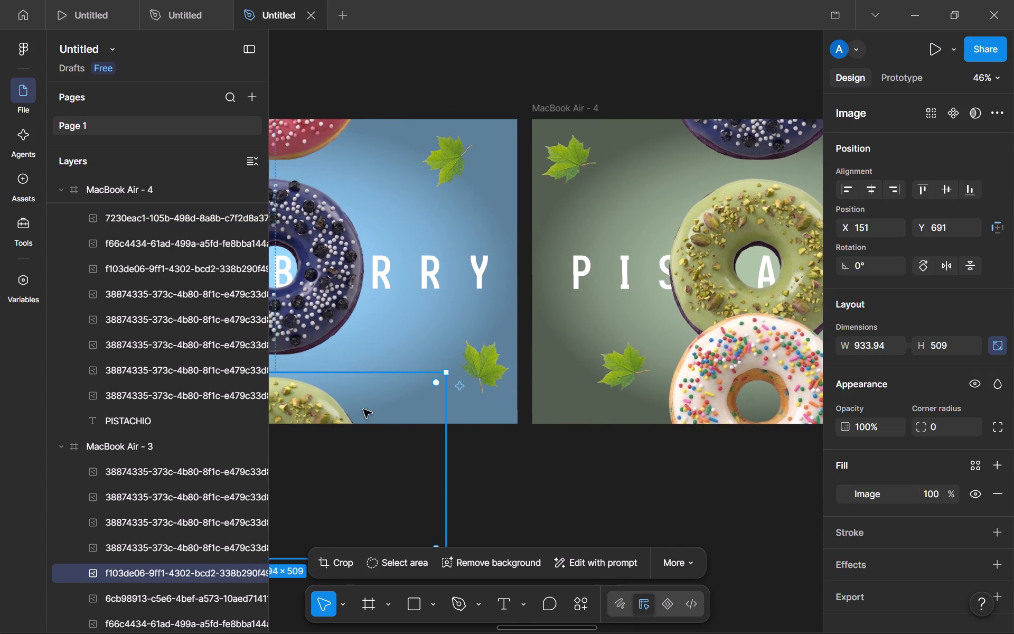
click(963, 221)
key(ctrl+c)
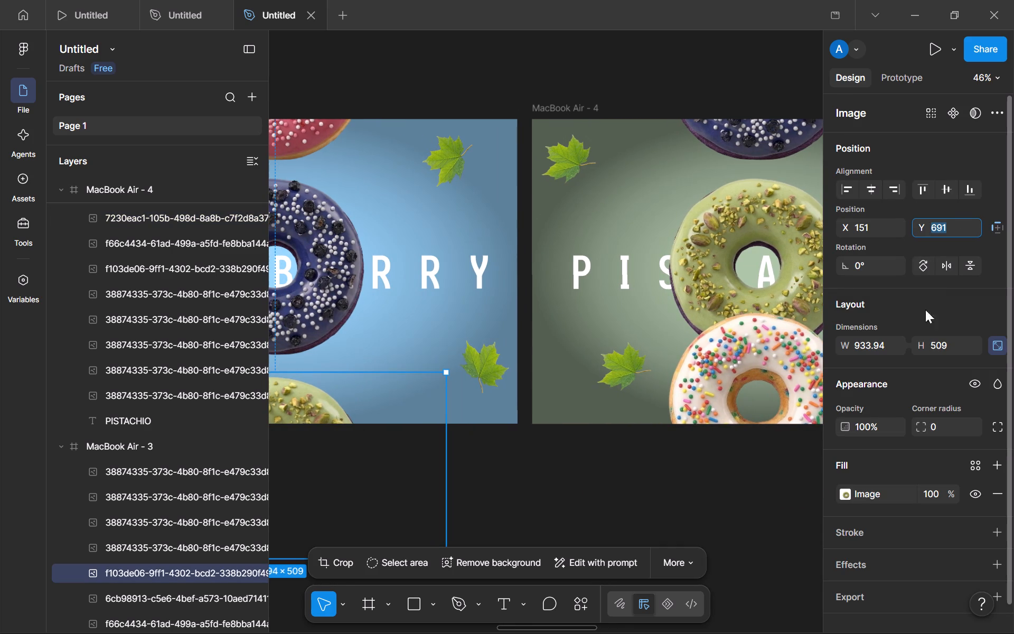
click(772, 365)
click(961, 227)
key(ctrl+v)
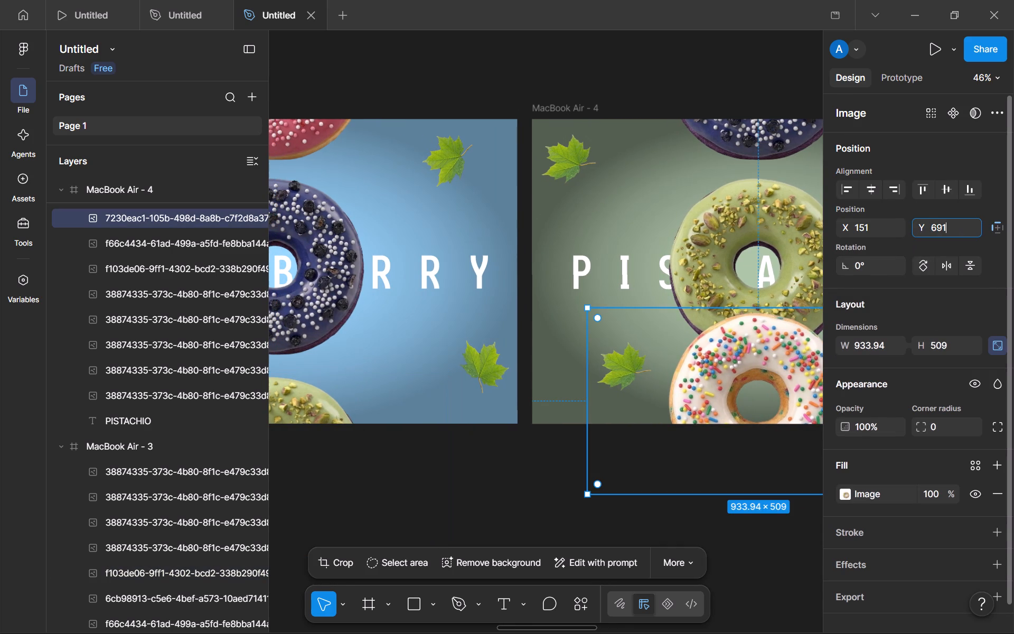
key(Return)
click(671, 88)
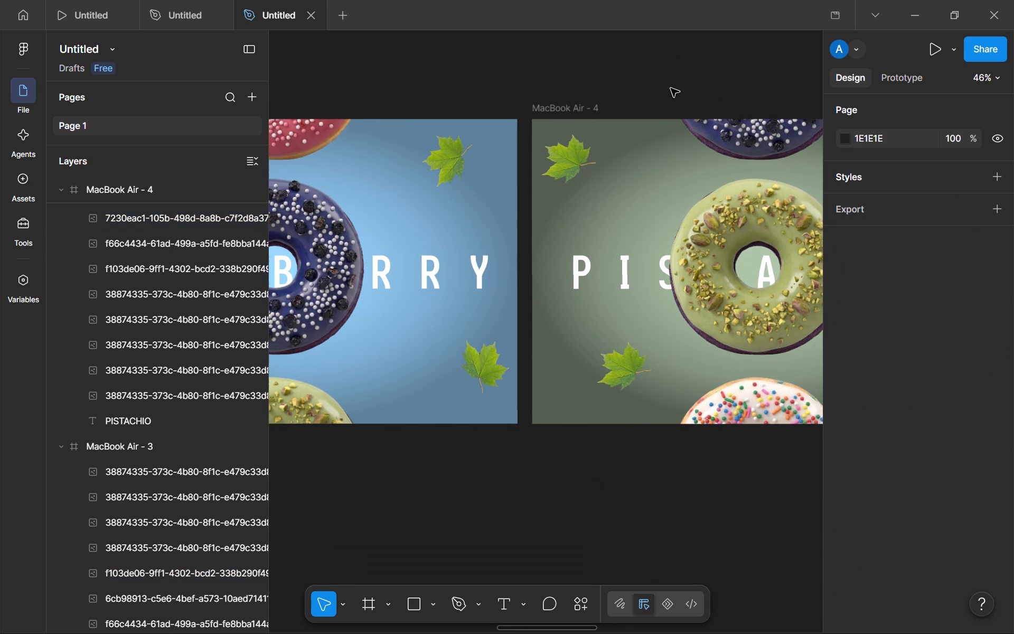
Collapse the layer groups of MacBook Air - 3 and MacBook Air - 4, and bring MacBook Air - 5 into view.
scroll(671, 88, left, 4)
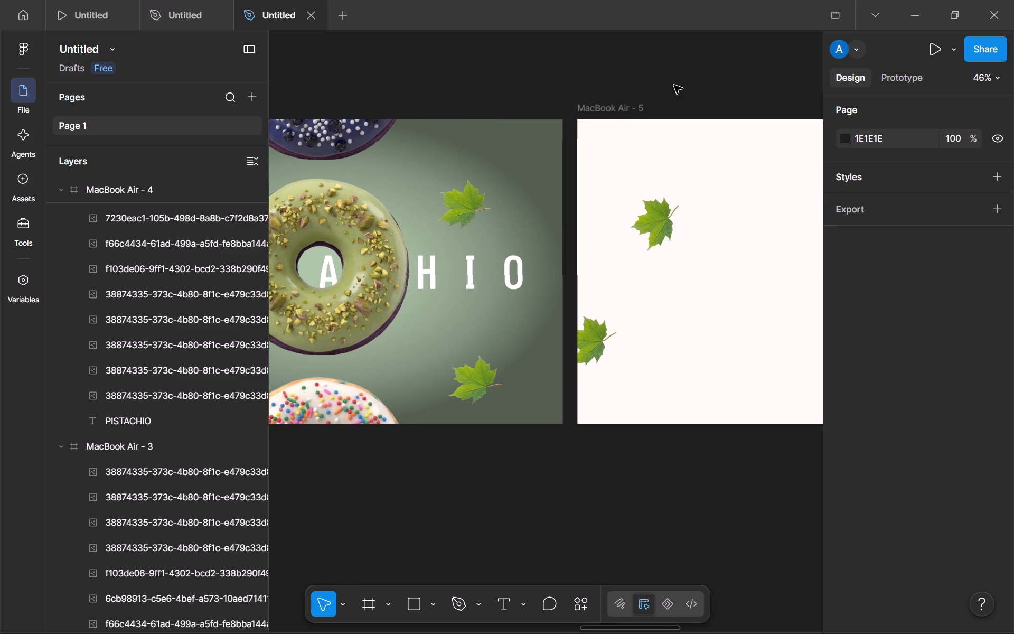
scroll(674, 85, left, 1)
scroll(674, 85, right, 2)
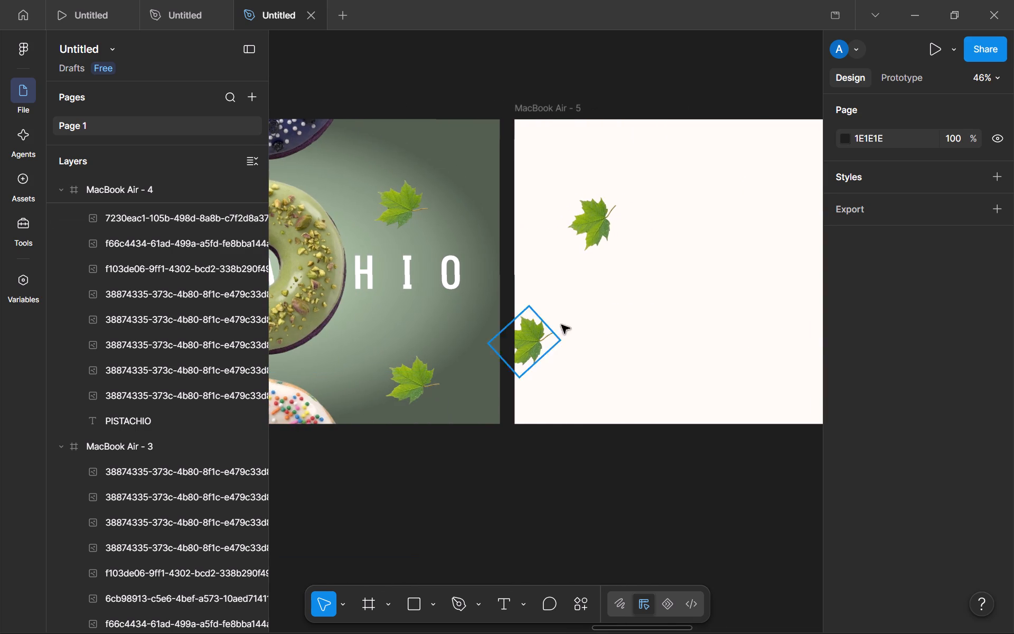
scroll(633, 312, left, 3)
click(95, 195)
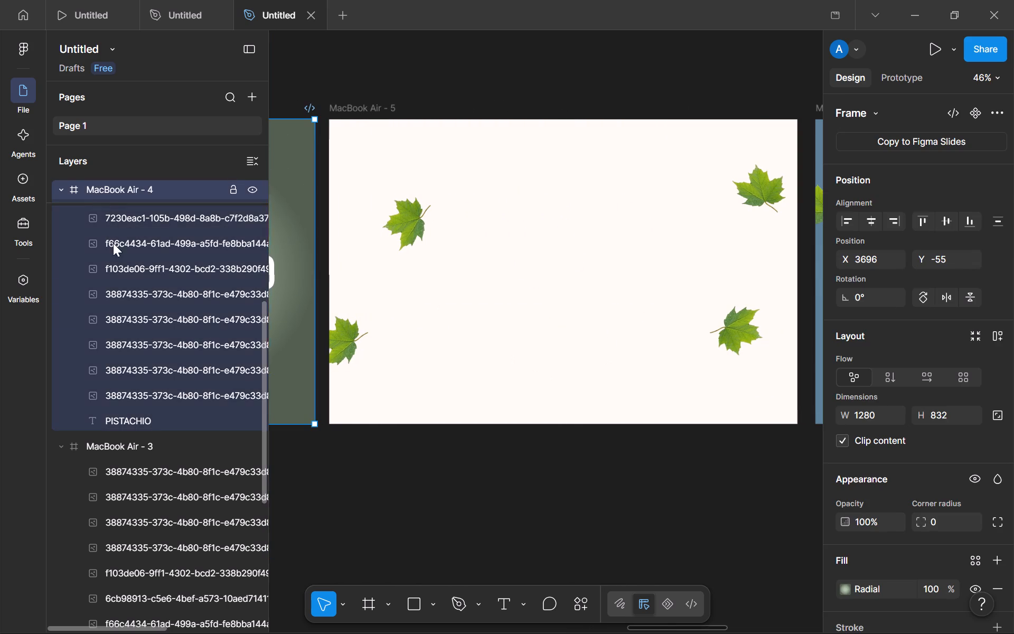
click(58, 451)
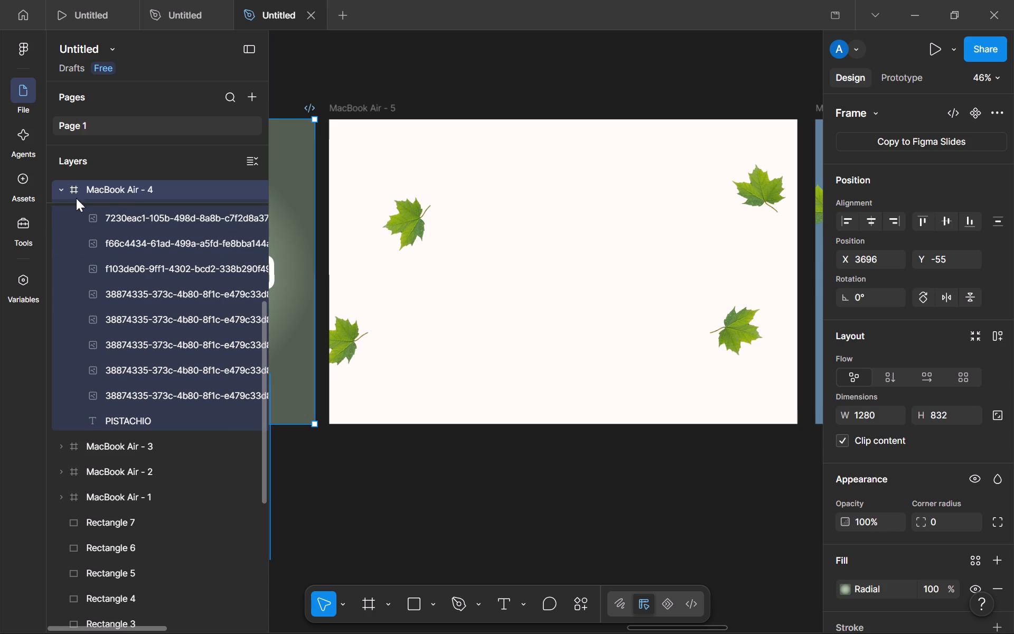
click(64, 188)
scroll(137, 179, up, 3)
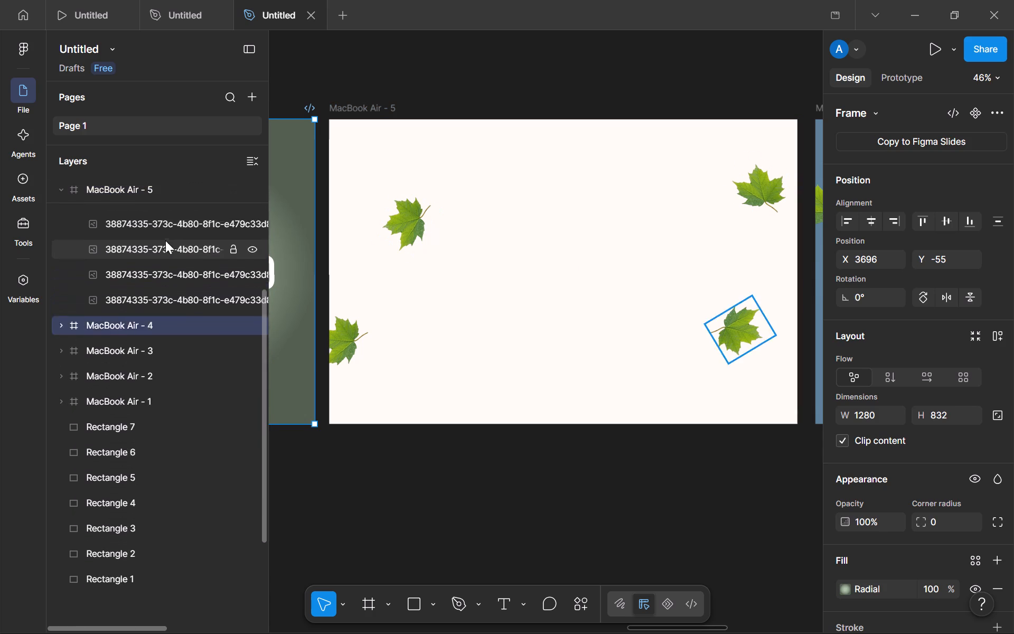
scroll(165, 240, up, 2)
click(525, 376)
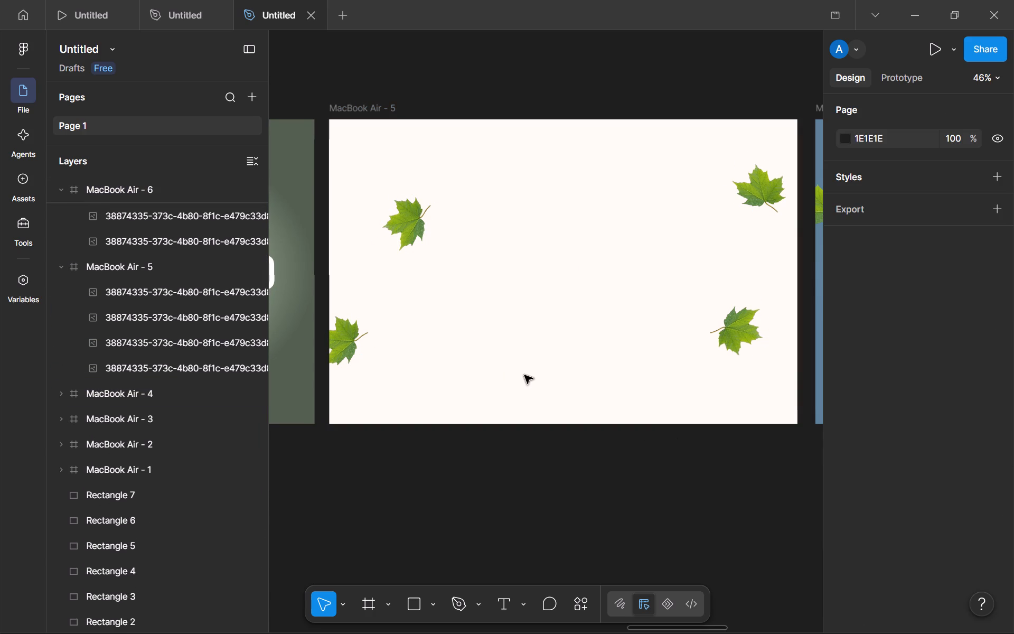
Change the solid FEFAF3 fill of MacBook Air - 5 to a radial gradient.
click(63, 264)
click(159, 267)
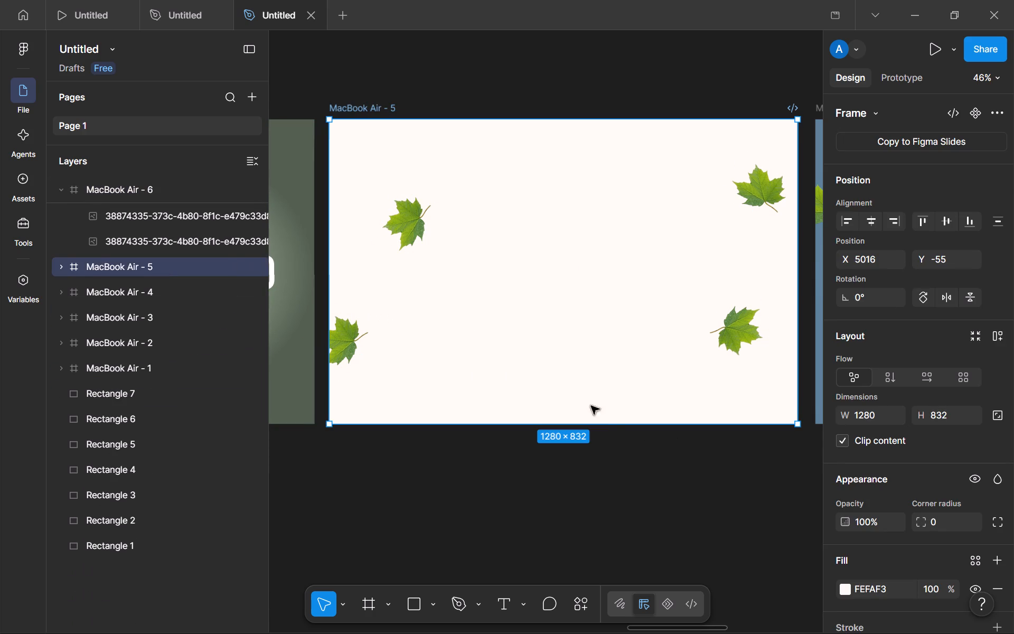
click(847, 591)
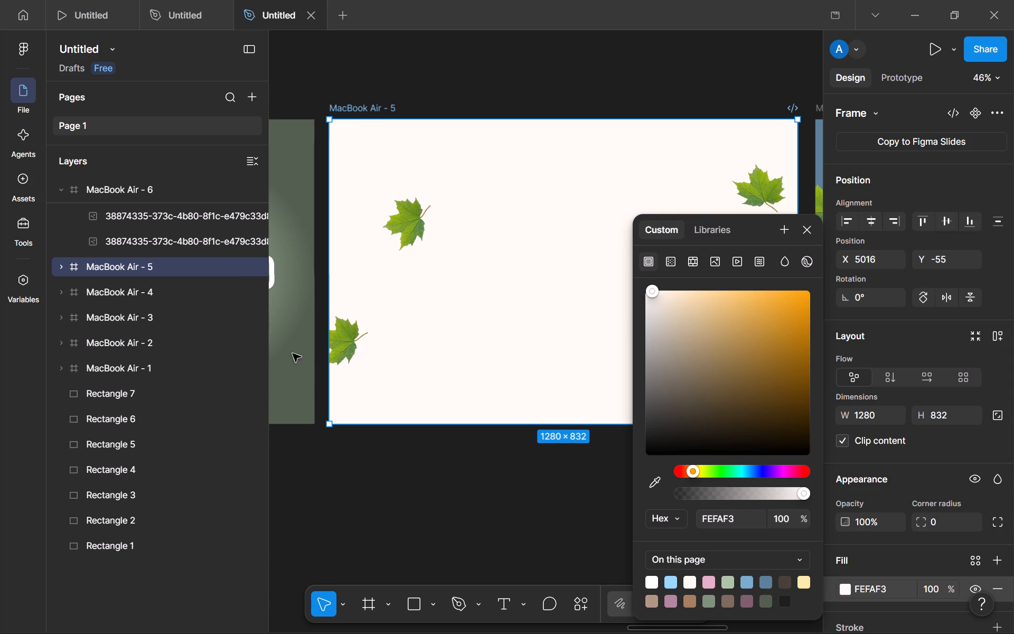
click(59, 266)
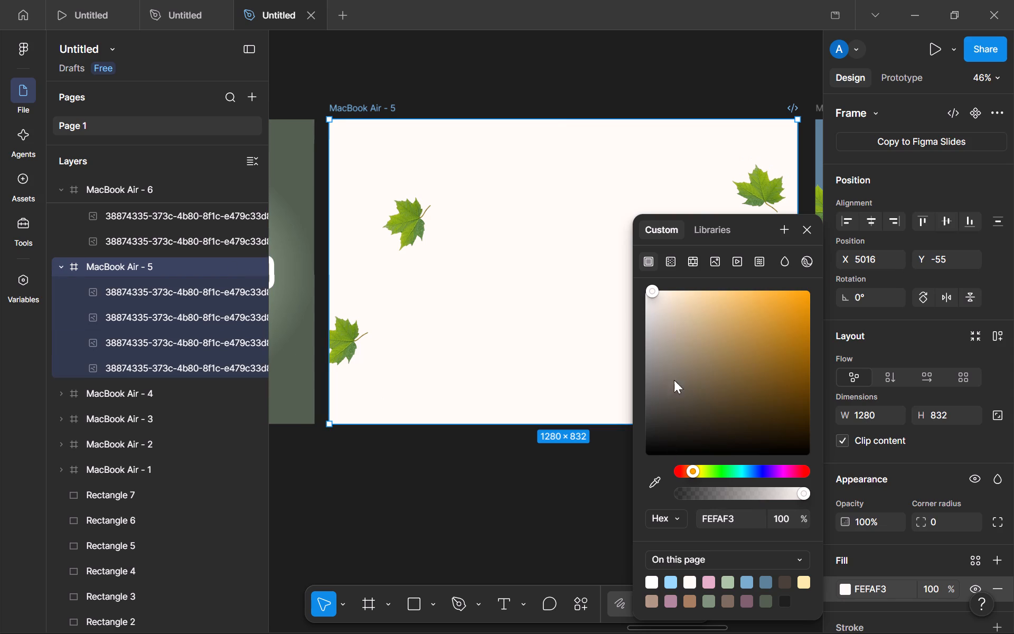
click(669, 266)
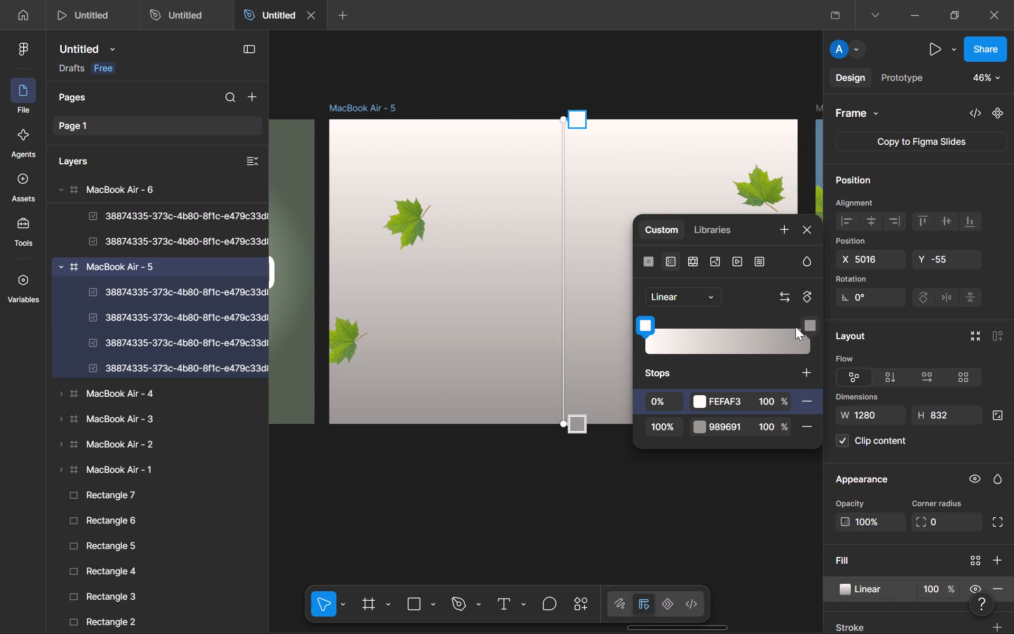
click(693, 302)
click(690, 319)
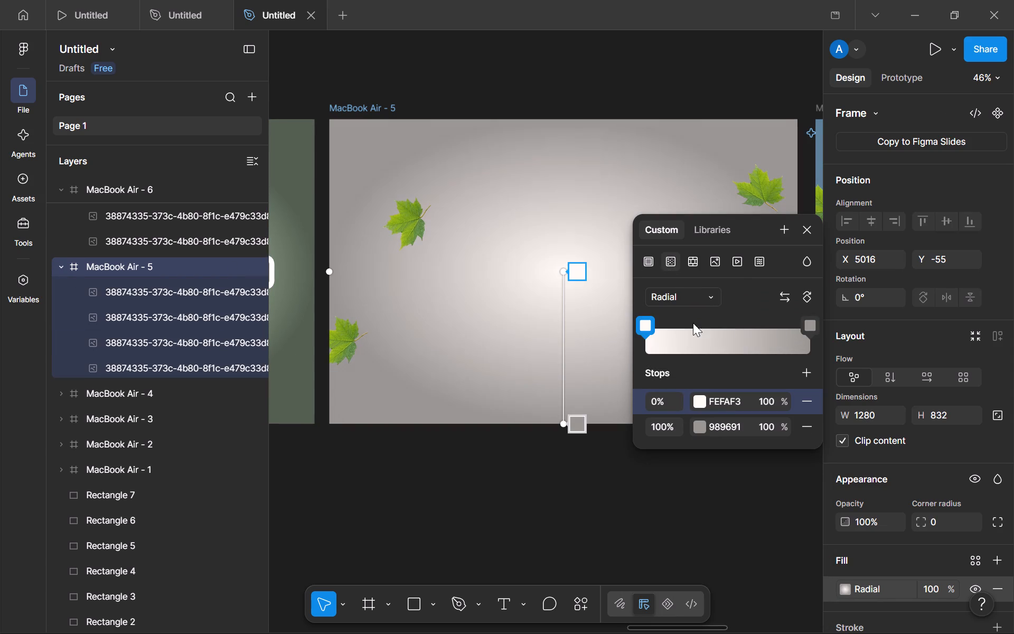
Shift the gradient's FEFAF3 stop to 18%, then add an intermediate stop and move it slightly towards the grey end.
drag(650, 326, 666, 327)
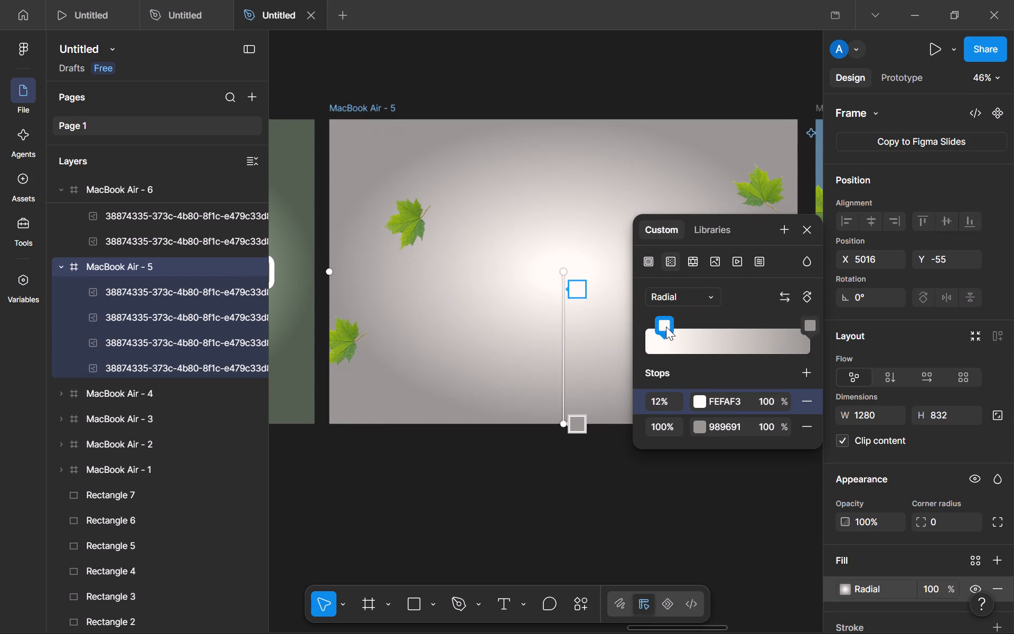
drag(666, 327, 675, 327)
click(711, 314)
click(800, 371)
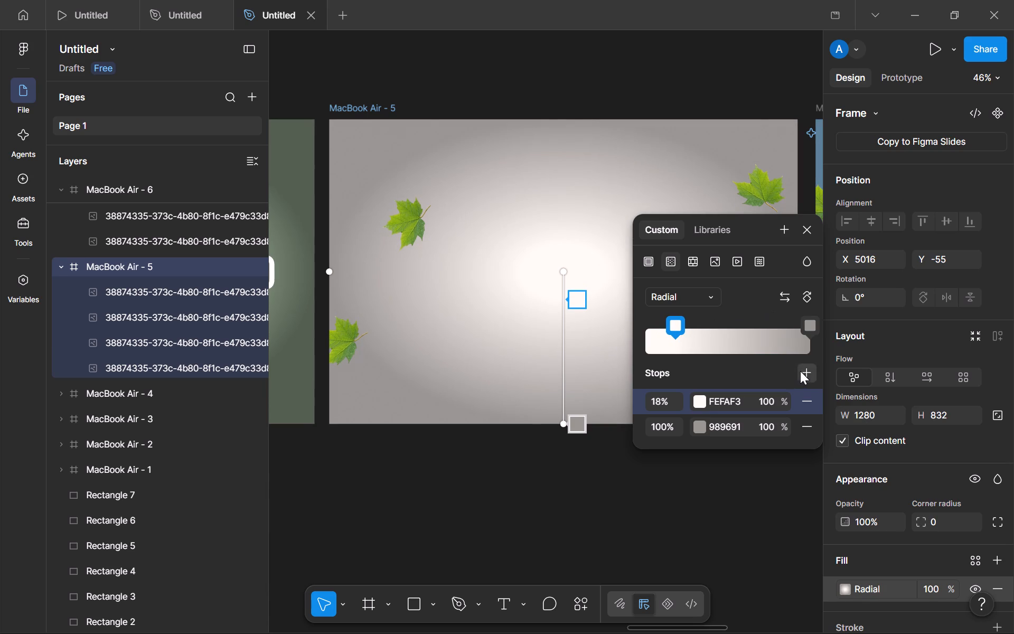
drag(735, 328, 752, 333)
click(753, 291)
click(673, 98)
Duplicate the vanilla doughnut from MacBook Air - 4 and place the copy in MacBook Air - 5.
scroll(627, 192, right, 1)
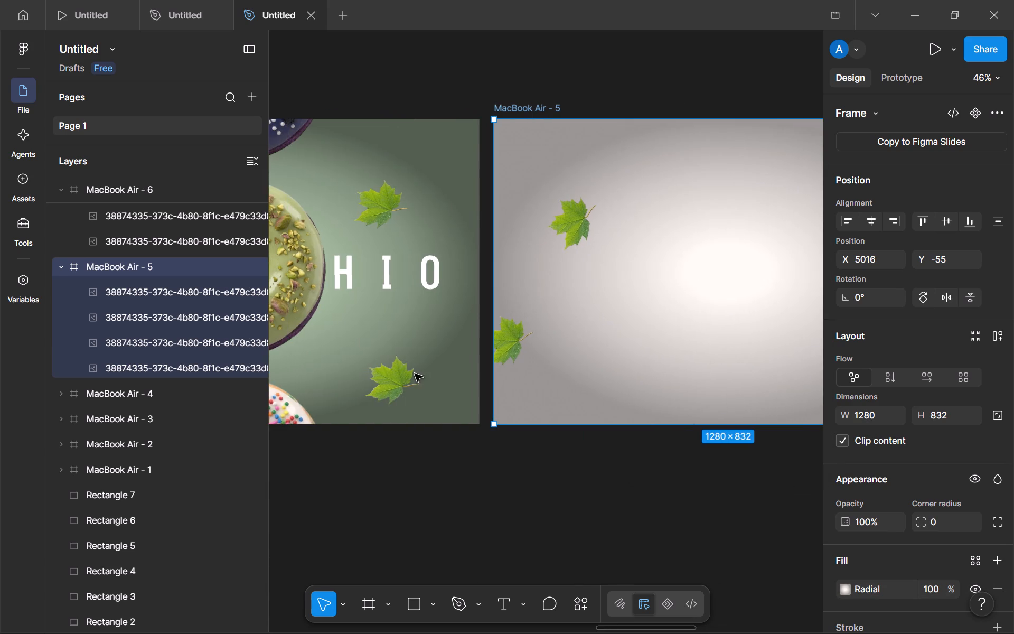
scroll(415, 374, right, 1)
click(310, 400)
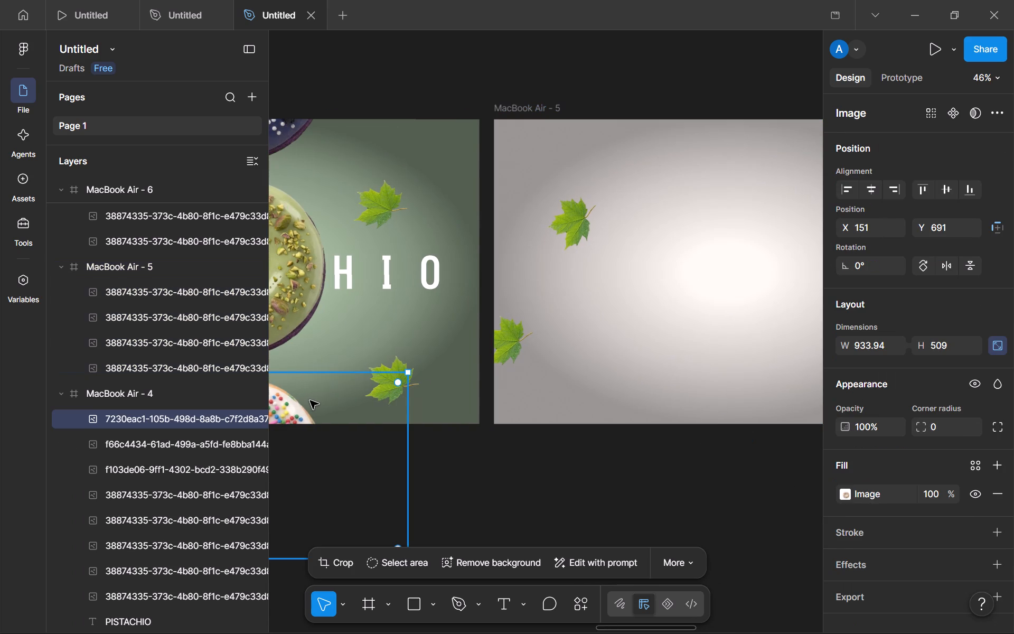
key(ctrl+d)
drag(307, 406, 766, 245)
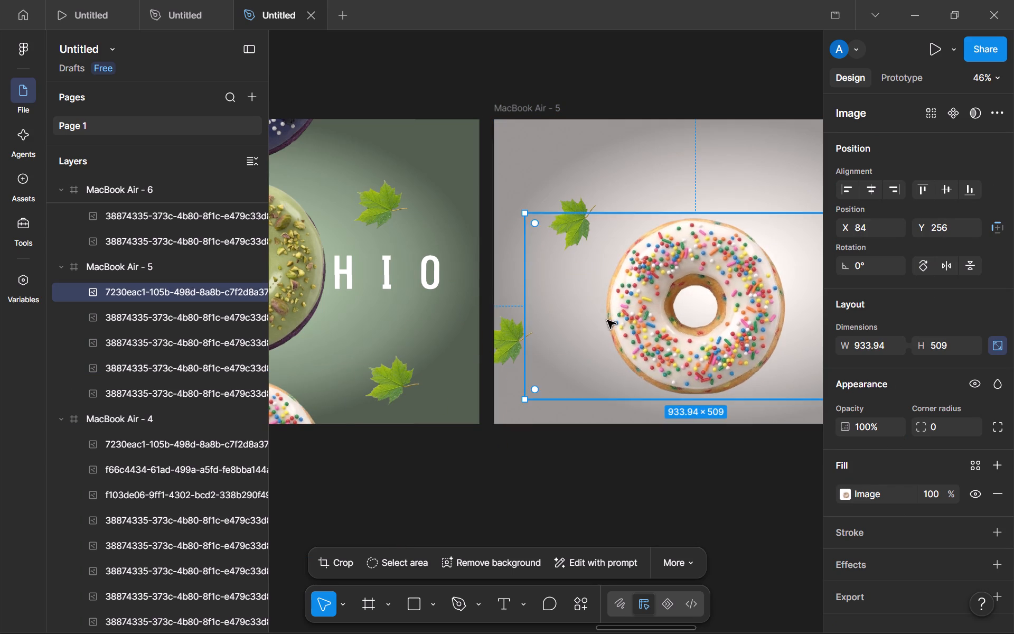
Set the X position of the vanilla doughnut in MacBook Air - 5 to 151, copying it from the pistachio doughnut in MacBook Air - 4.
click(59, 419)
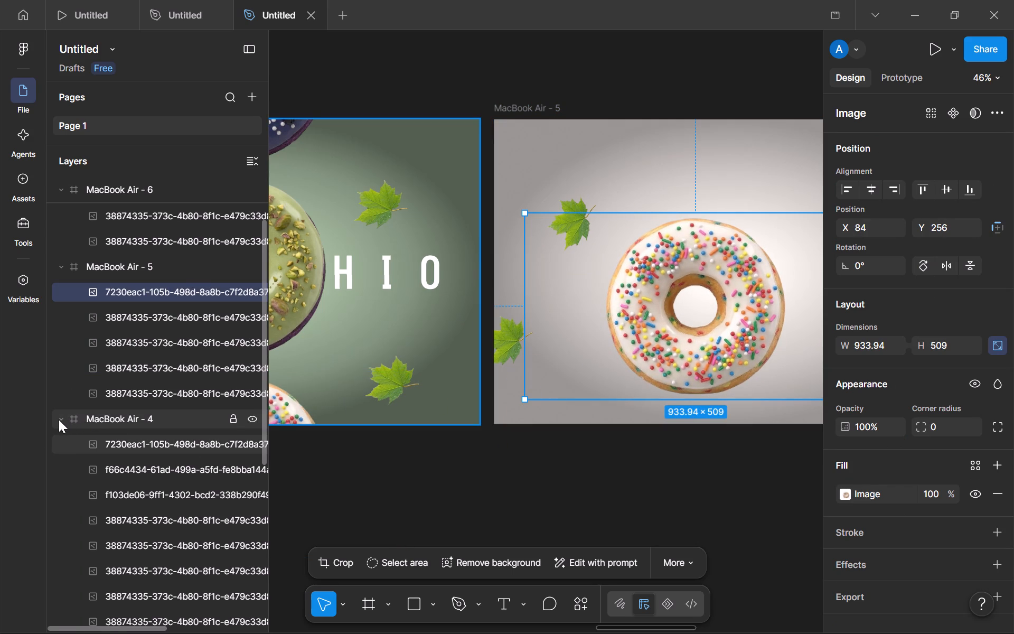
click(296, 325)
click(877, 228)
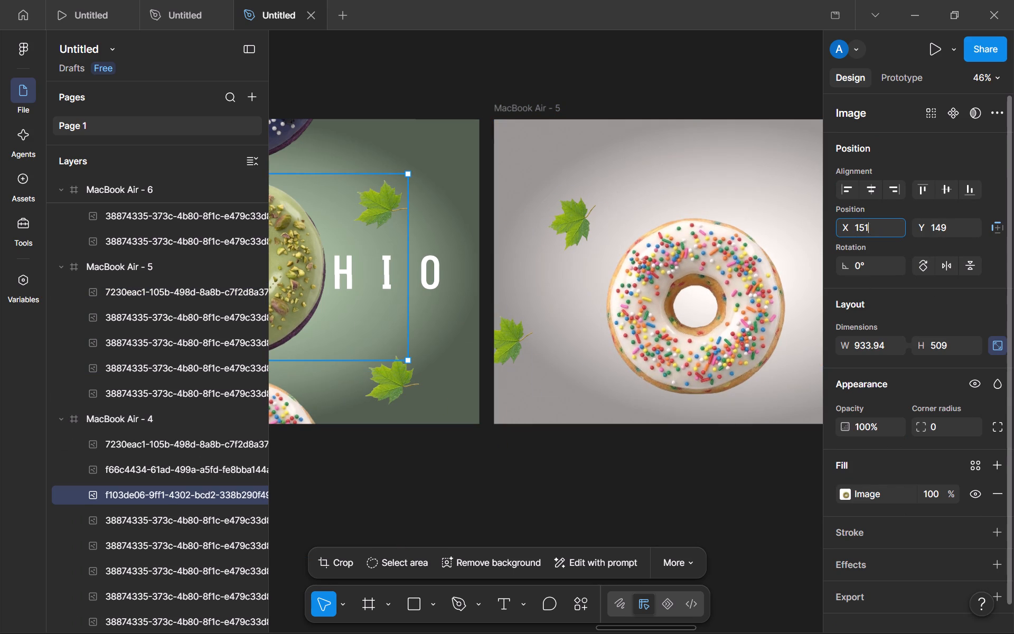
key(ctrl+c)
click(721, 273)
click(879, 229)
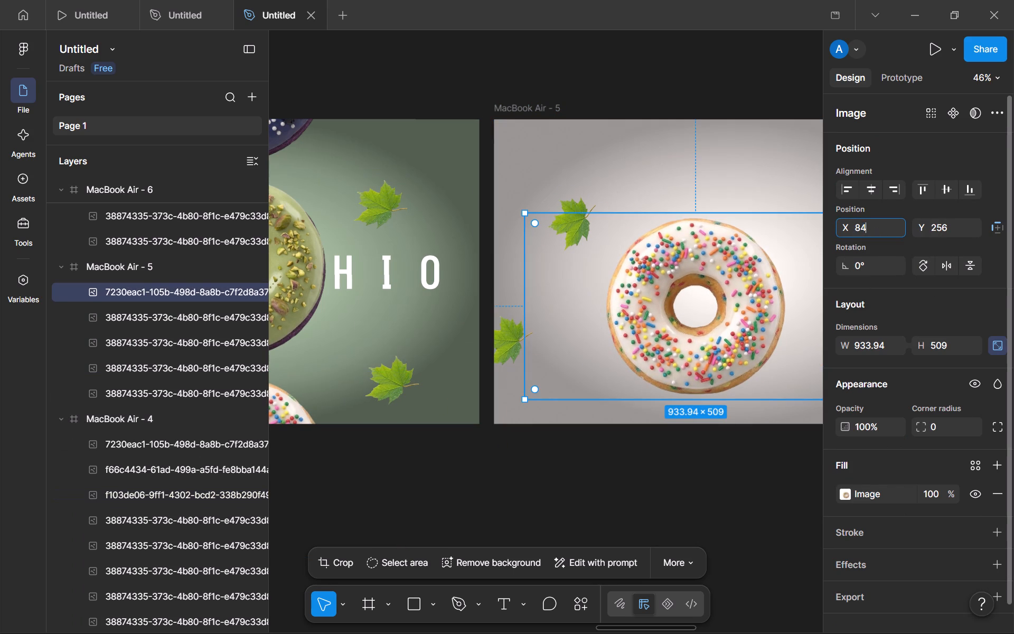
key(ctrl+v)
Set the Y position of the vanilla doughnut in MacBook Air - 5 to 149, copying it from the pistachio doughnut in MacBook Air - 4.
click(311, 254)
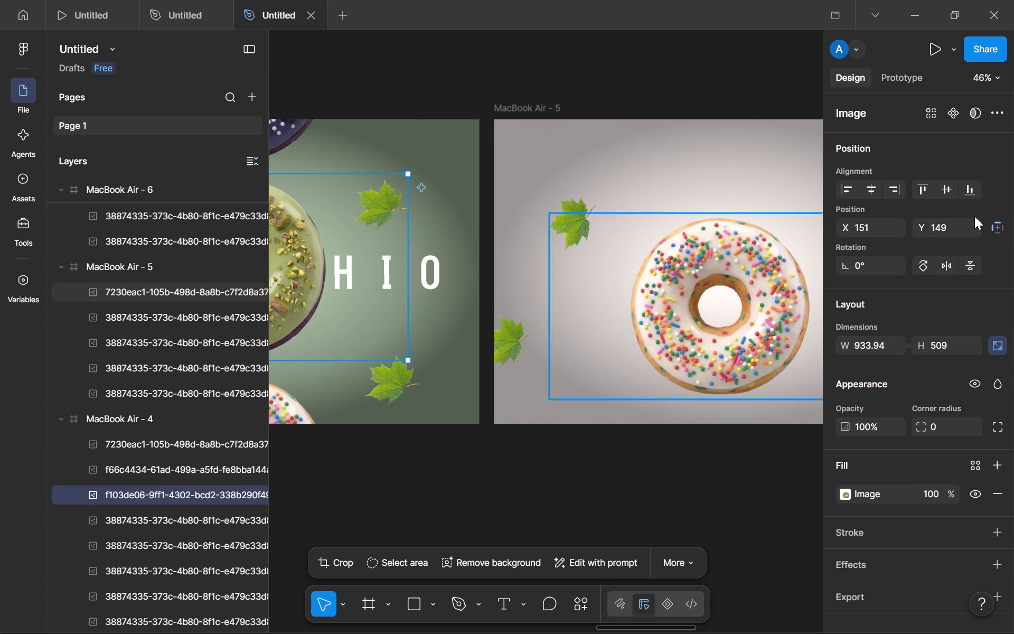
click(965, 229)
key(ctrl+c)
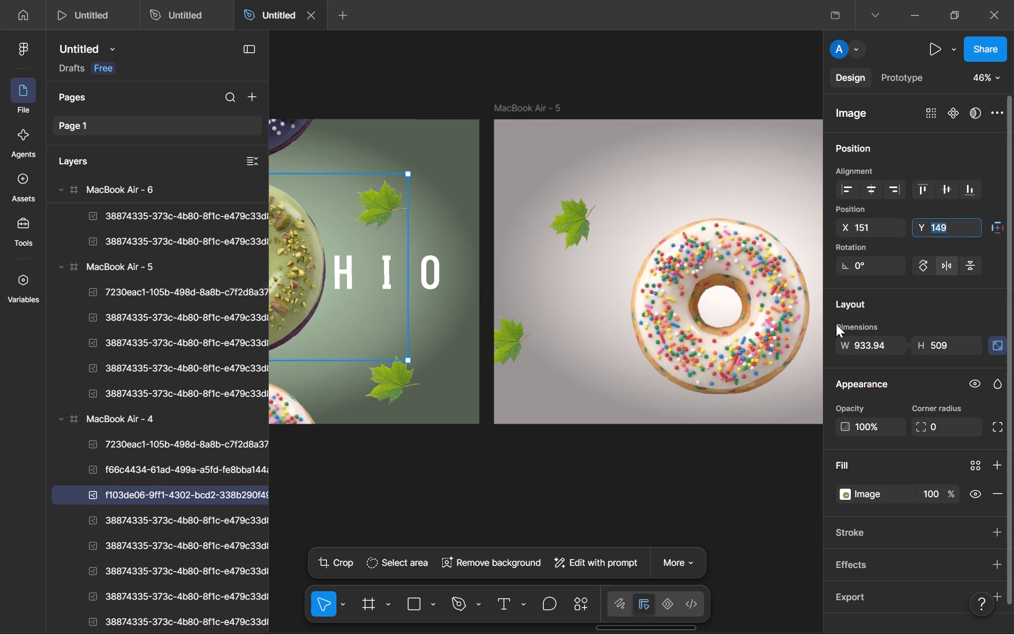
click(779, 332)
click(956, 231)
key(ctrl+v)
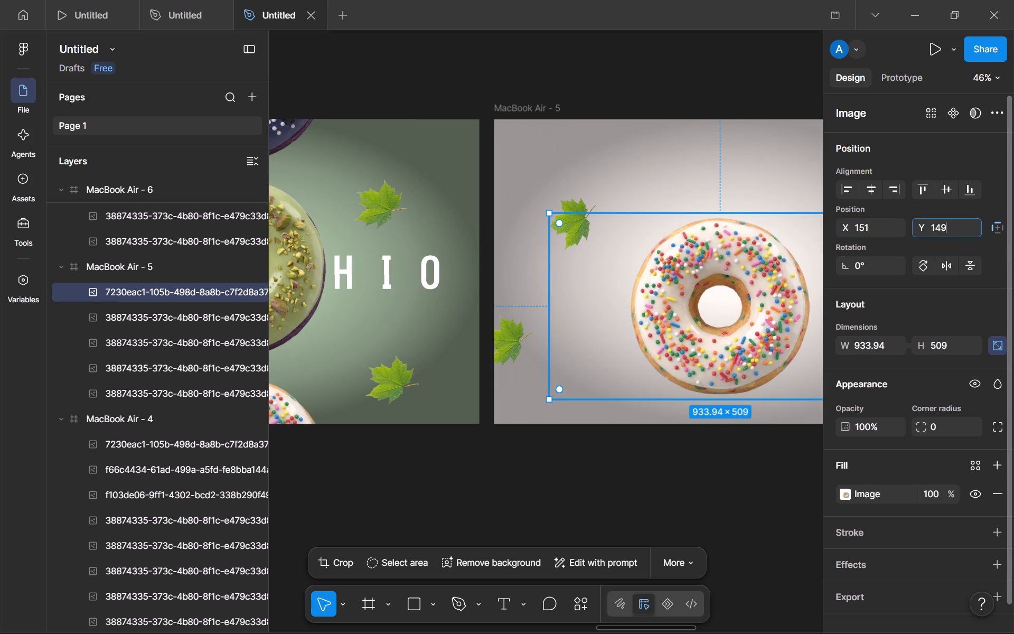
key(Return)
click(725, 88)
Compare the flavour titles and doughnut placement in the other frames with the vanilla frame.
scroll(764, 198, left, 2)
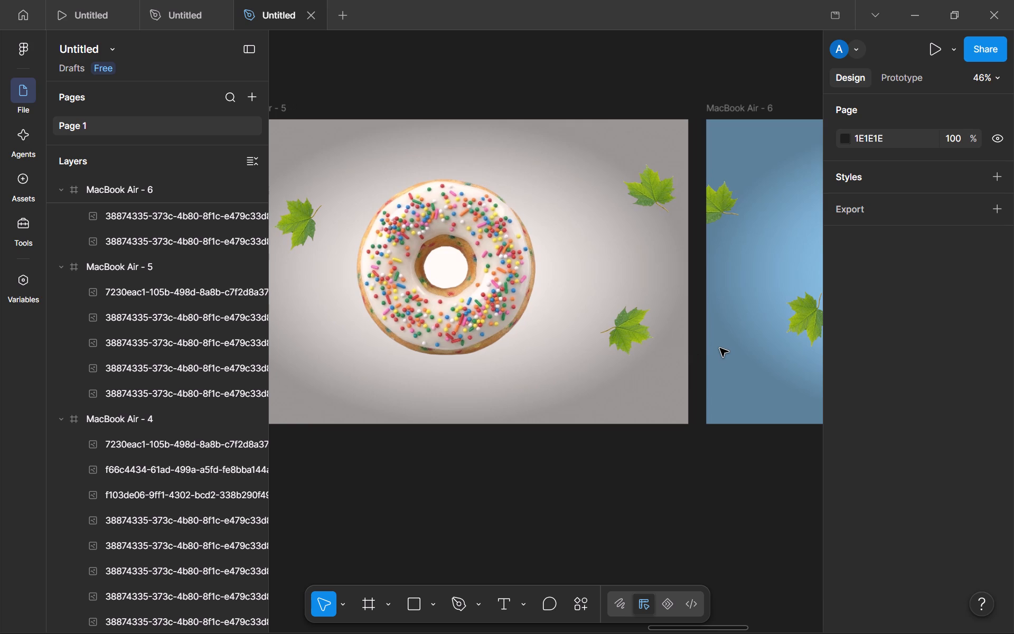
scroll(505, 329, right, 10)
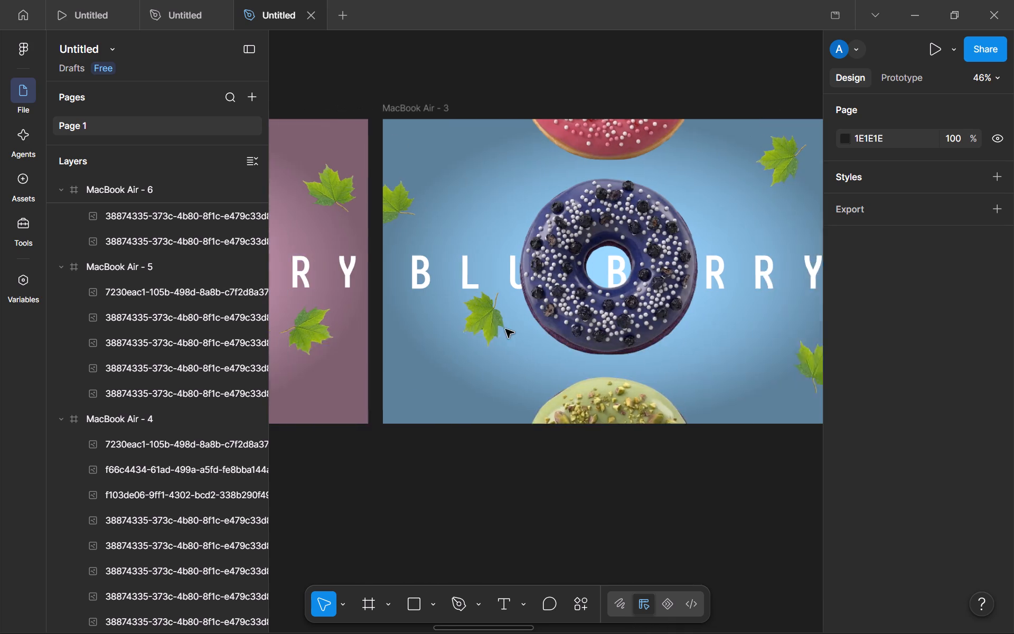
scroll(505, 329, right, 5)
scroll(505, 329, left, 1)
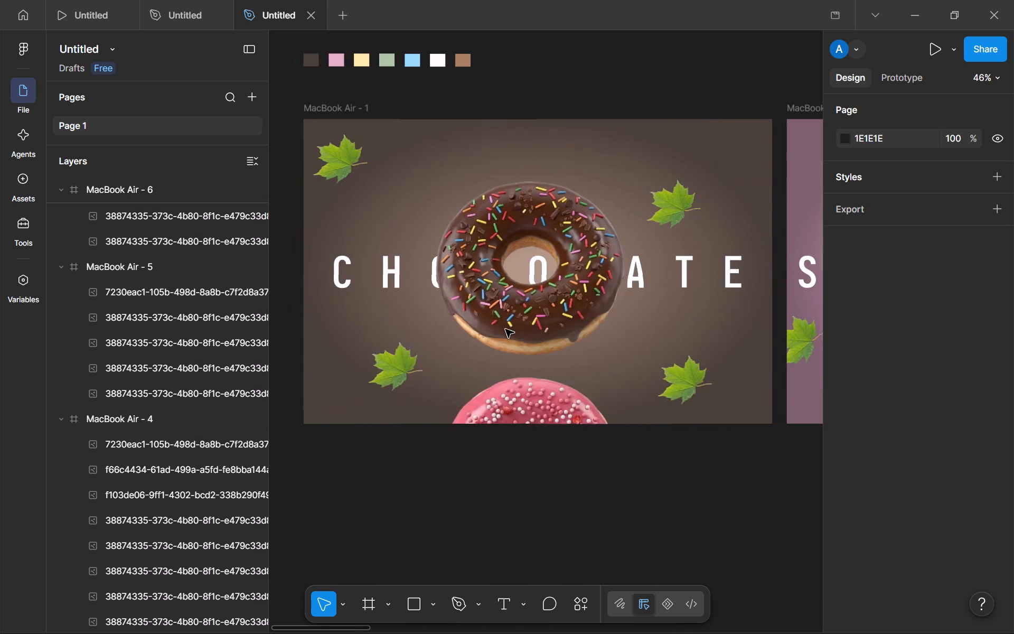
scroll(505, 329, left, 6)
scroll(505, 329, right, 7)
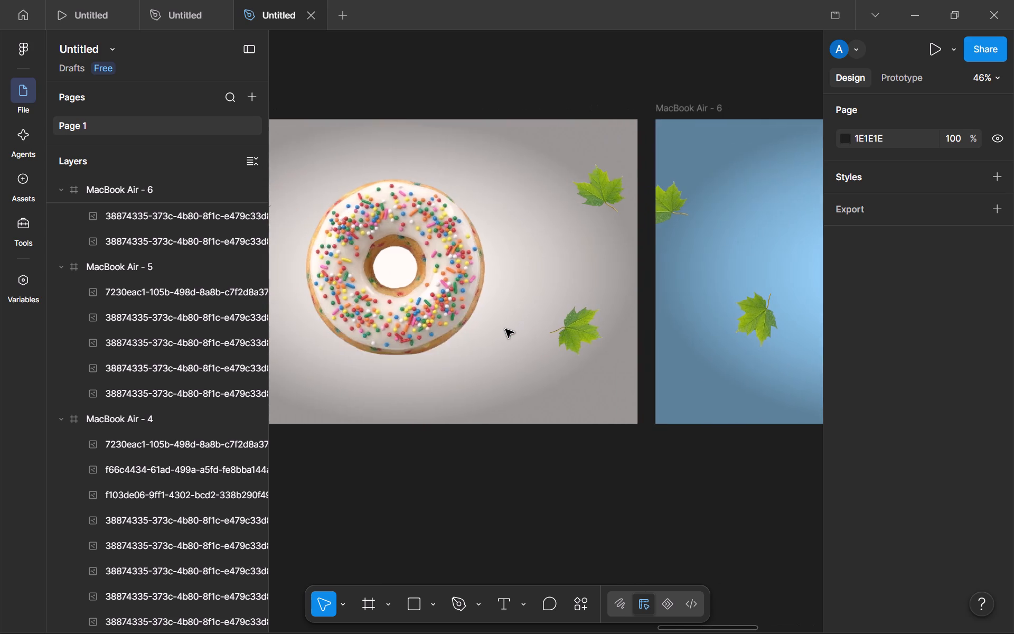
scroll(505, 329, left, 1)
scroll(505, 329, right, 3)
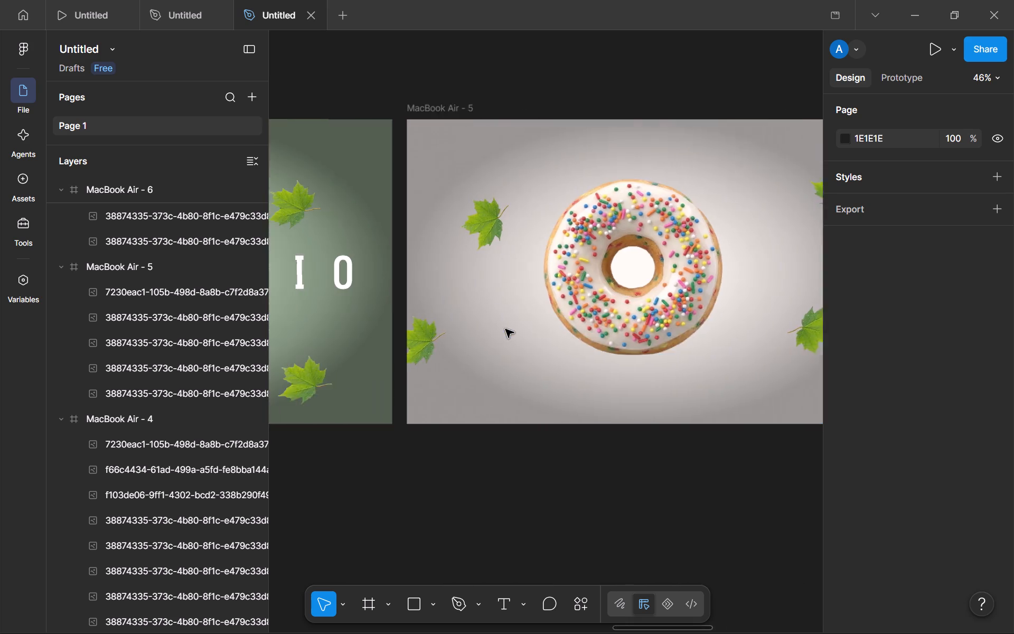
scroll(505, 329, right, 2)
scroll(505, 329, left, 2)
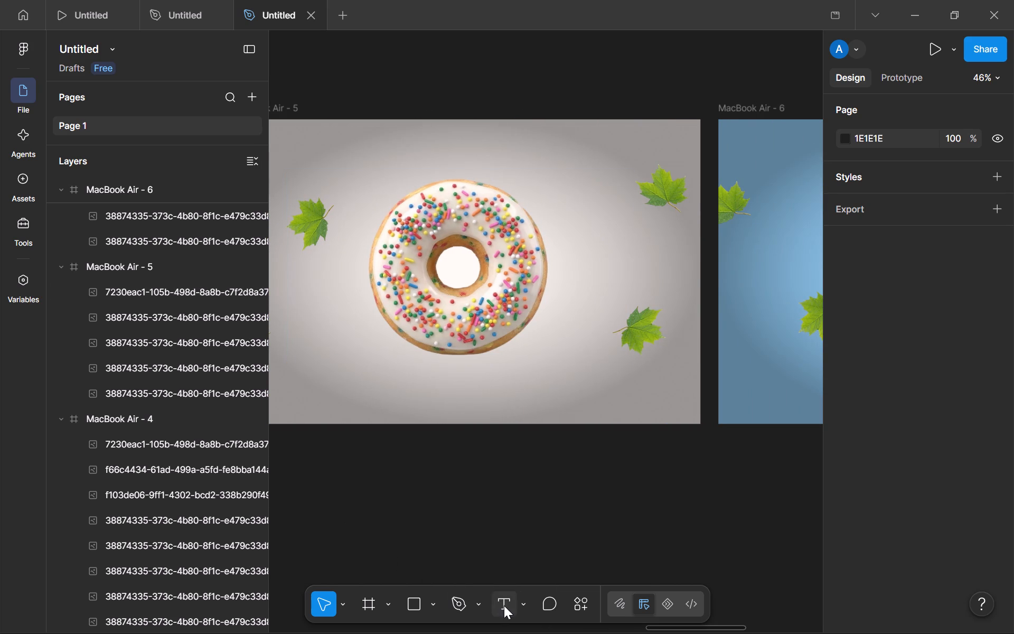
Add the text VANILLA, place it in MacBook Air - 5 and centre it horizontally and vertically in the frame.
click(504, 605)
click(488, 509)
key(shift+v)
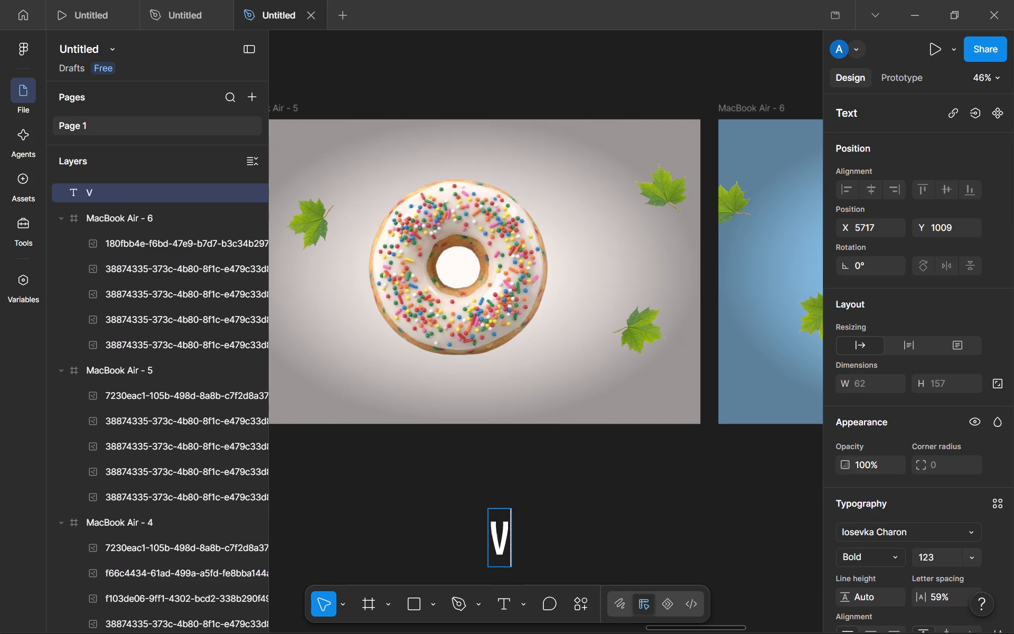
text(ANILLA)
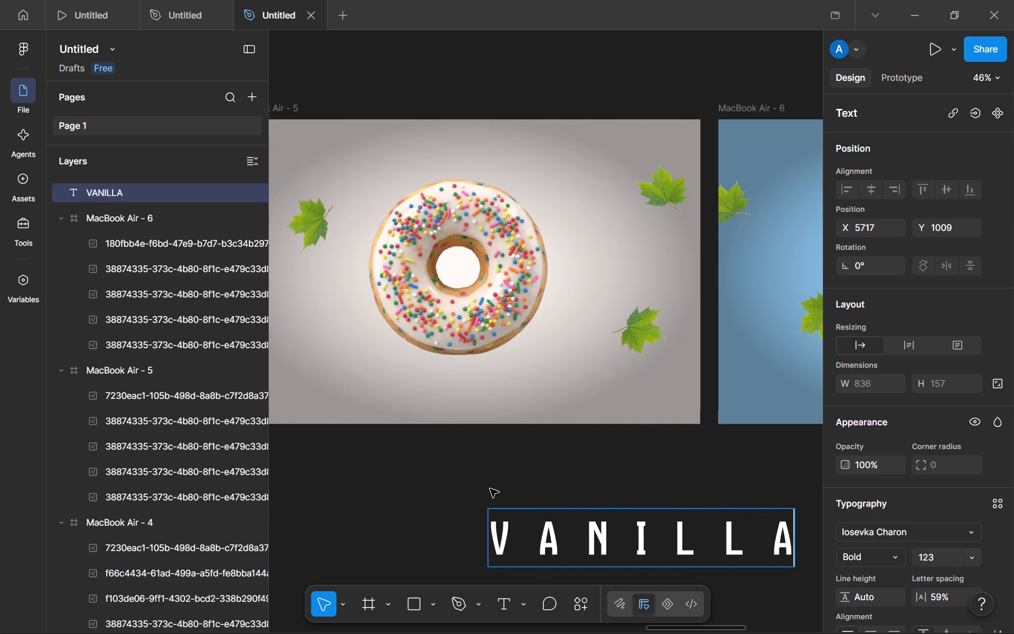
click(490, 488)
drag(599, 529, 417, 260)
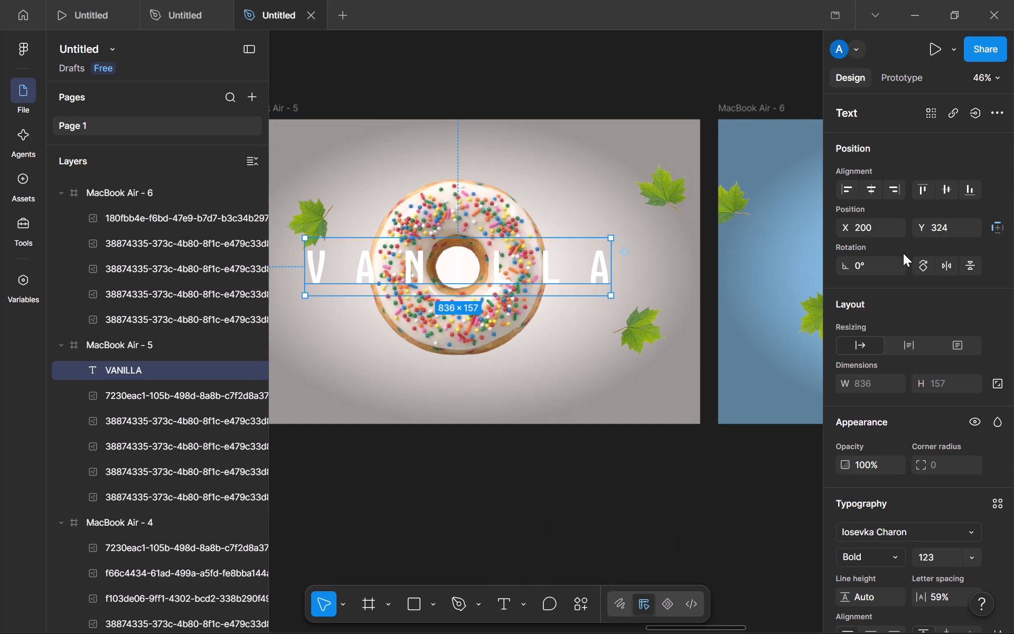
click(868, 190)
click(938, 190)
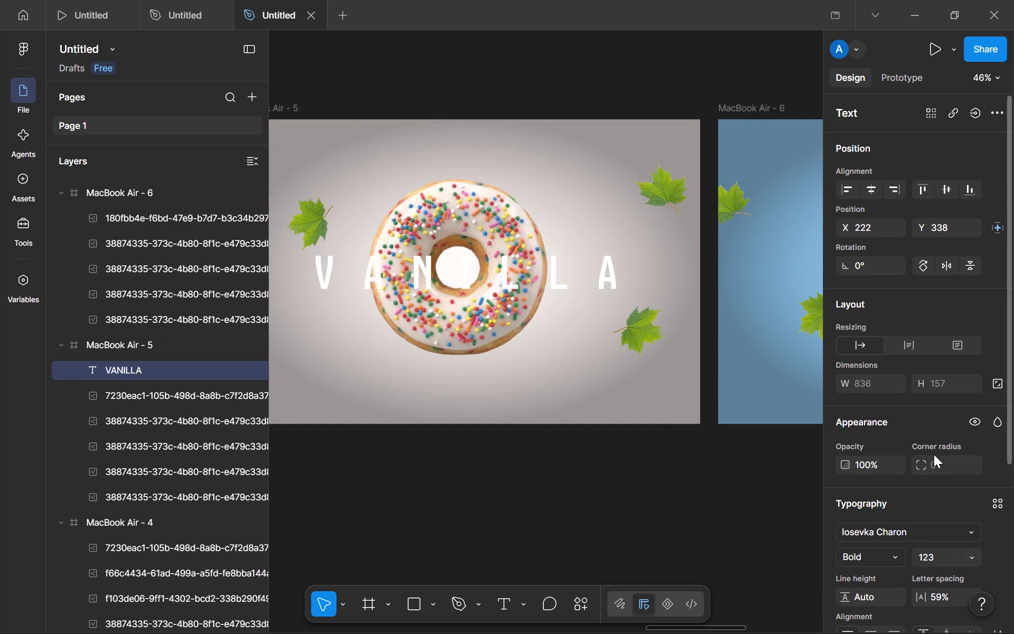
Increase the letter spacing of the VANILLA title to 72%.
click(951, 591)
key(Up)
key(Up)
key(Up)
key(Up)
key(Up)
key(Up)
key(Up)
key(Up)
key(Up)
key(Up)
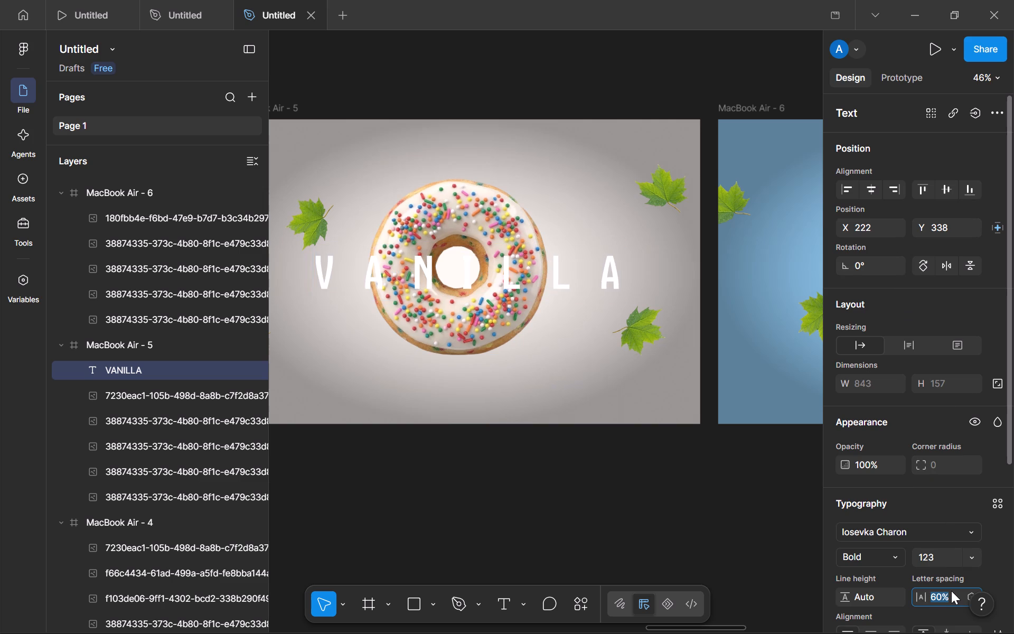
key(Up)
key(Up)
key(Up)
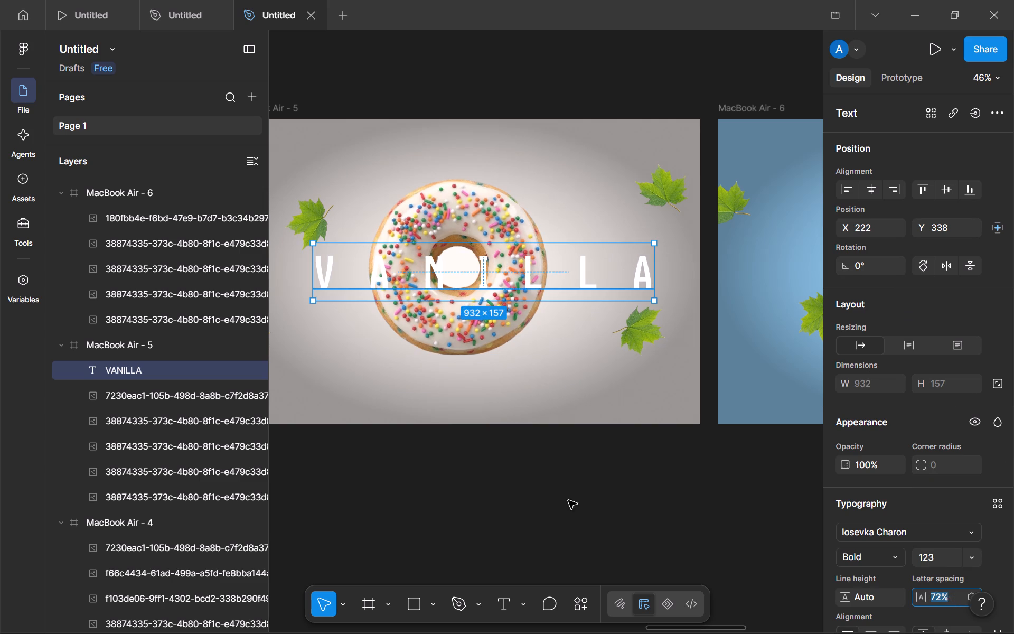
Reposition the VANILLA title over the doughnut and centre it horizontally and vertically in MacBook Air - 5.
drag(584, 262, 556, 265)
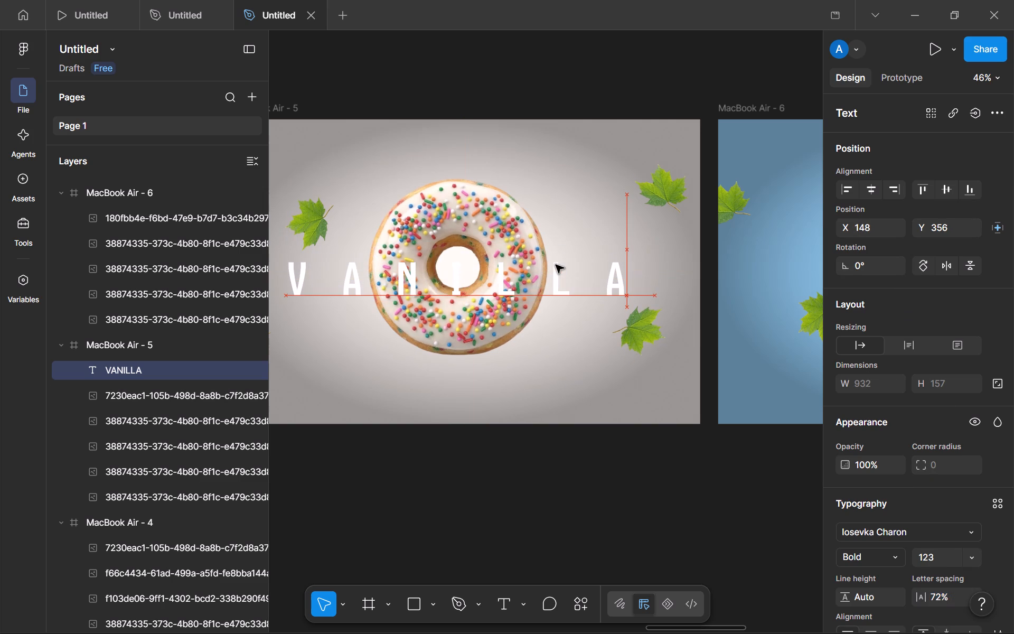
drag(556, 265, 557, 261)
click(537, 83)
scroll(647, 320, right, 1)
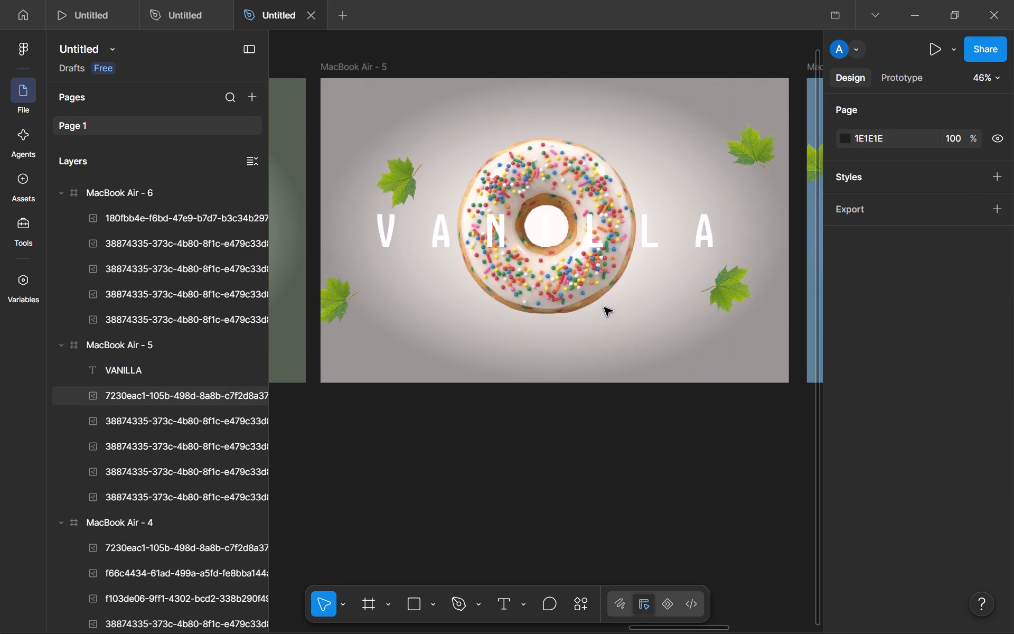
click(617, 237)
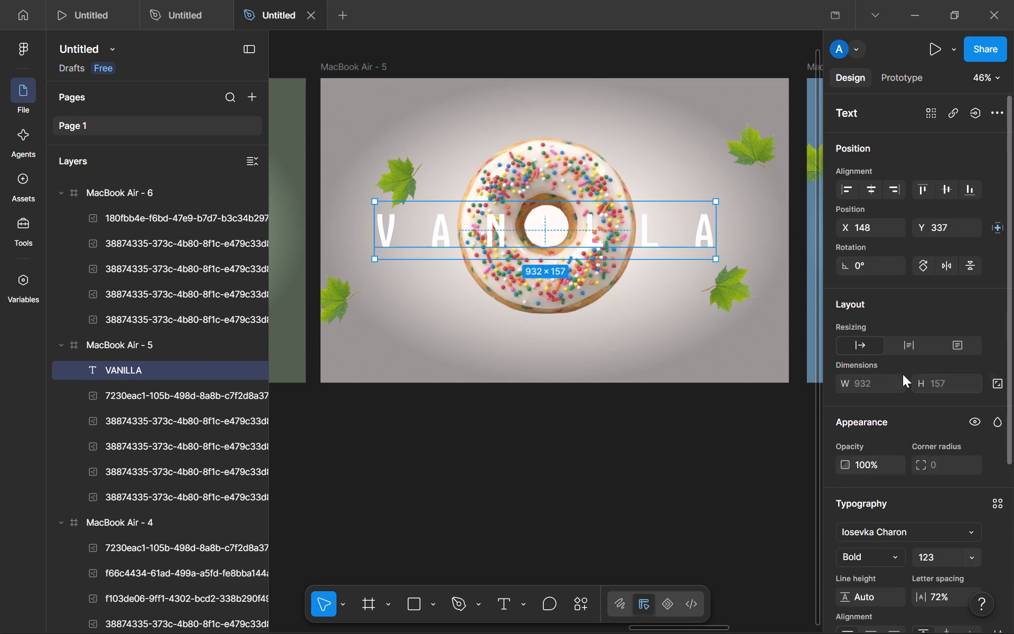
click(870, 193)
click(940, 186)
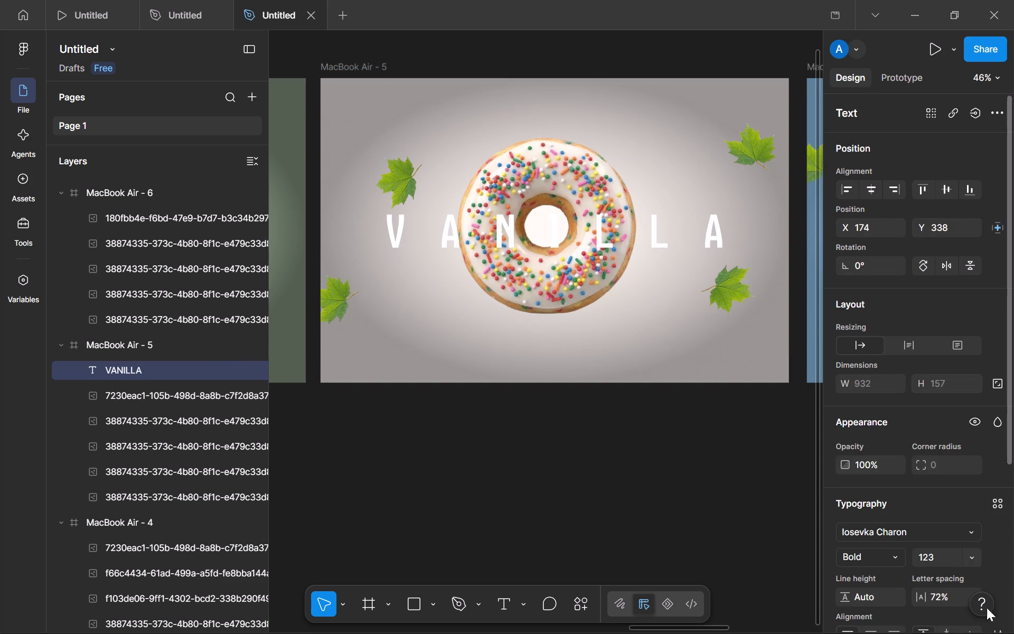
Increase the VANILLA title's letter spacing to 84% and re-centre it horizontally and vertically in the frame.
click(948, 603)
key(Up)
key(Up)
key(Up)
key(Up)
key(Up)
key(Up)
key(Up)
key(Up)
key(Up)
key(Up)
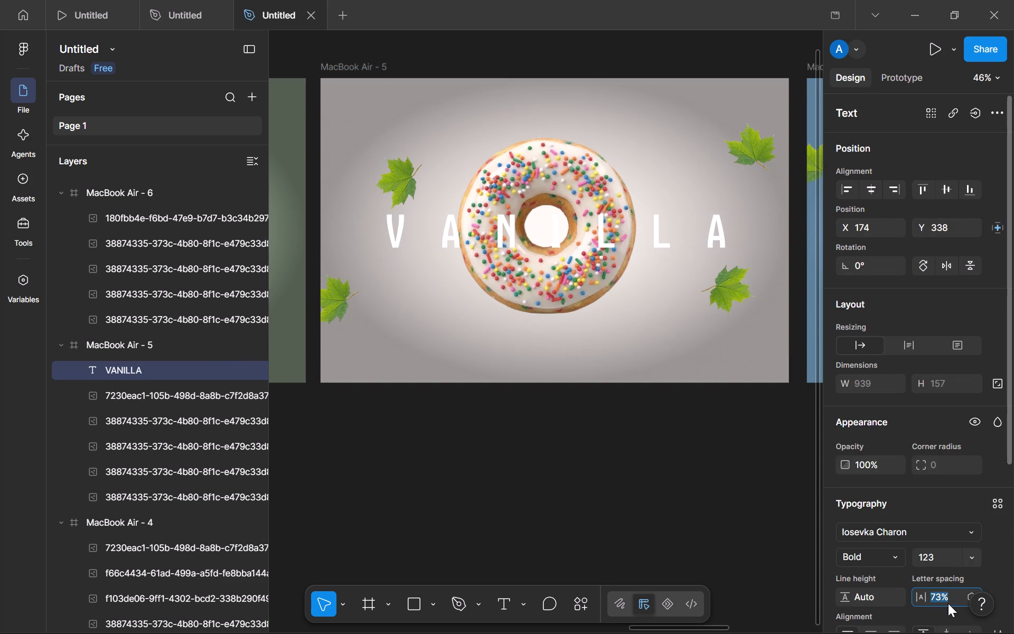
key(Up)
key(Up)
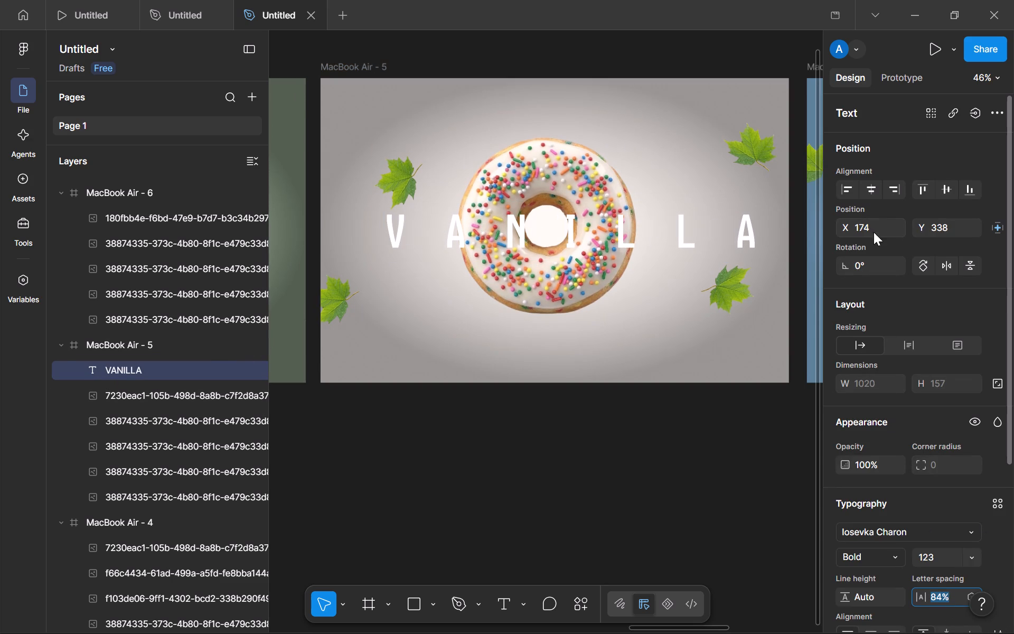
click(867, 189)
click(946, 185)
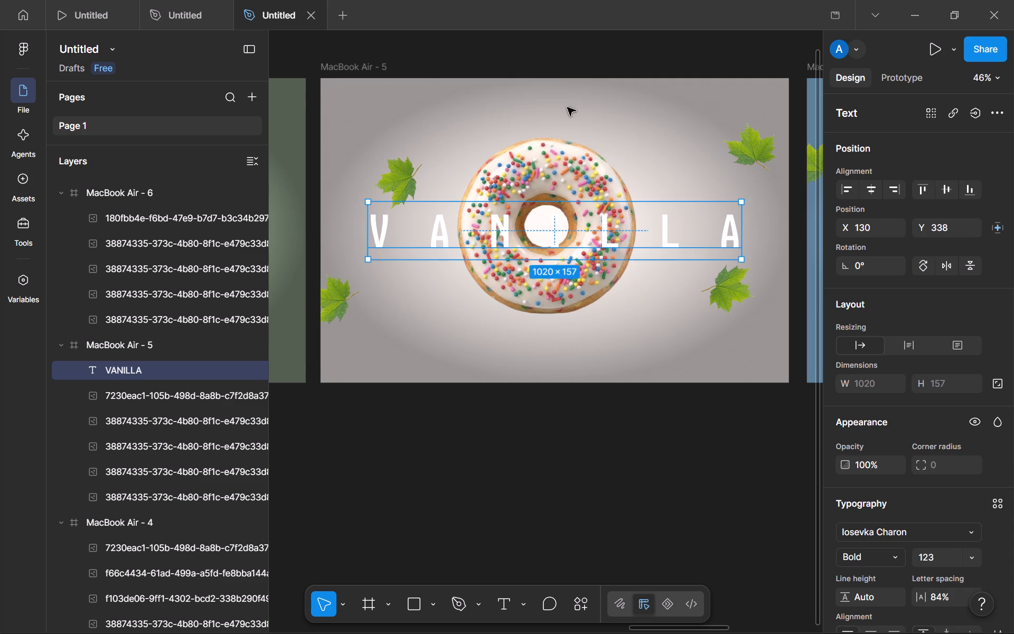
Move the VANILLA text to the bottom of the MacBook Air - 5 layer stack, behind the doughnut and leaves.
drag(108, 358, 120, 506)
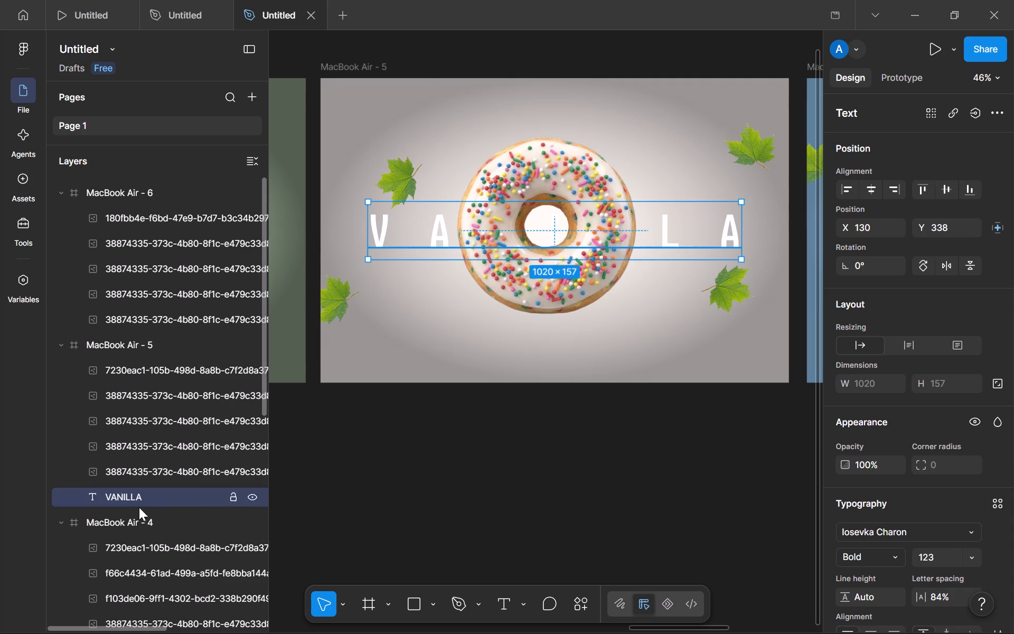
click(119, 527)
click(590, 521)
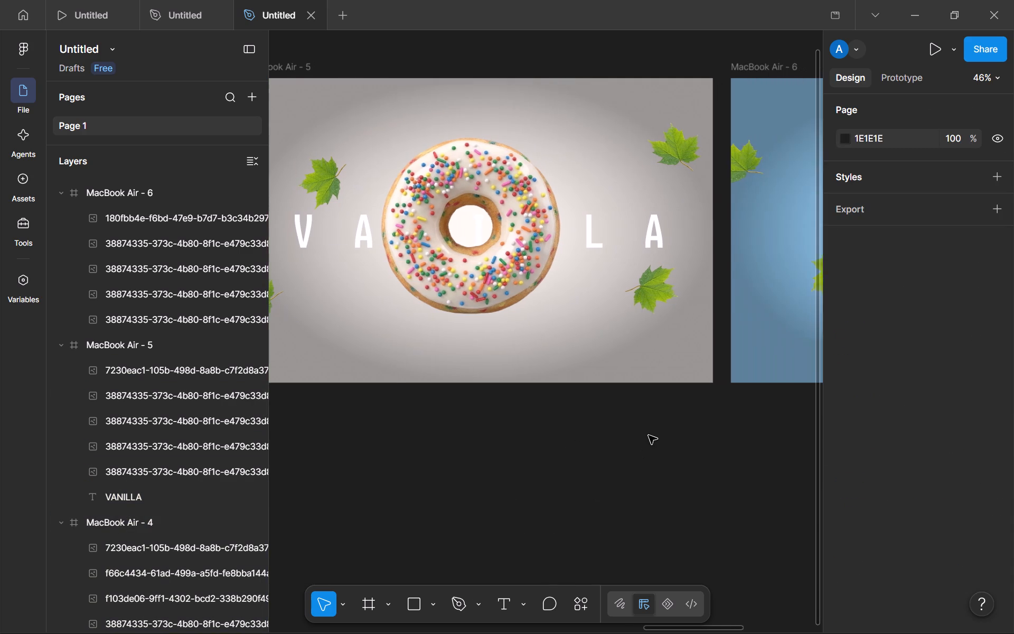
Compare the layout of the vanilla frame with the pistachio frame and the frame for the caramel doughnut.
scroll(649, 435, down, 1)
scroll(649, 435, left, 1)
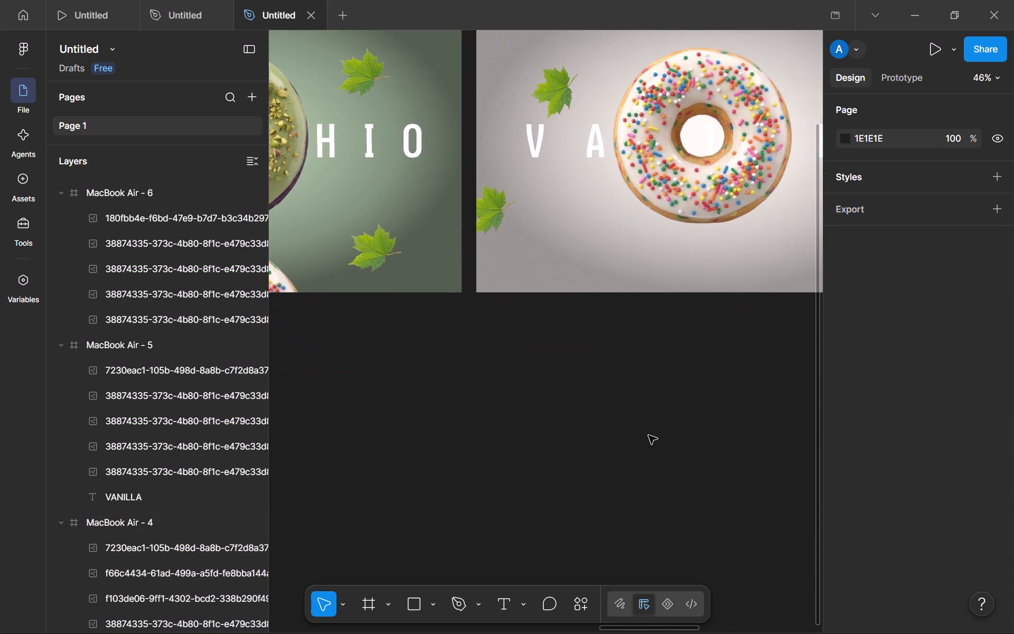
scroll(649, 435, left, 1)
scroll(637, 431, up, 1)
scroll(637, 430, right, 2)
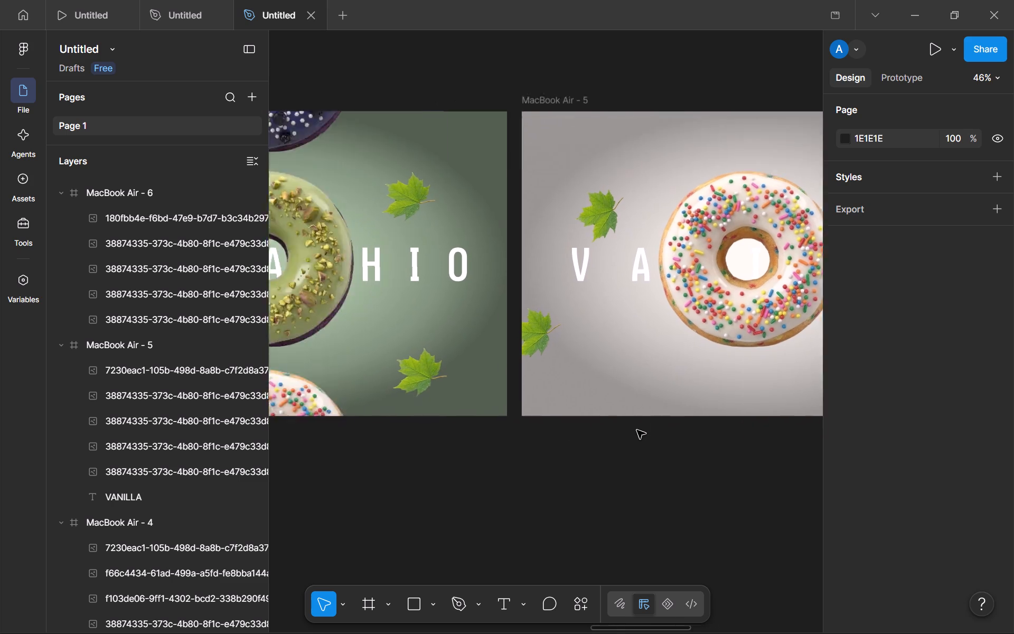
scroll(637, 430, right, 4)
scroll(637, 430, left, 4)
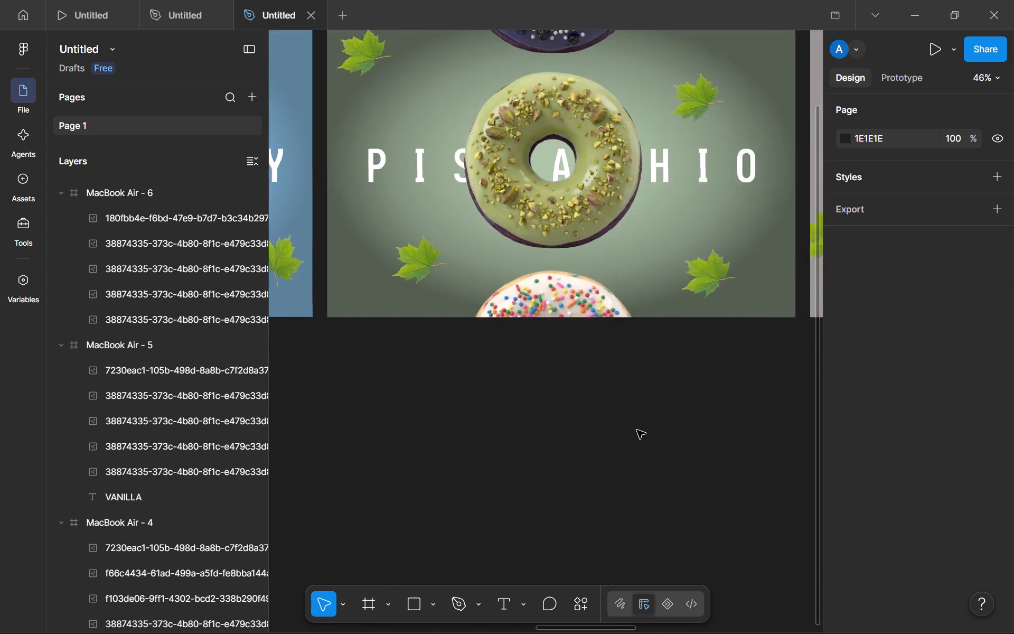
scroll(637, 430, left, 2)
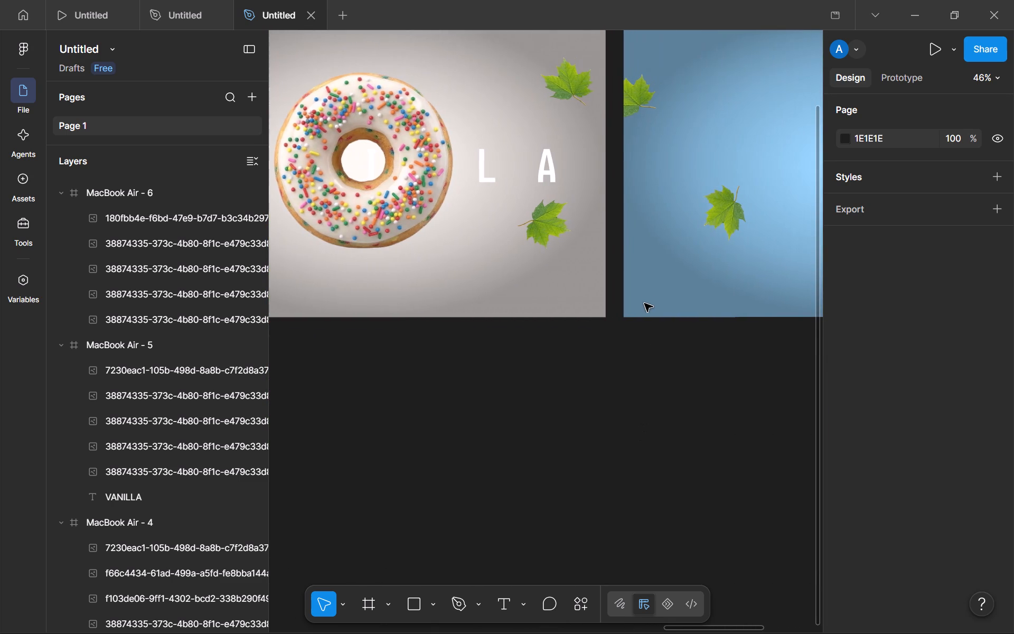
Set the width of the caramel doughnut in MacBook Air - 6 to 933.94, copying it from the vanilla doughnut.
scroll(644, 296, up, 1)
click(666, 339)
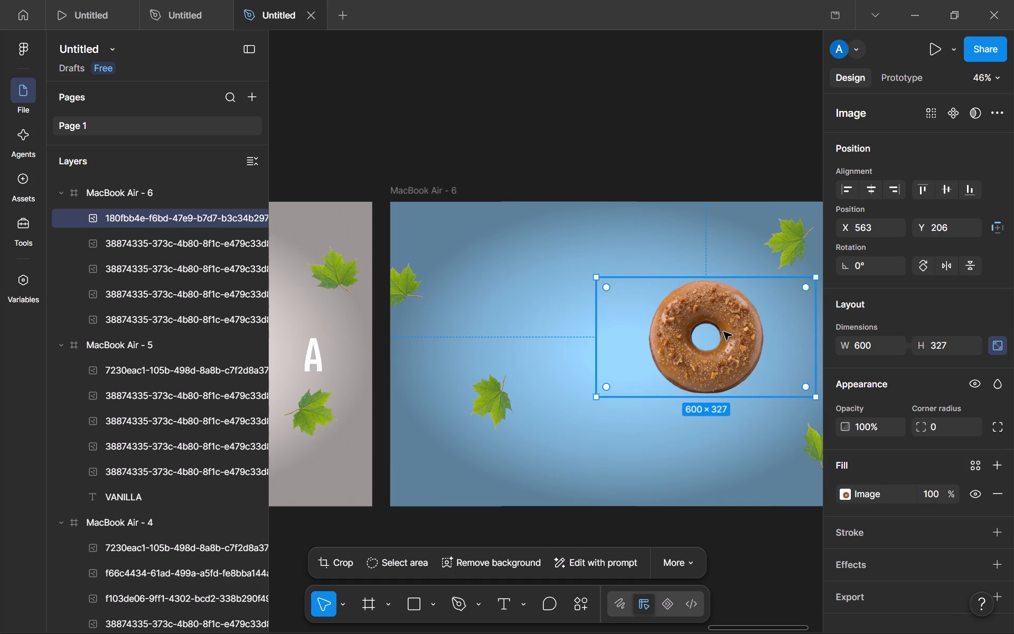
scroll(884, 237, right, 2)
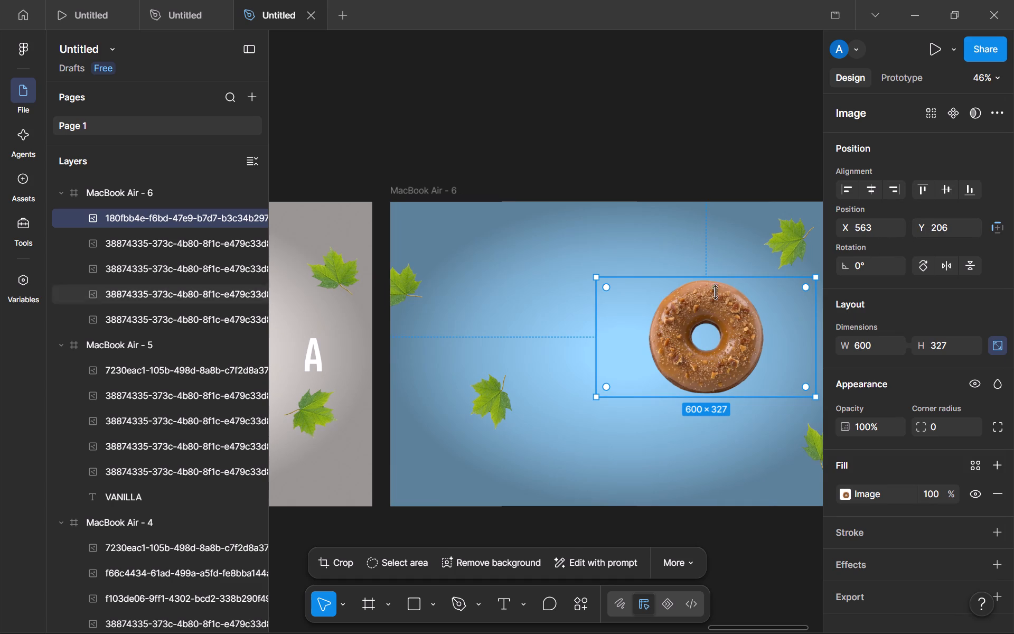
scroll(427, 379, right, 1)
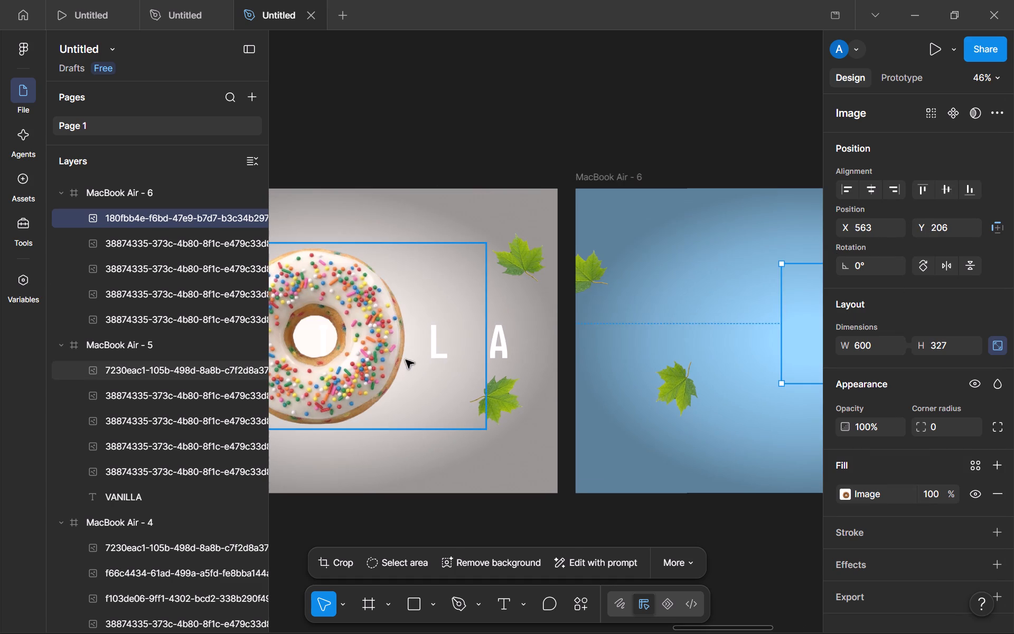
click(406, 360)
click(886, 344)
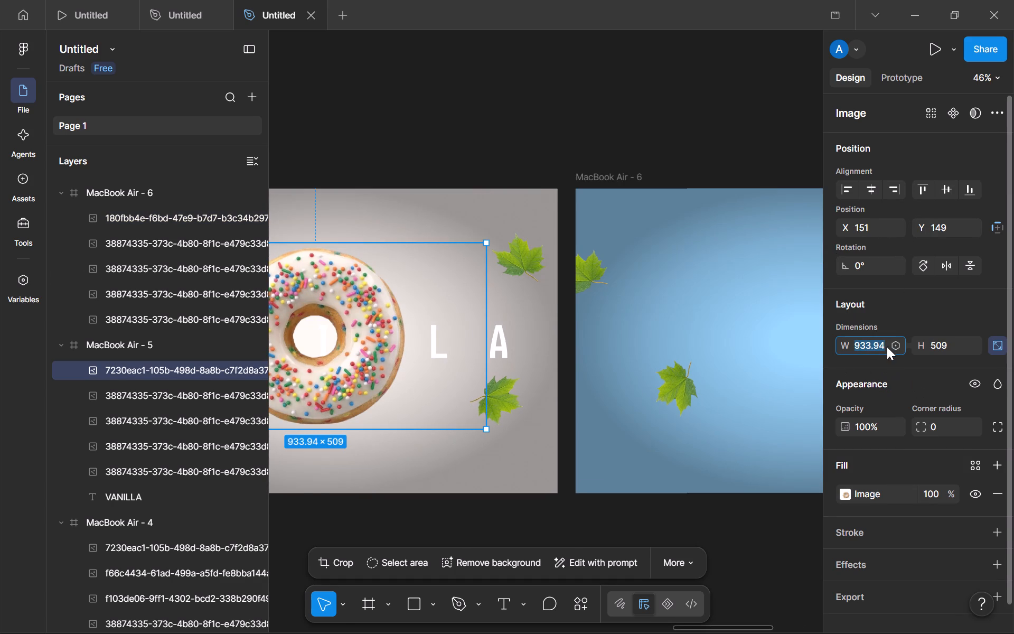
key(ctrl+c)
scroll(785, 397, left, 1)
drag(760, 351, 766, 355)
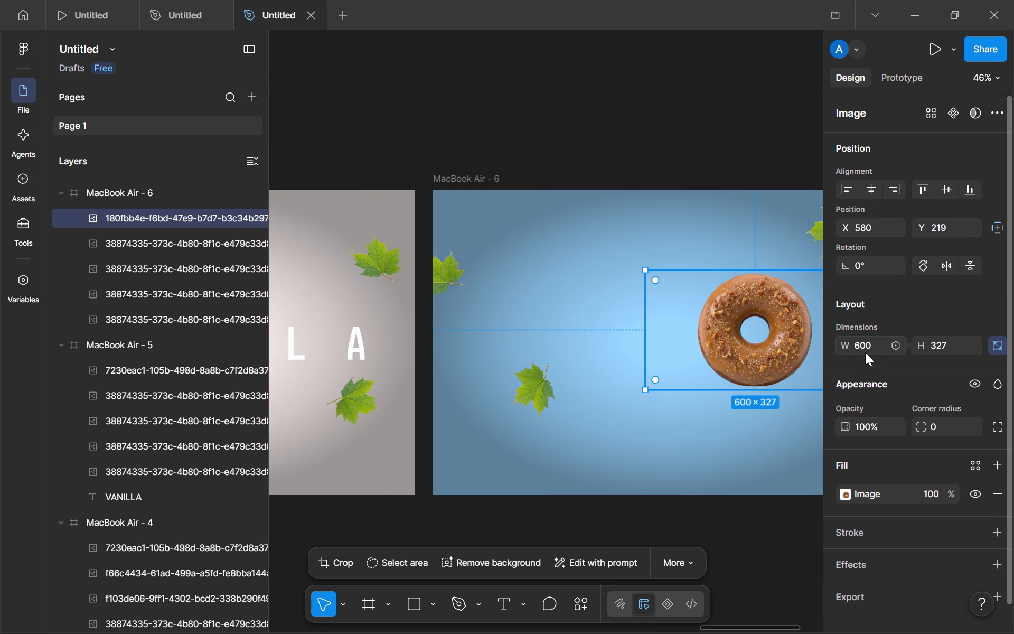
click(874, 343)
key(ctrl+v)
key(Return)
Move the caramel doughnut from MacBook Air - 6 into MacBook Air - 5, below the vanilla doughnut at about X 229, Y 463.
drag(750, 384, 121, 398)
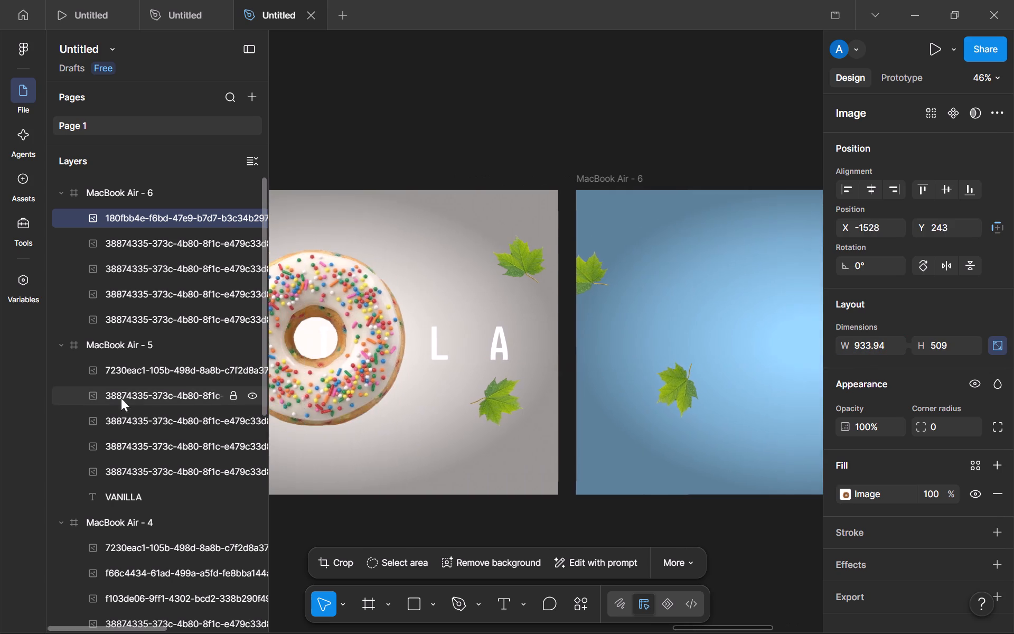
drag(121, 398, 306, 511)
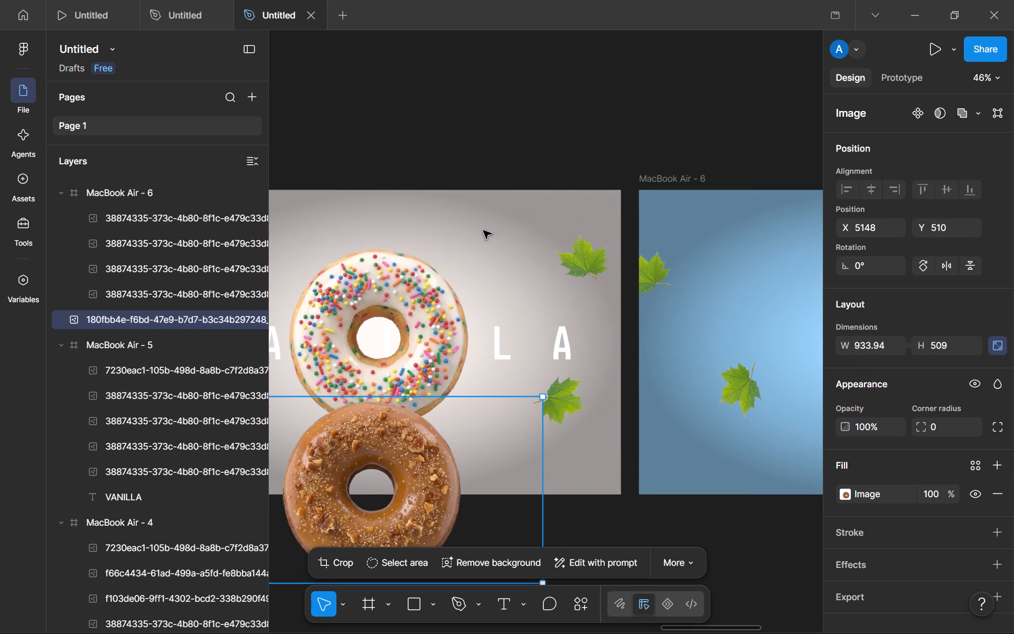
scroll(483, 230, right, 1)
drag(505, 418, 660, 322)
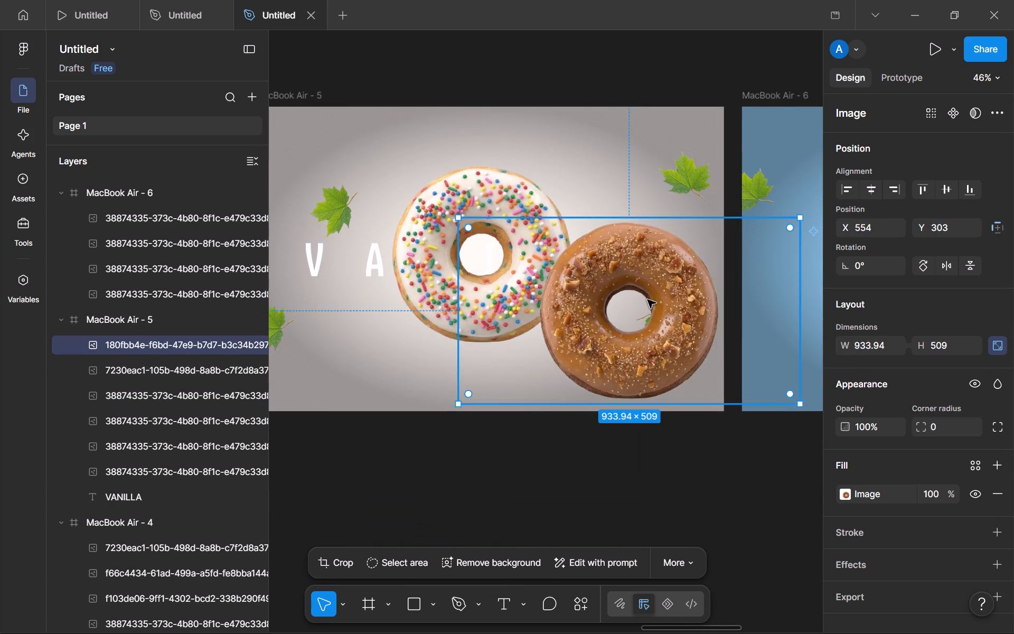
drag(643, 302, 523, 360)
Position the caramel doughnut in MacBook Air - 5 at X 151, Y 691, copying both values from the pistachio frame's vanilla doughnut.
scroll(549, 171, right, 2)
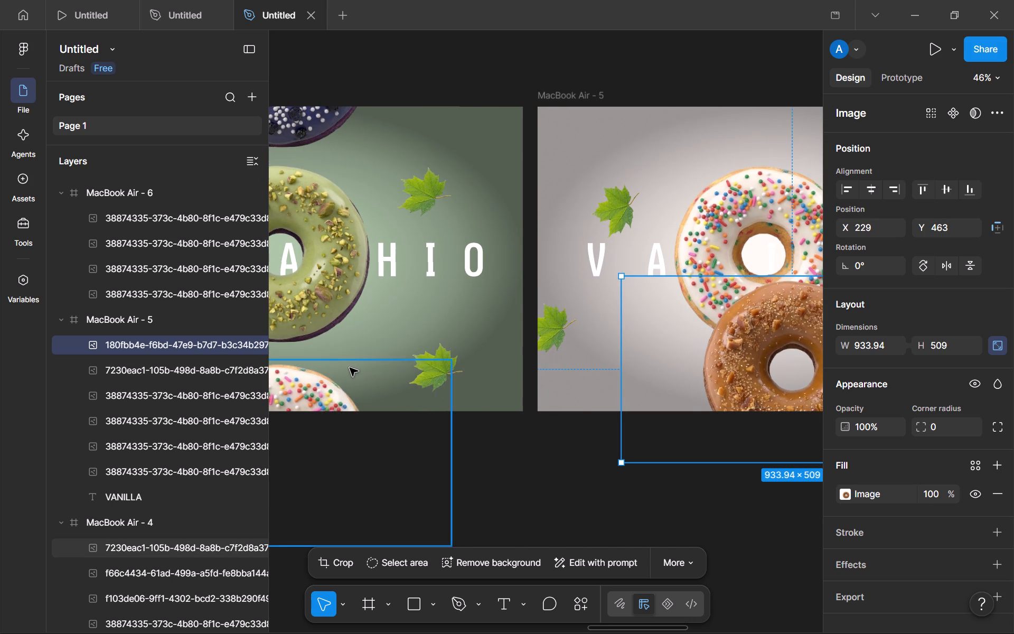
scroll(350, 368, right, 1)
click(384, 383)
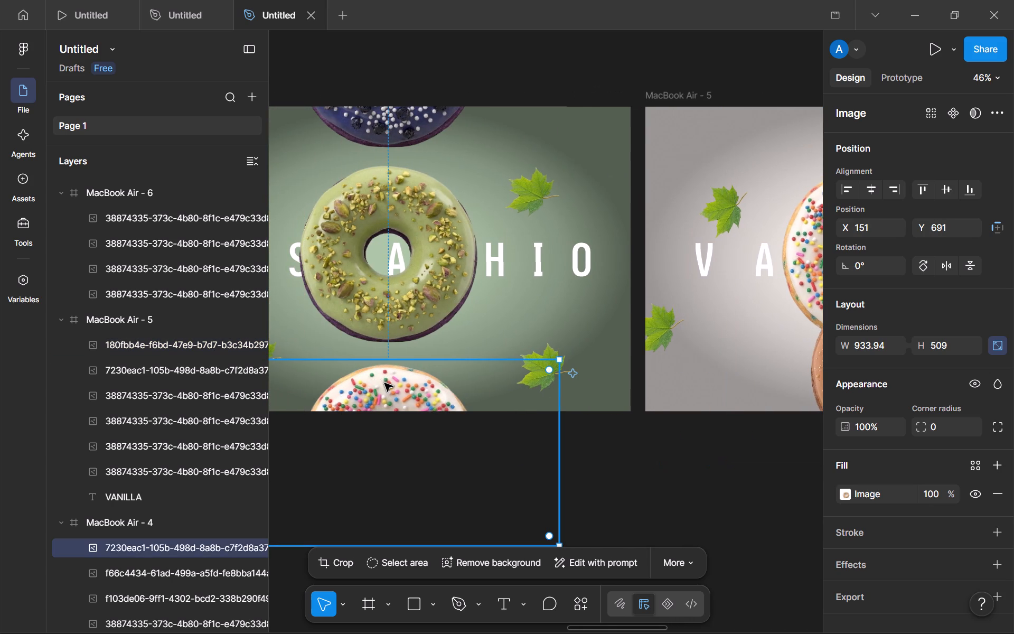
click(872, 229)
key(ctrl+c)
click(780, 374)
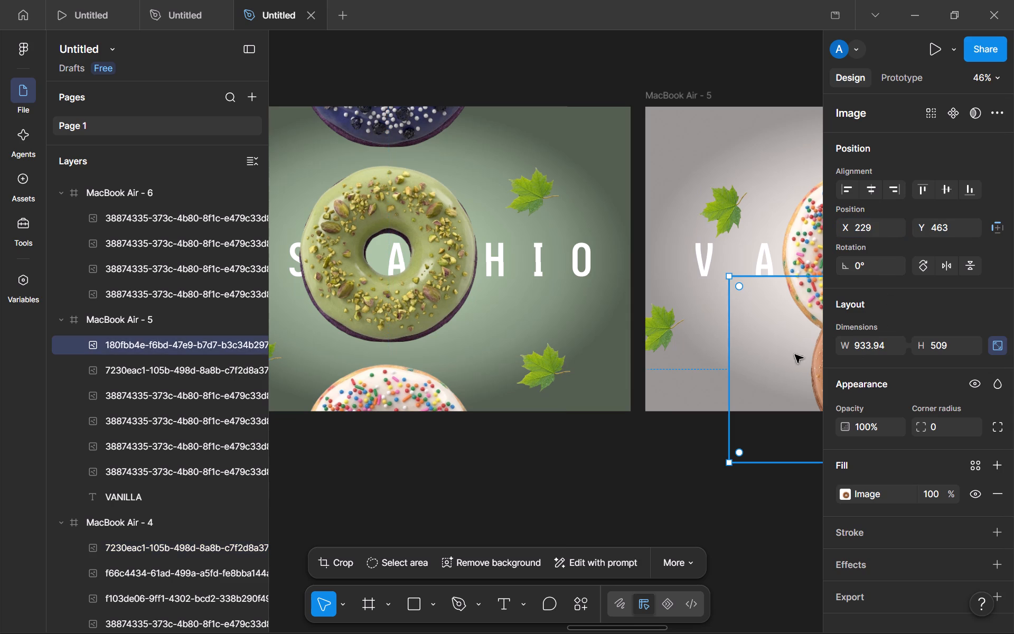
click(881, 227)
key(ctrl+v)
click(448, 380)
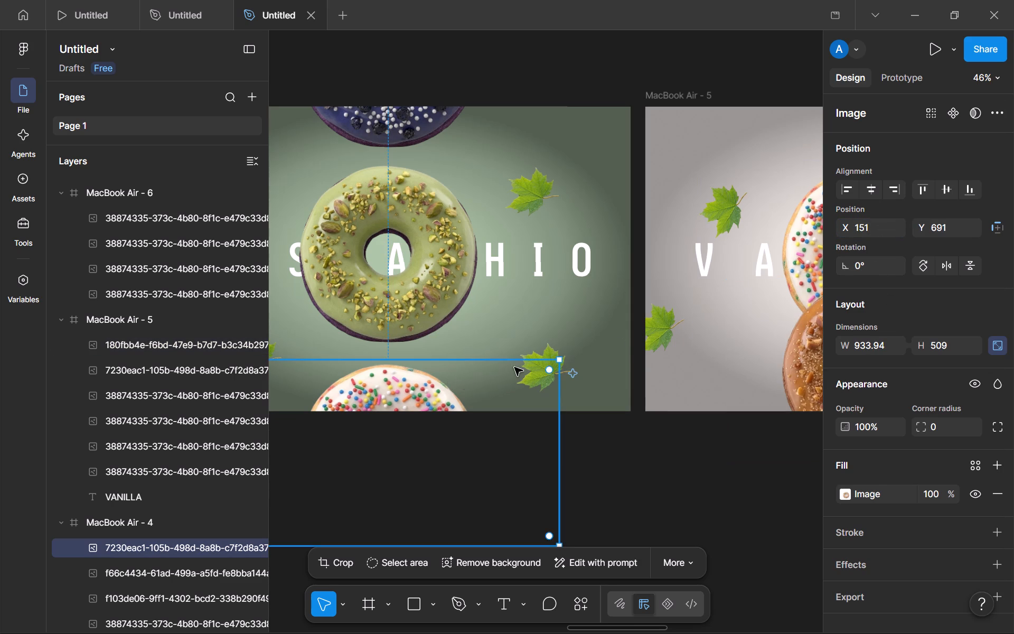
click(952, 230)
key(ctrl+c)
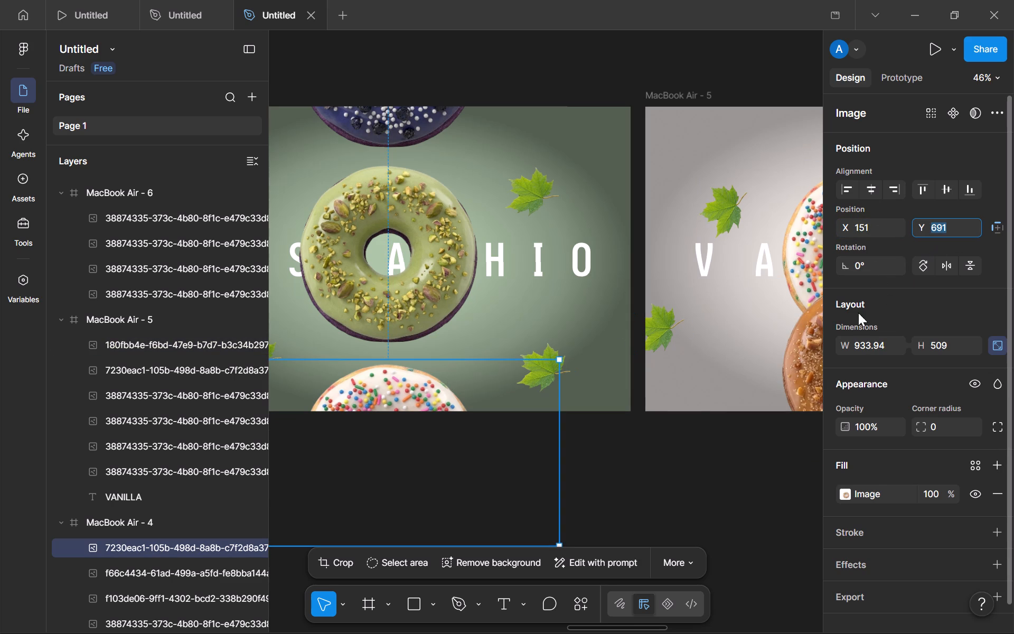
click(768, 355)
click(962, 227)
key(ctrl+v)
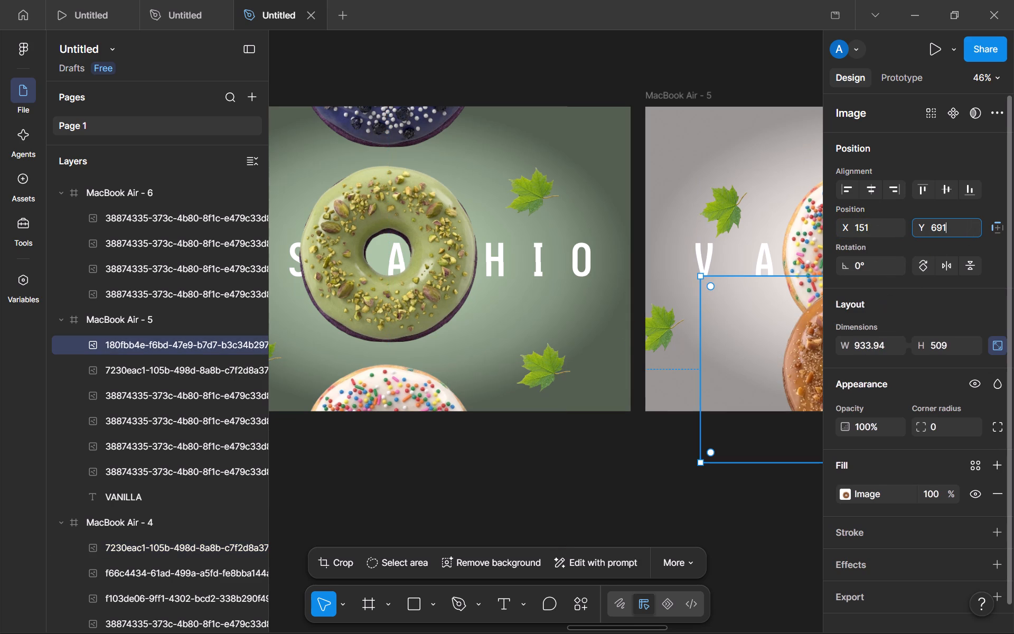
key(Return)
Duplicate the pistachio doughnut and place the copy above the vanilla doughnut in MacBook Air - 5, at about X 74, Y -128.
click(371, 309)
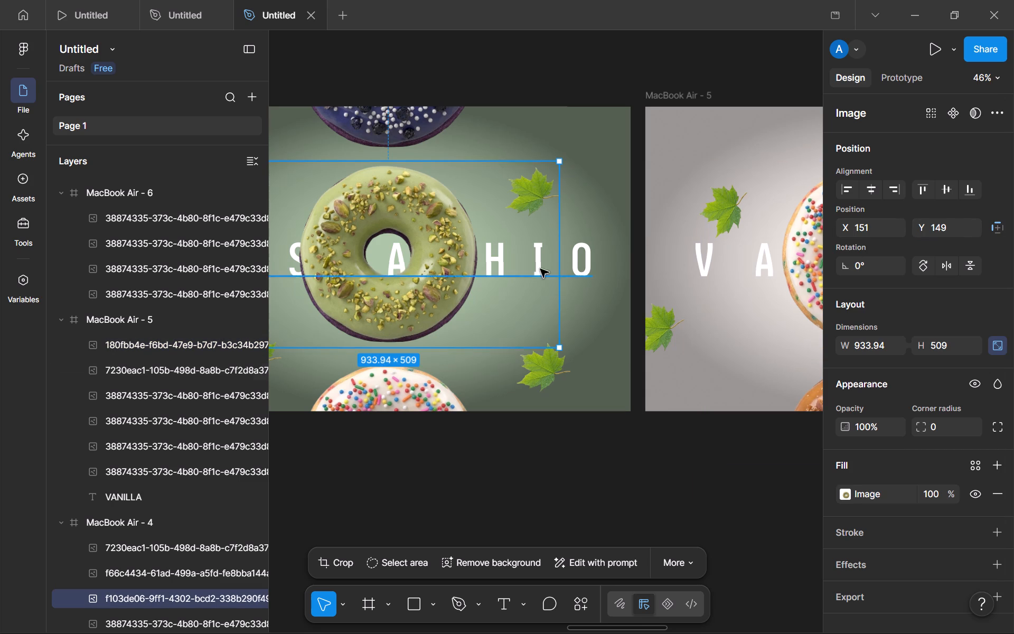
key(ctrl+d)
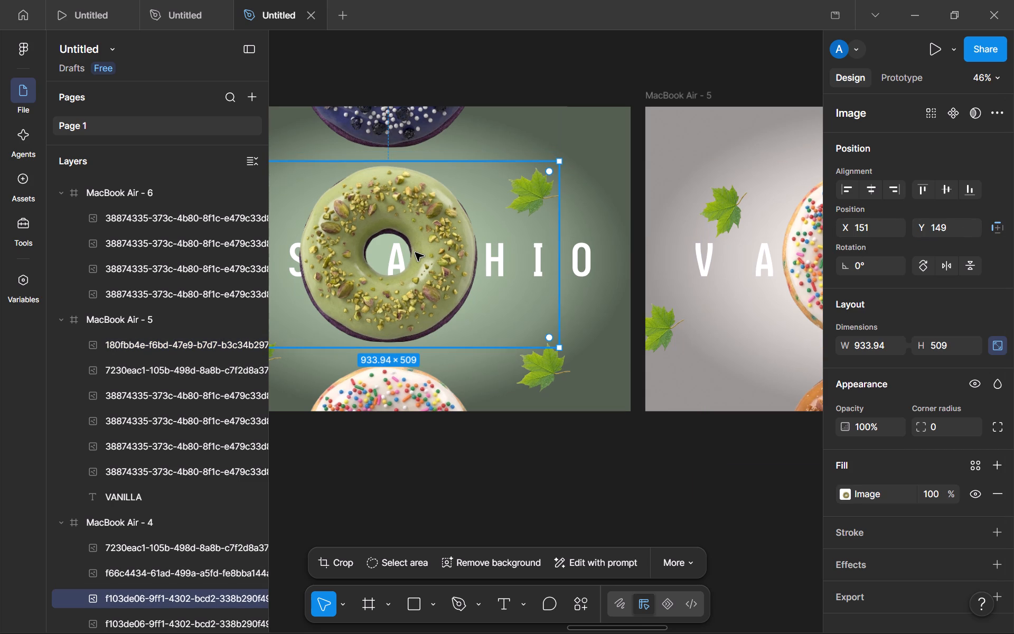
drag(415, 283, 730, 179)
Position the pistachio copy at X 151, Y -383, copying both values from the purple doughnut at the top of the pistachio frame.
click(294, 128)
click(872, 225)
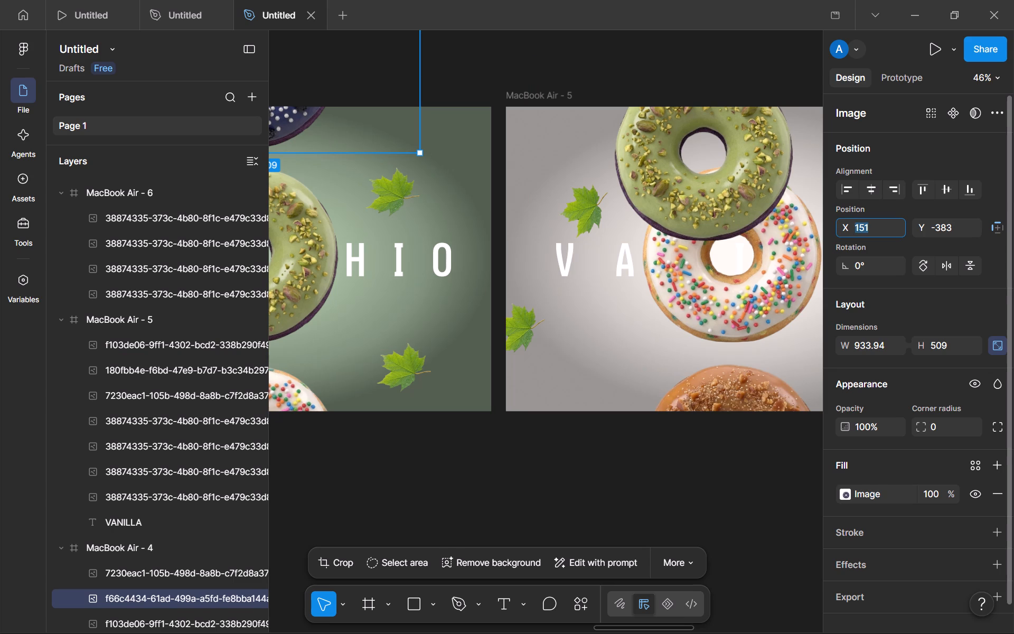
key(ctrl+c)
click(759, 184)
click(871, 223)
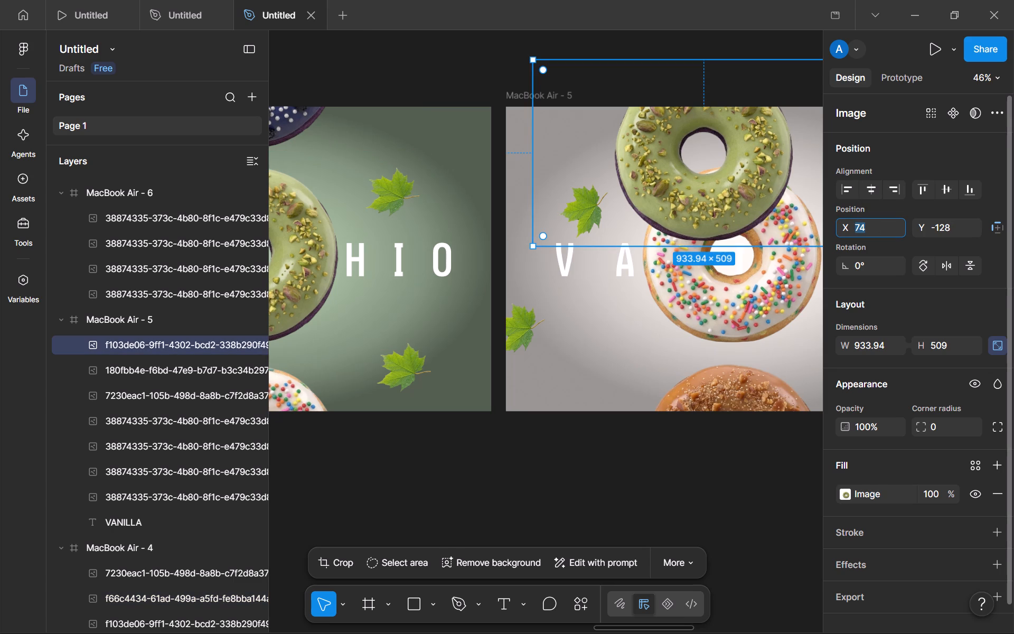
key(ctrl+v)
key(Return)
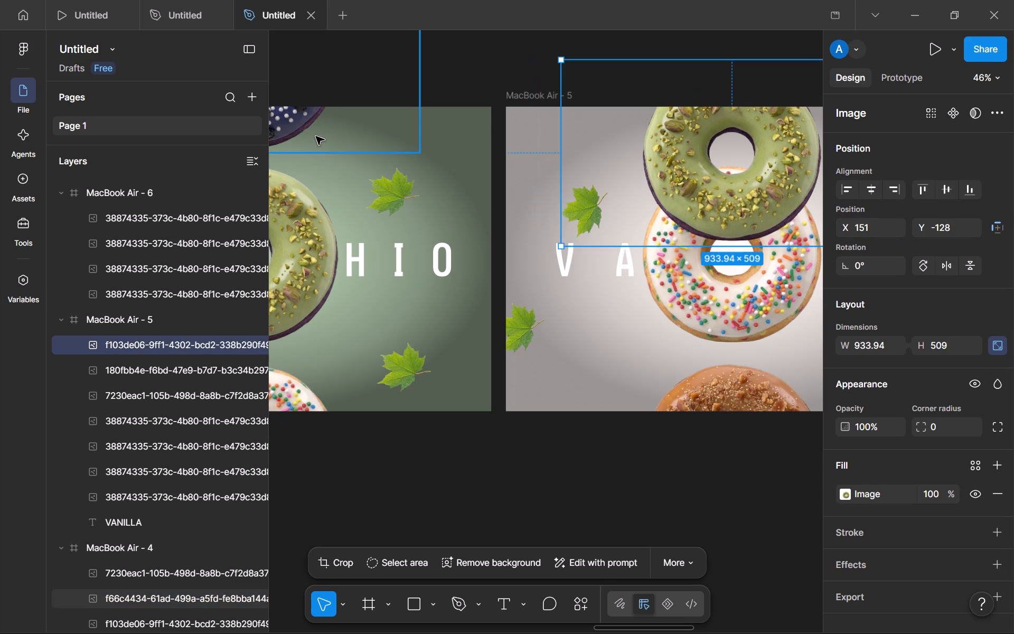
click(311, 136)
click(959, 224)
key(ctrl+c)
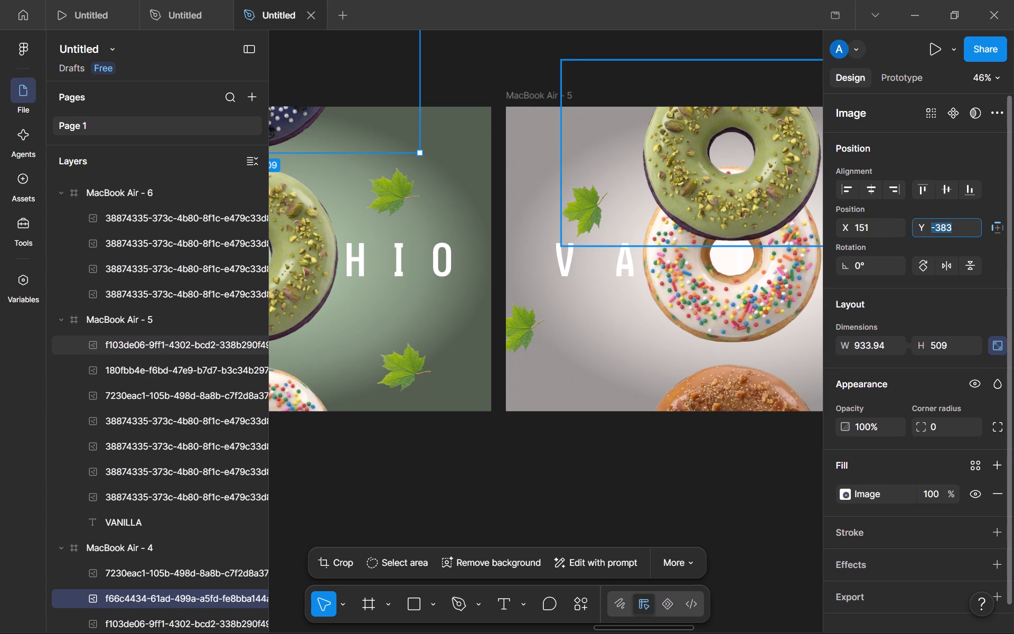
click(809, 211)
click(964, 222)
key(ctrl+v)
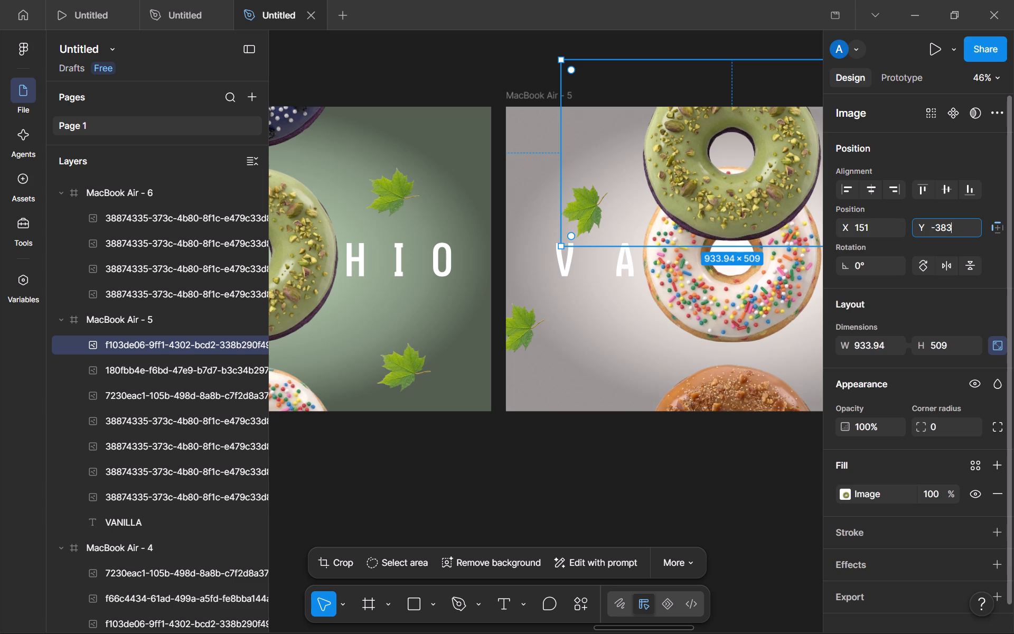
key(Return)
click(421, 67)
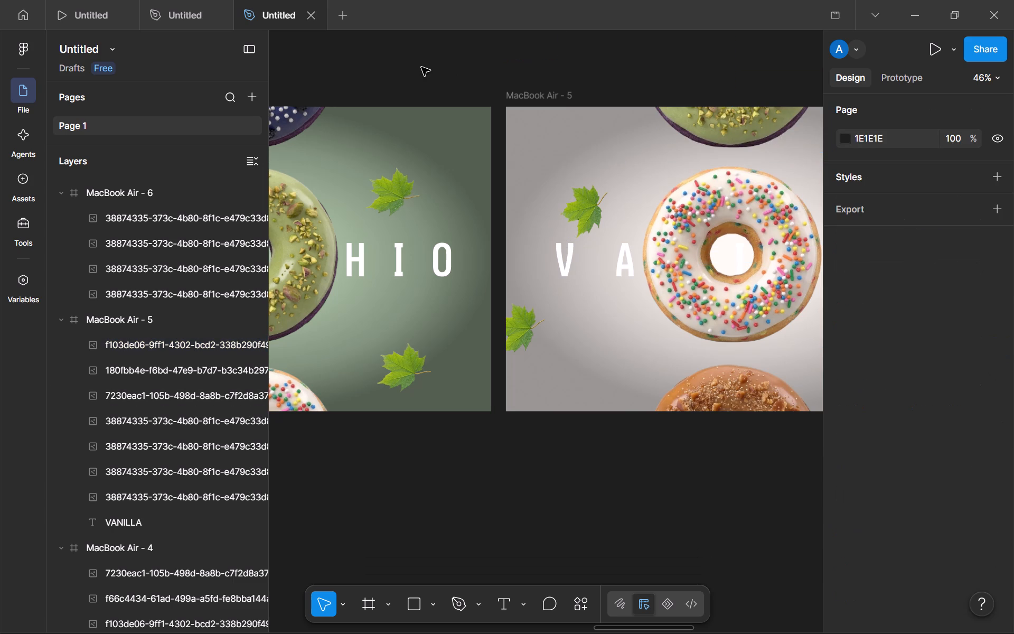
Collapse the MacBook Air - 4 layer group.
scroll(602, 397, right, 1)
scroll(602, 397, left, 2)
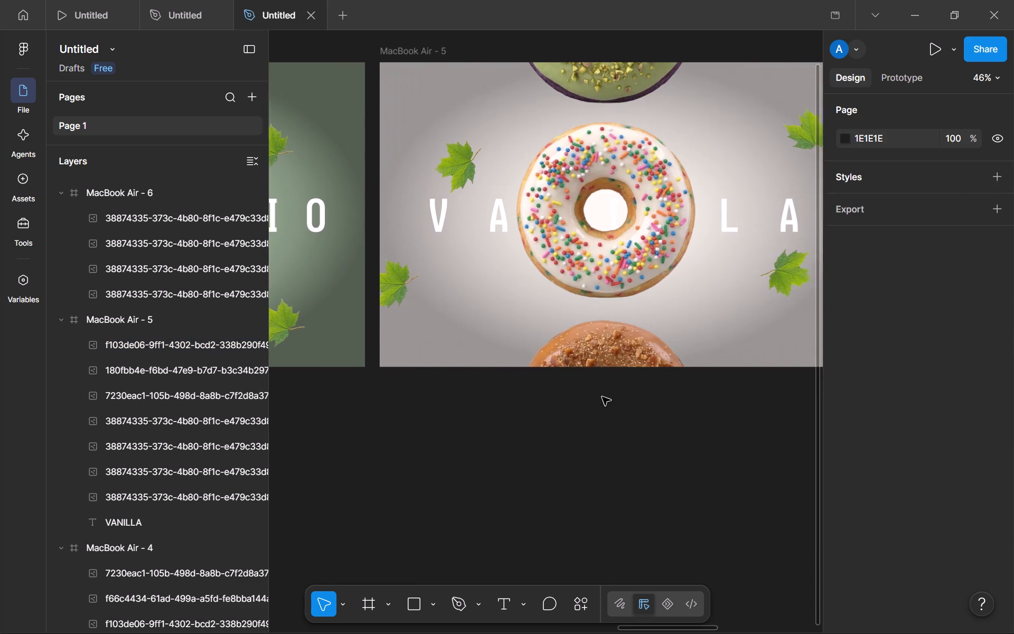
scroll(602, 397, left, 2)
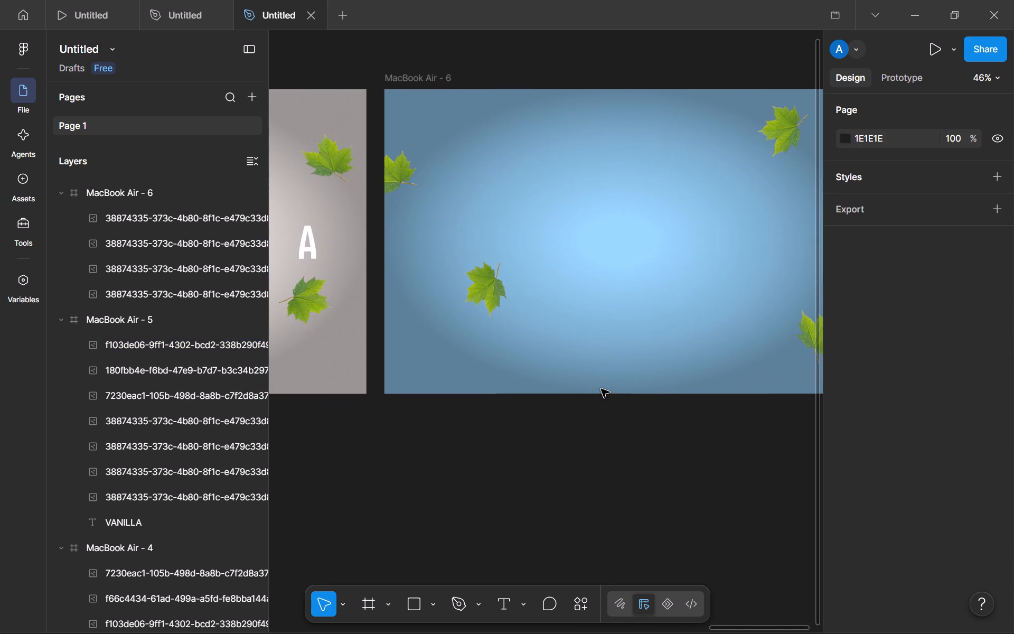
scroll(601, 389, up, 2)
scroll(601, 389, down, 1)
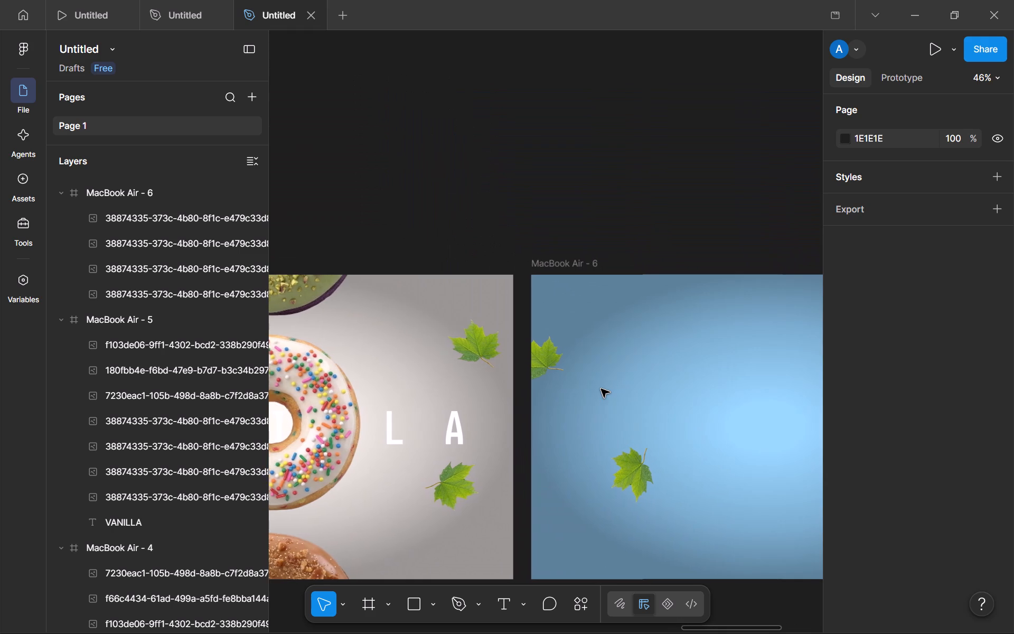
scroll(601, 389, down, 2)
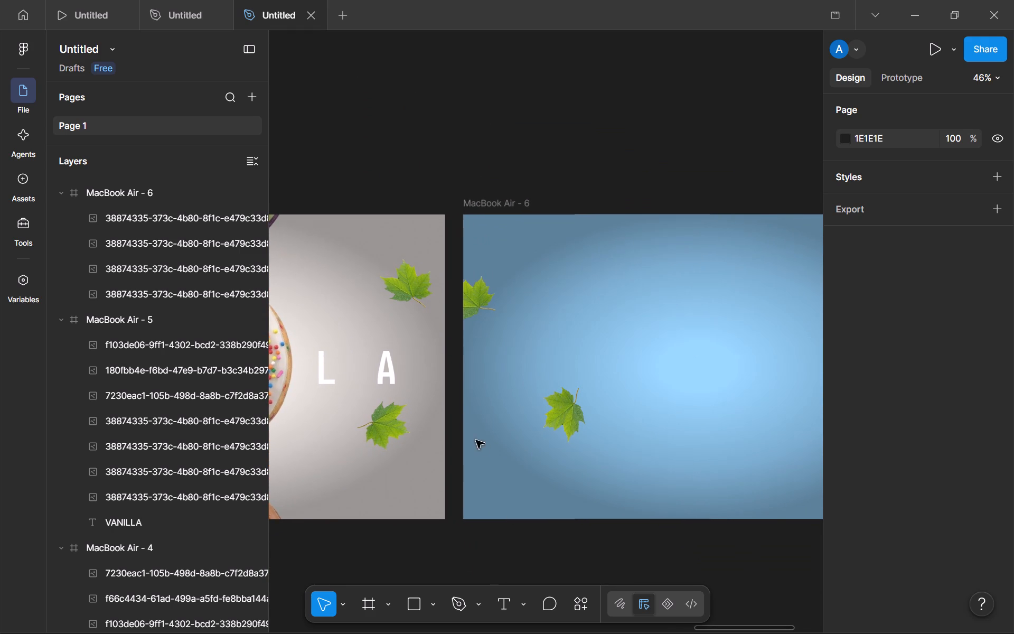
click(52, 554)
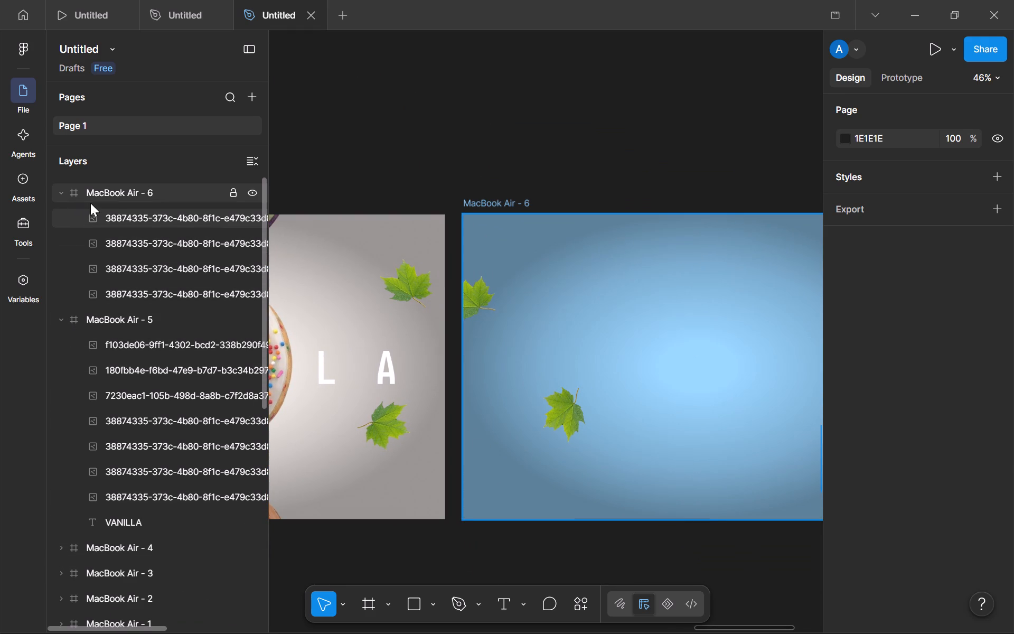
Change the MacBook Air - 6 background from a radial gradient to solid A77F60, sampled from the caramel swatch above MacBook Air - 1.
click(109, 195)
click(849, 587)
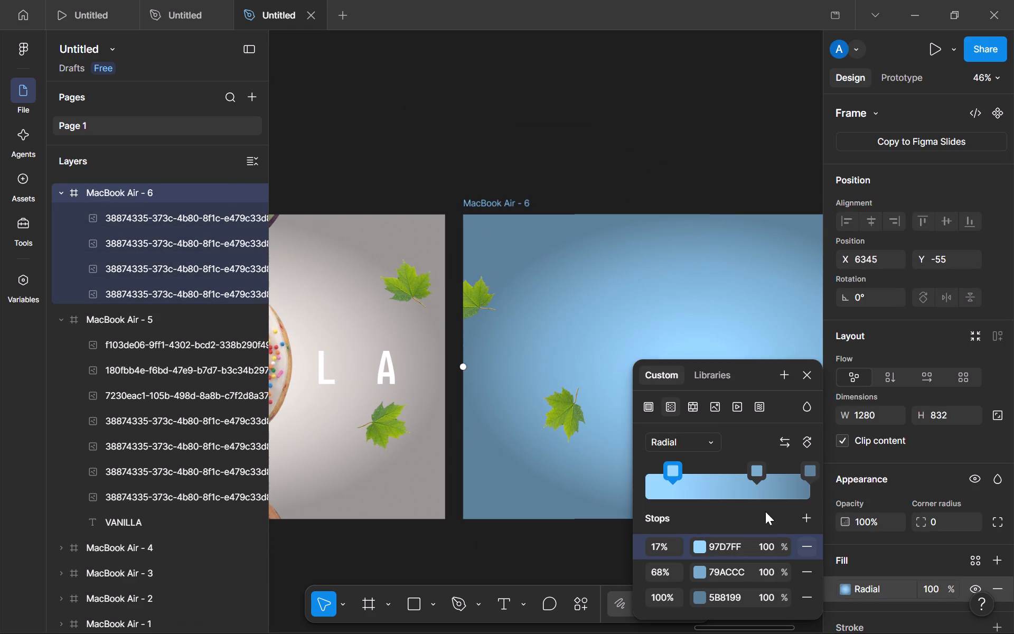
click(644, 409)
click(650, 466)
scroll(521, 291, up, 2)
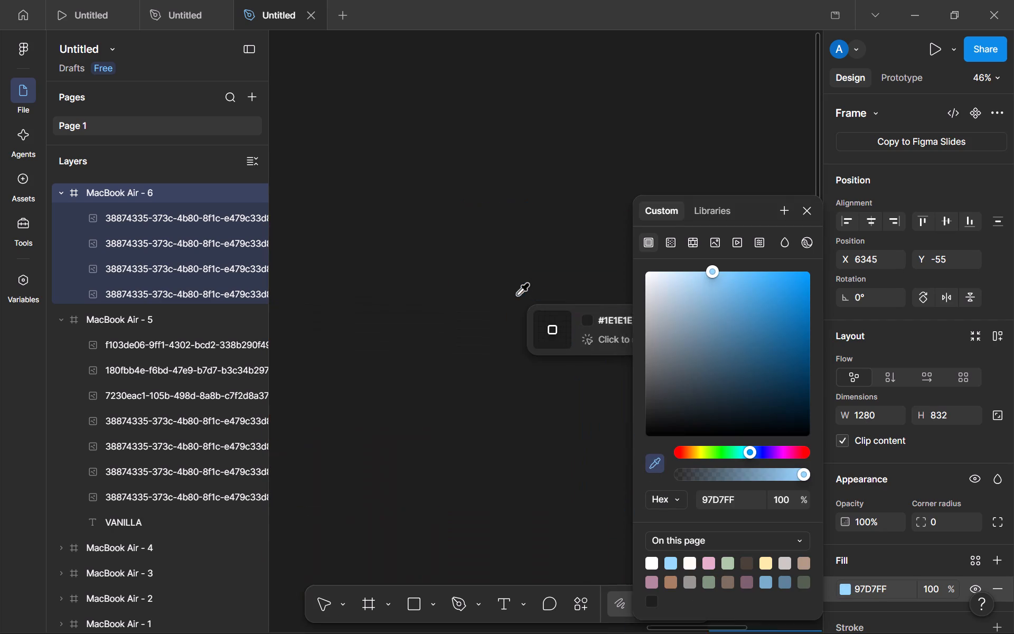
scroll(513, 296, right, 2)
scroll(607, 499, down, 2)
scroll(298, 464, right, 2)
scroll(462, 502, right, 1)
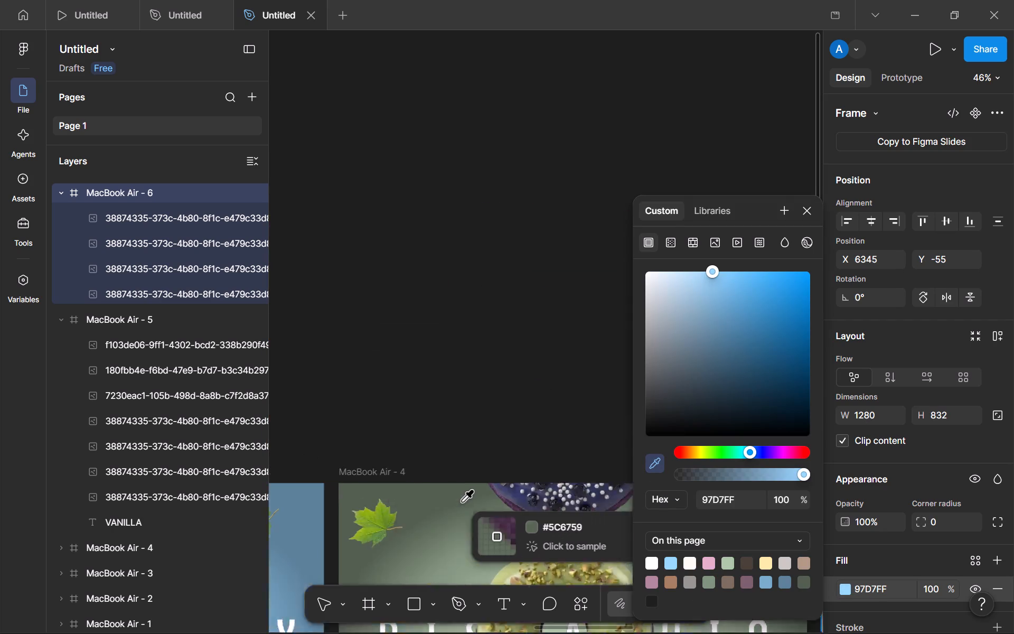
scroll(455, 486, right, 3)
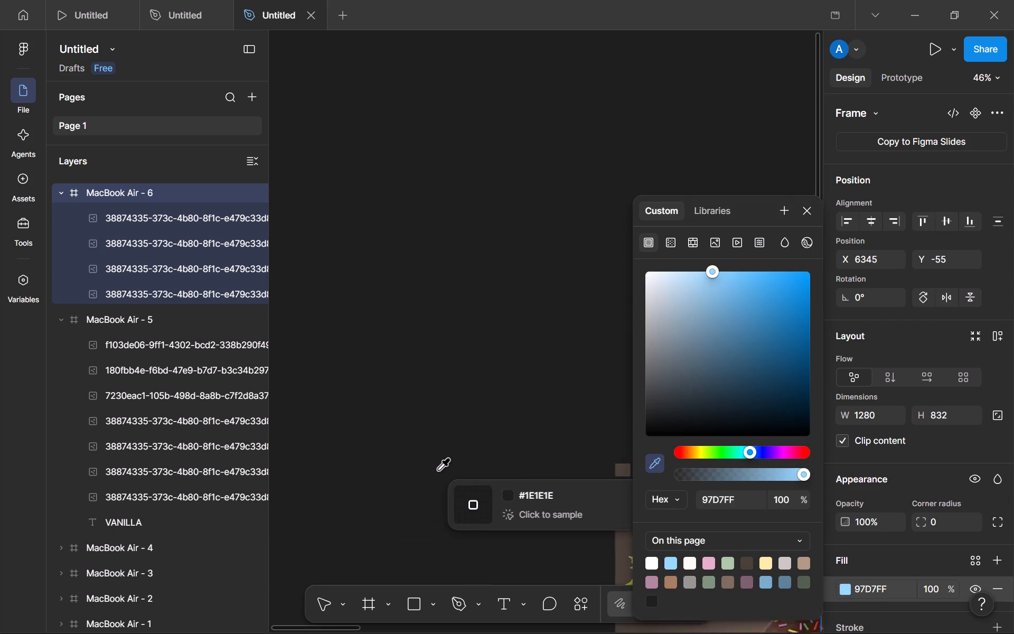
scroll(445, 475, right, 1)
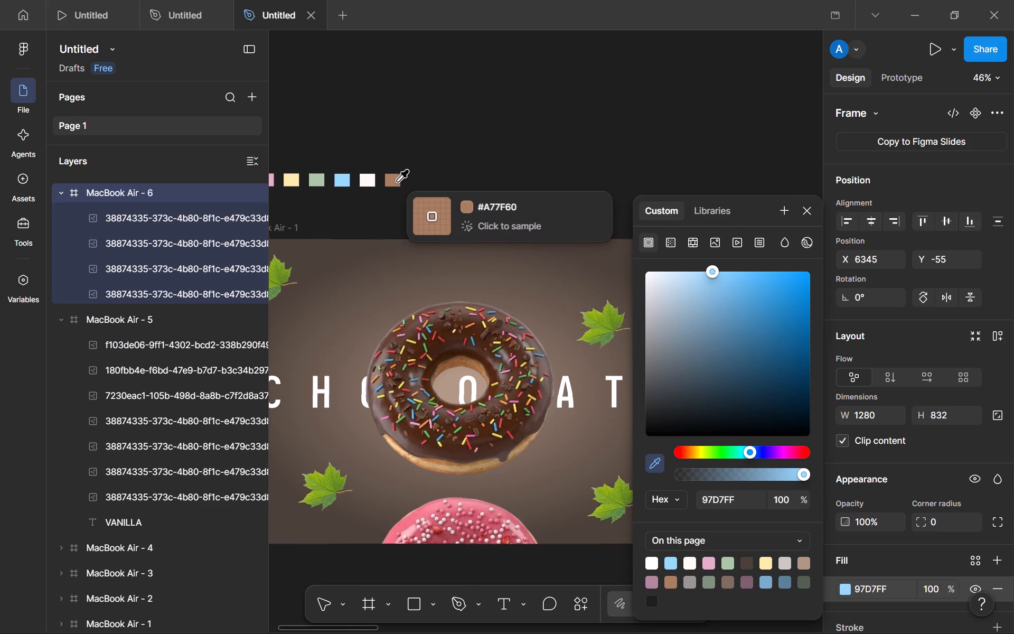
click(394, 181)
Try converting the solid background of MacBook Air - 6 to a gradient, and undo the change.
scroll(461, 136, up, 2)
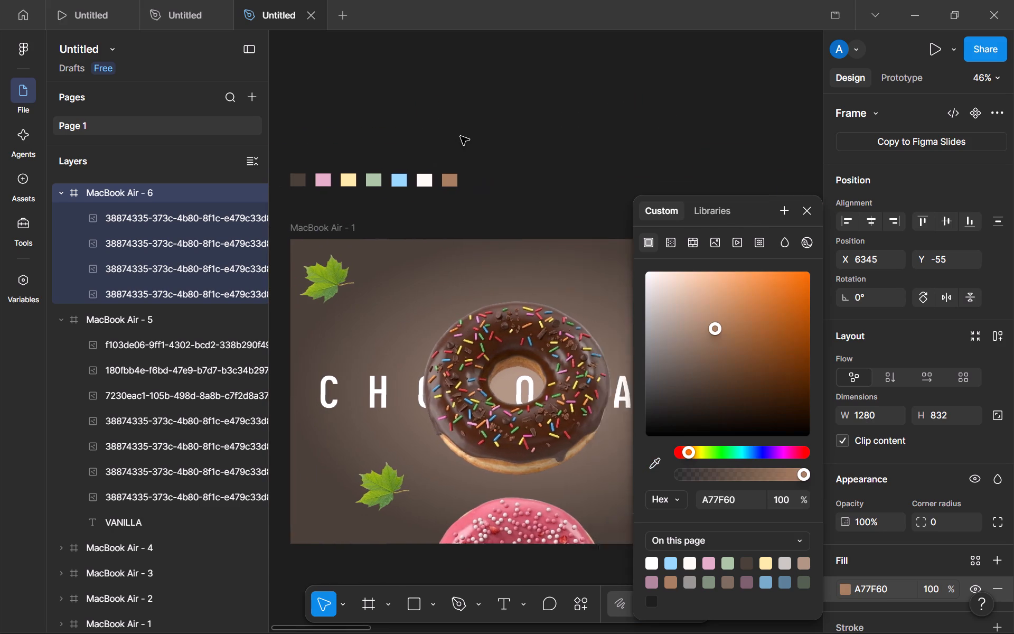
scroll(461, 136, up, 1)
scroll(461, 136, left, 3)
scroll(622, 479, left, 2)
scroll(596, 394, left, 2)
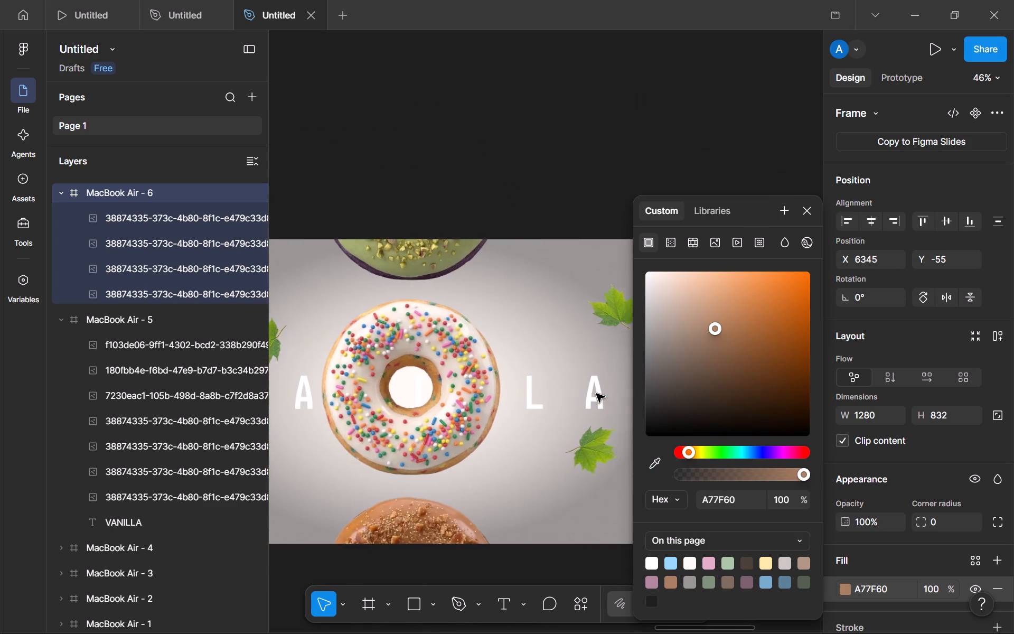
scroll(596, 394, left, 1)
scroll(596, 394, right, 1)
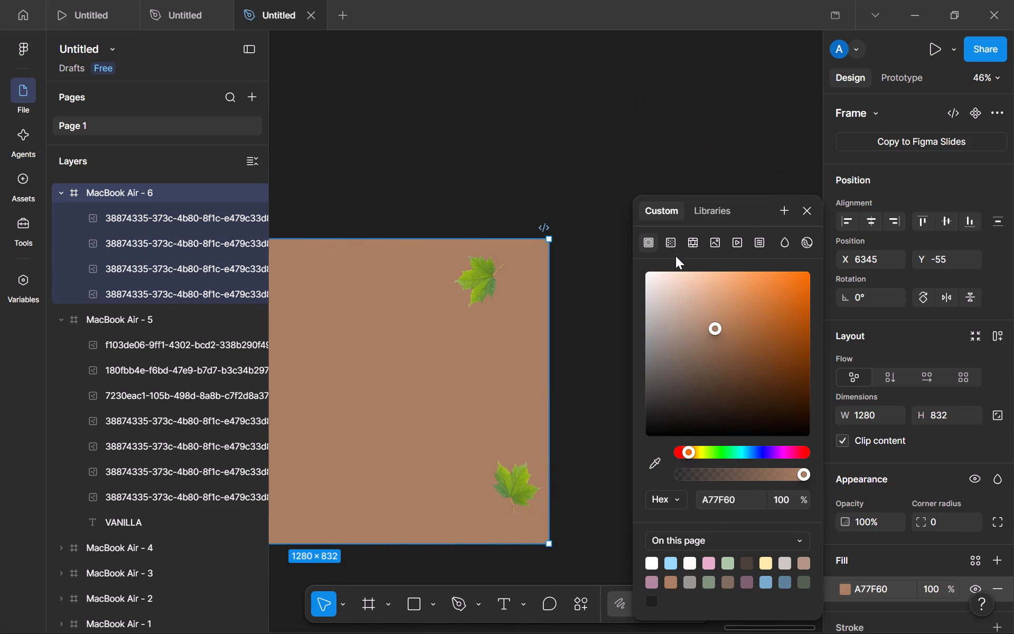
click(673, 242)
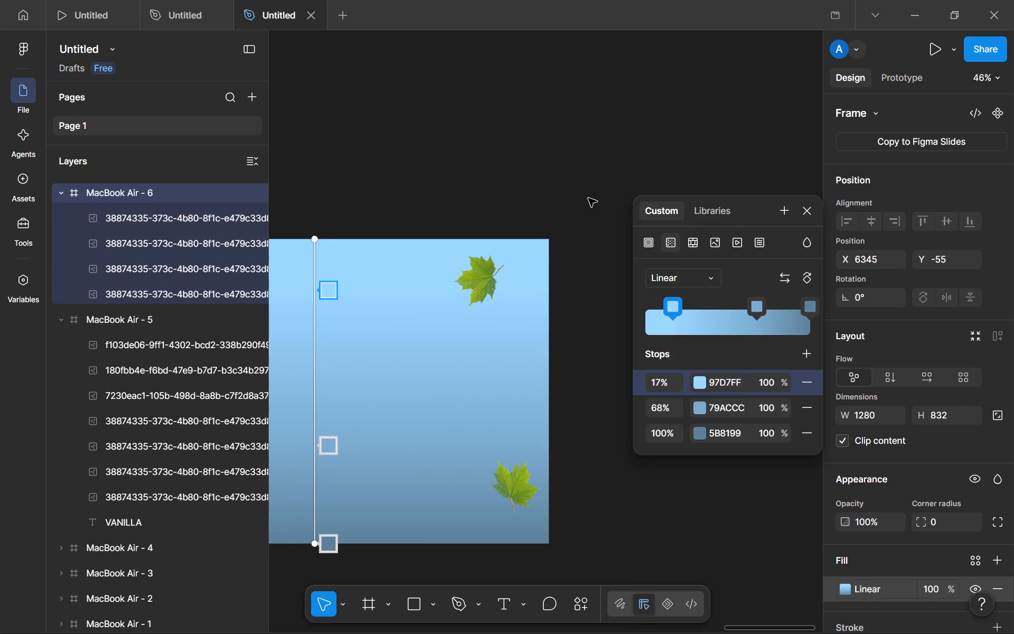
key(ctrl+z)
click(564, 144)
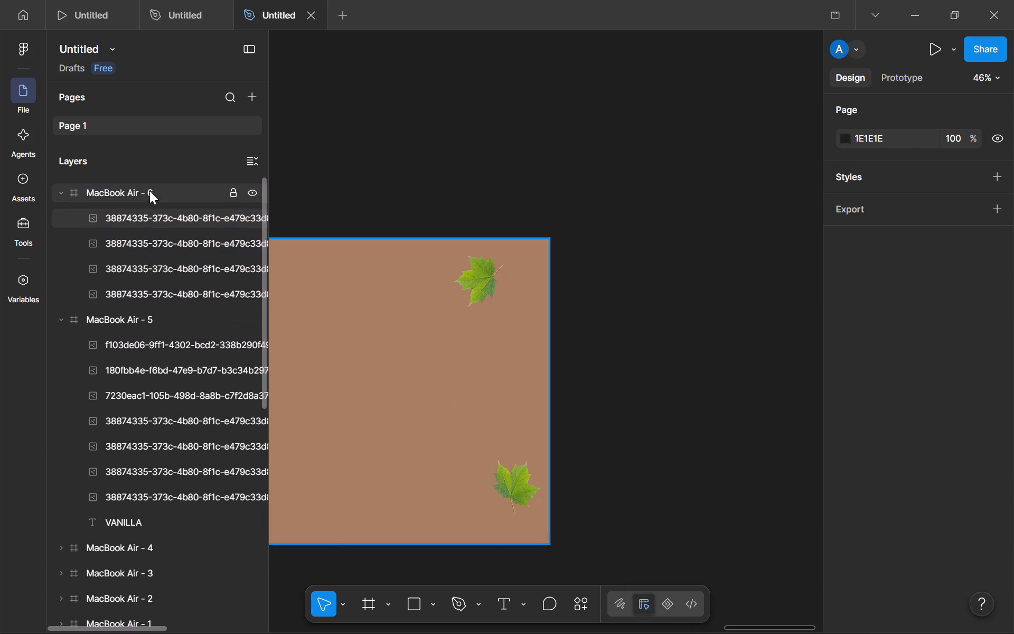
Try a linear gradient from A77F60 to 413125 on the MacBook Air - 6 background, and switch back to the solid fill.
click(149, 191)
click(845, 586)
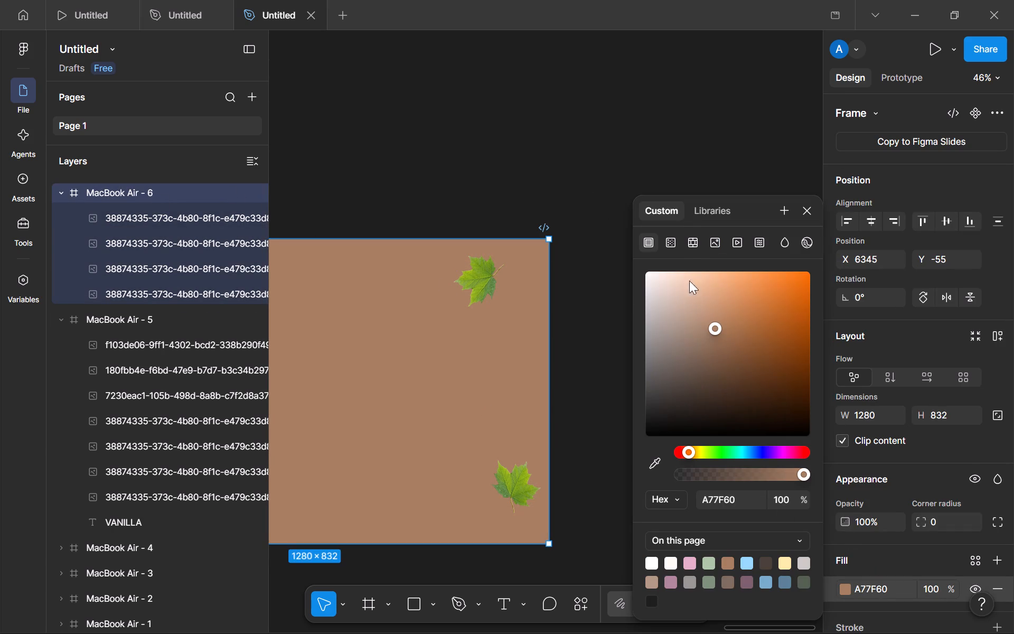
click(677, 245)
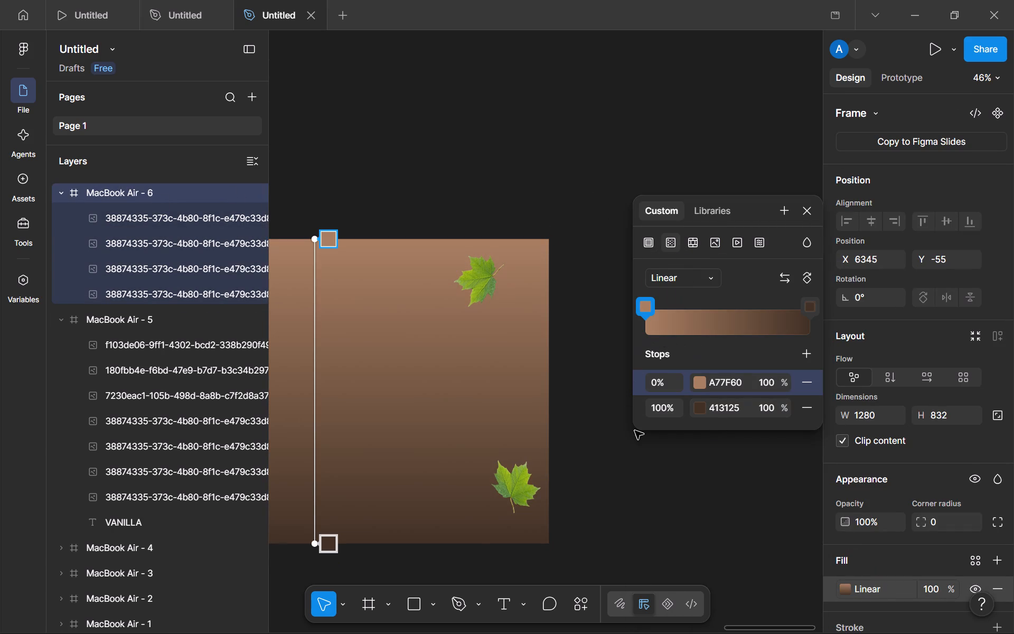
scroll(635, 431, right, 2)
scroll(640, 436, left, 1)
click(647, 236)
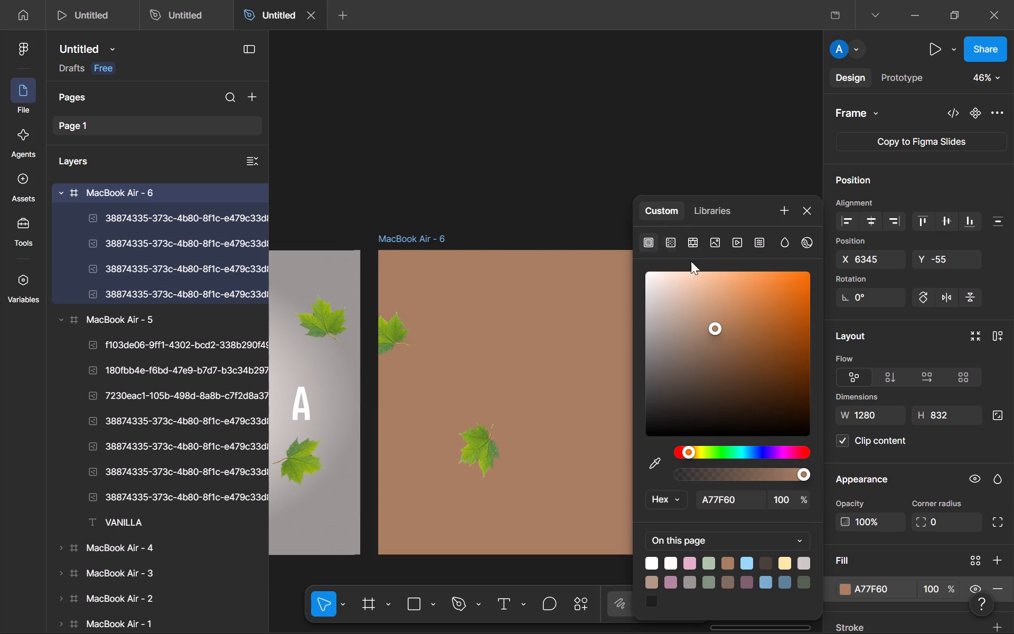
Brighten the solid background of MacBook Air - 6 to the orange E29050.
drag(715, 326, 751, 291)
click(605, 180)
Give MacBook Air - 6 a radial gradient from E29050 at 24% to 7C4F2C, with an AF6F3E stop around the middle.
click(114, 183)
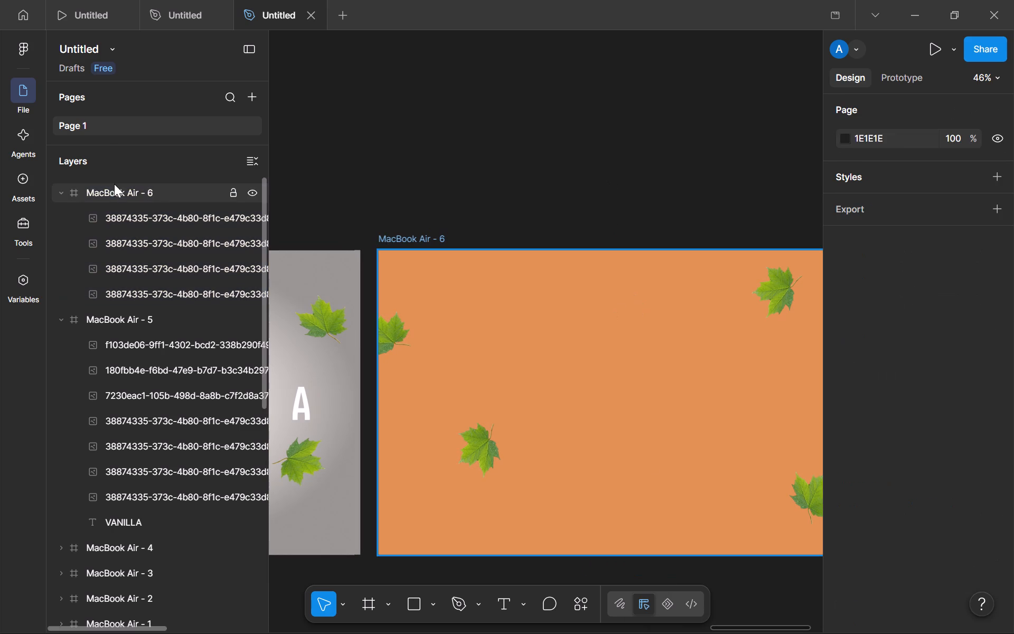
click(842, 592)
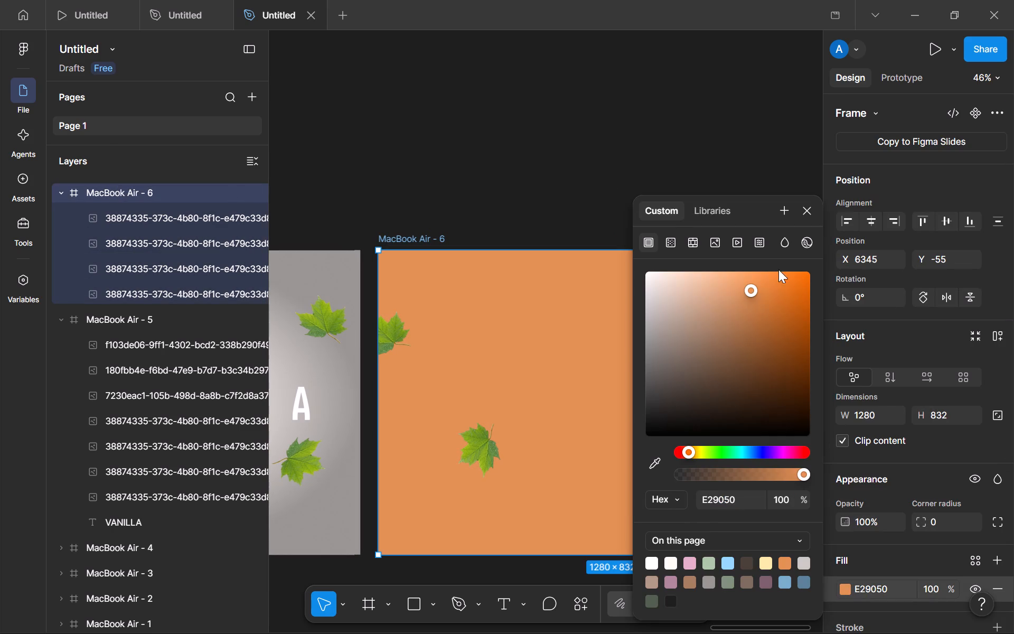
click(671, 238)
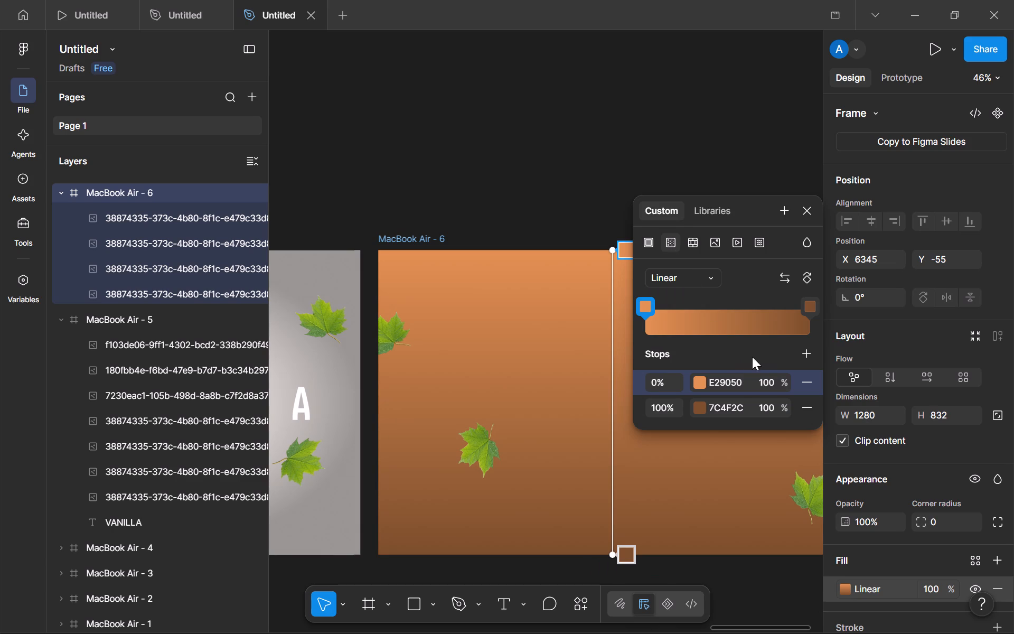
click(684, 279)
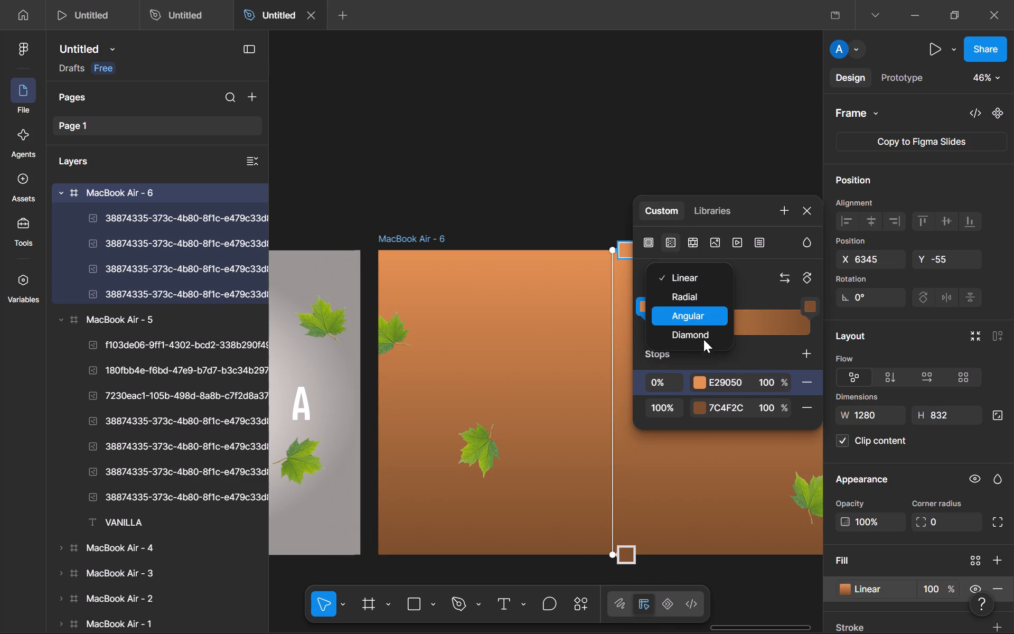
click(686, 296)
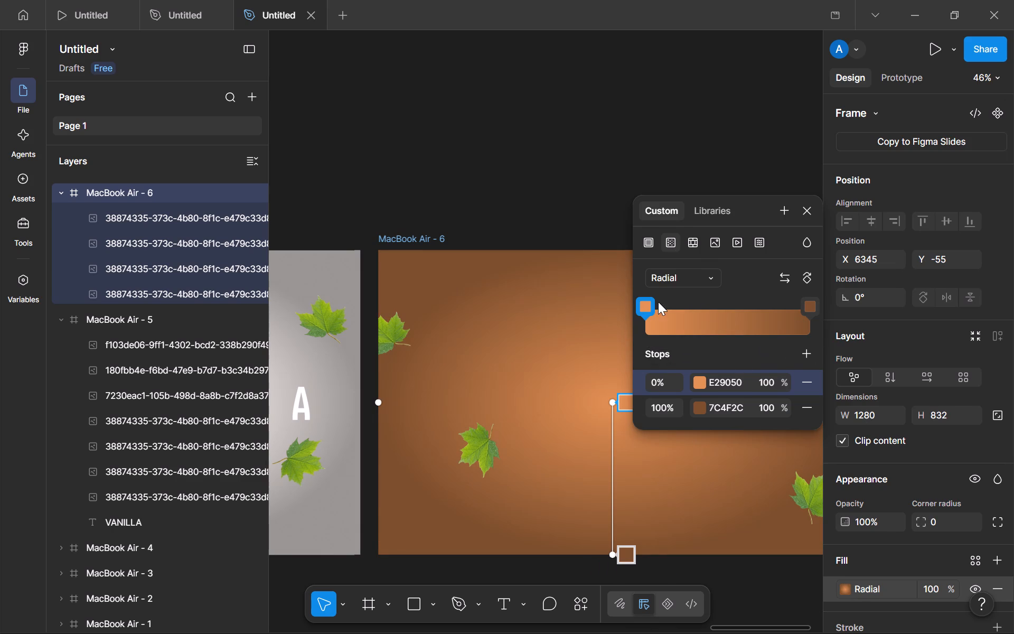
drag(650, 304, 684, 307)
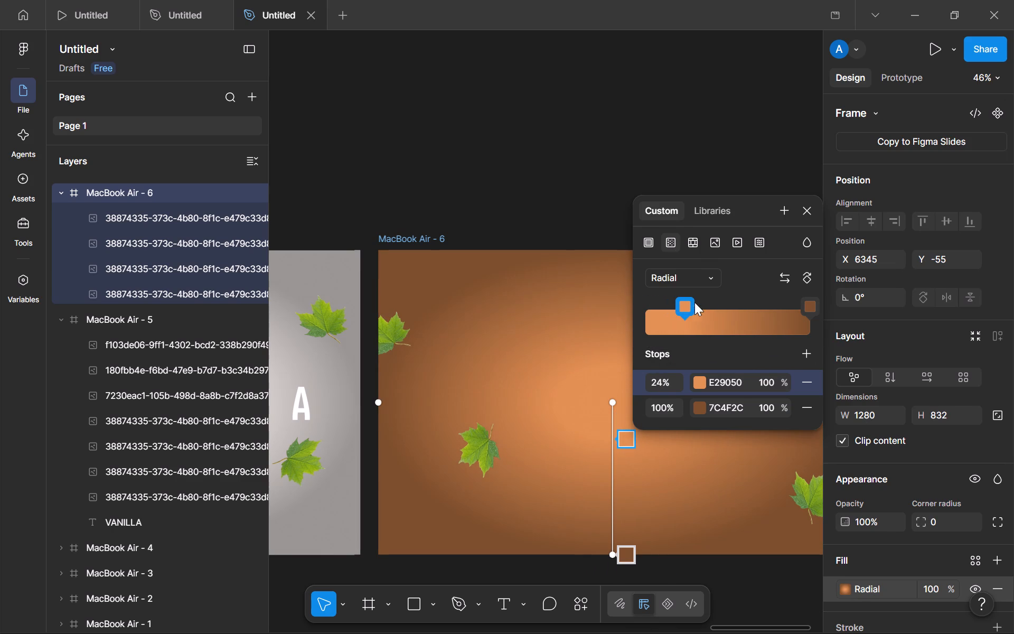
click(728, 287)
click(803, 352)
drag(738, 304, 772, 307)
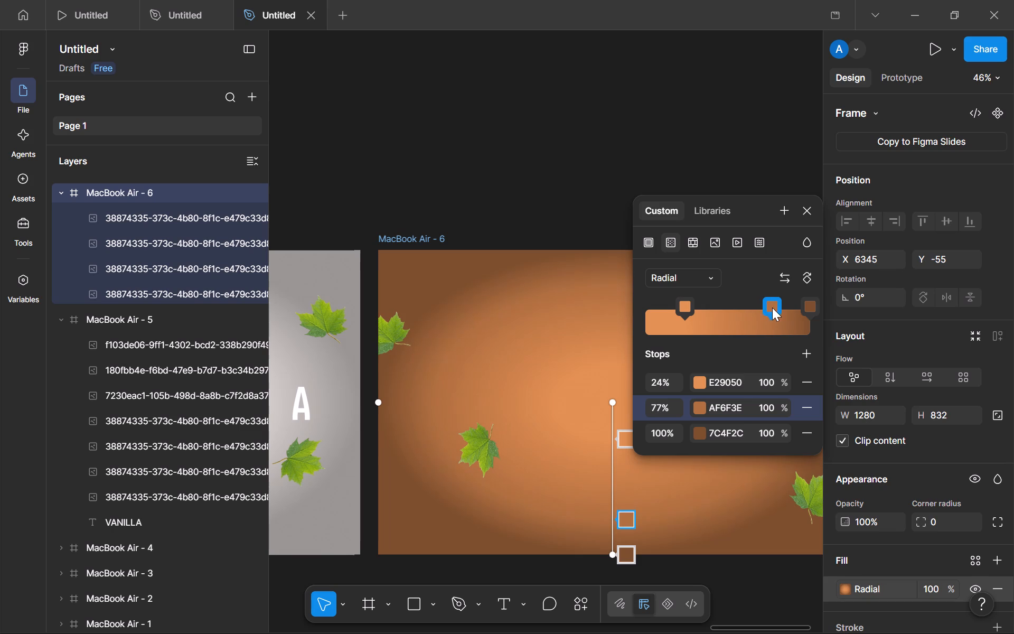
drag(772, 307, 730, 312)
click(720, 130)
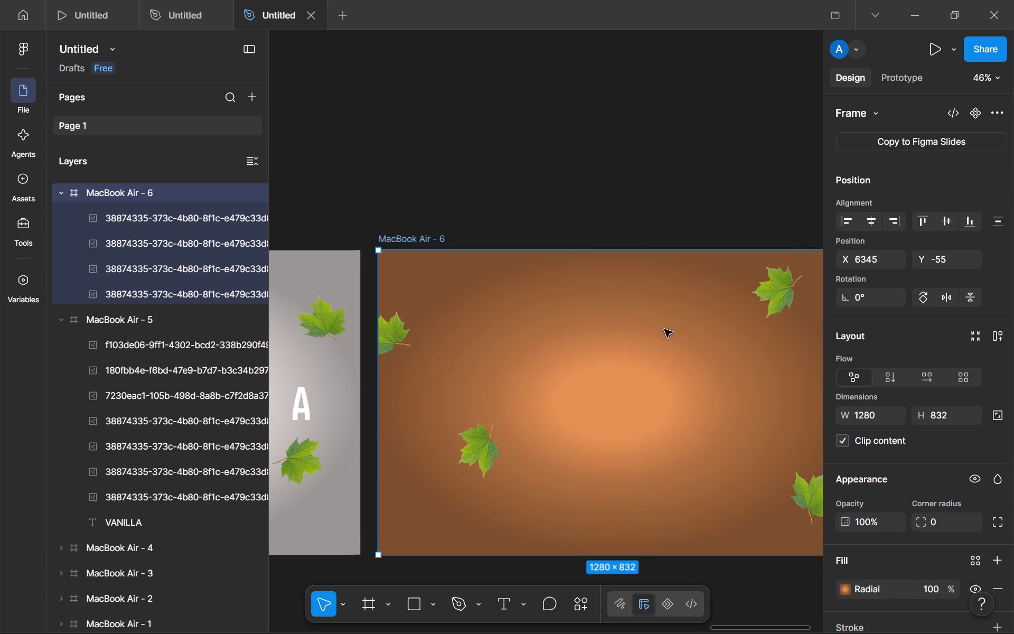
Duplicate the caramel doughnut image from MacBook Air - 5 and place the copy near the centre of MacBook Air - 6.
scroll(664, 329, right, 2)
scroll(207, 403, right, 3)
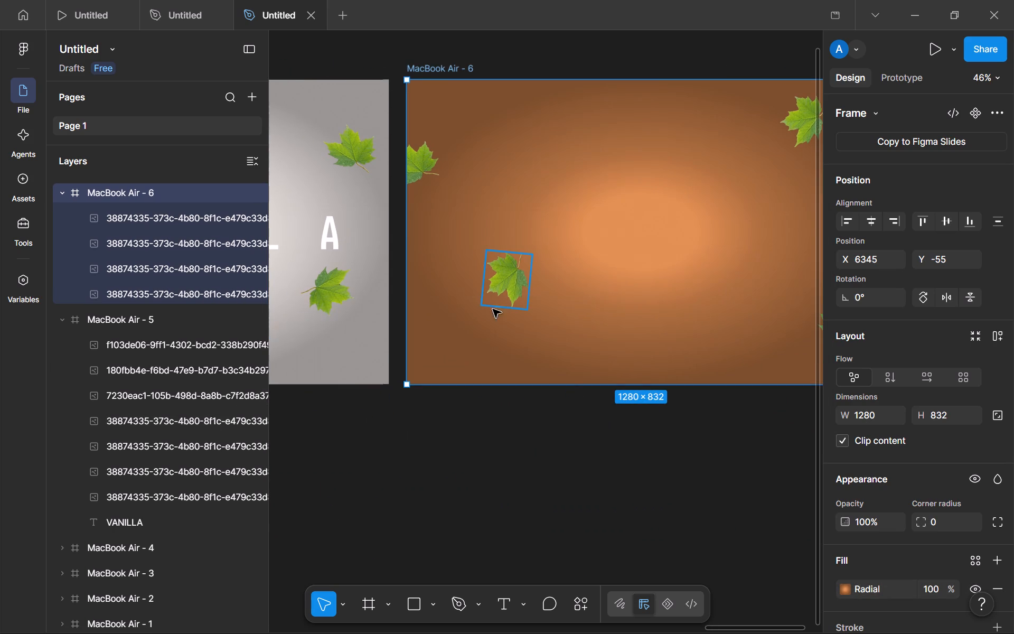
scroll(488, 309, right, 1)
click(389, 334)
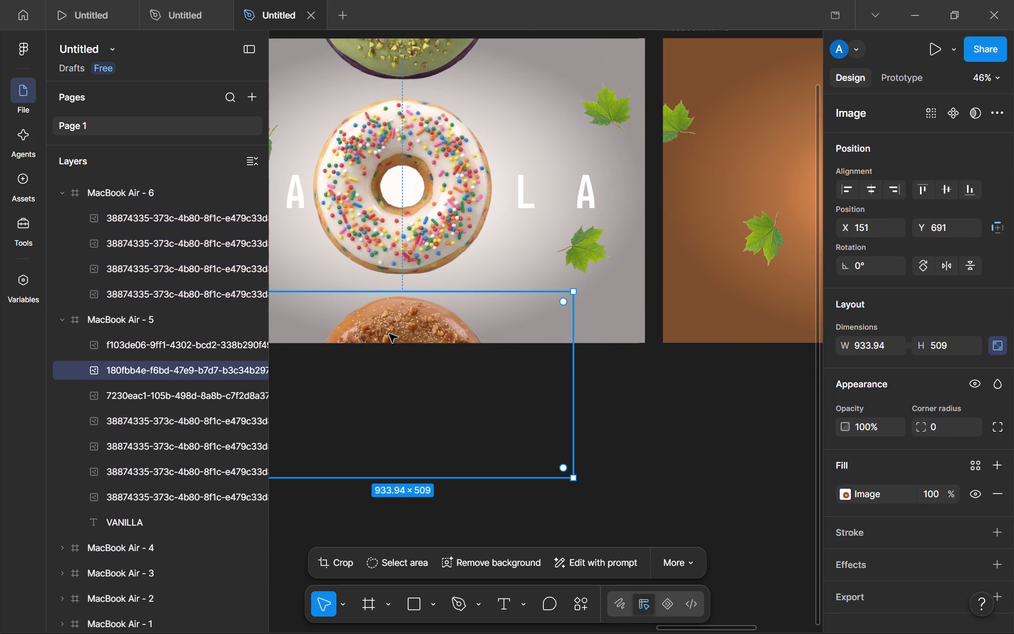
key(ctrl+d)
drag(437, 376, 886, 196)
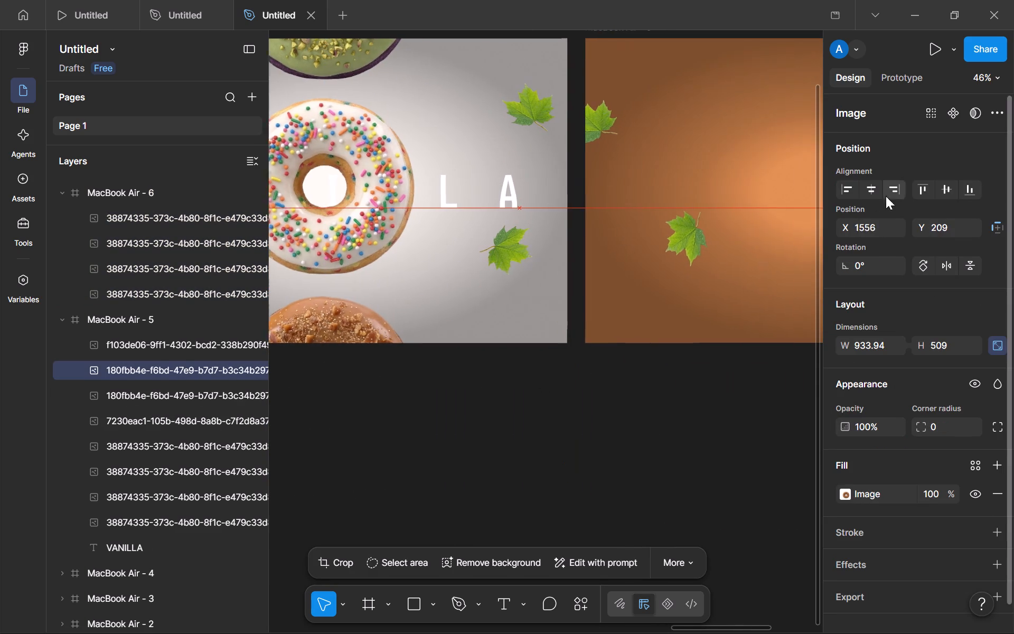
drag(886, 196, 766, 184)
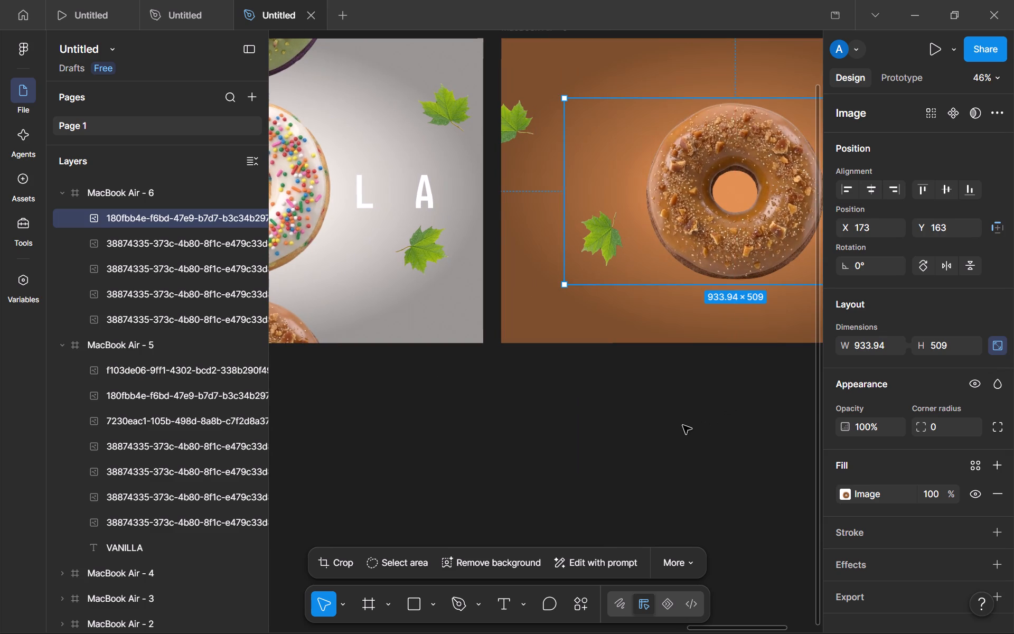
Match the caramel doughnut's position in MacBook Air - 6 to the main vanilla doughnut's, at X 151 and Y 149.
click(316, 216)
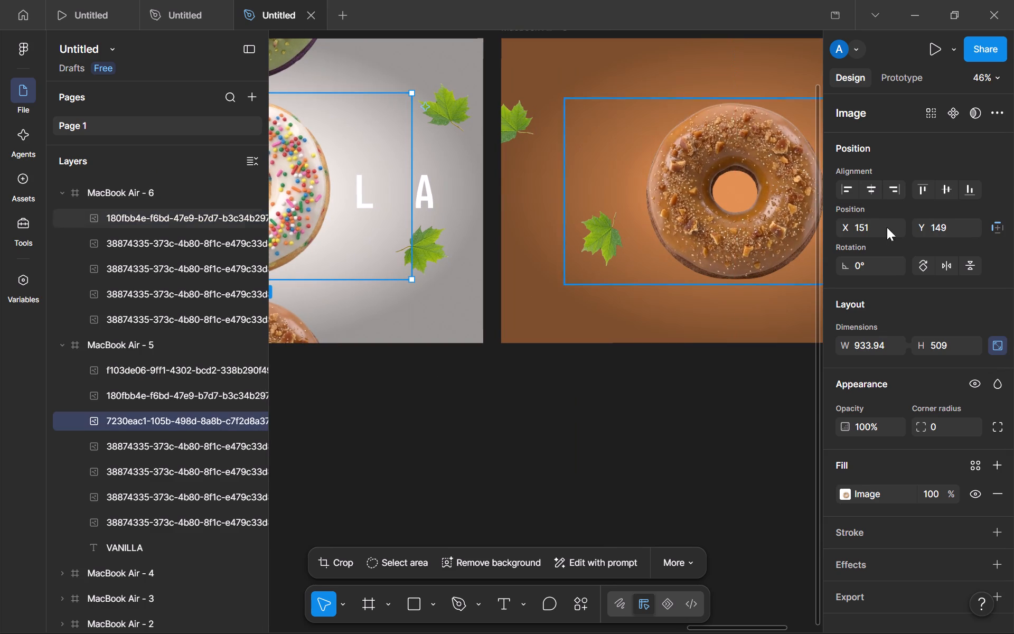
click(876, 228)
key(ctrl+c)
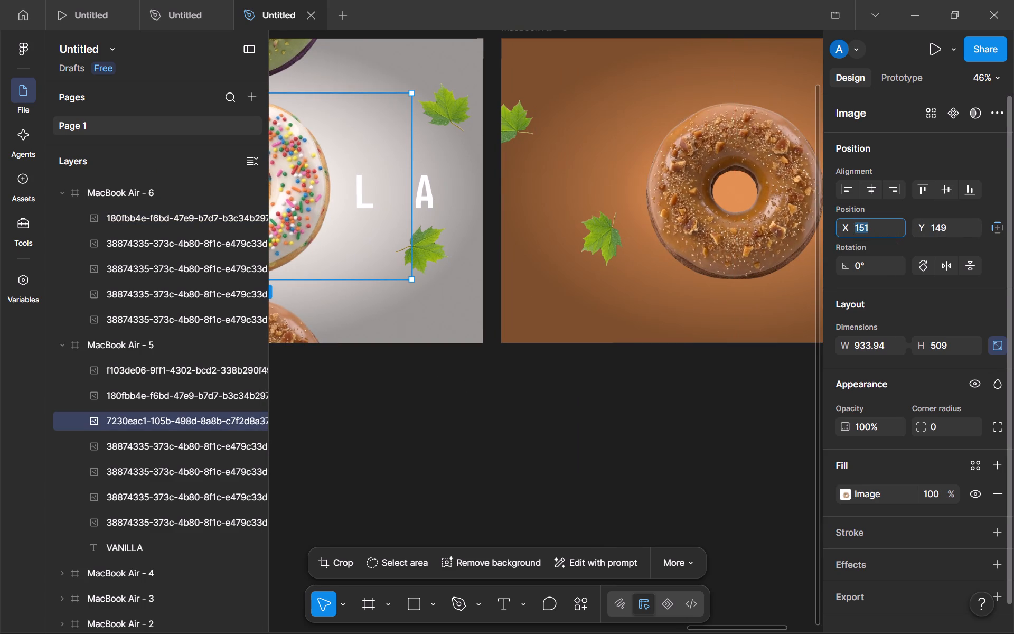
click(729, 217)
click(881, 226)
key(ctrl+v)
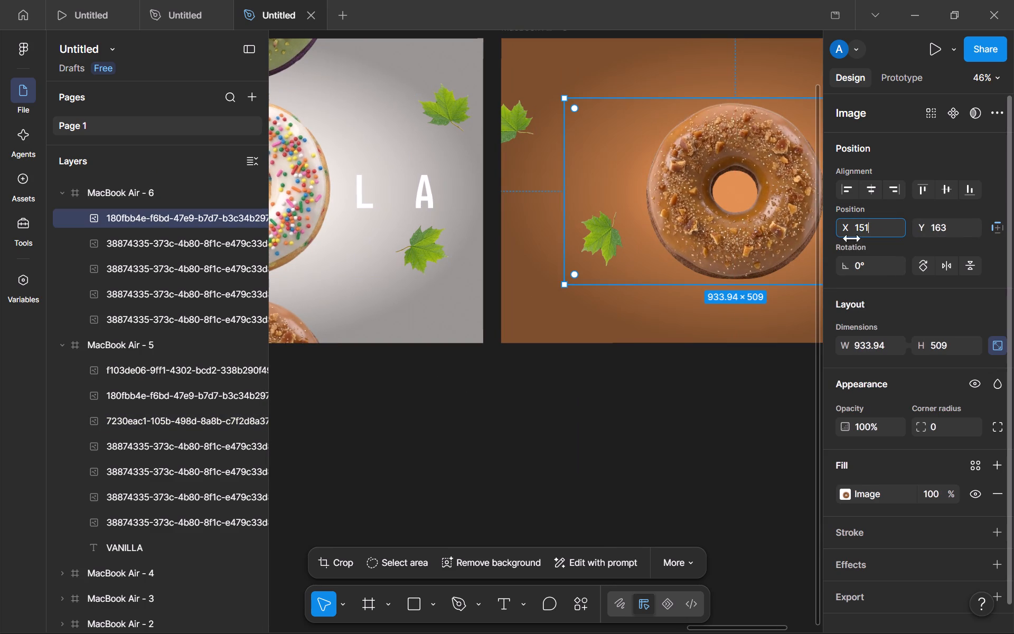
click(665, 372)
click(328, 223)
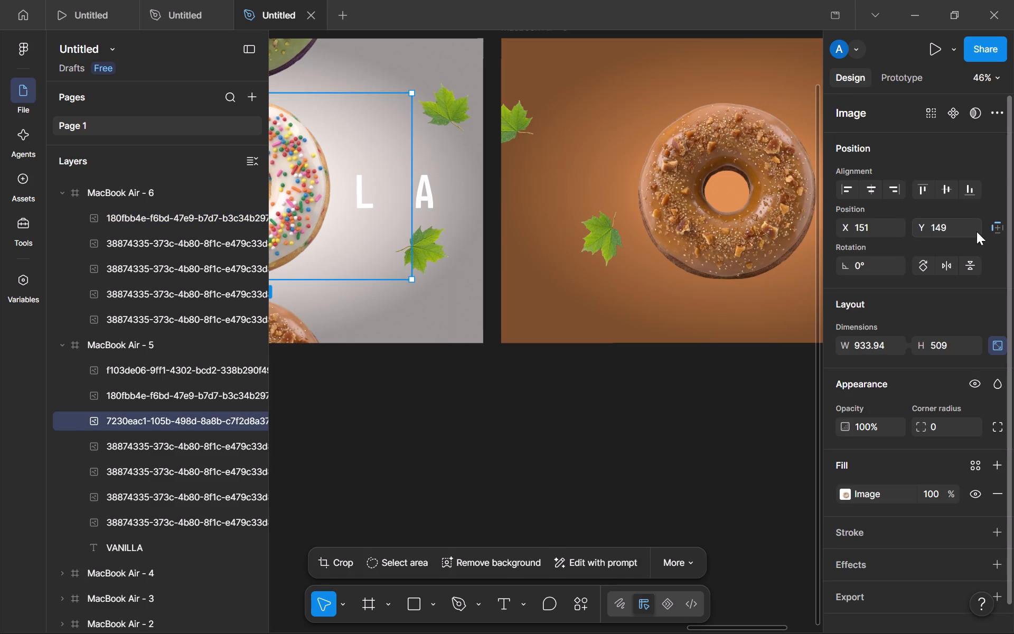
click(958, 229)
key(ctrl+c)
click(781, 208)
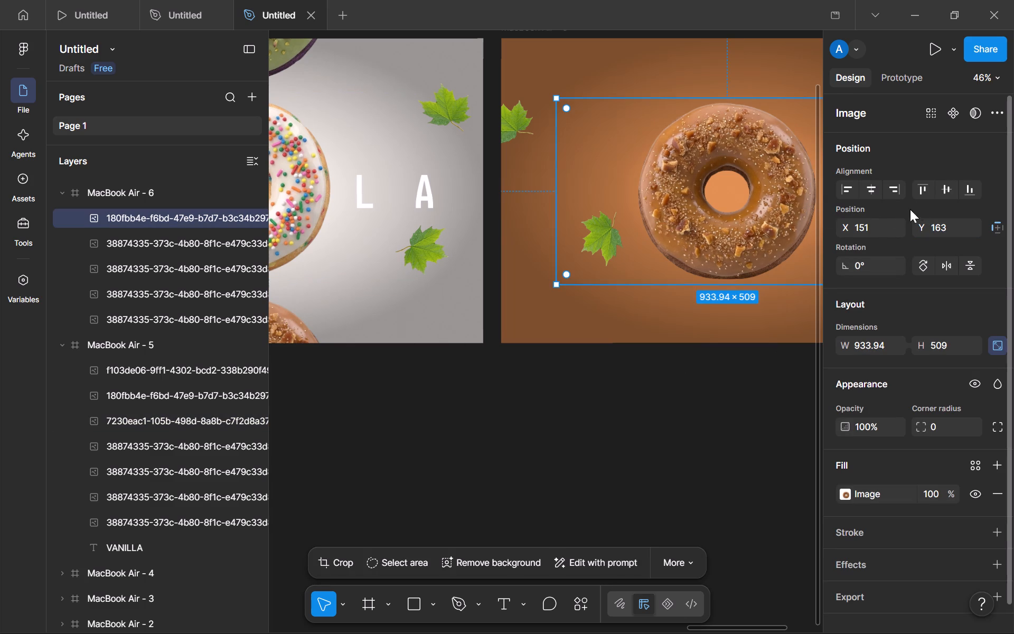
click(955, 225)
key(ctrl+v)
key(Return)
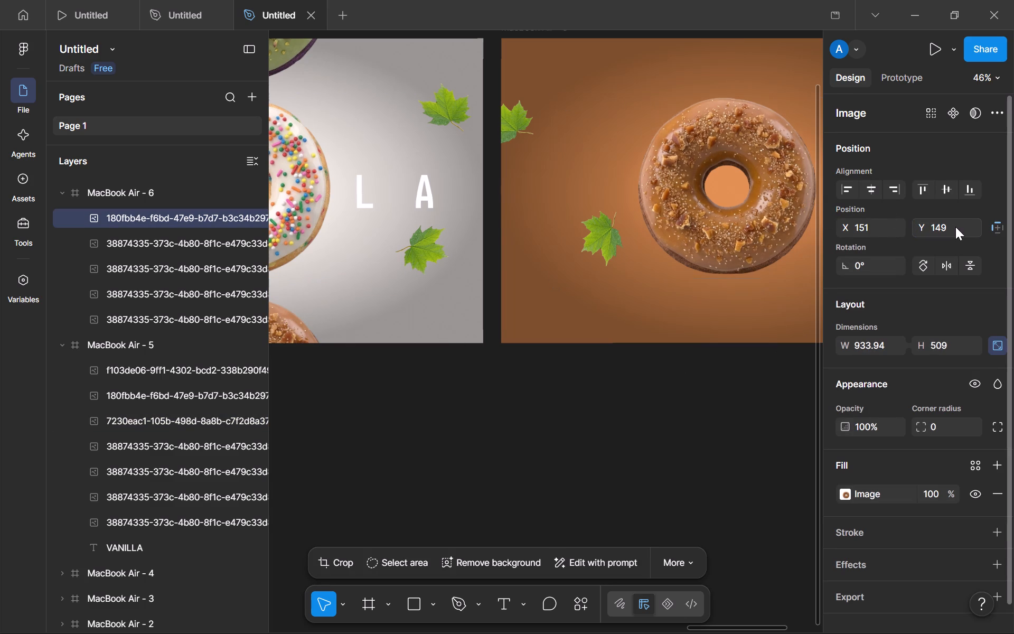
click(757, 422)
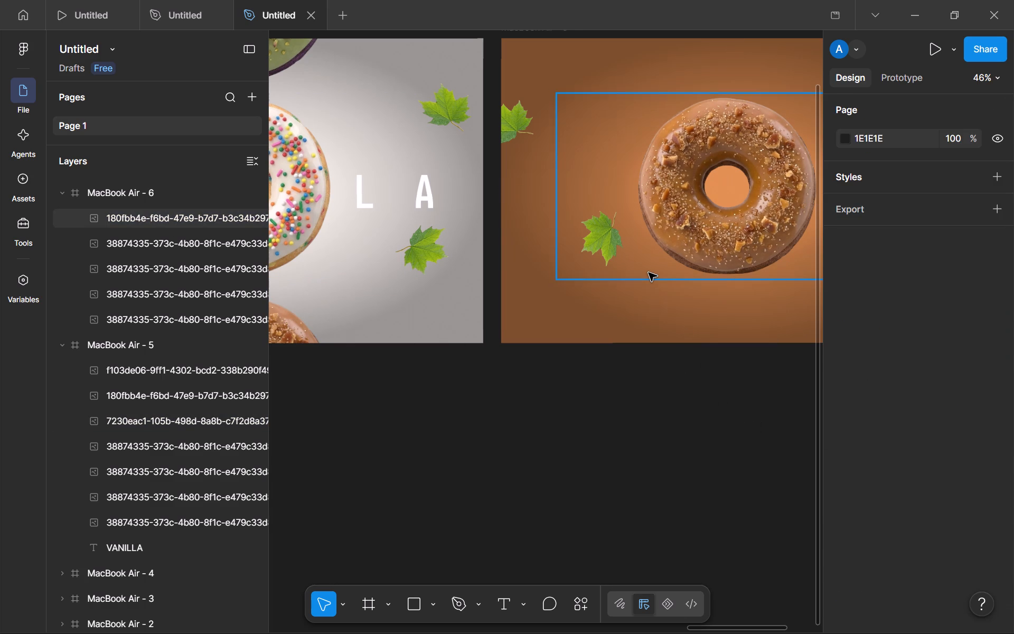
Compare the doughnut, lettering and leaf layout of the other flavour frames with MacBook Air - 6.
scroll(649, 273, up, 1)
scroll(638, 284, right, 1)
scroll(638, 284, left, 1)
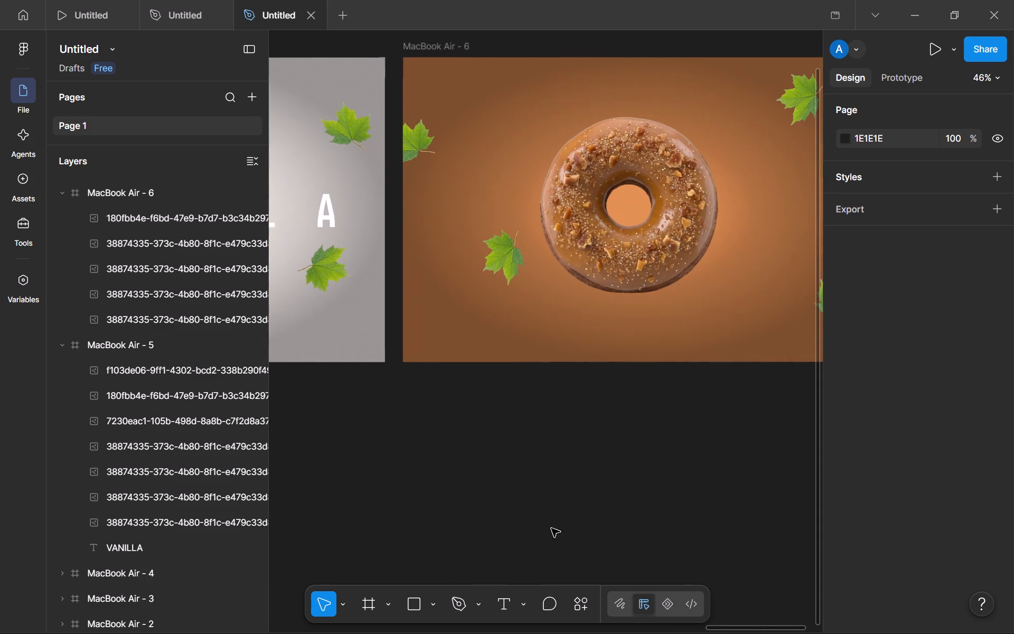
scroll(551, 528, left, 1)
scroll(497, 516, right, 1)
scroll(544, 475, right, 1)
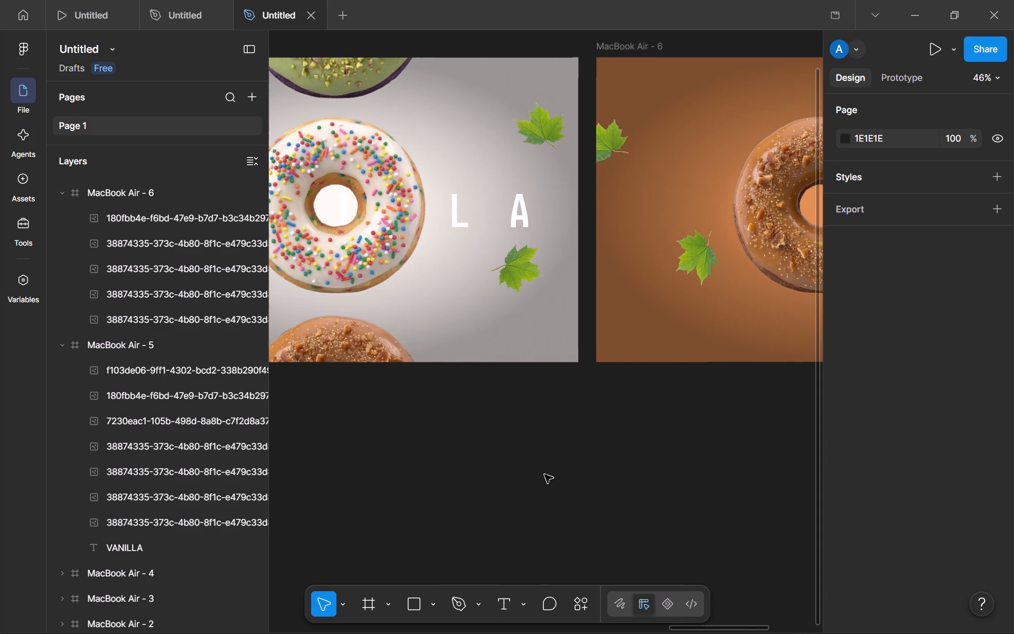
scroll(544, 474, right, 2)
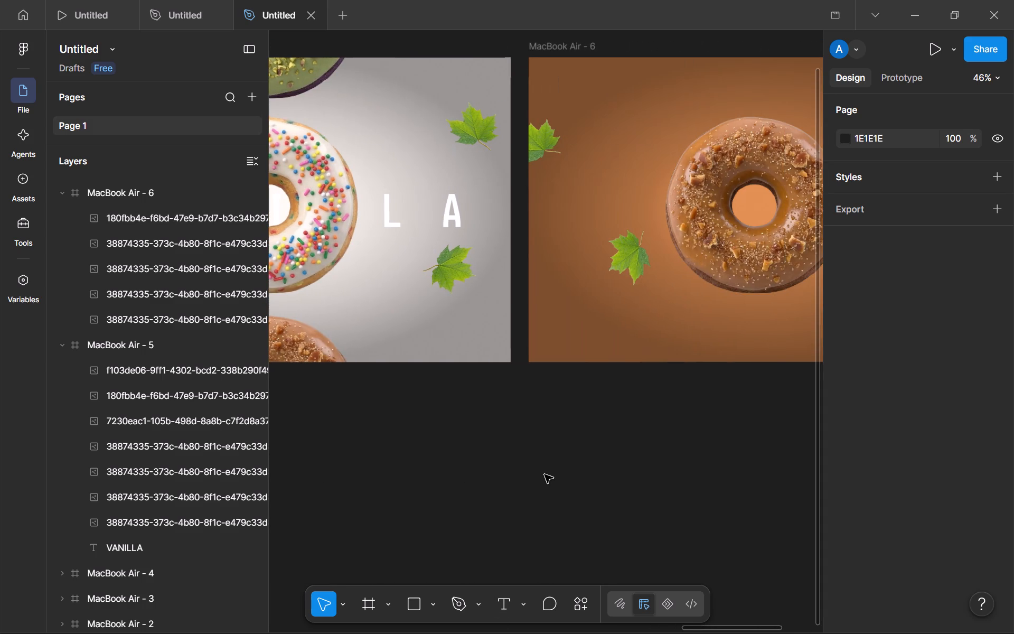
scroll(544, 474, right, 3)
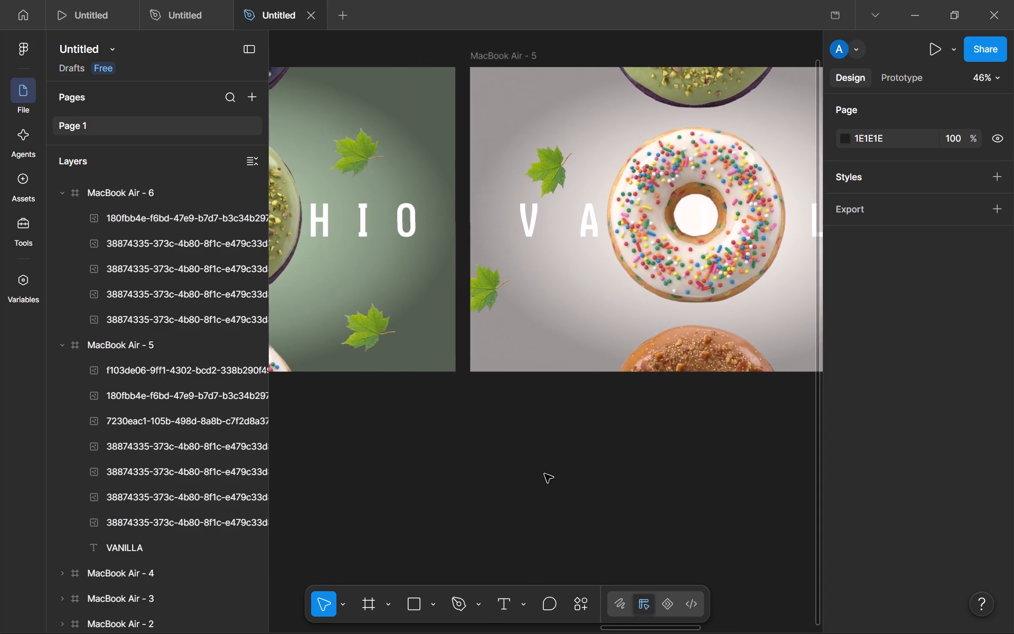
scroll(544, 474, right, 7)
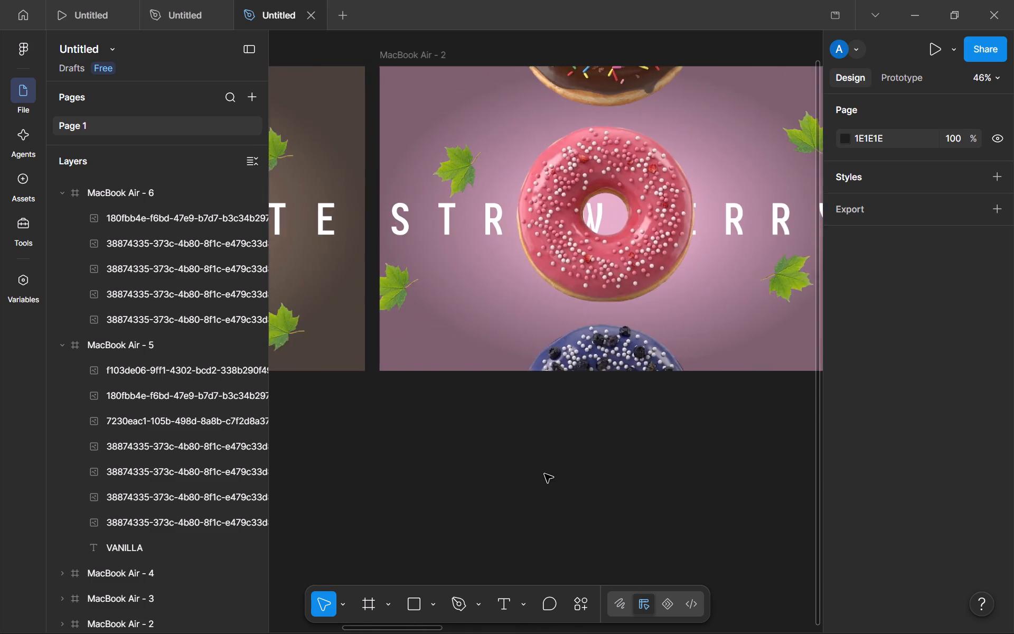
scroll(544, 474, right, 2)
scroll(544, 474, left, 5)
scroll(544, 474, right, 1)
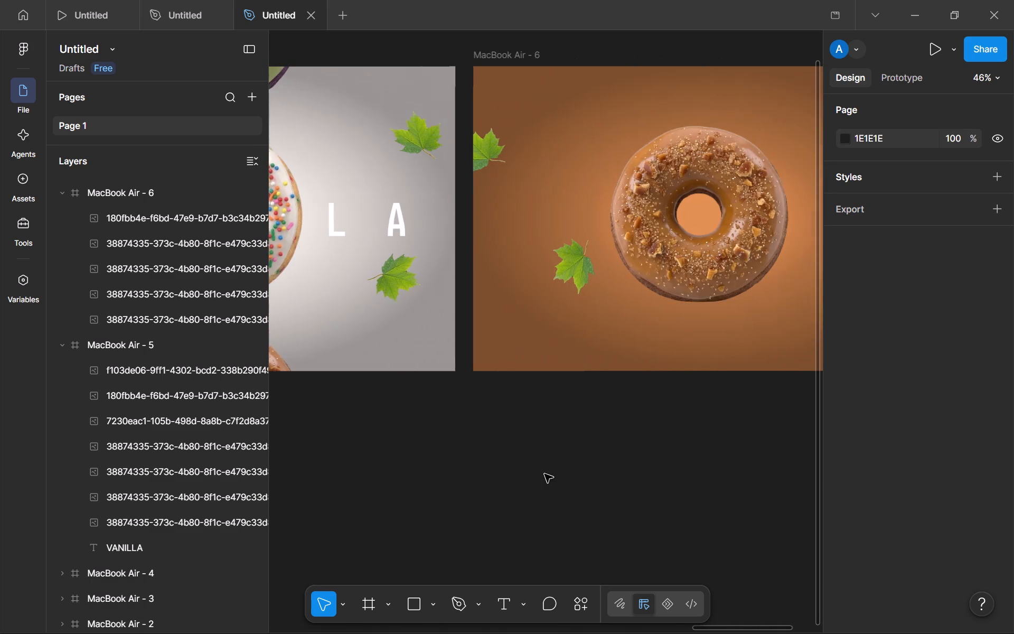
scroll(544, 474, right, 2)
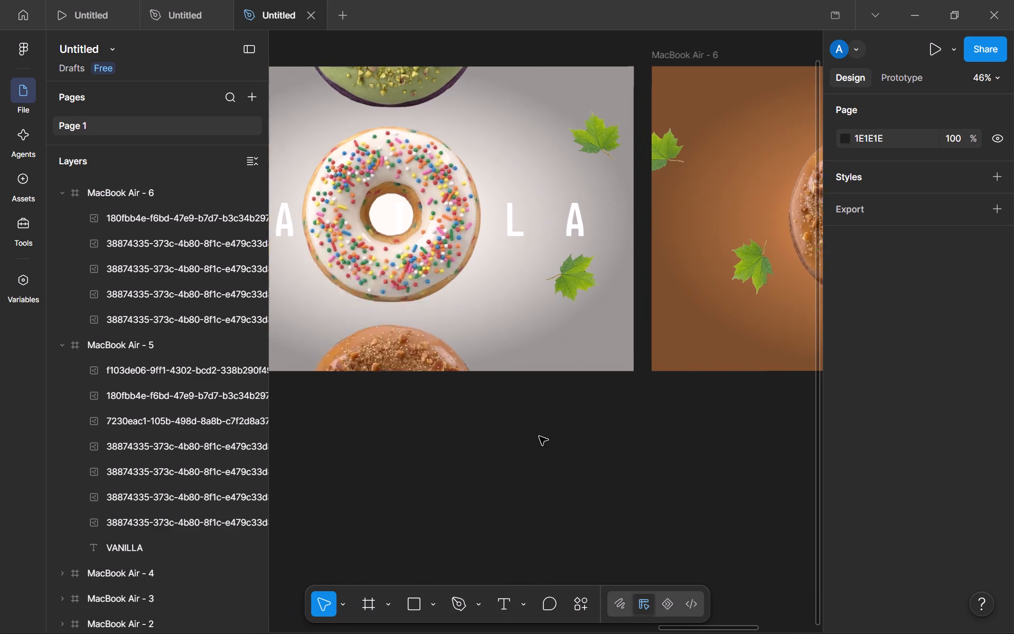
scroll(539, 436, right, 3)
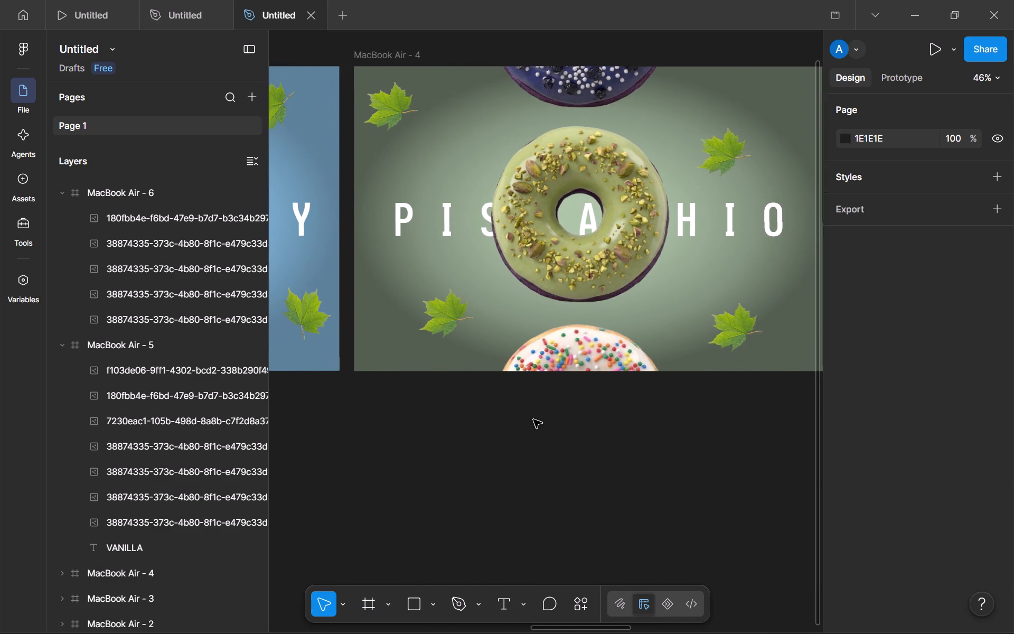
scroll(533, 419, right, 3)
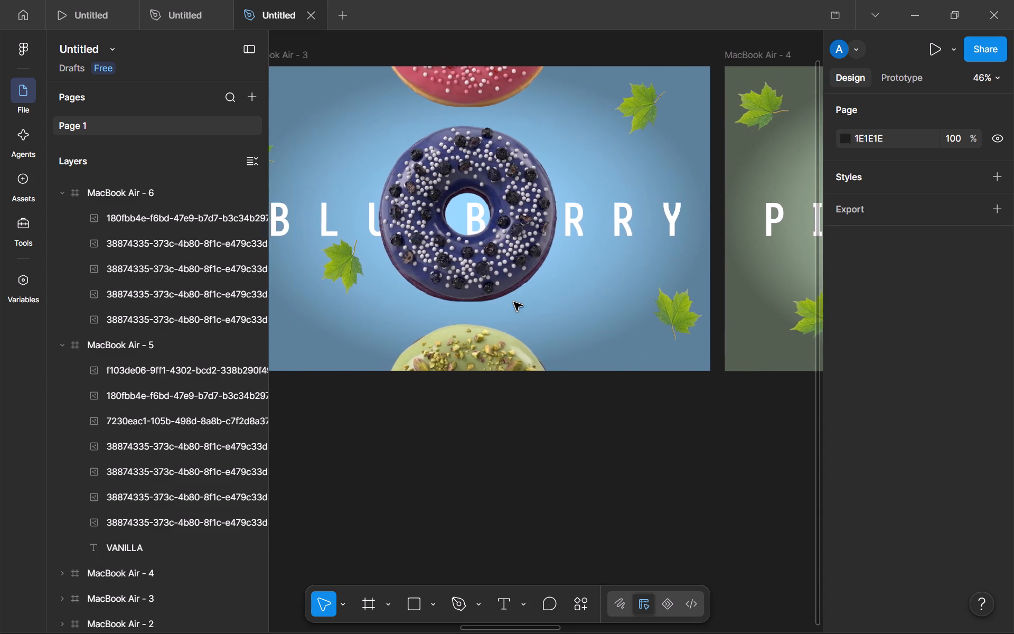
scroll(514, 302, left, 6)
scroll(514, 302, right, 1)
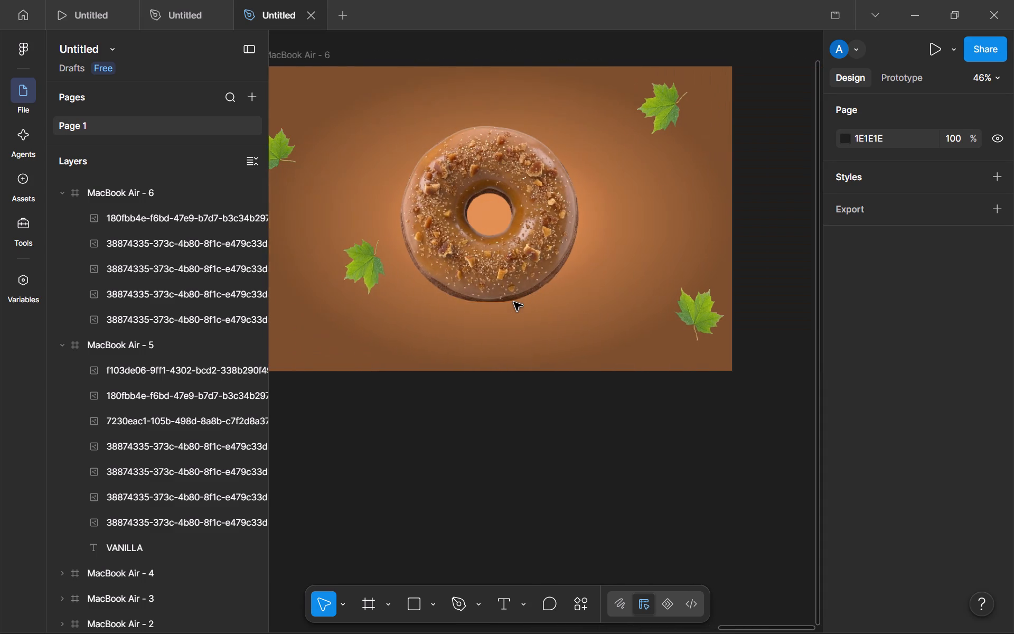
scroll(514, 302, right, 3)
scroll(450, 295, right, 1)
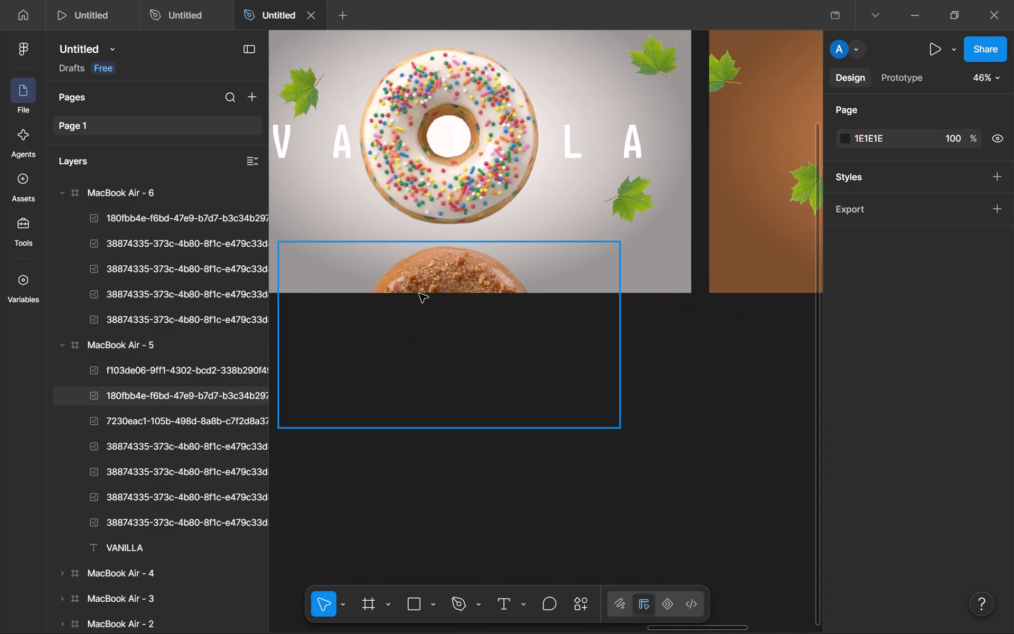
scroll(616, 279, up, 2)
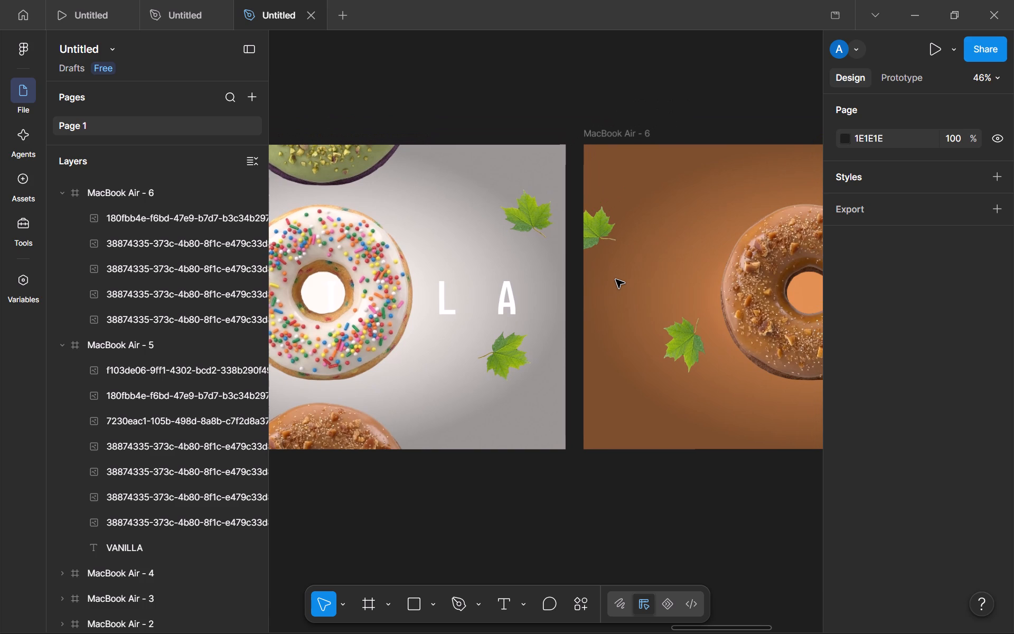
scroll(616, 279, right, 2)
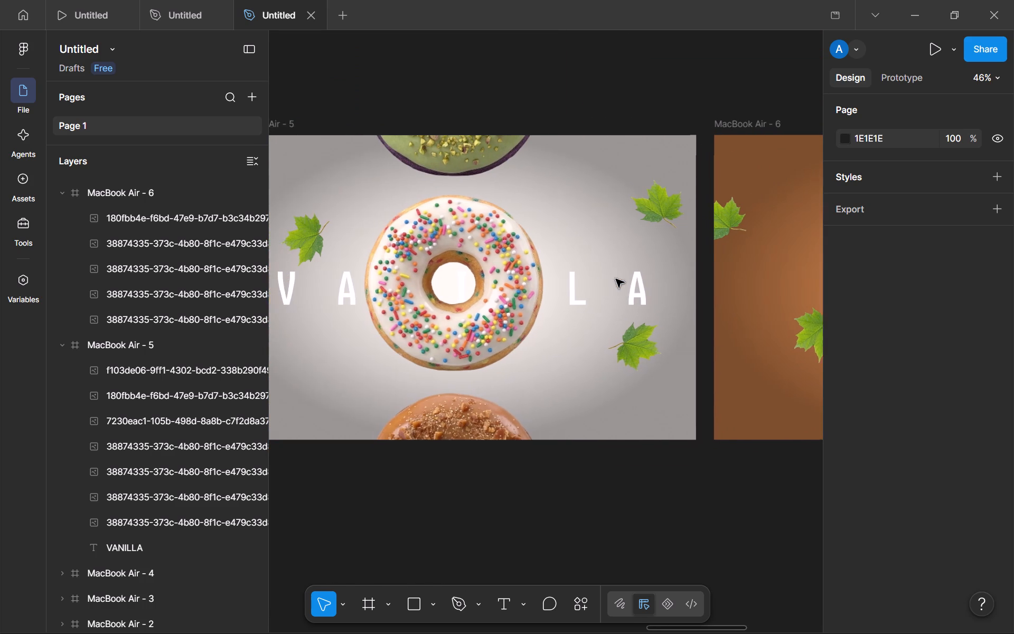
scroll(616, 279, right, 1)
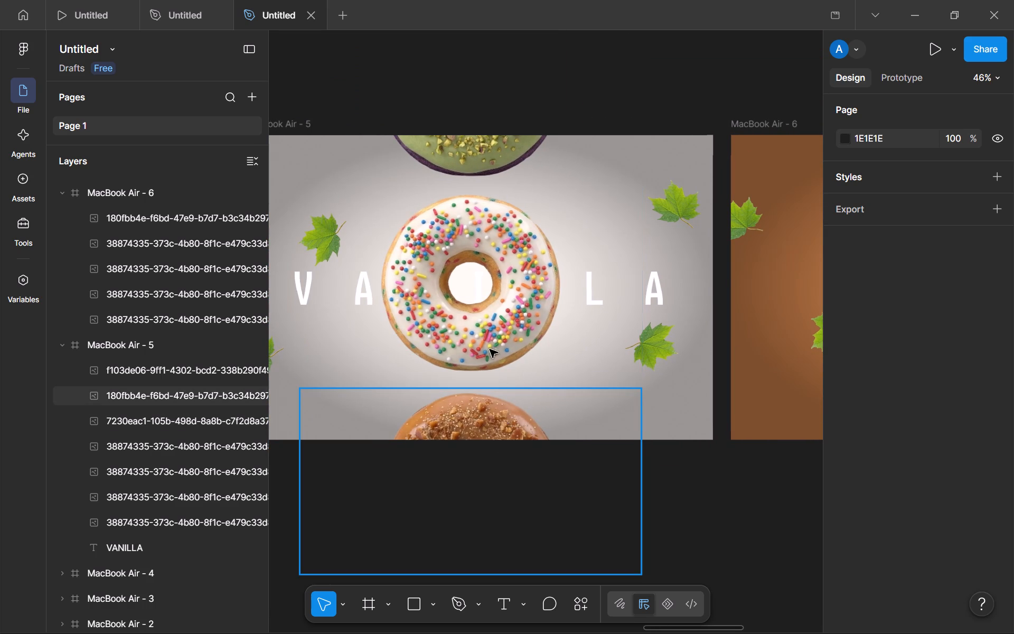
scroll(462, 275, left, 2)
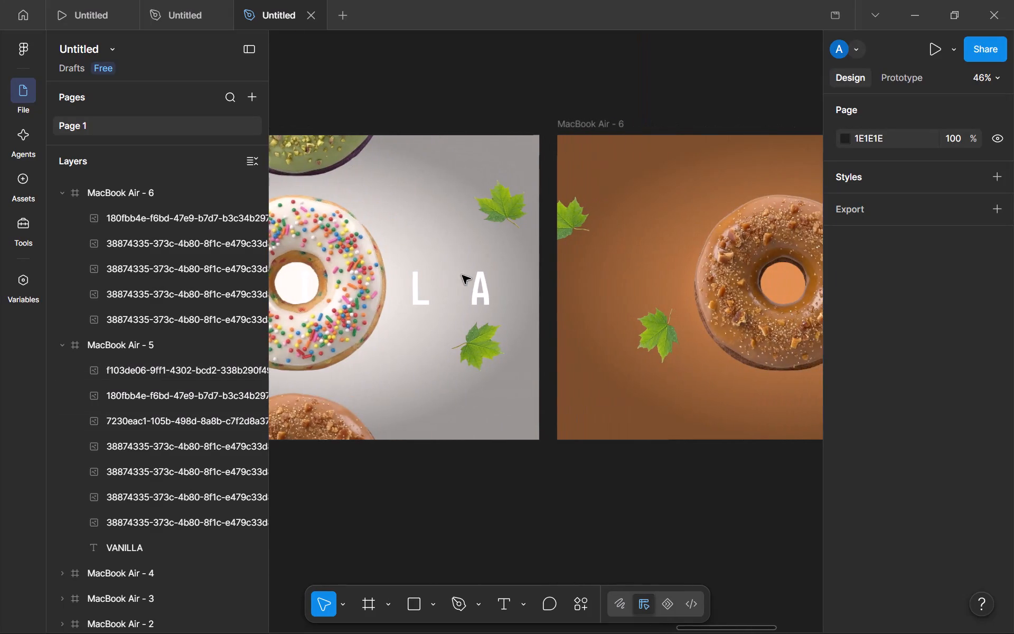
scroll(462, 275, left, 1)
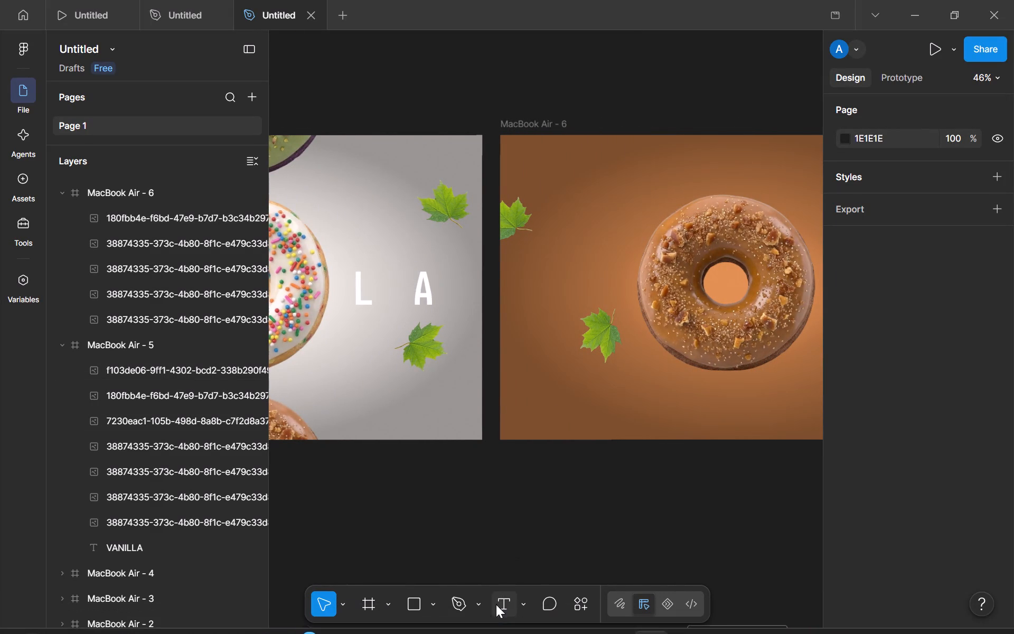
Add a CARAMEL text layer on the empty canvas below MacBook Air - 6.
click(496, 604)
click(513, 515)
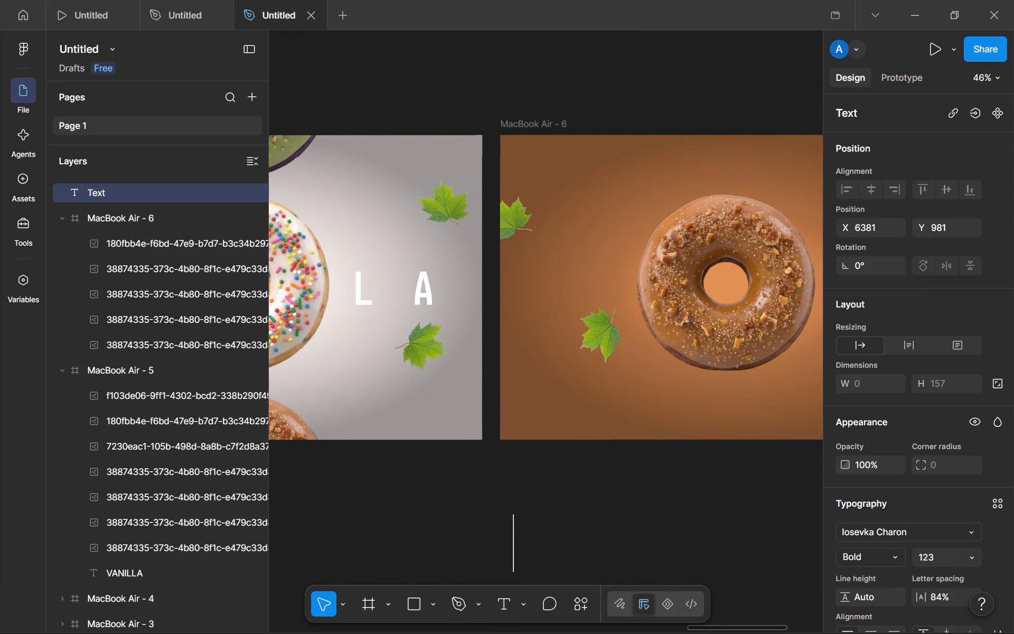
text(CARAMEL)
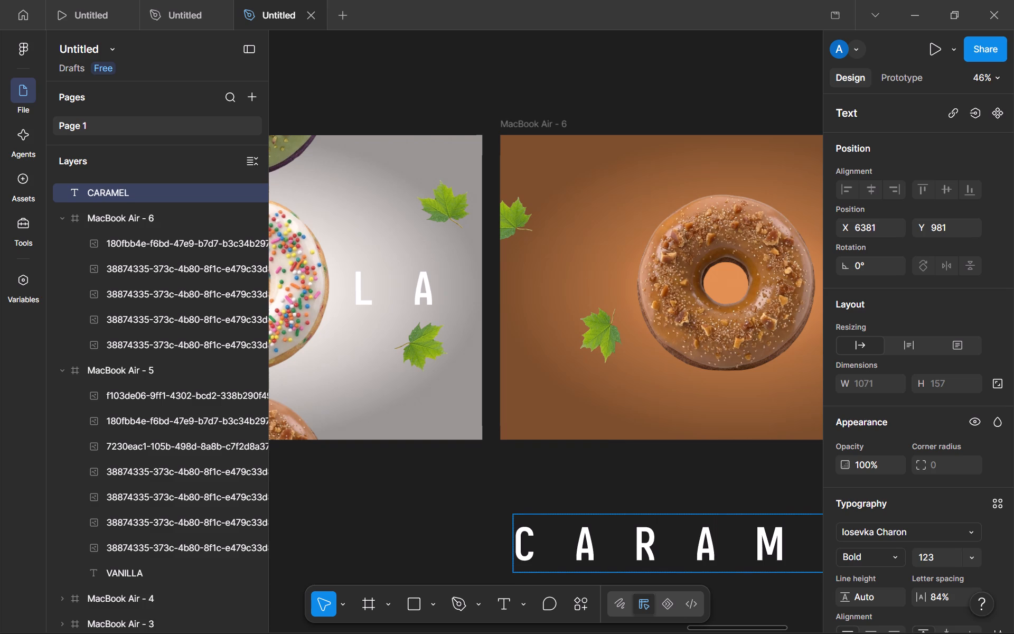
click(528, 494)
Move the CARAMEL lettering into MacBook Air - 6 and centre it horizontally and vertically in the frame.
drag(665, 533, 663, 271)
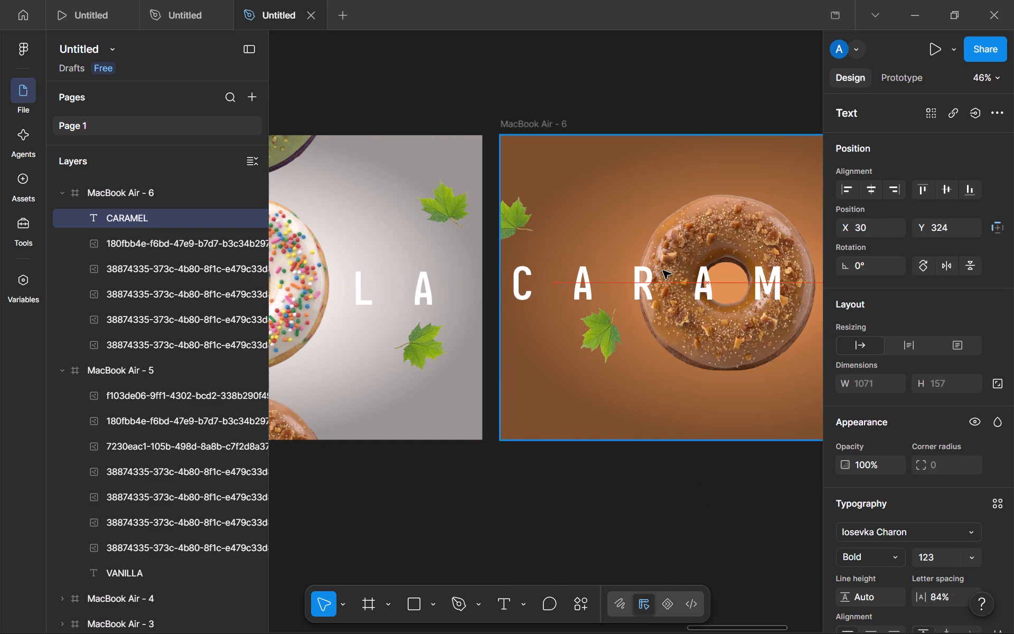
drag(663, 271, 664, 267)
scroll(664, 267, left, 1)
drag(608, 287, 623, 287)
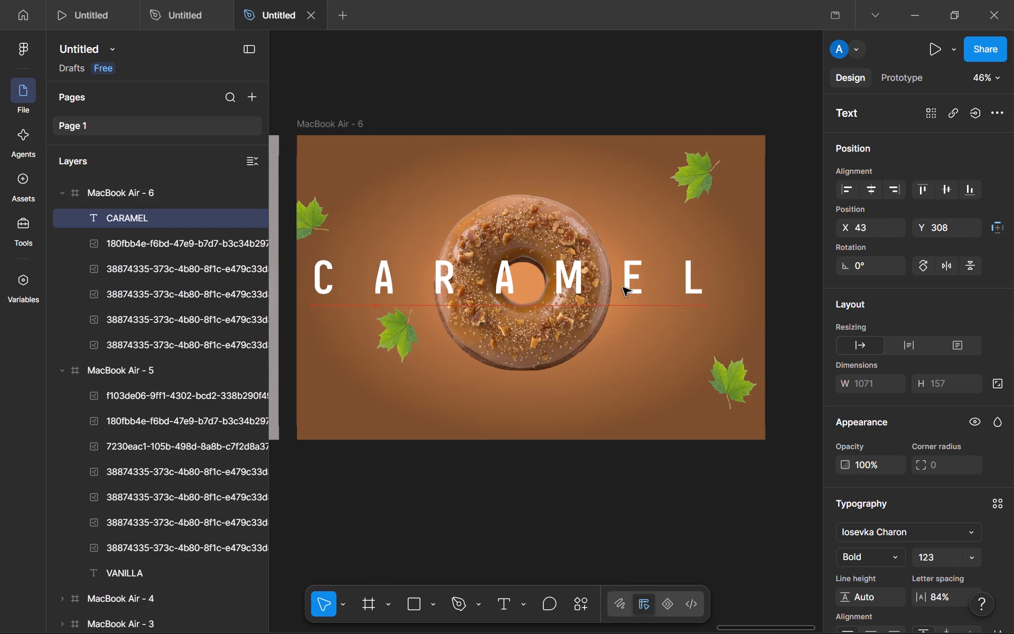
drag(623, 287, 631, 287)
click(868, 195)
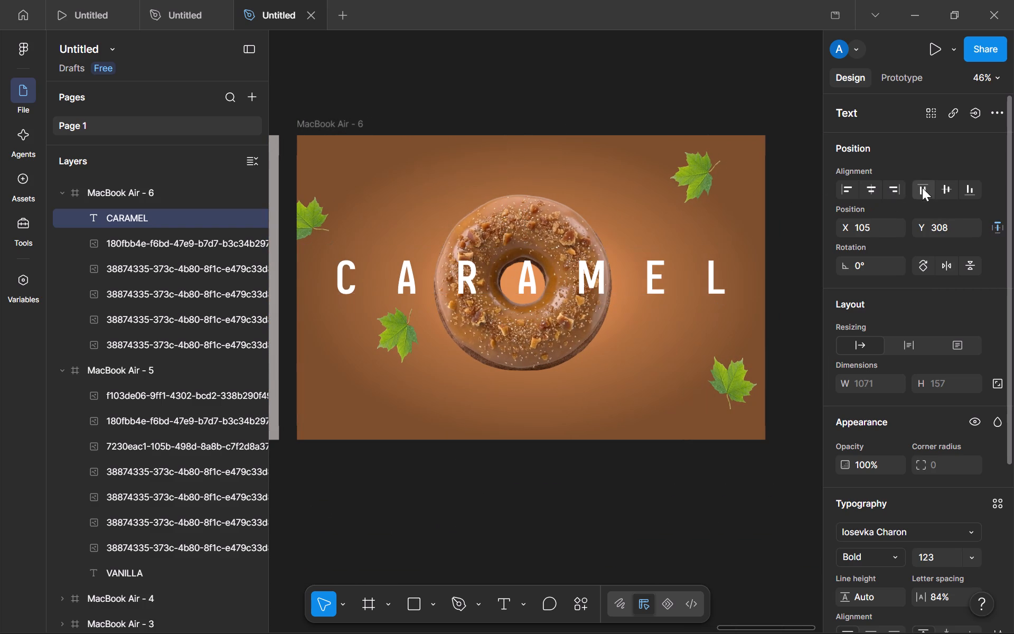
click(949, 185)
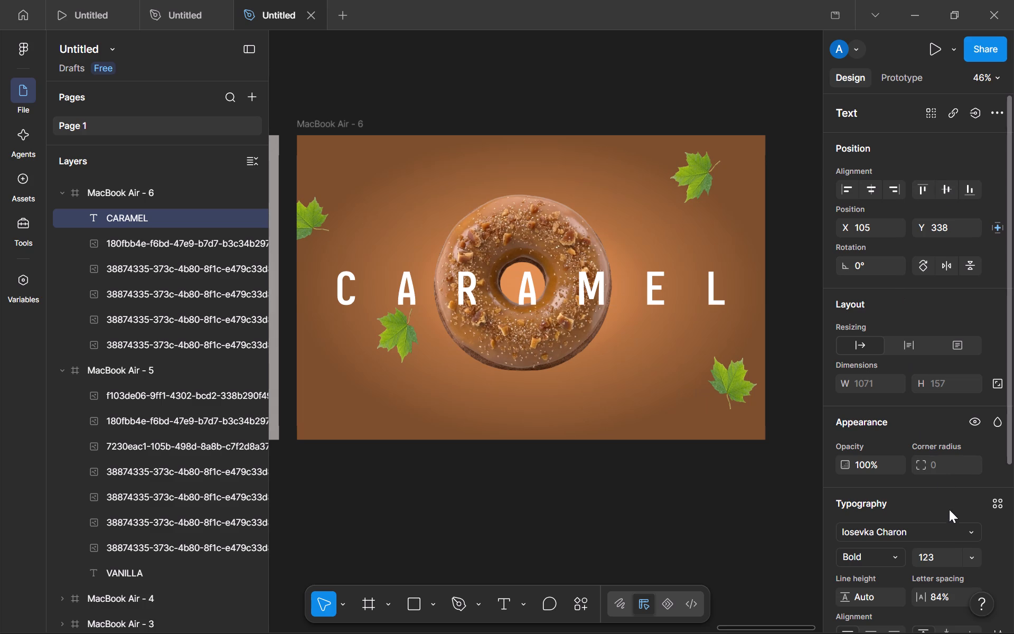
click(600, 537)
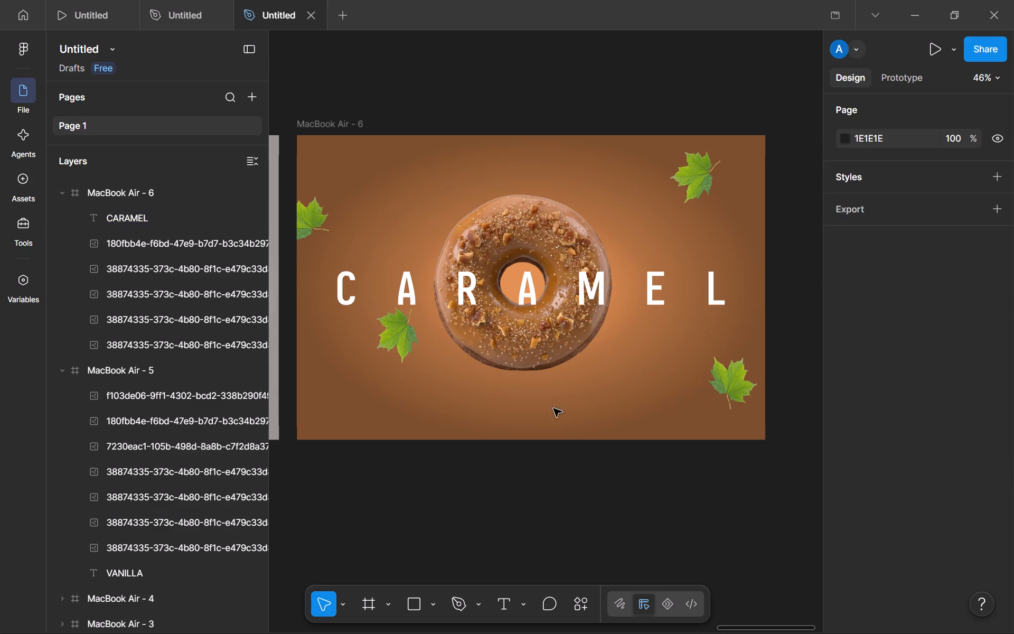
Move the CARAMEL text to the bottom of MacBook Air - 6's layer order, behind the doughnut.
scroll(515, 259, right, 1)
drag(97, 225, 112, 342)
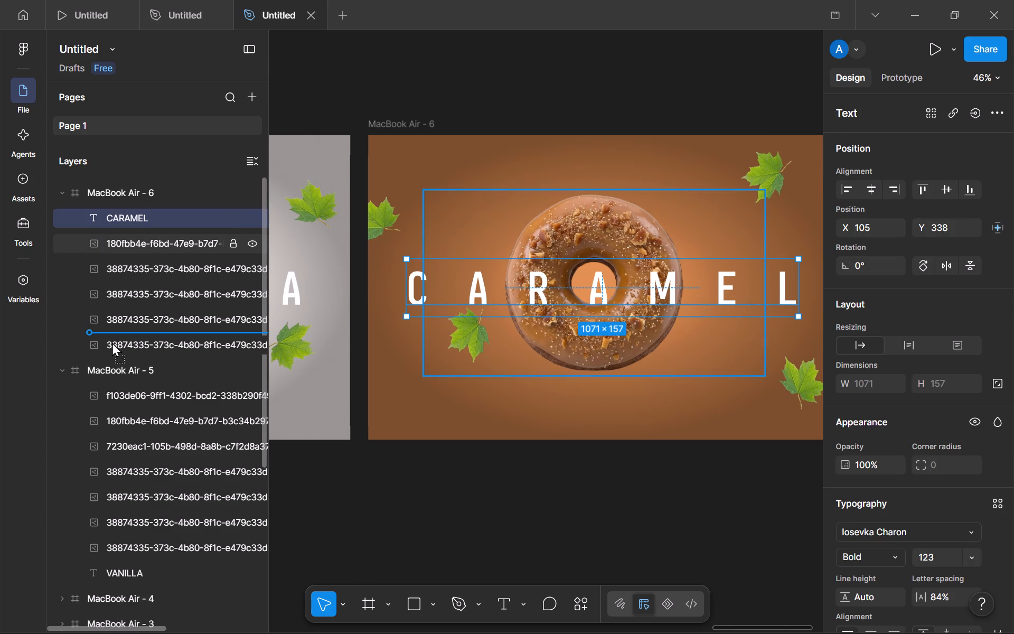
drag(112, 342, 112, 349)
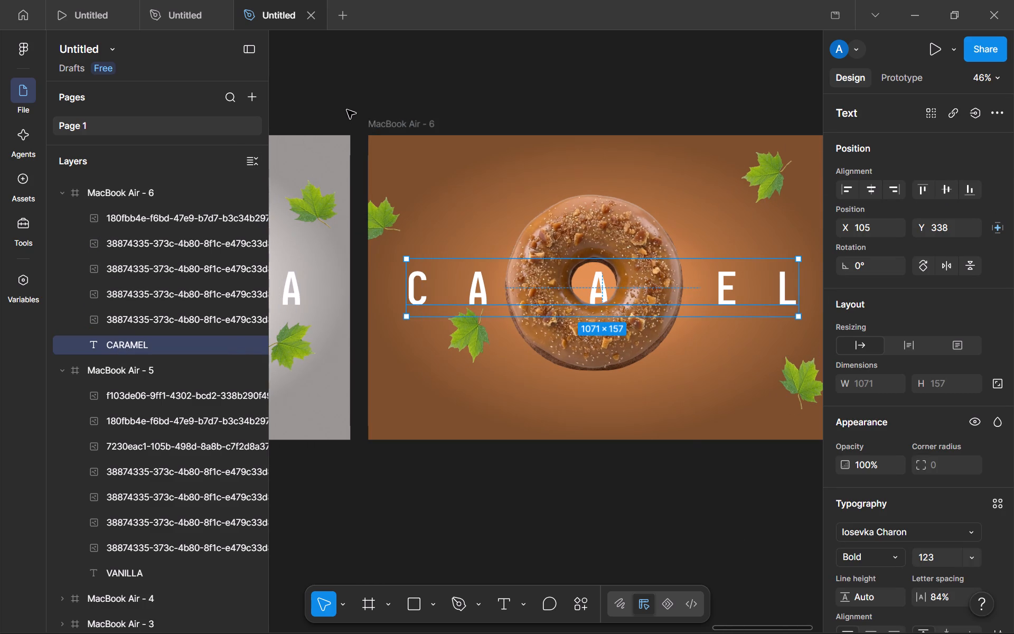
scroll(347, 110, right, 2)
scroll(348, 110, left, 2)
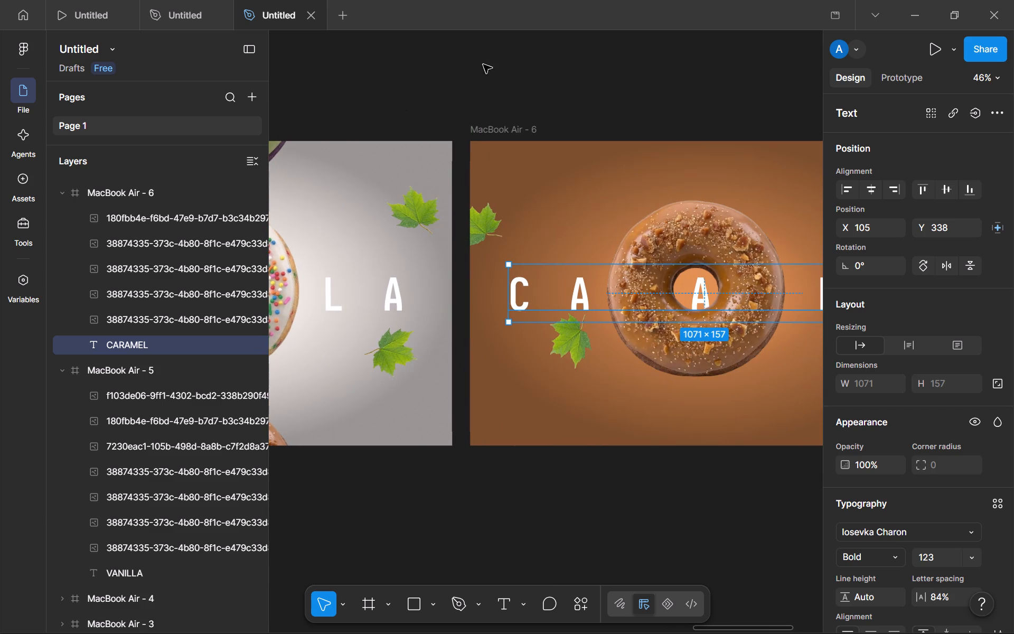
click(571, 71)
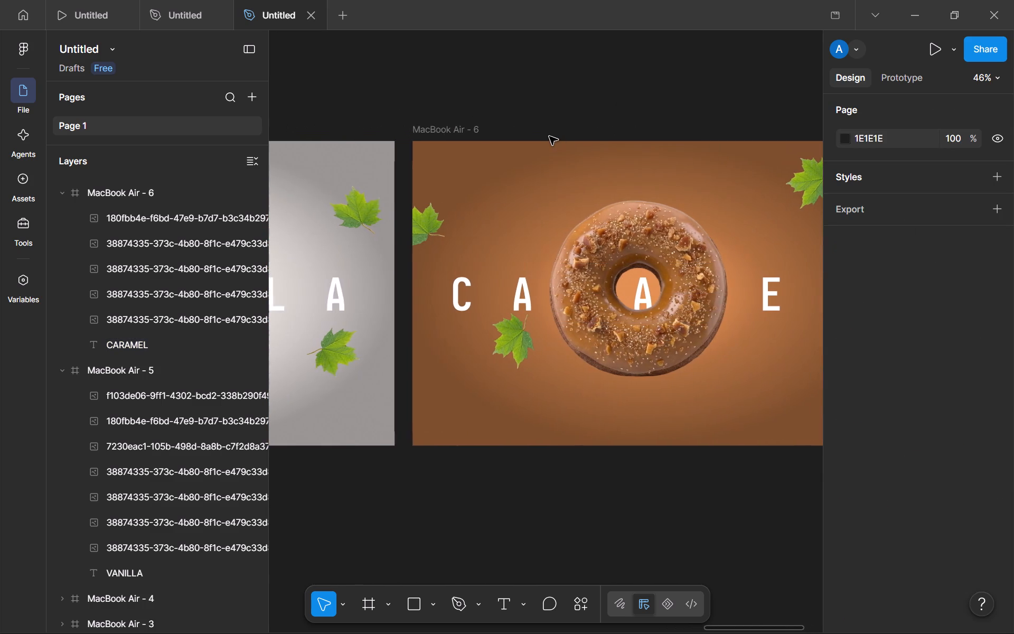
Duplicate the main vanilla doughnut from MacBook Air - 5 and place the copy in the upper part of MacBook Air - 6, at about Y -141.
scroll(549, 136, right, 2)
click(410, 297)
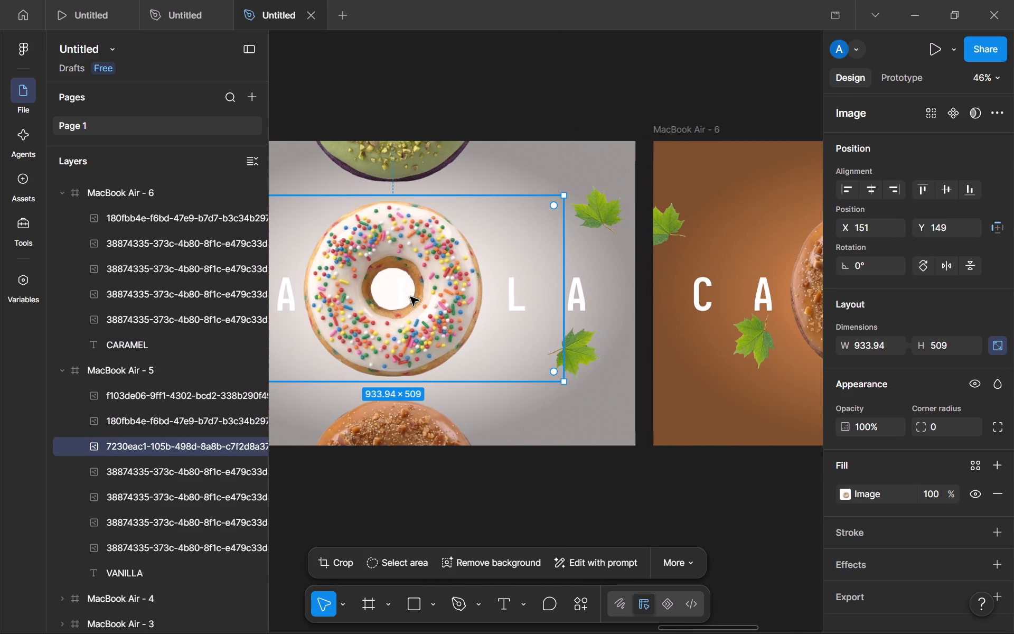
key(ctrl+d)
drag(433, 313, 723, 207)
Match the vanilla doughnut's position in MacBook Air - 6 to the pistachio doughnut's in MacBook Air - 5, at X 151 and Y -383.
scroll(474, 211, right, 1)
click(367, 202)
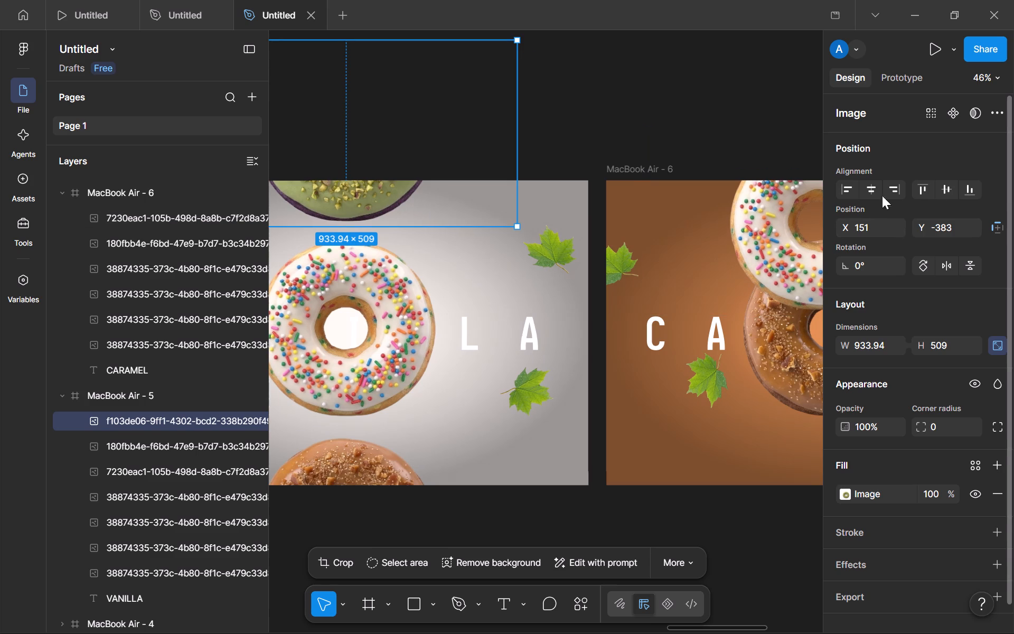
click(877, 226)
key(ctrl+c)
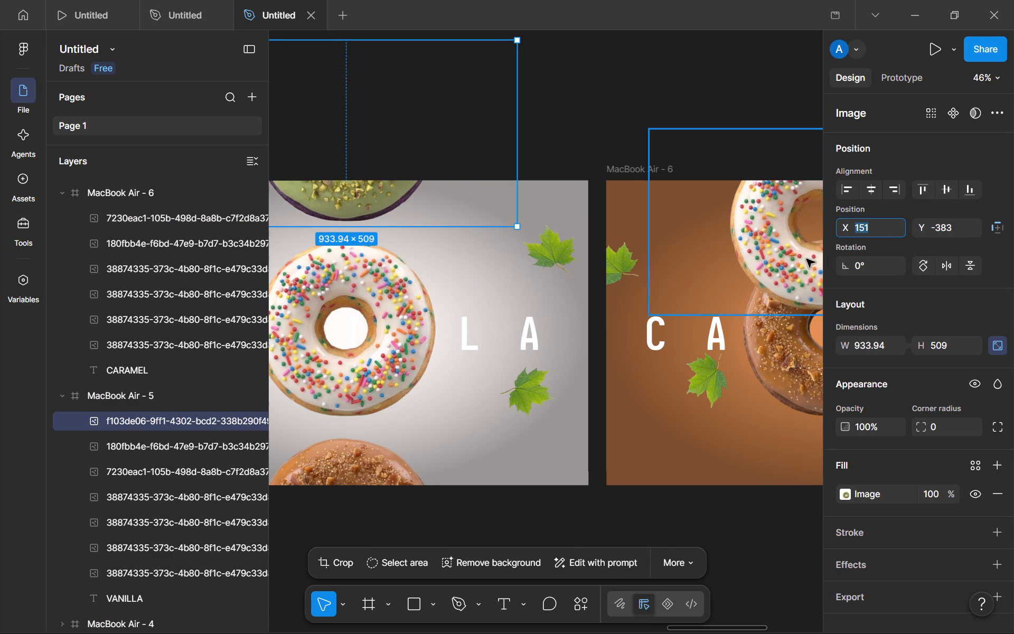
click(795, 259)
click(879, 231)
key(ctrl+v)
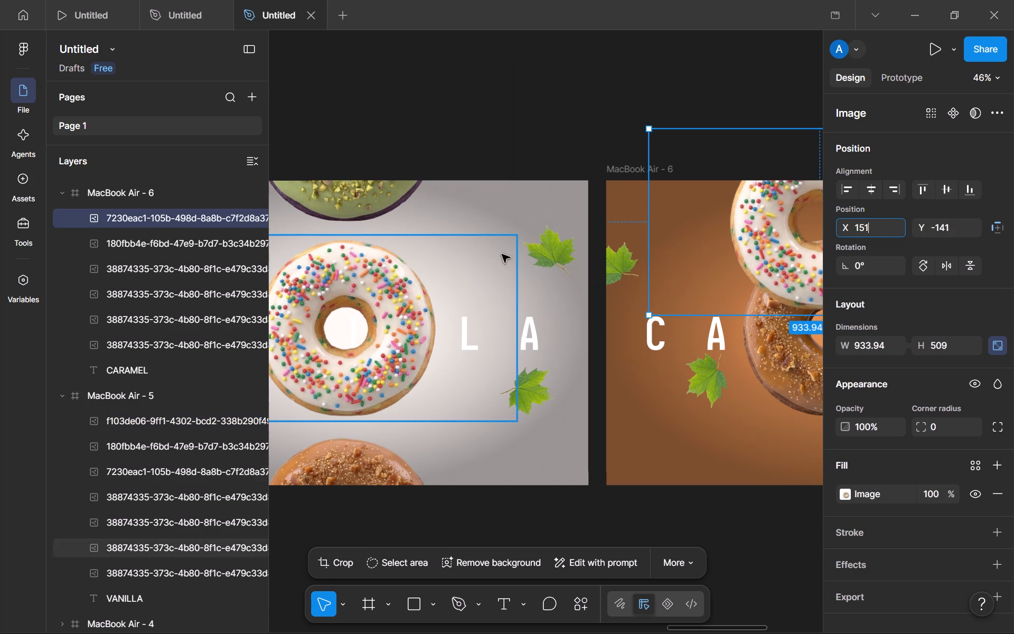
click(378, 221)
click(959, 227)
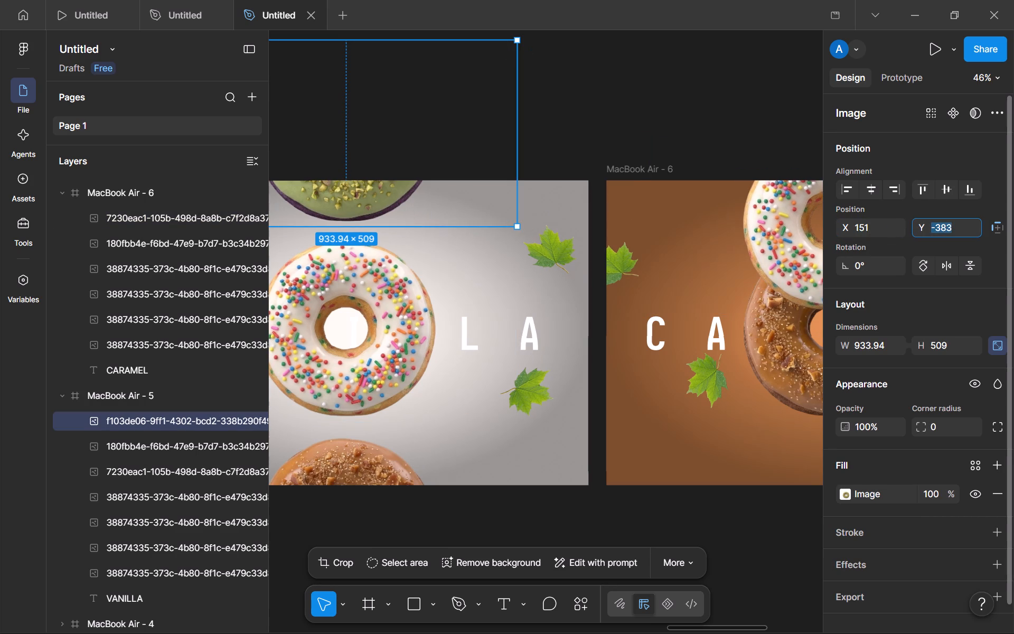
key(ctrl+c)
click(789, 243)
click(954, 230)
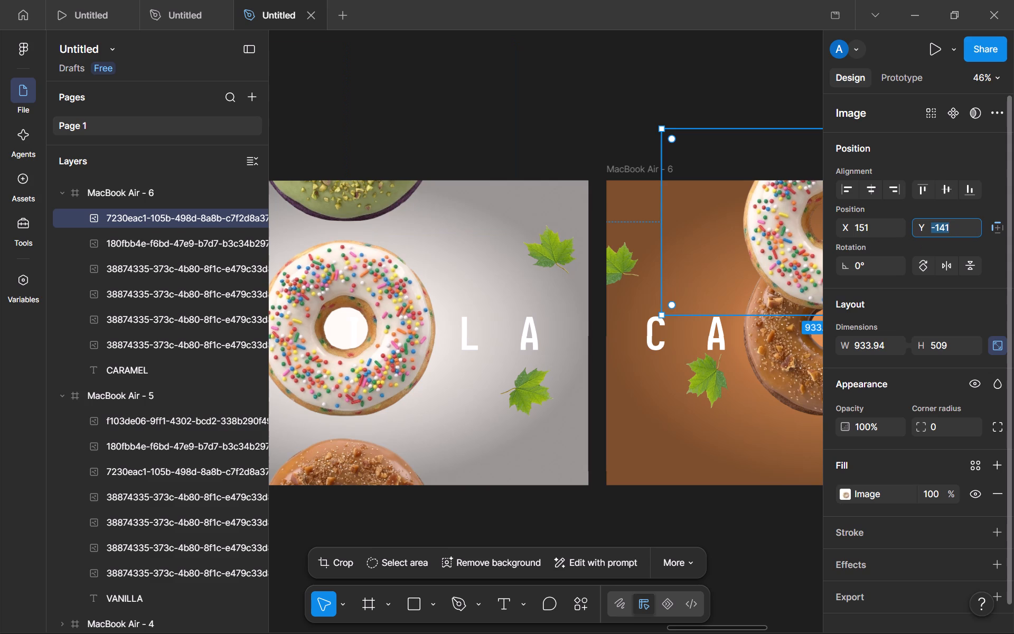
key(ctrl+v)
key(Return)
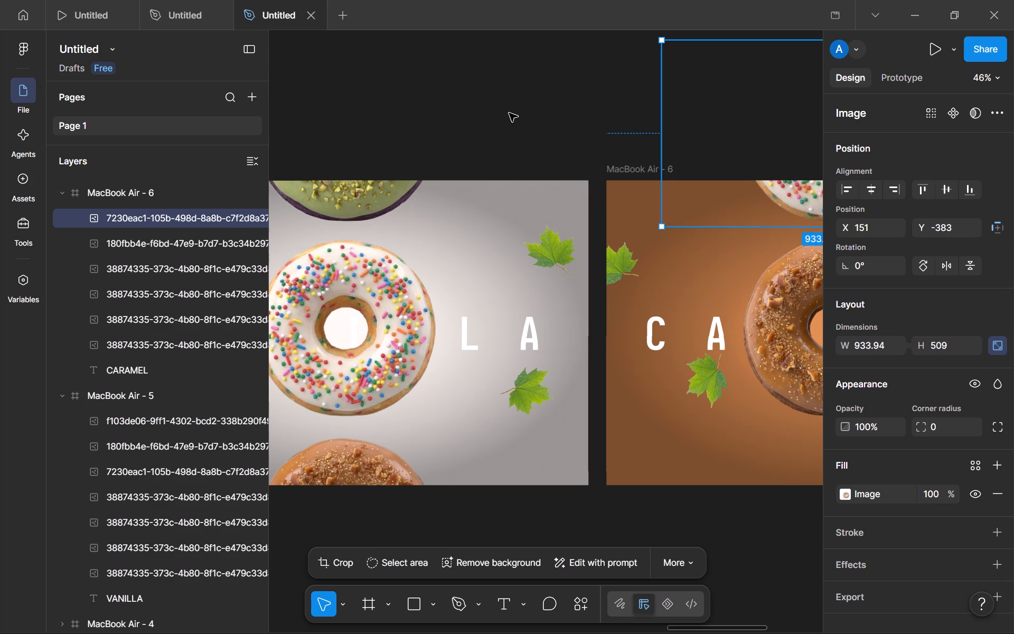
click(509, 113)
Duplicate the main chocolate doughnut from MacBook Air - 1 and place the copy low in MacBook Air - 6, at about X 173, Y 440.
scroll(746, 374, left, 1)
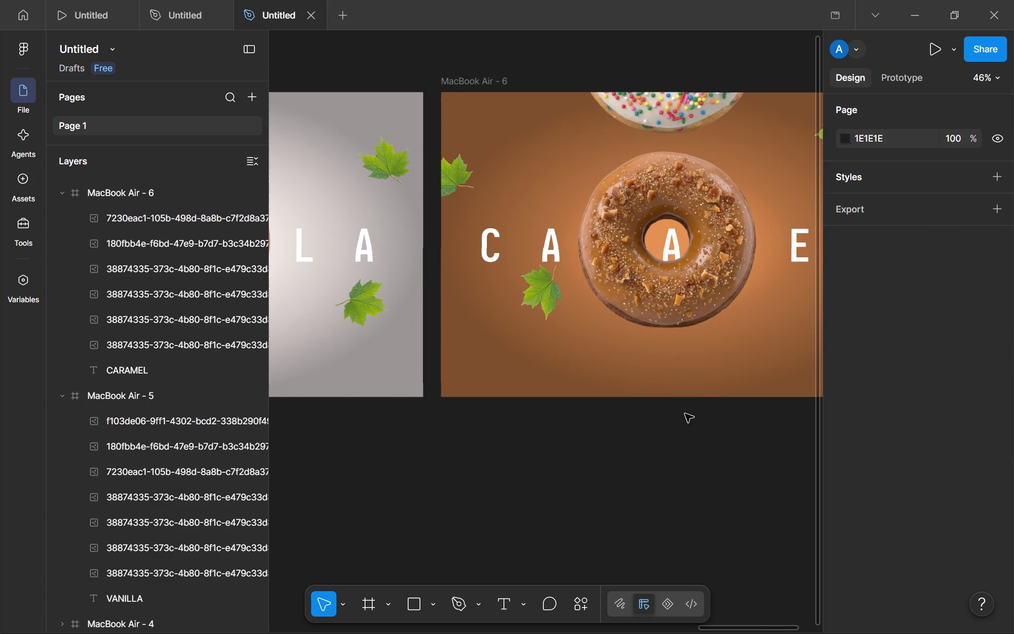
scroll(677, 417, right, 2)
scroll(650, 414, left, 2)
scroll(639, 365, down, 1)
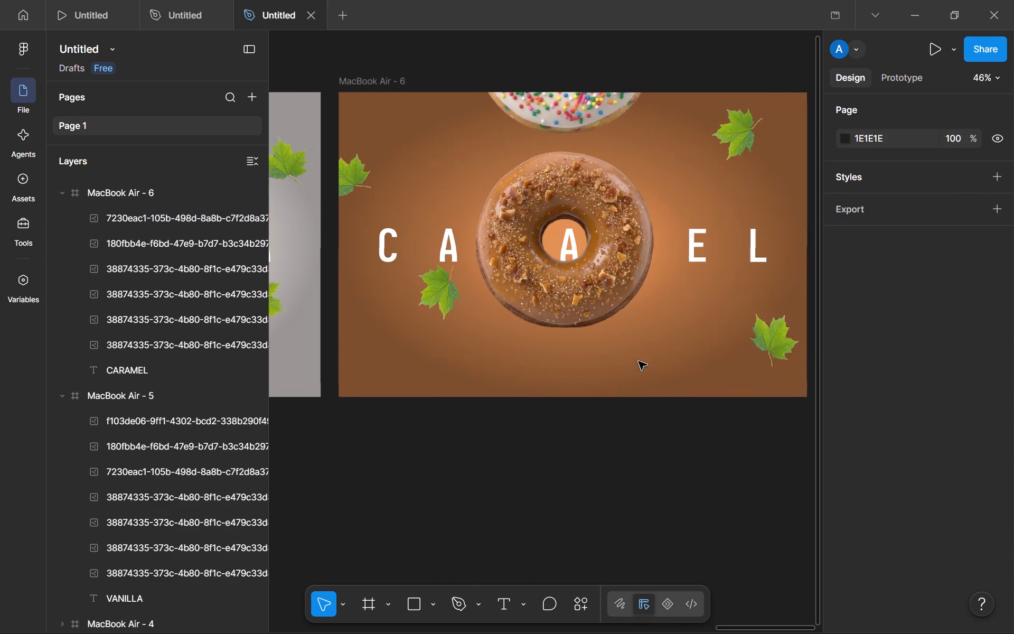
scroll(639, 361, down, 2)
scroll(639, 361, right, 1)
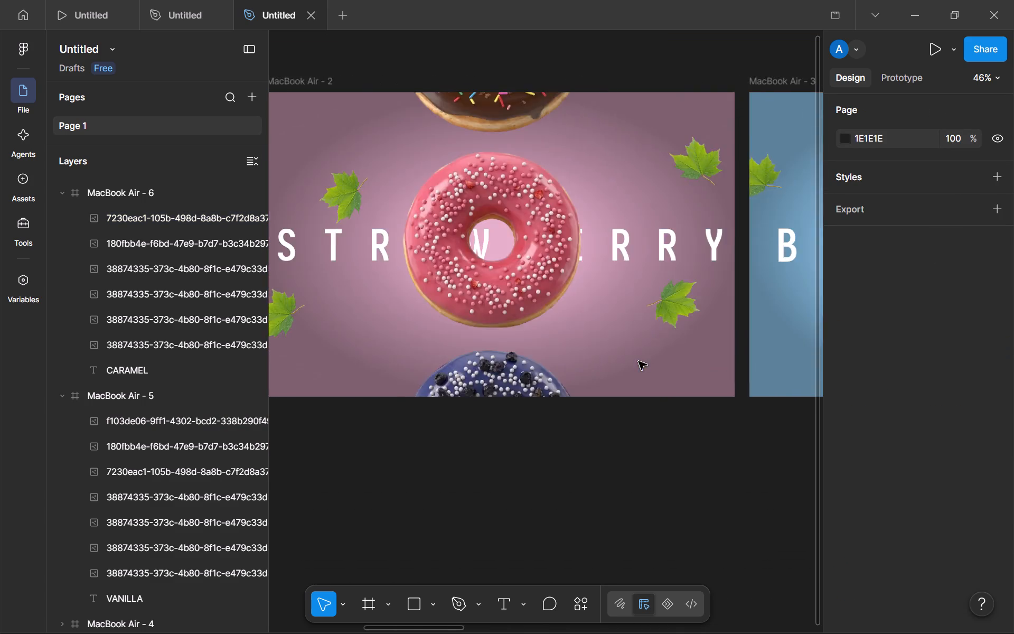
scroll(639, 361, right, 2)
scroll(639, 361, left, 1)
click(769, 252)
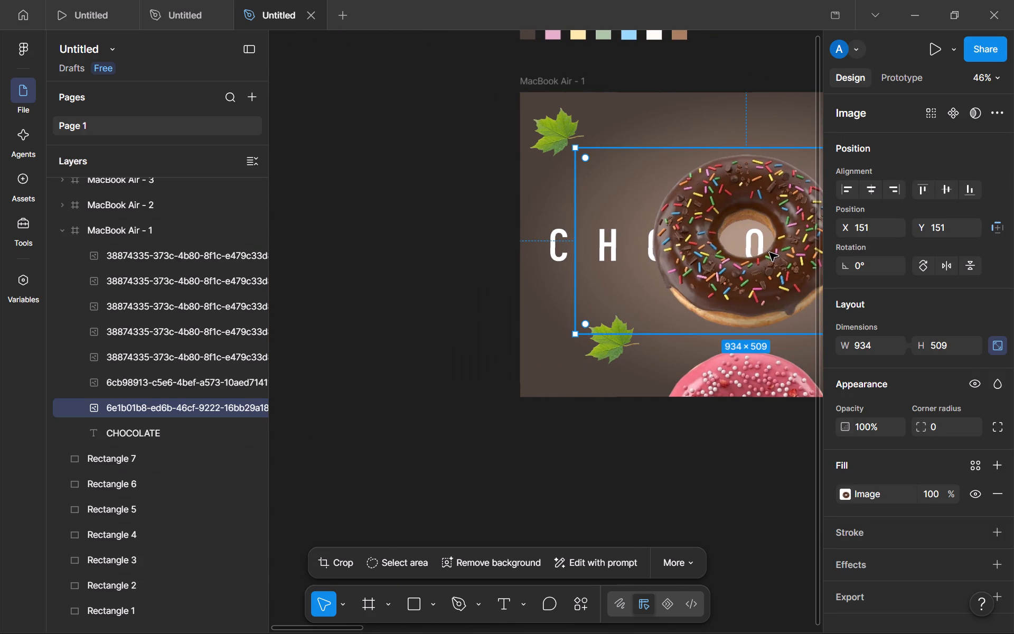
drag(742, 259, 691, 342)
key(ctrl+z)
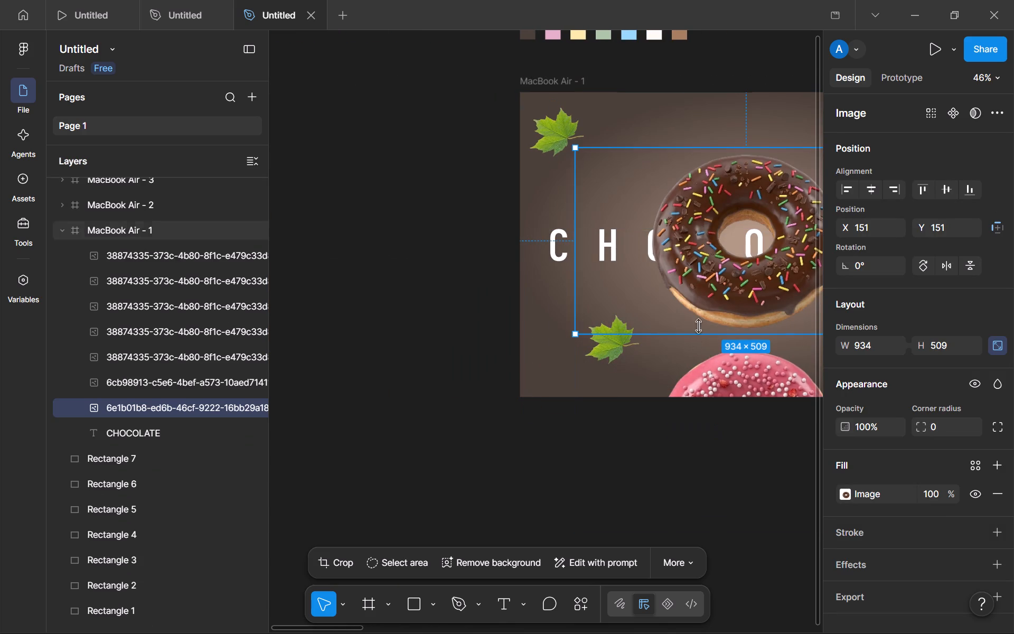
click(737, 256)
key(ctrl+d)
drag(735, 255, 889, 267)
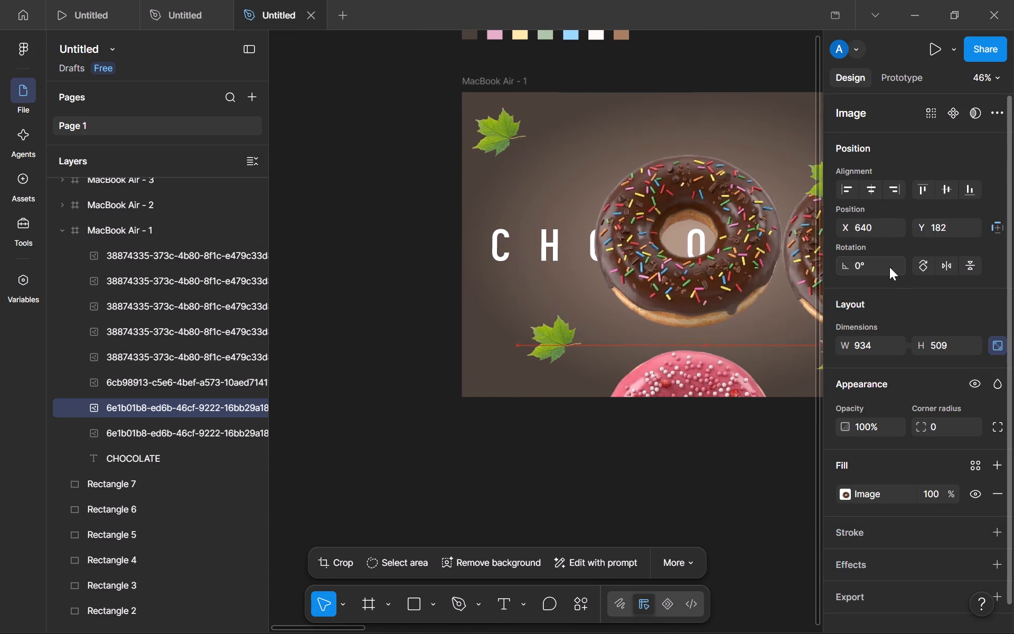
drag(889, 267, 717, 305)
scroll(922, 267, left, 5)
scroll(730, 269, left, 3)
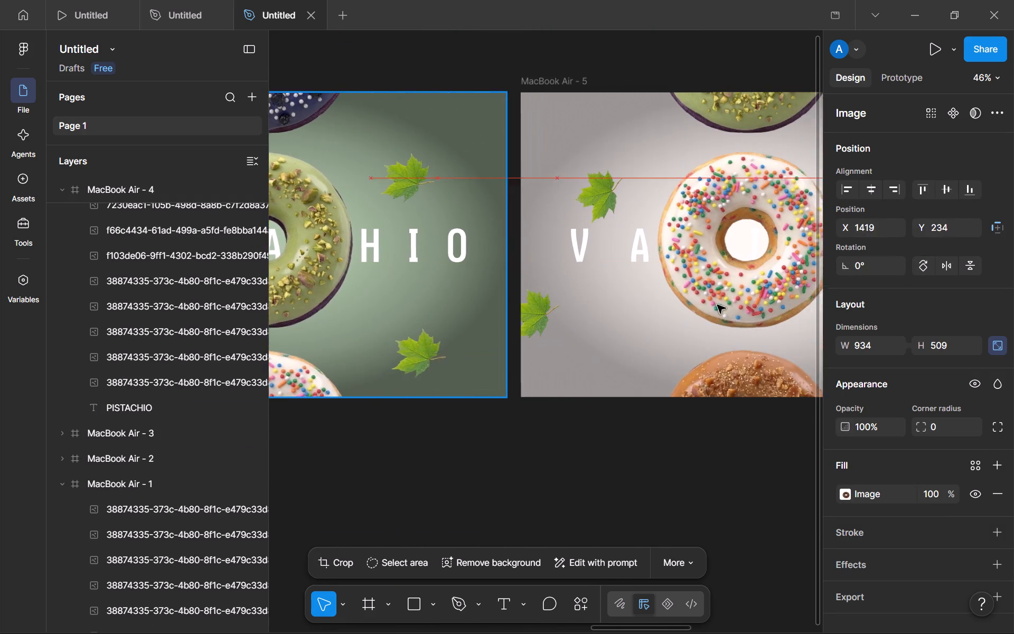
drag(717, 305, 791, 318)
scroll(718, 306, left, 2)
scroll(772, 315, left, 2)
drag(688, 319, 655, 323)
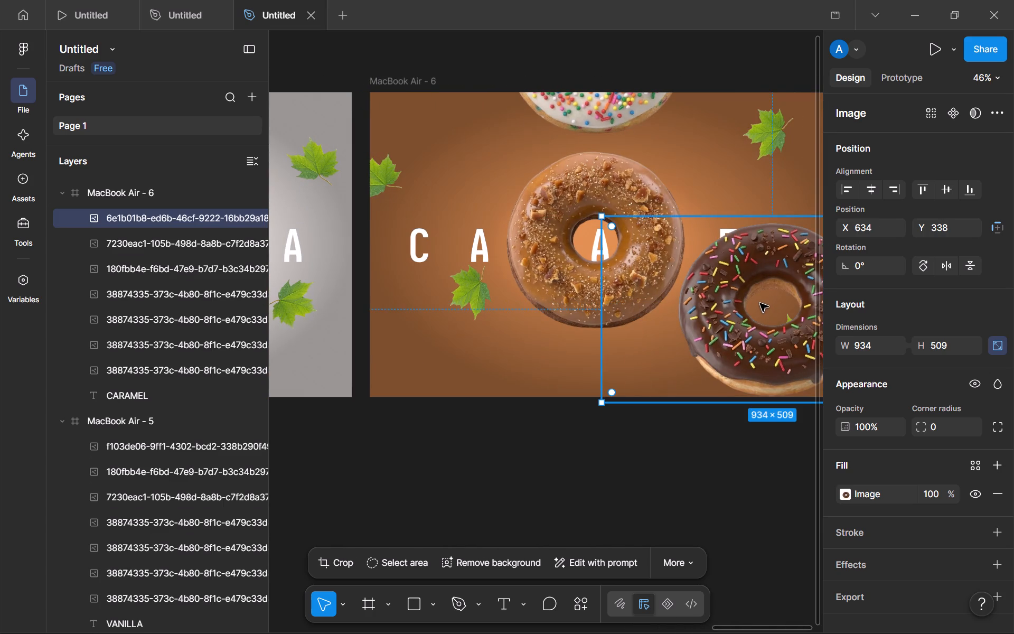
drag(754, 304, 585, 341)
Match the chocolate doughnut's position in MacBook Air - 6 to the lower caramel doughnut's in MacBook Air - 5, at X 151 and Y 691.
scroll(594, 325, right, 2)
click(444, 372)
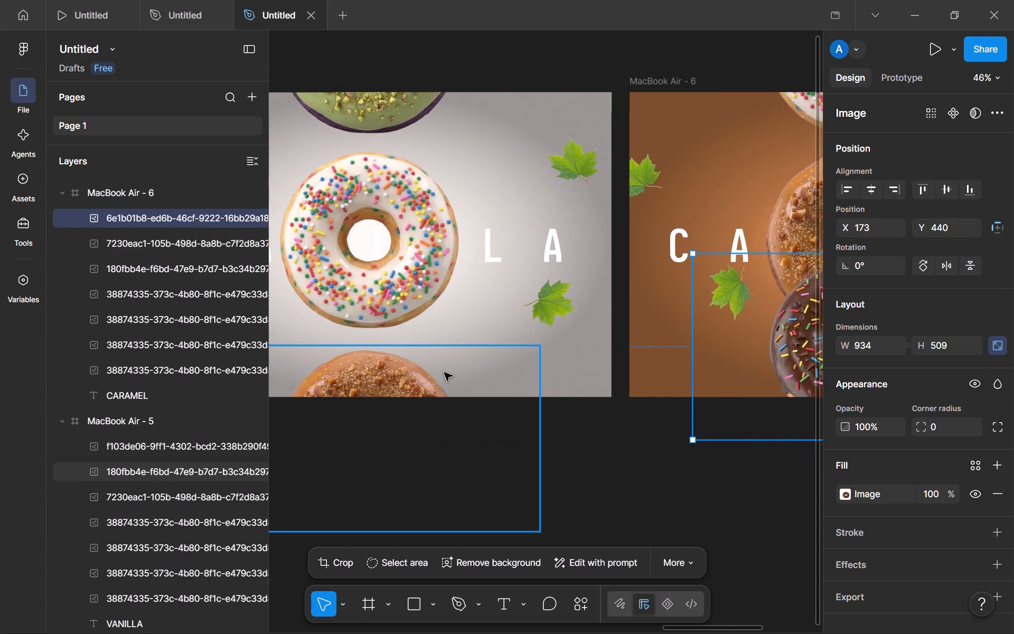
click(868, 235)
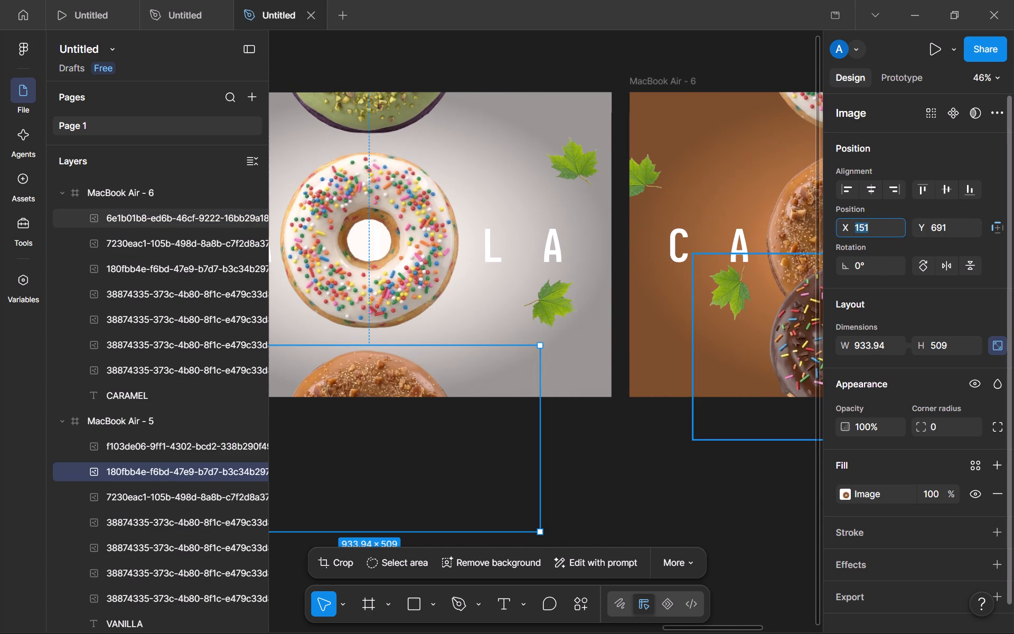
key(ctrl+c)
click(770, 348)
click(876, 228)
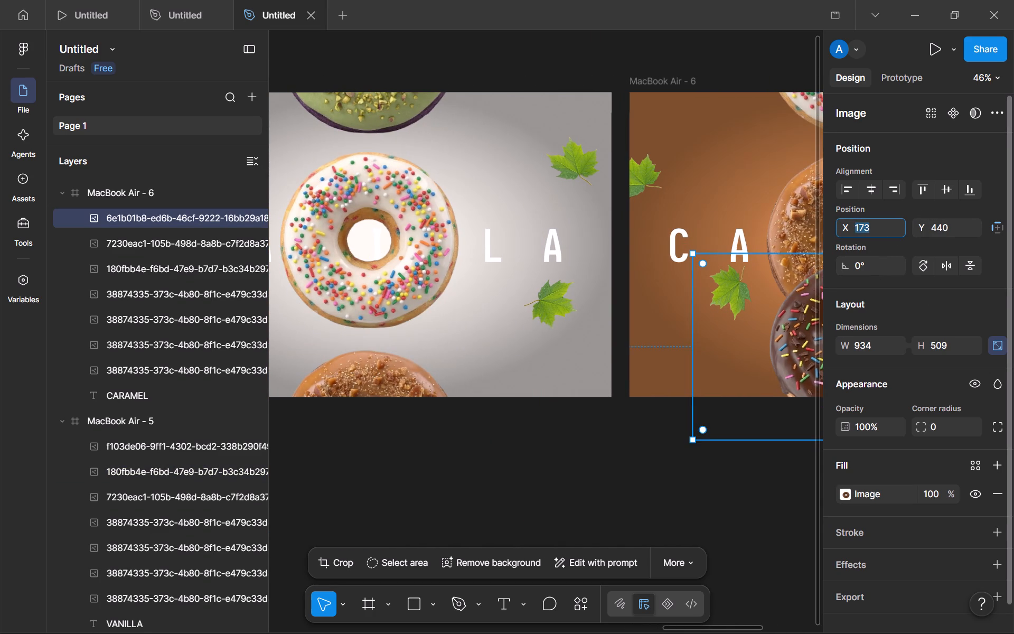
key(ctrl+v)
click(453, 370)
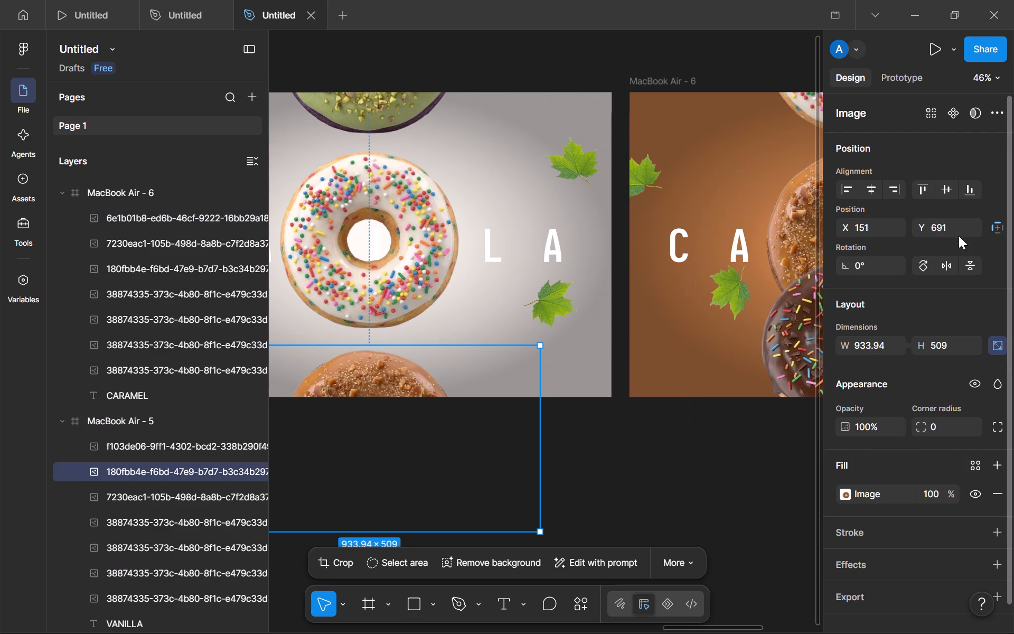
click(957, 229)
key(ctrl+c)
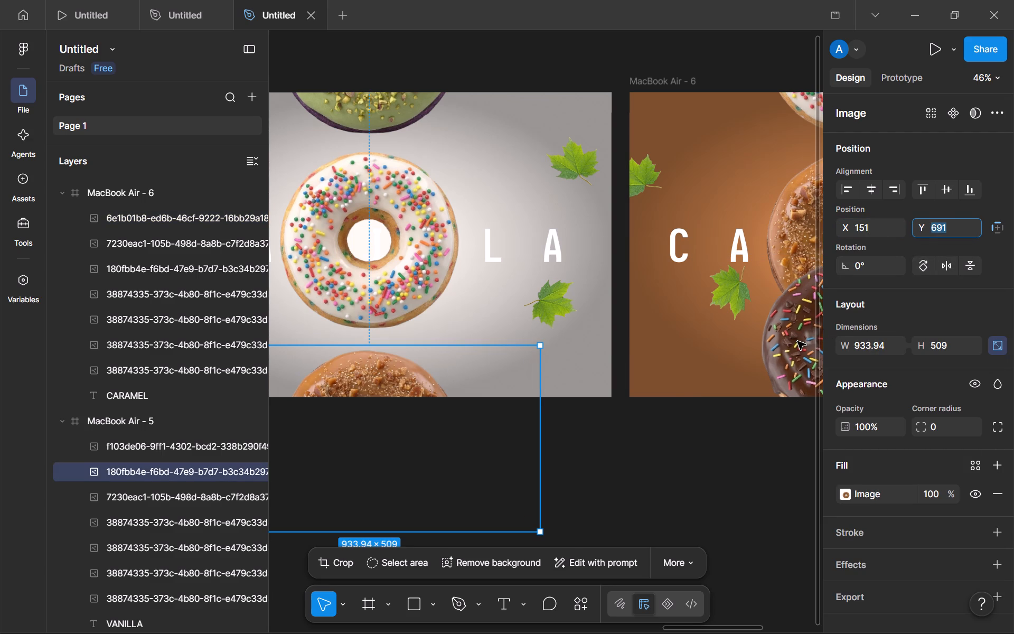
click(797, 341)
click(962, 231)
key(ctrl+v)
key(Return)
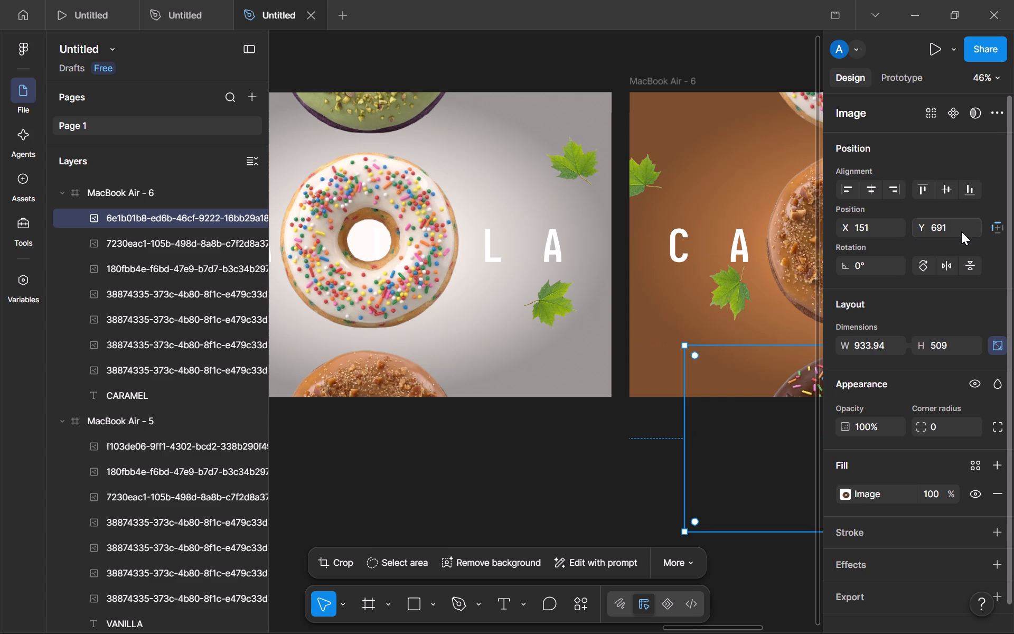
click(532, 432)
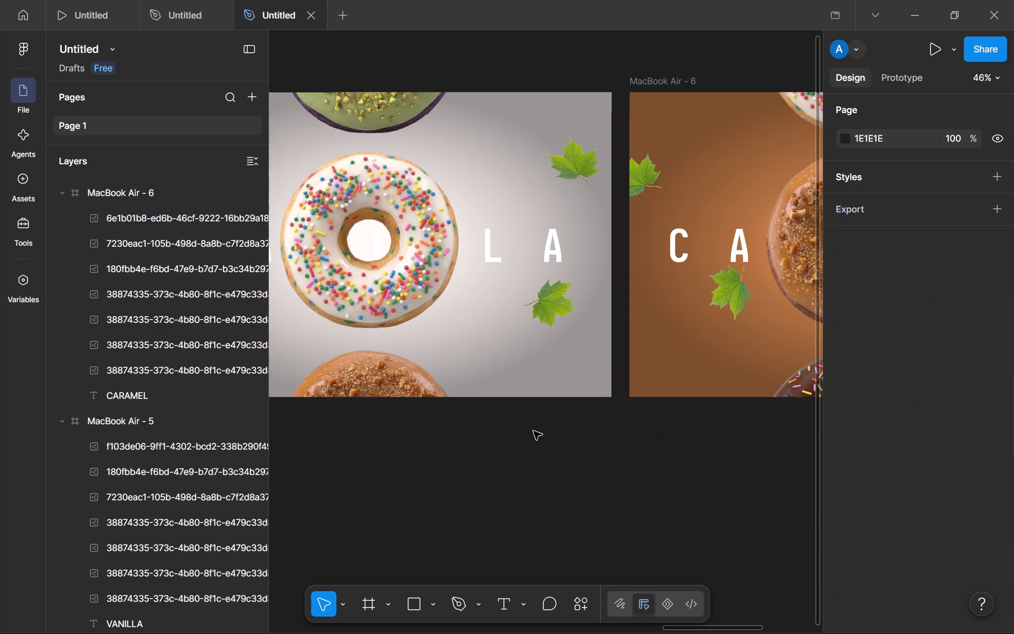
Duplicate the main caramel doughnut from MacBook Air - 6 and place the copy in the upper part of MacBook Air - 1, at X 269, Y 0.
scroll(534, 430, down, 1)
scroll(539, 421, right, 3)
scroll(531, 417, left, 3)
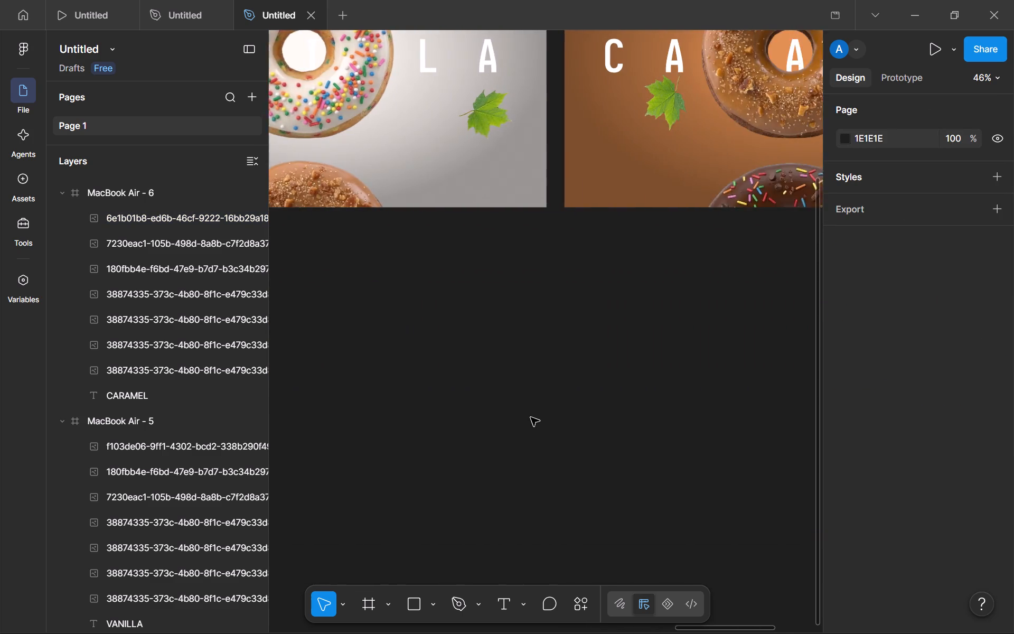
scroll(531, 417, up, 1)
click(735, 279)
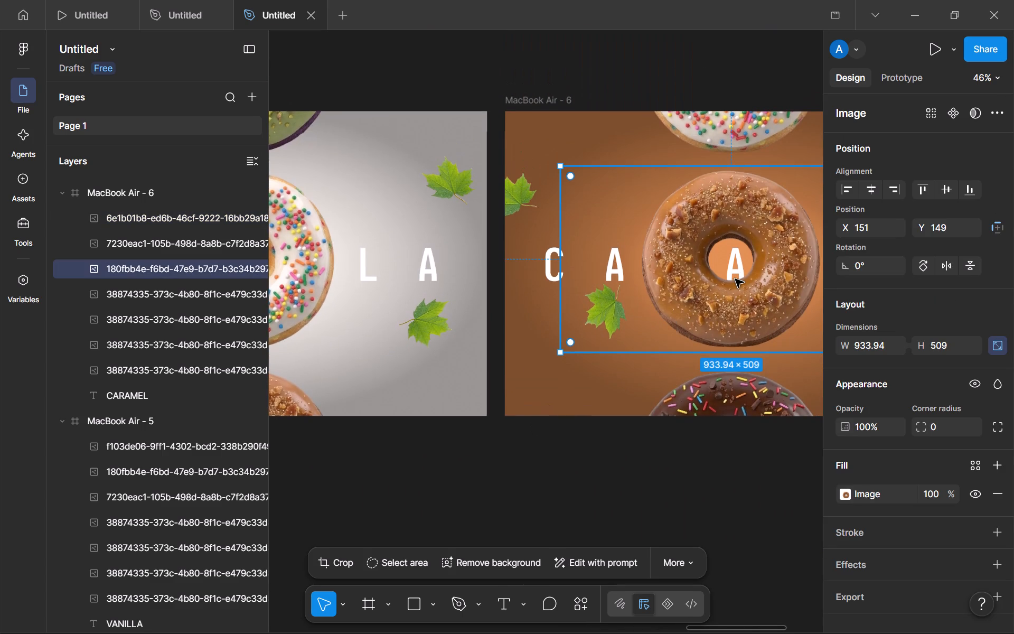
key(ctrl+d)
drag(719, 277, 248, 272)
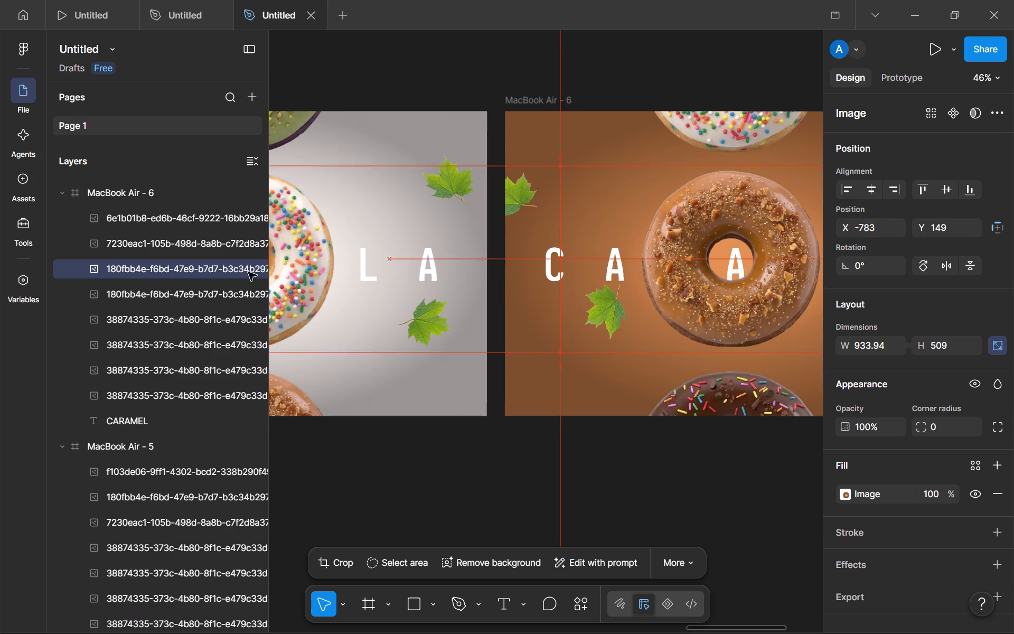
drag(248, 272, 496, 272)
scroll(506, 275, right, 7)
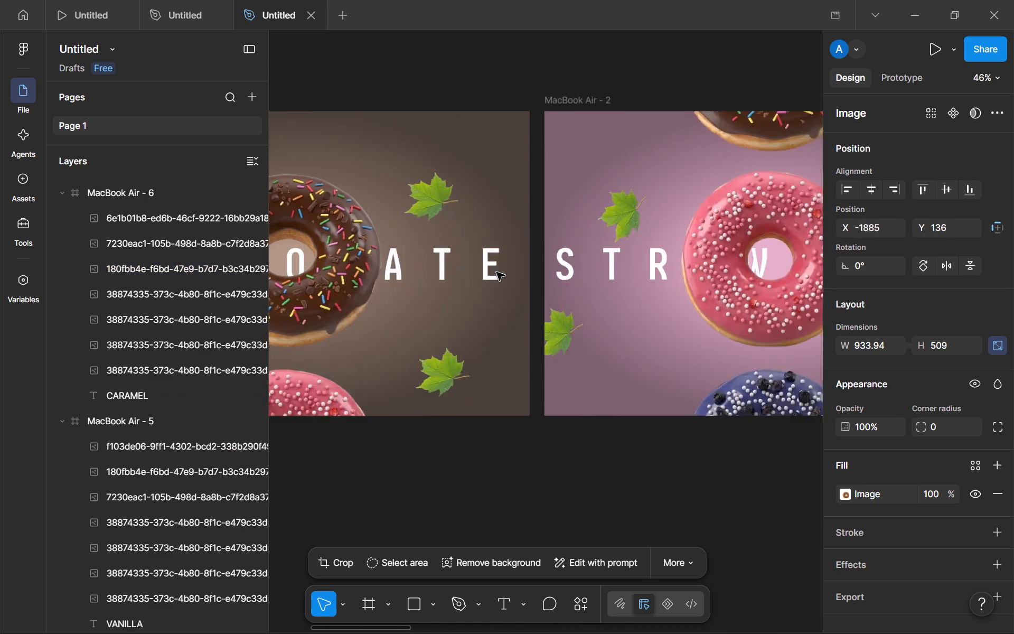
drag(496, 272, 475, 299)
scroll(627, 204, left, 1)
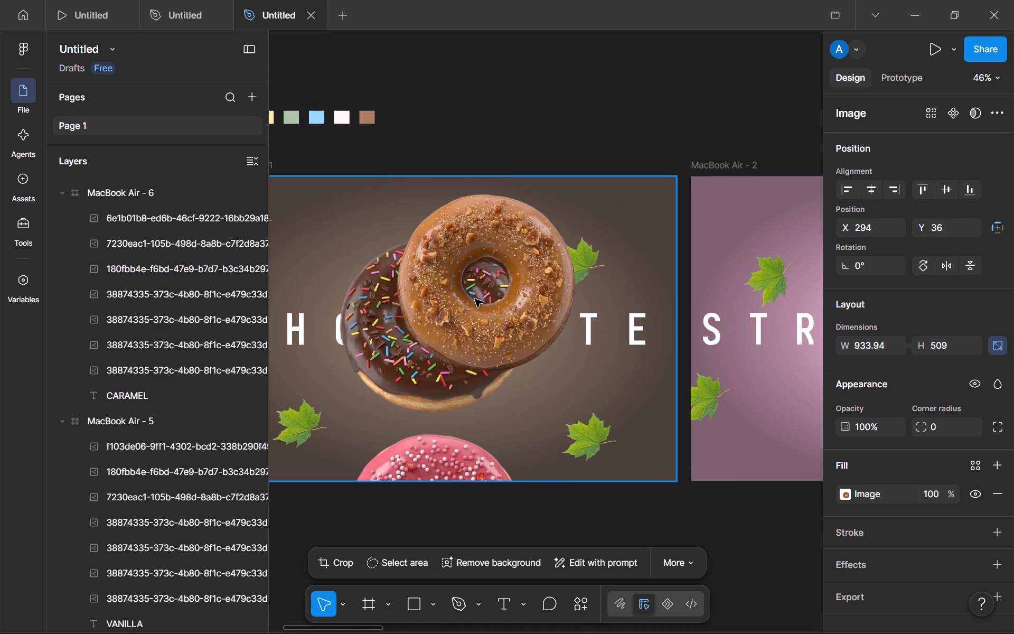
drag(475, 299, 462, 291)
Match the caramel doughnut's vertical position in MacBook Air - 1 to the upper chocolate doughnut's in MacBook Air - 2, at Y -383.
scroll(753, 287, left, 1)
click(678, 206)
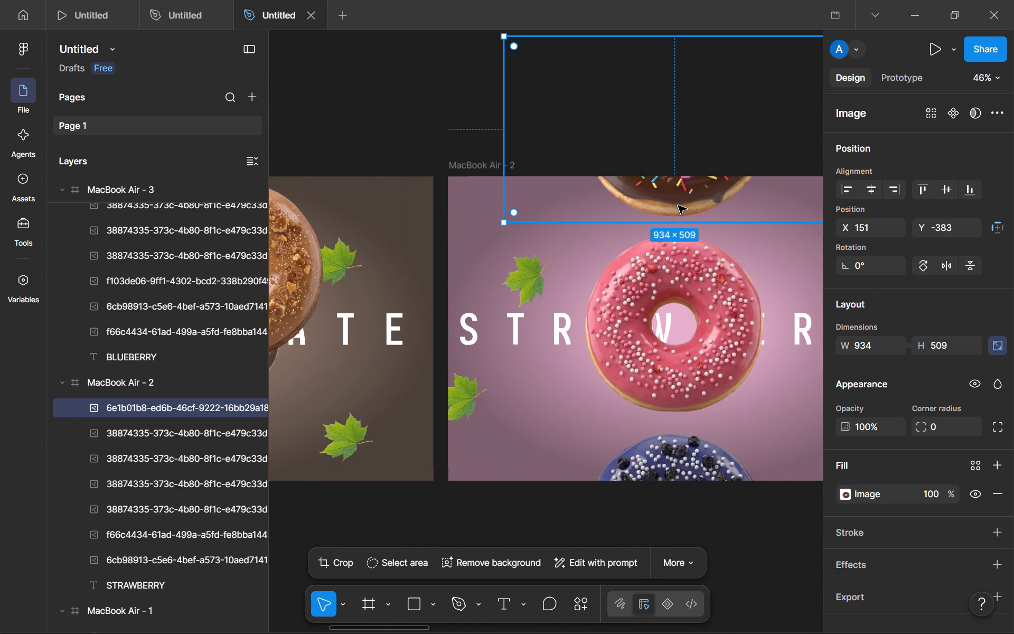
click(874, 226)
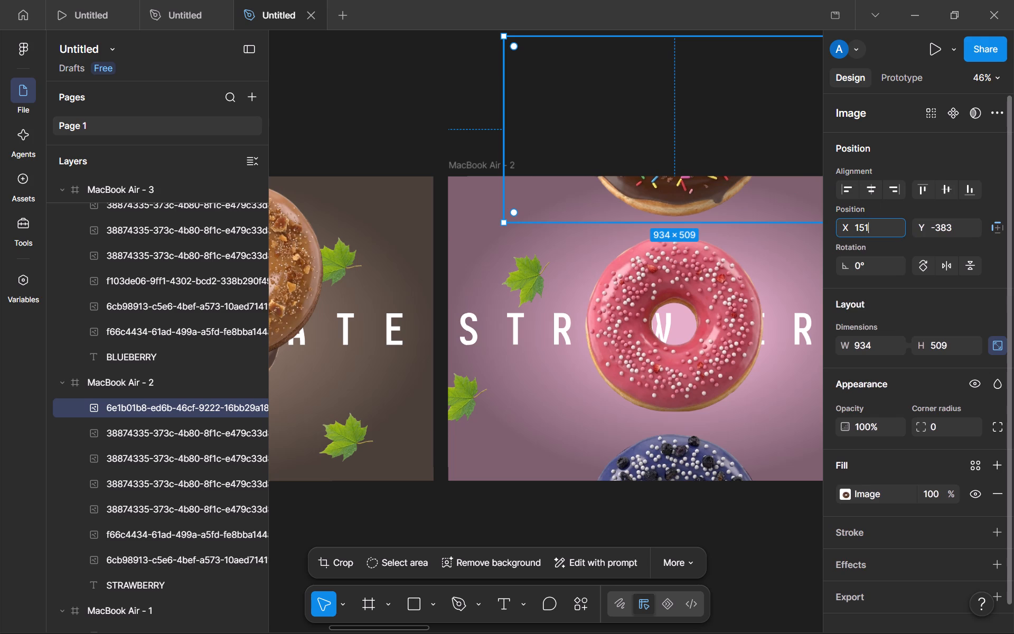
key(ctrl+c)
click(315, 256)
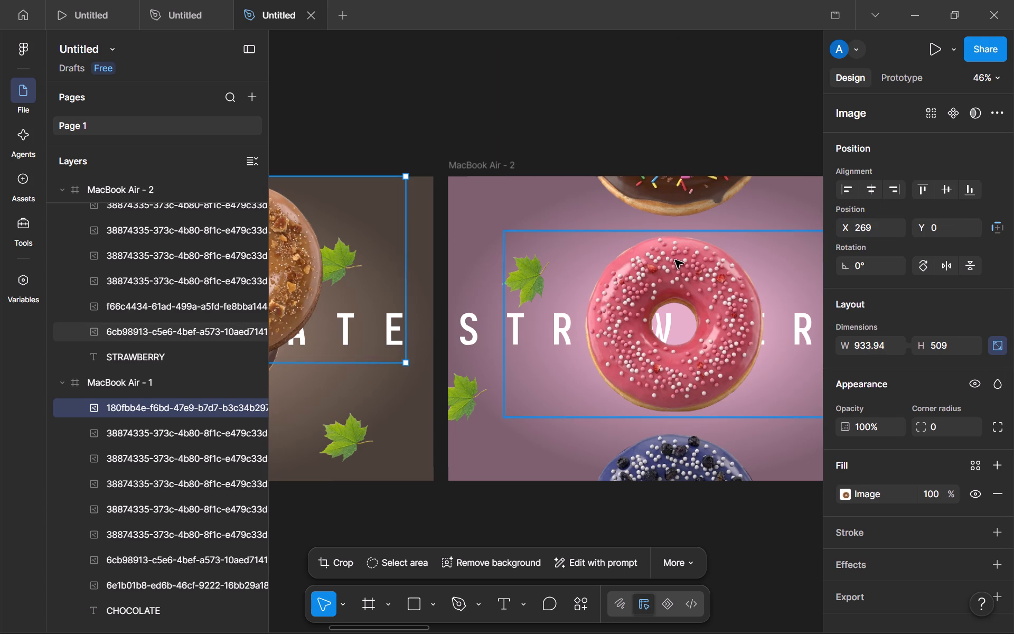
click(877, 230)
key(ctrl+c)
click(720, 219)
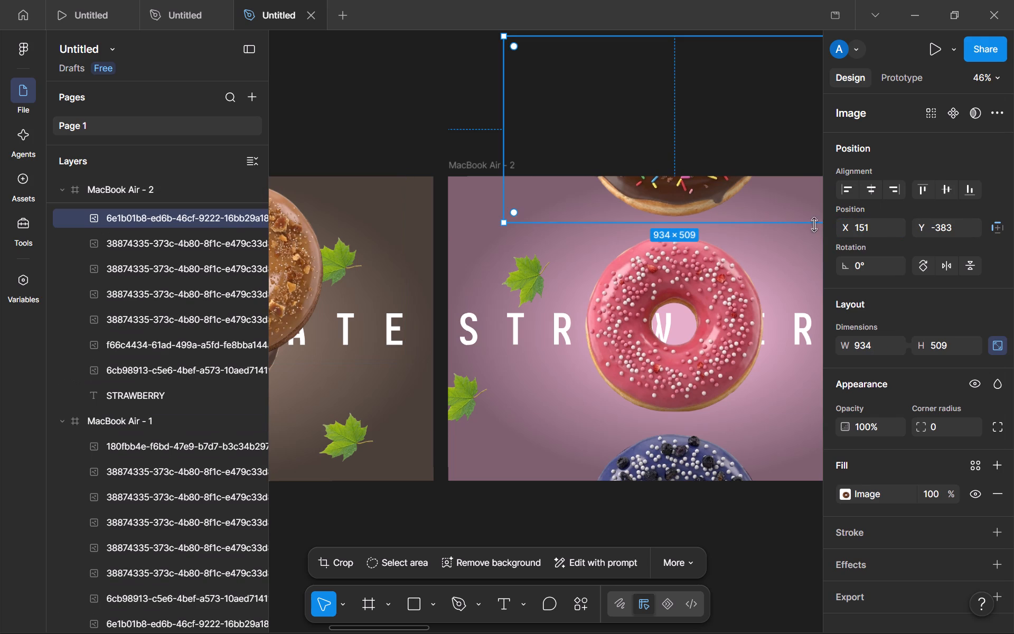
click(958, 227)
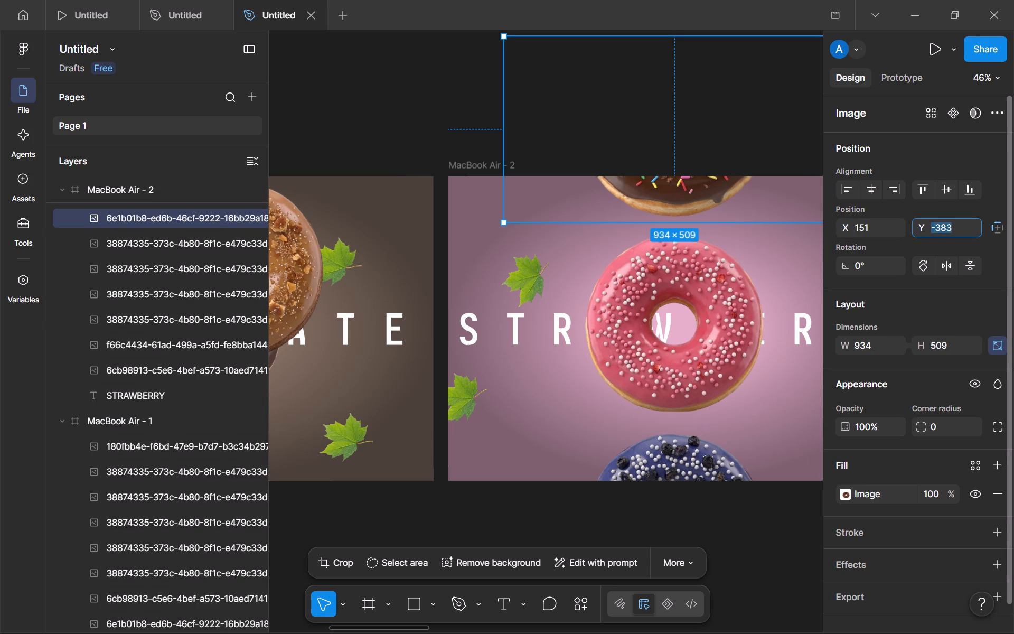
key(ctrl+c)
click(331, 232)
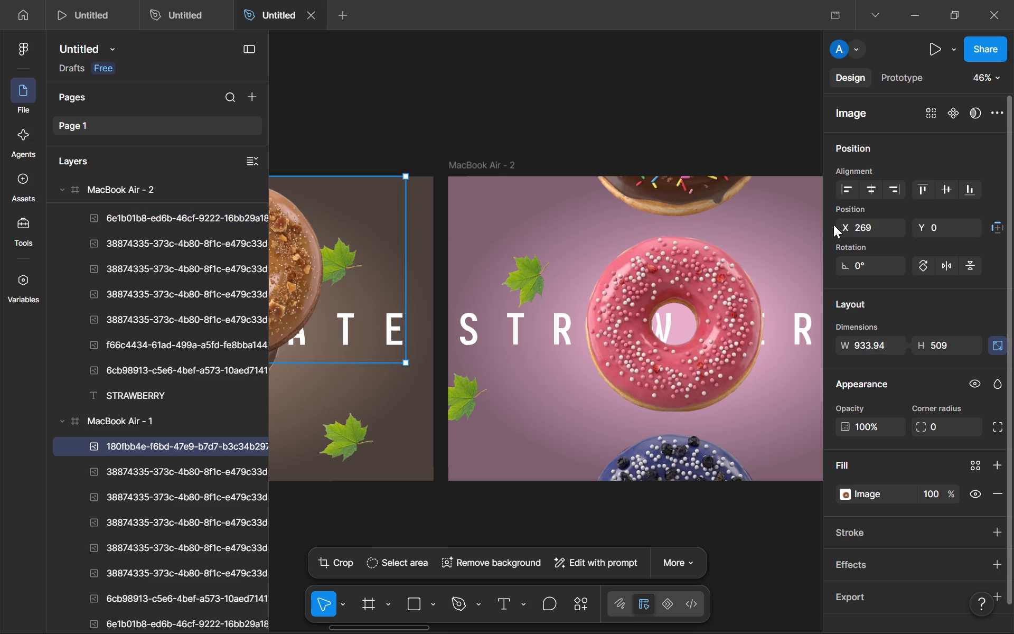
click(959, 223)
key(ctrl+v)
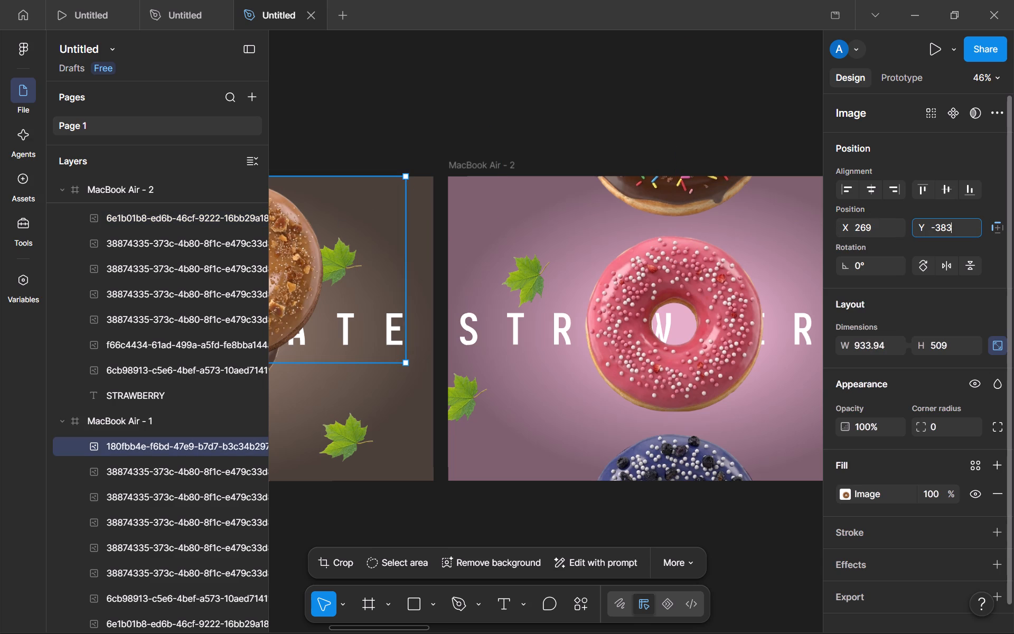
key(Return)
Compare the positions of the main and upper doughnuts in MacBook Air - 1 with those in MacBook Air - 2.
scroll(666, 81, right, 2)
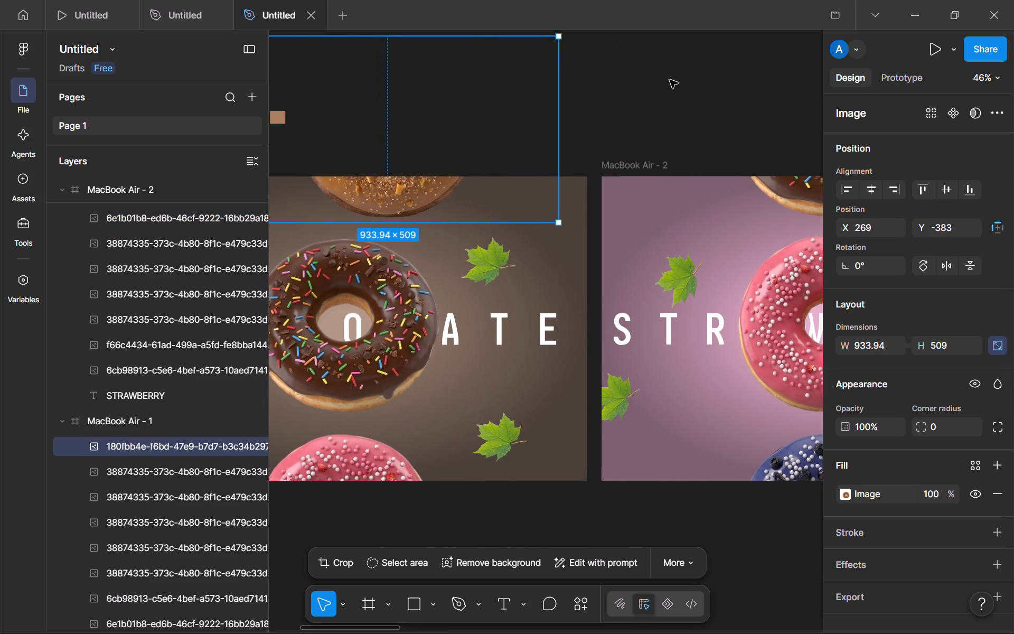
click(670, 80)
scroll(678, 74, right, 1)
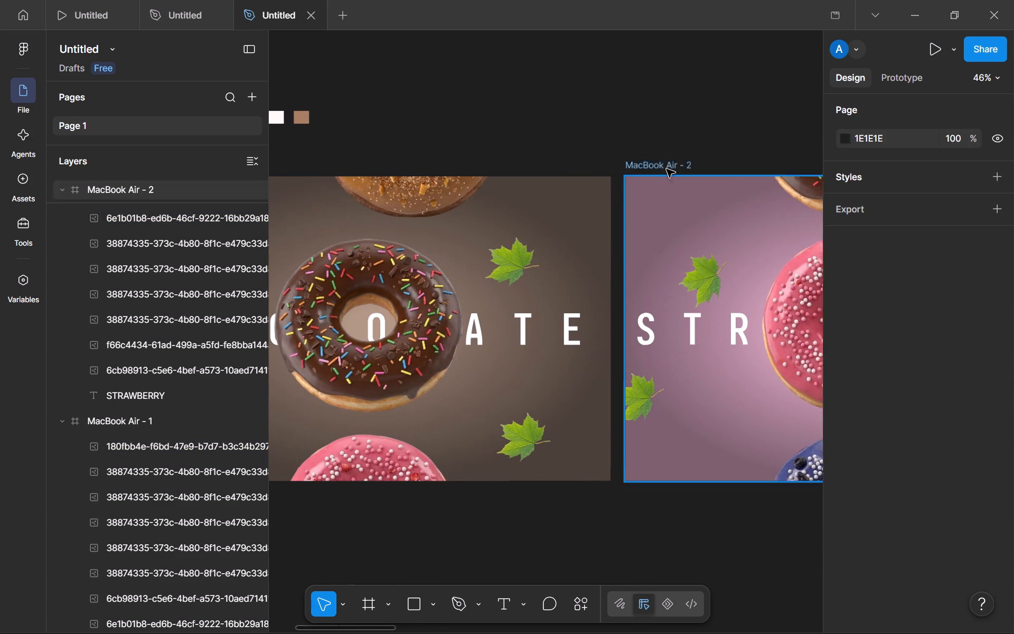
scroll(666, 169, right, 1)
click(447, 208)
scroll(447, 208, right, 1)
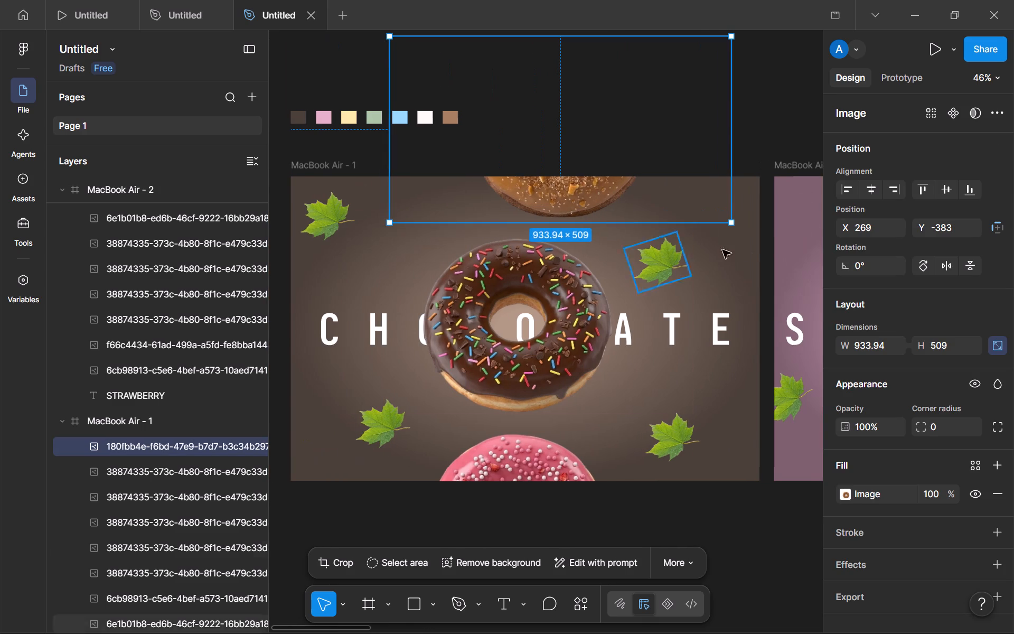
click(553, 355)
scroll(725, 347, left, 2)
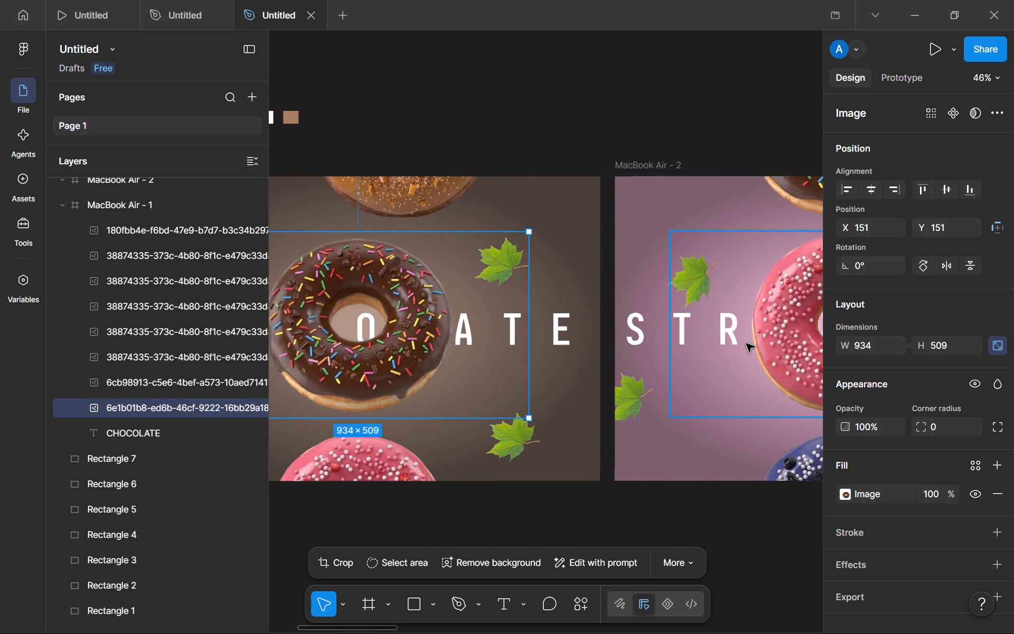
click(798, 353)
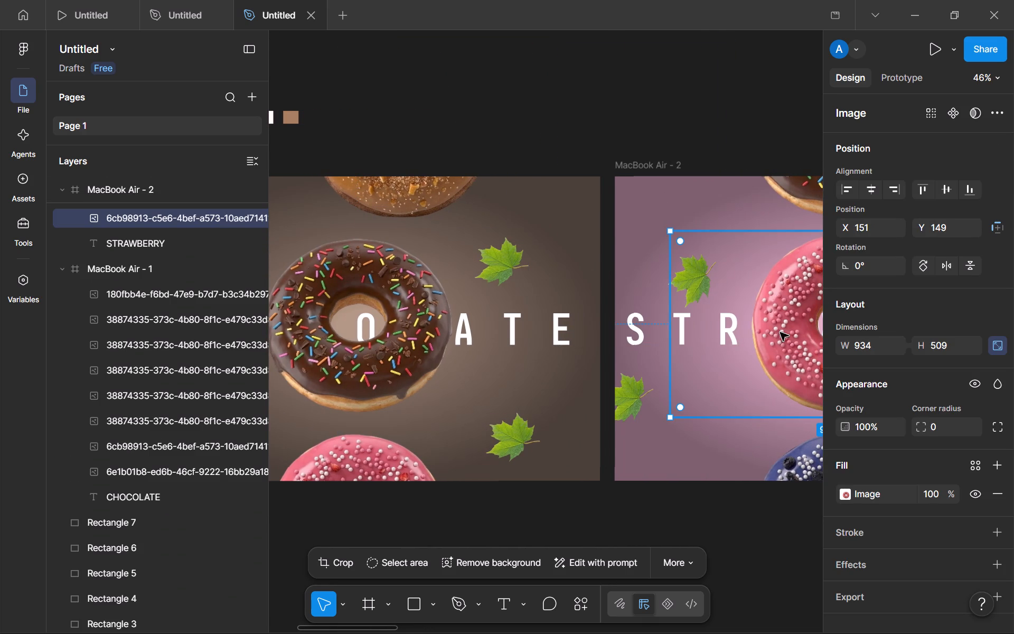
scroll(664, 363, left, 1)
click(709, 203)
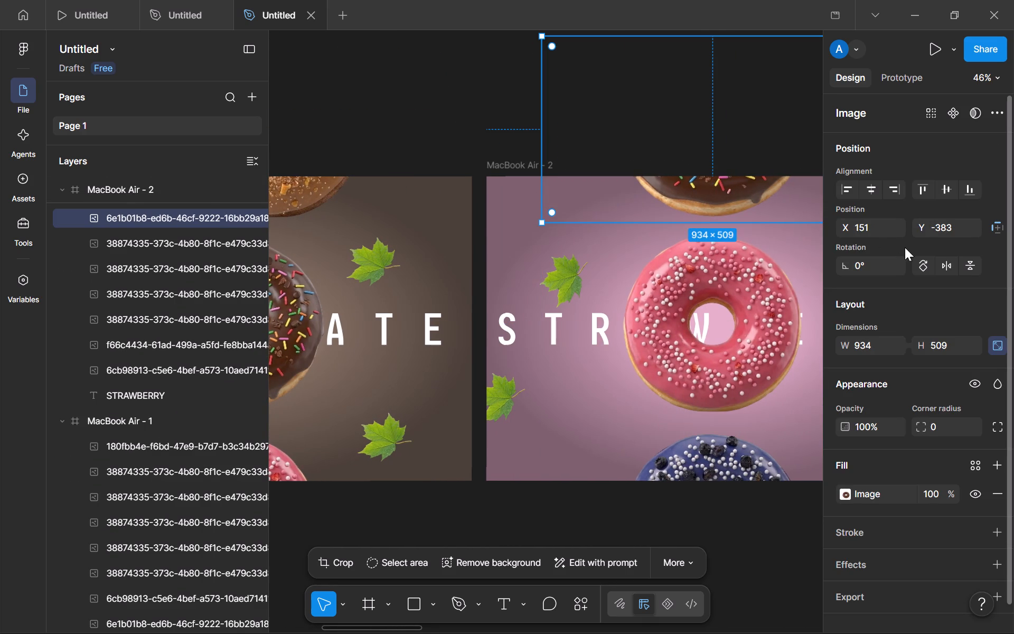
click(334, 204)
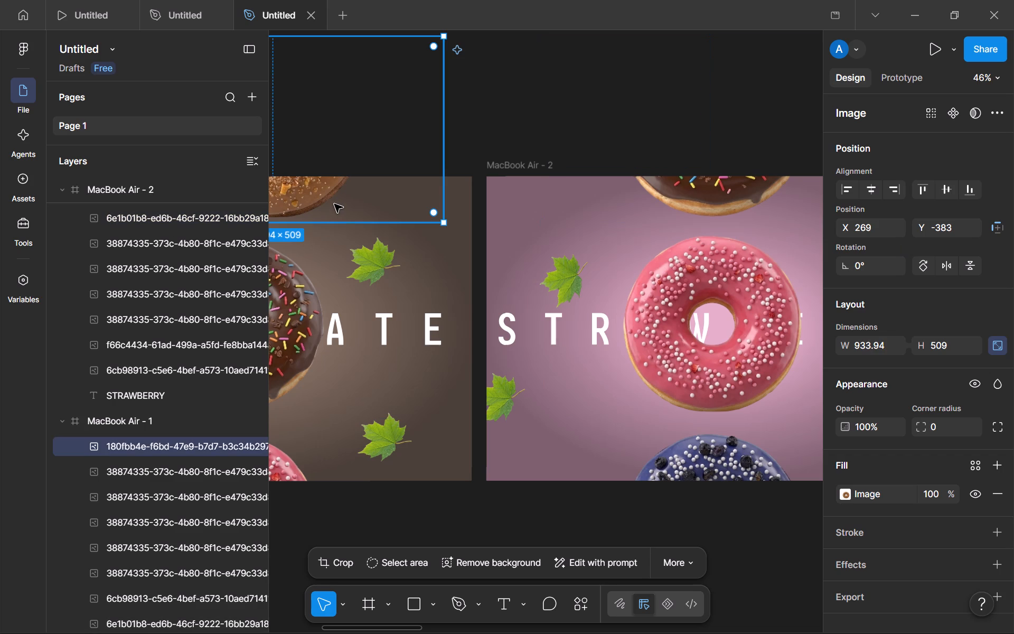
Match the caramel doughnut's horizontal position in MacBook Air - 1 to the upper chocolate doughnut's in MacBook Air - 2, at X 151.
click(683, 215)
click(882, 225)
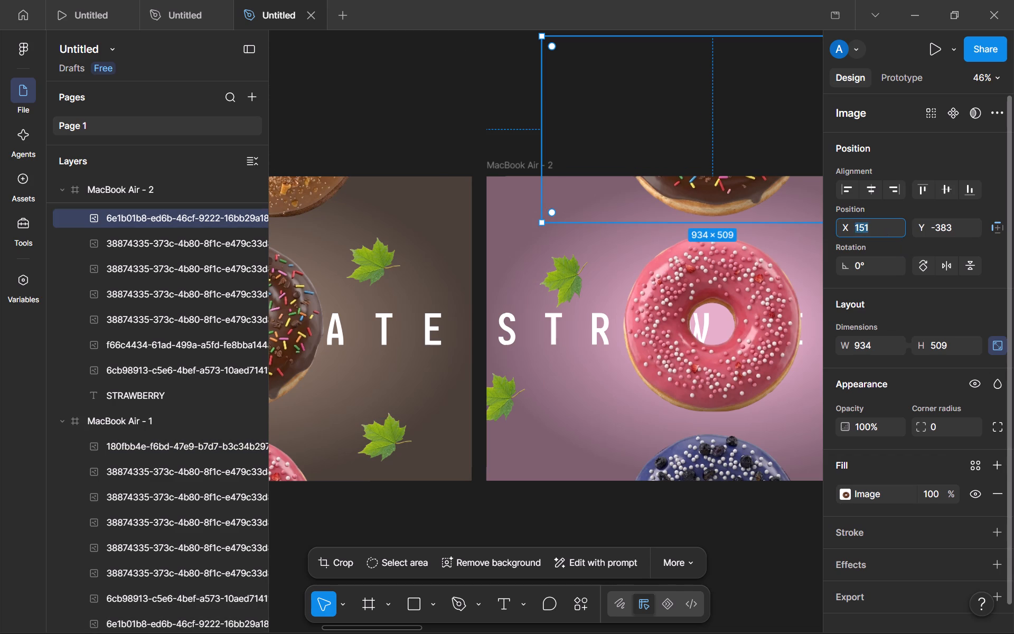
key(ctrl+x)
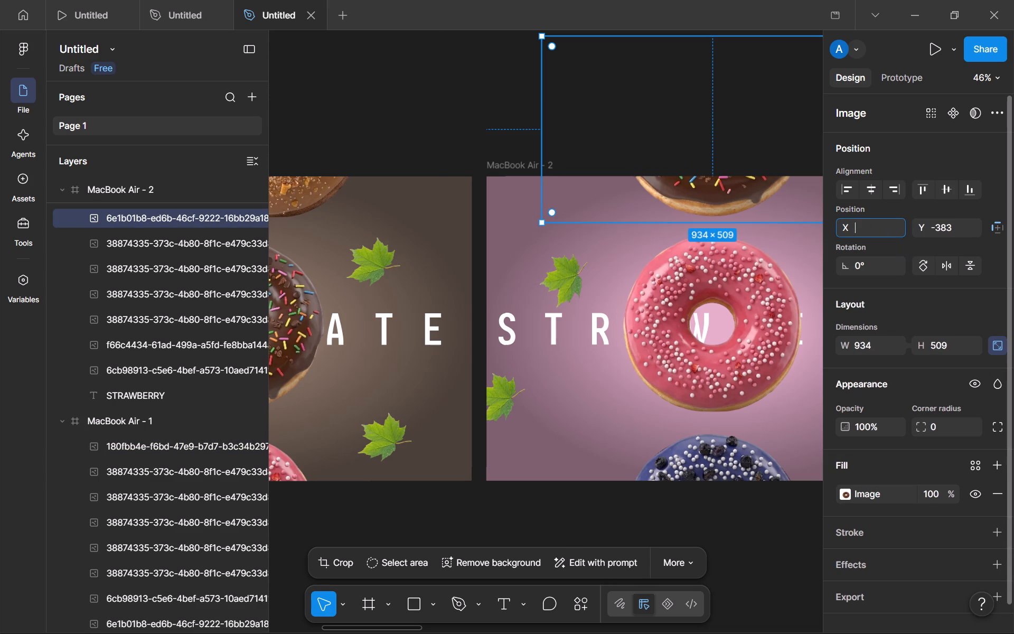
click(436, 147)
click(636, 208)
click(881, 220)
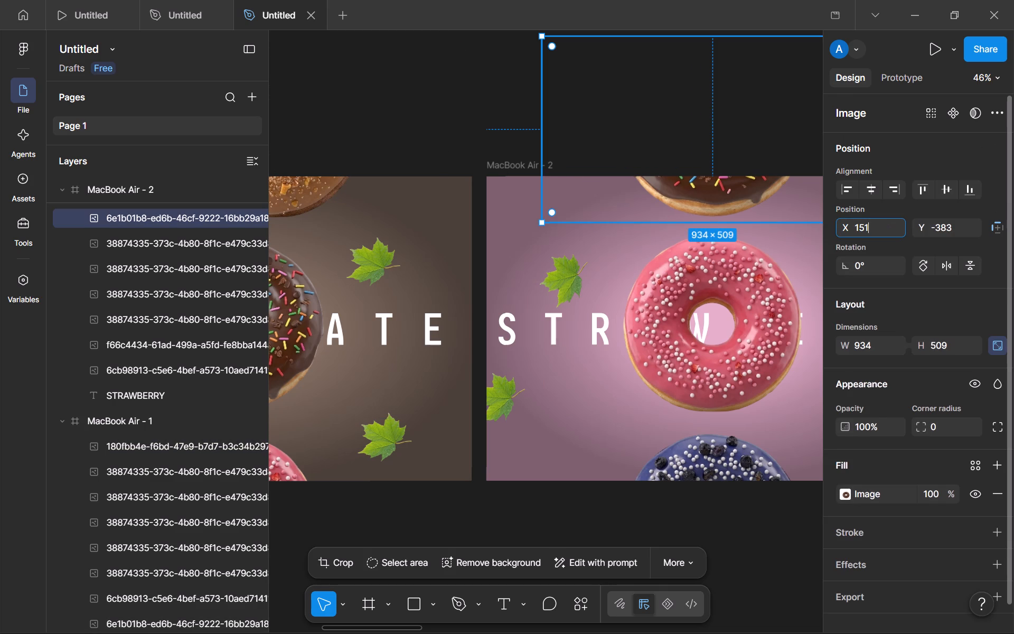
key(ctrl+c)
click(363, 206)
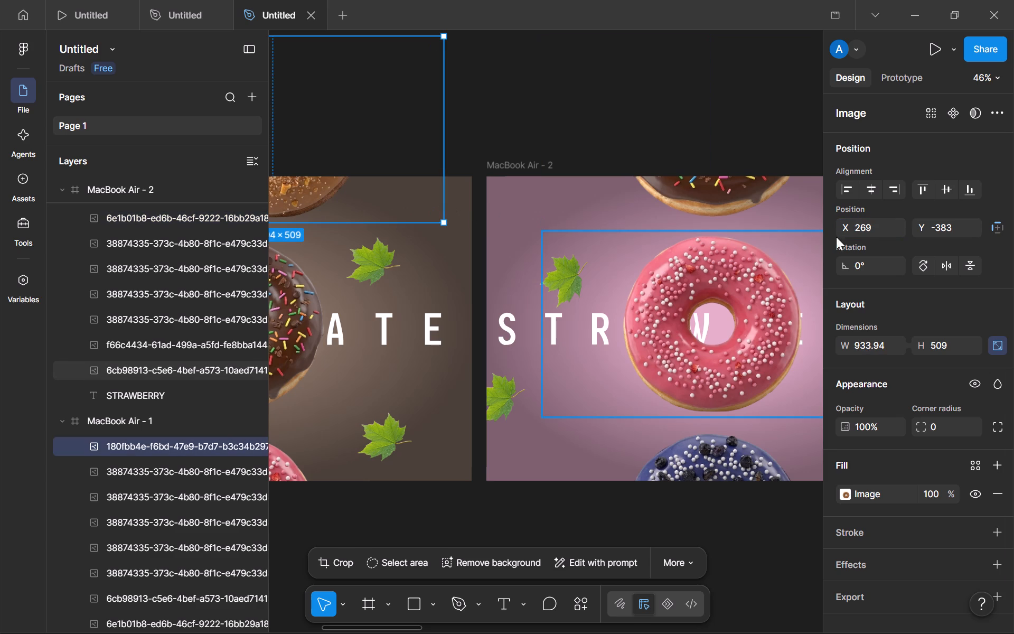
click(881, 232)
key(ctrl+v)
key(Return)
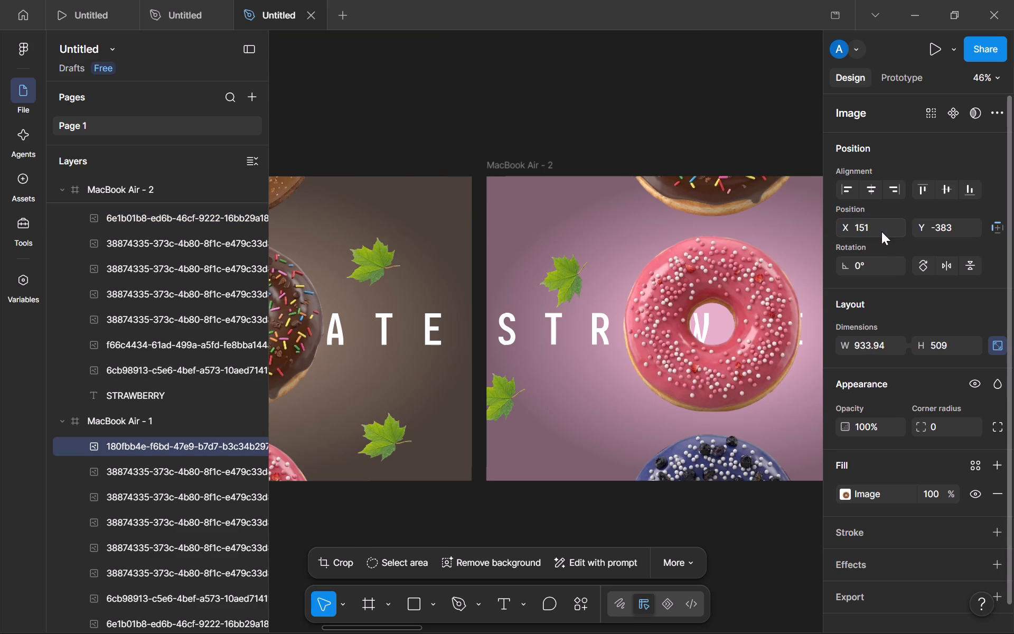
click(475, 62)
Review the row of flavour frames from MacBook Air - 1 to MacBook Air - 6 for consistent doughnut placement.
scroll(476, 67, right, 3)
scroll(454, 91, left, 2)
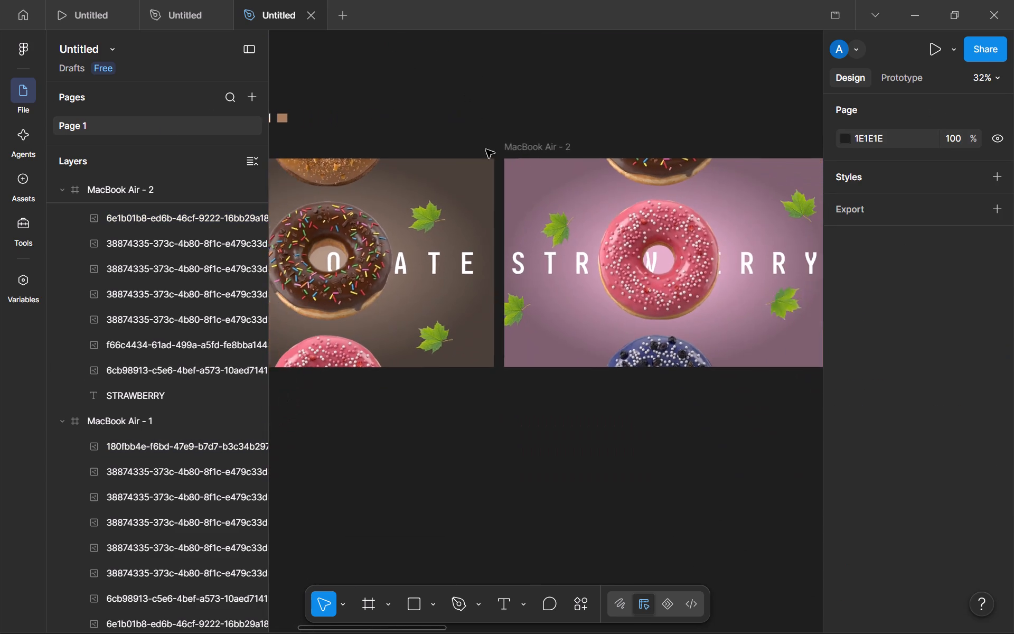
click(363, 456)
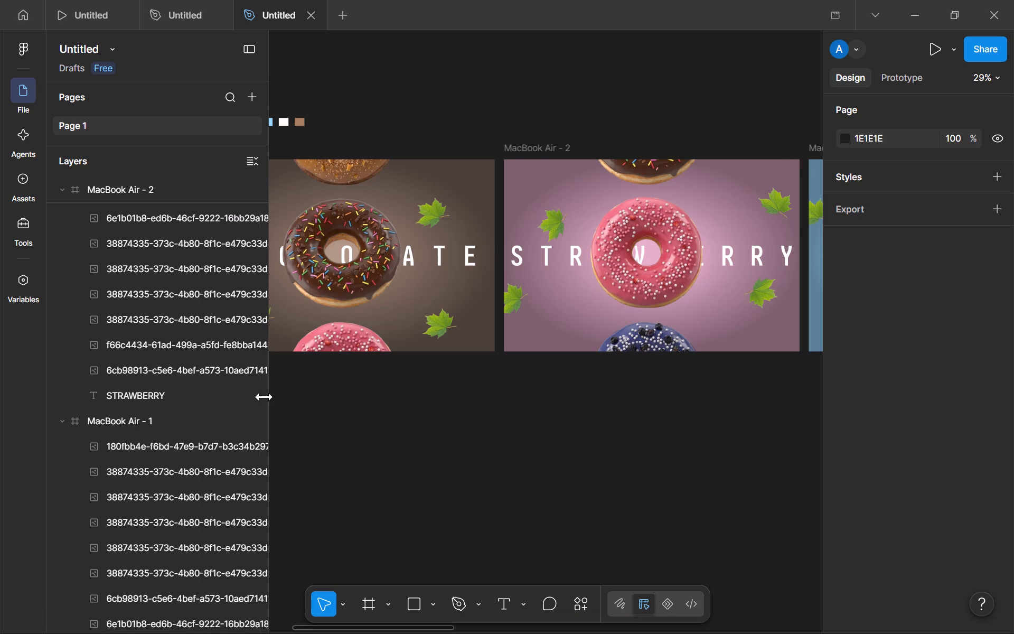
scroll(215, 425, down, 4)
scroll(170, 409, up, 3)
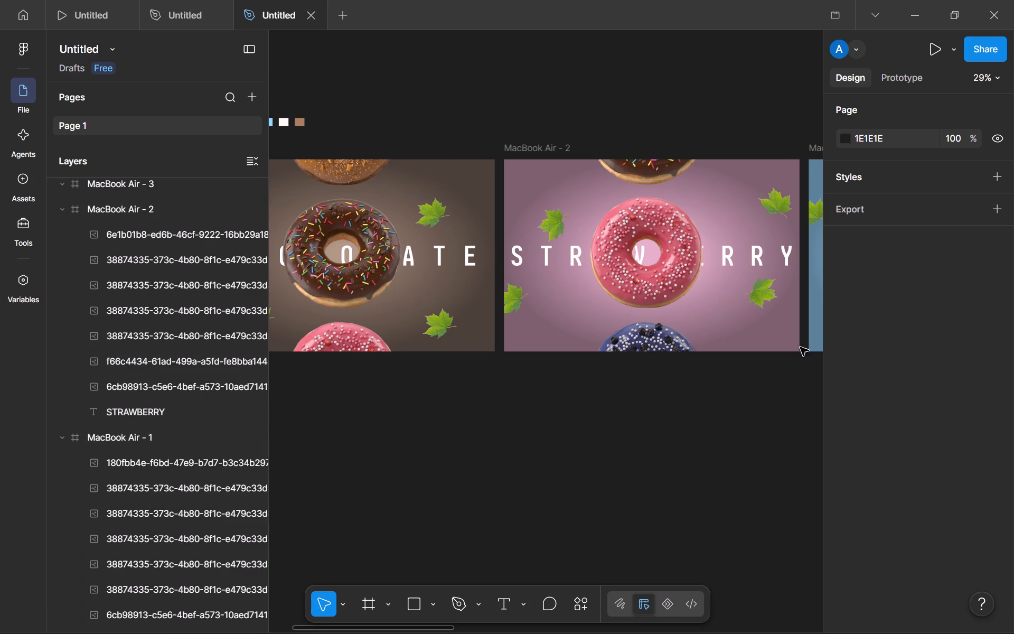
scroll(653, 430, left, 2)
scroll(653, 430, right, 2)
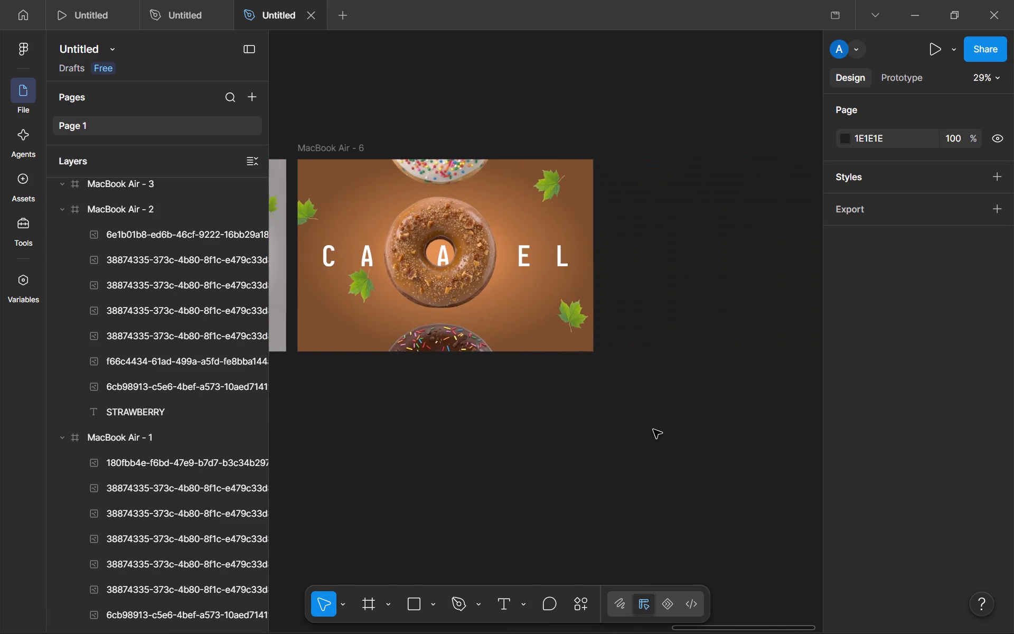
scroll(653, 430, right, 3)
scroll(341, 324, right, 1)
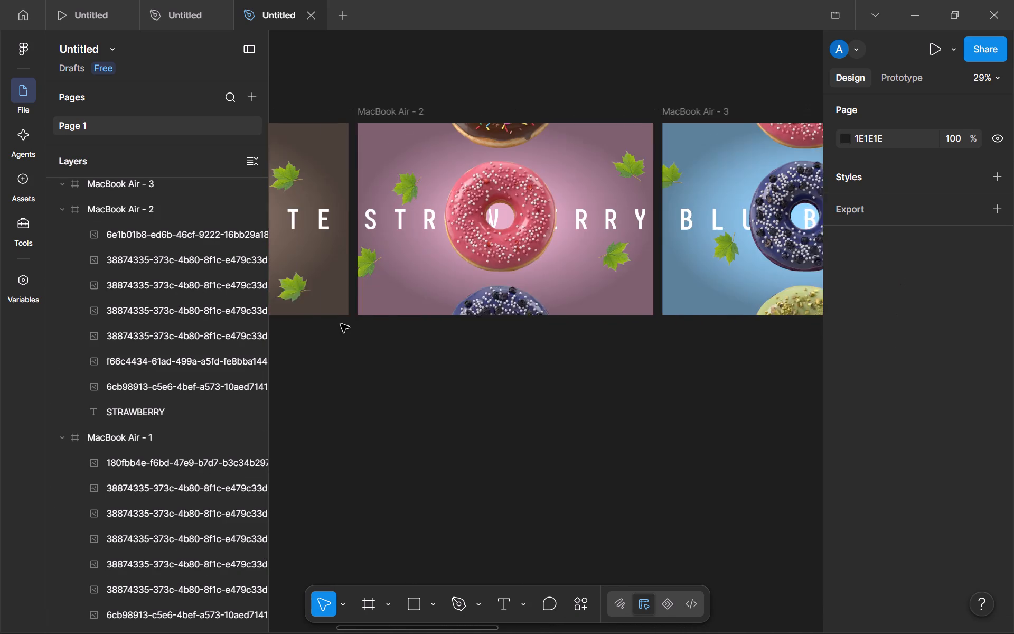
scroll(341, 324, right, 2)
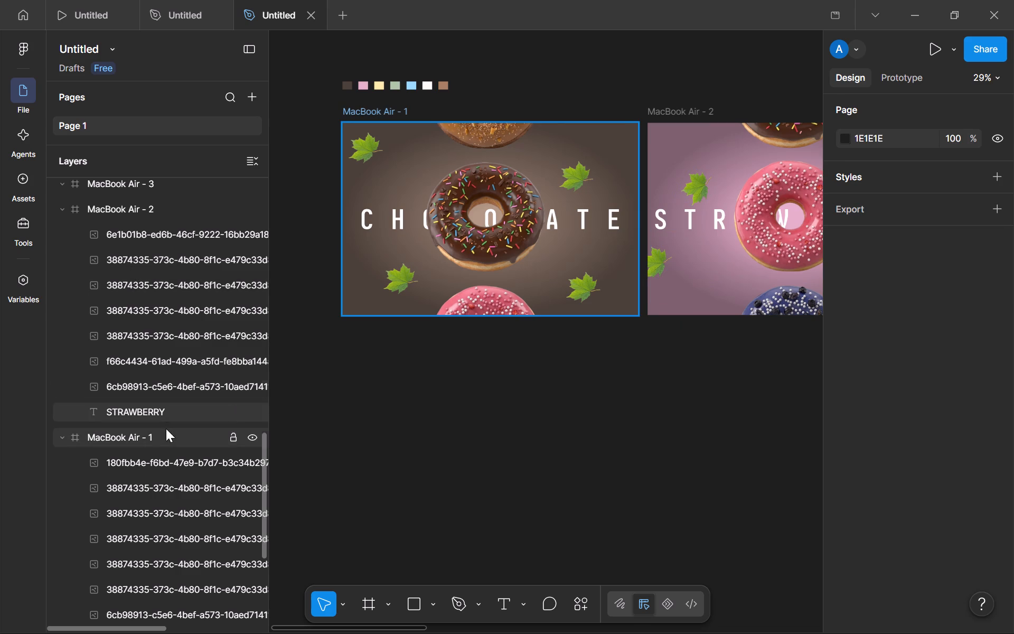
Set the prototype scroll overflow of the MacBook Air - 1 frame to Vertical.
click(166, 428)
click(598, 441)
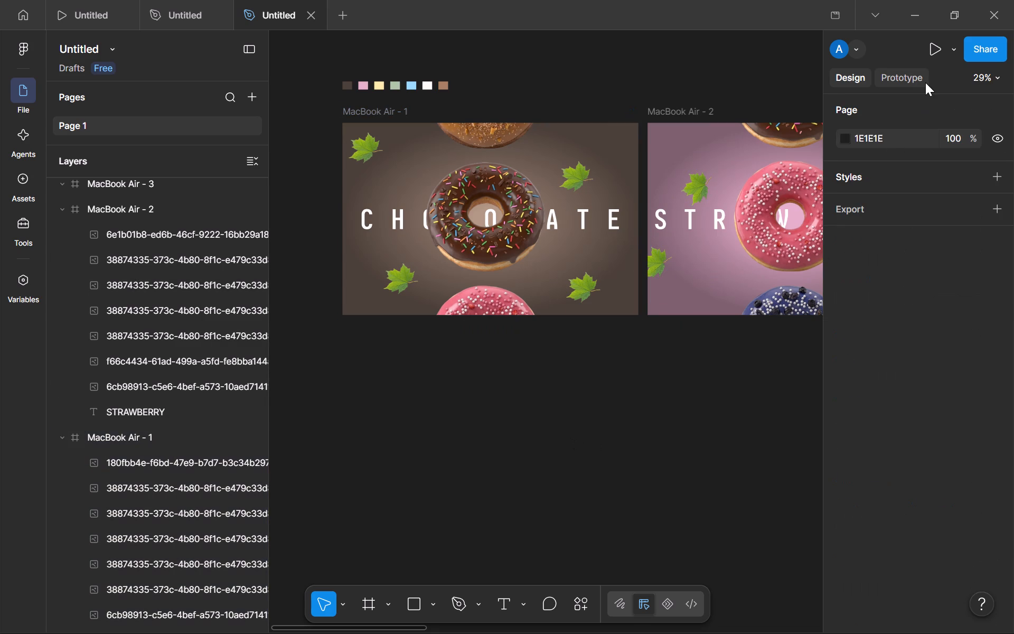
click(919, 82)
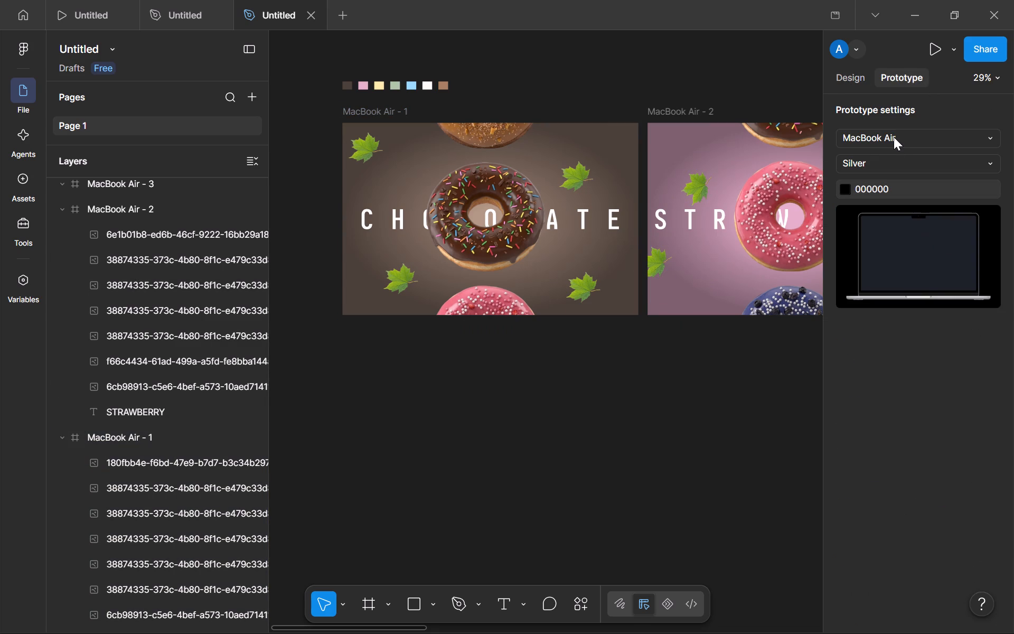
click(879, 152)
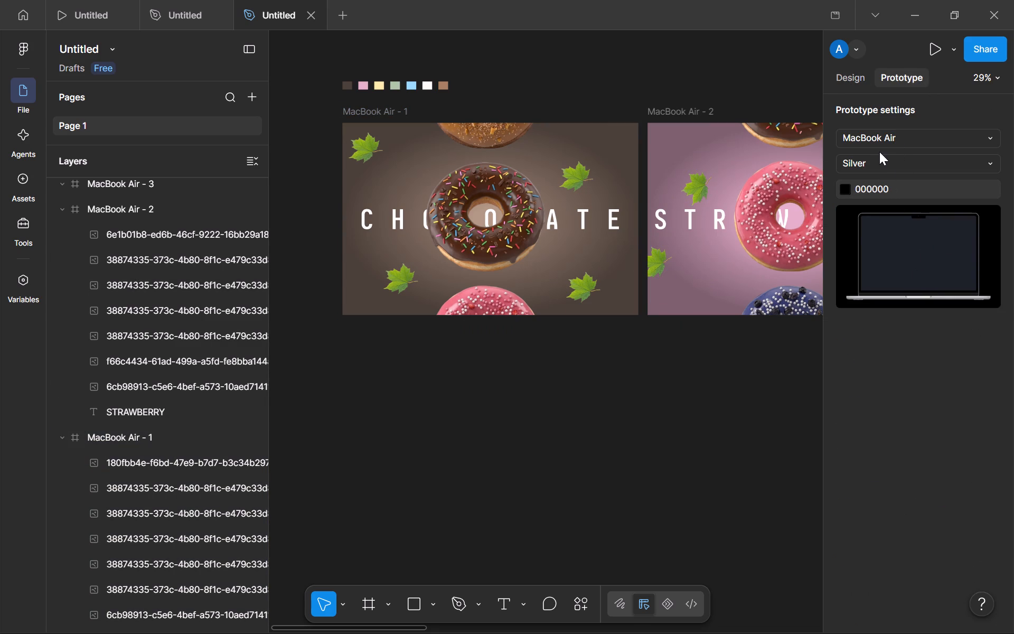
click(880, 161)
click(880, 161)
click(187, 444)
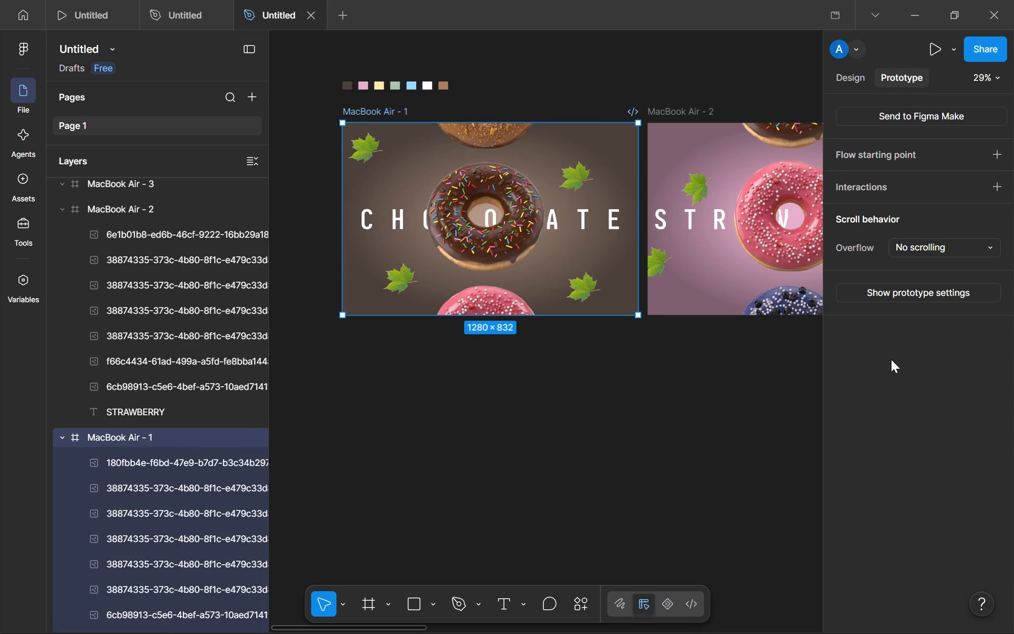
click(949, 236)
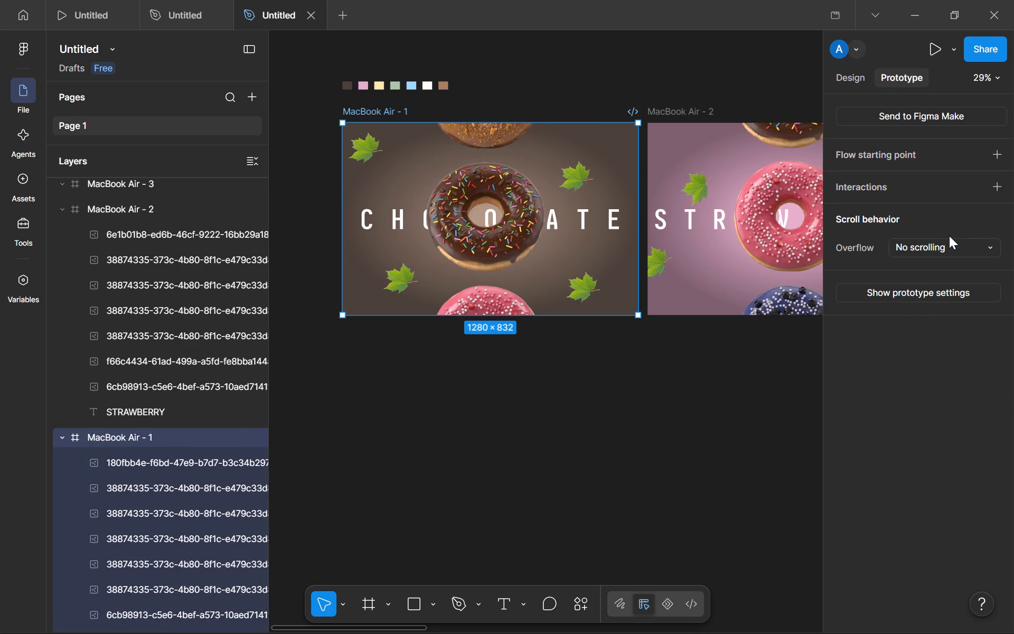
click(949, 243)
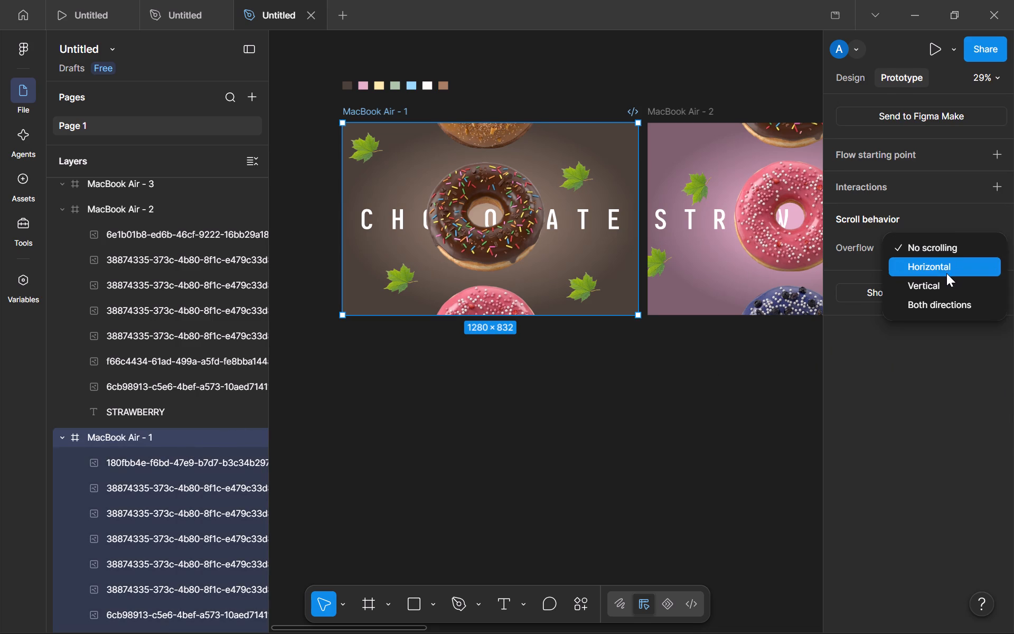
click(945, 290)
click(938, 244)
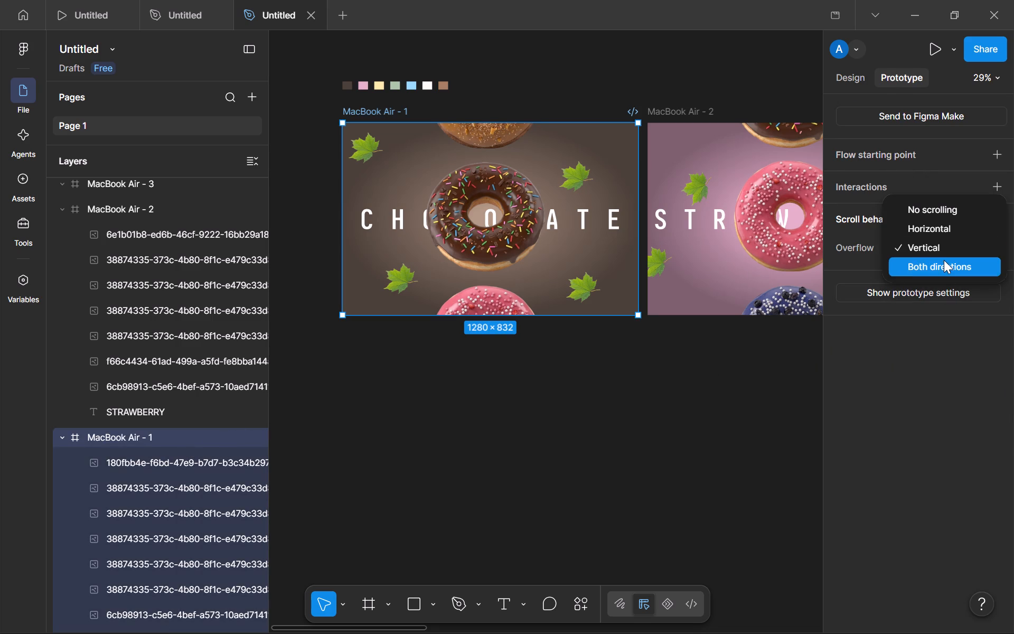
click(944, 264)
click(936, 244)
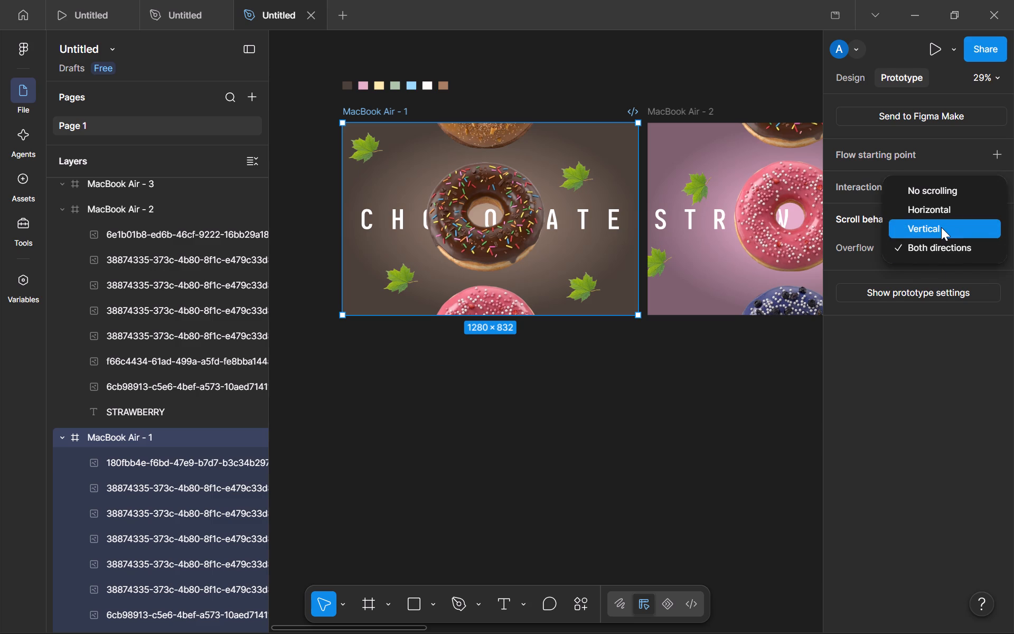
click(941, 227)
Make MacBook Air - 1 a flow starting point.
click(996, 156)
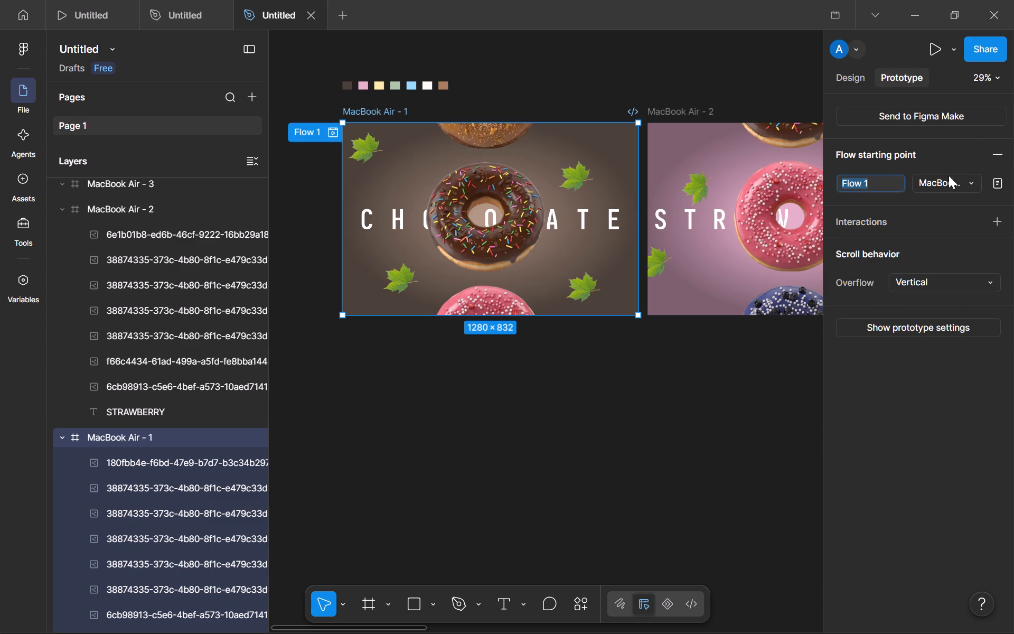
Add an On drag interaction to MacBook Air - 1 that navigates to MacBook Air - 2.
click(945, 216)
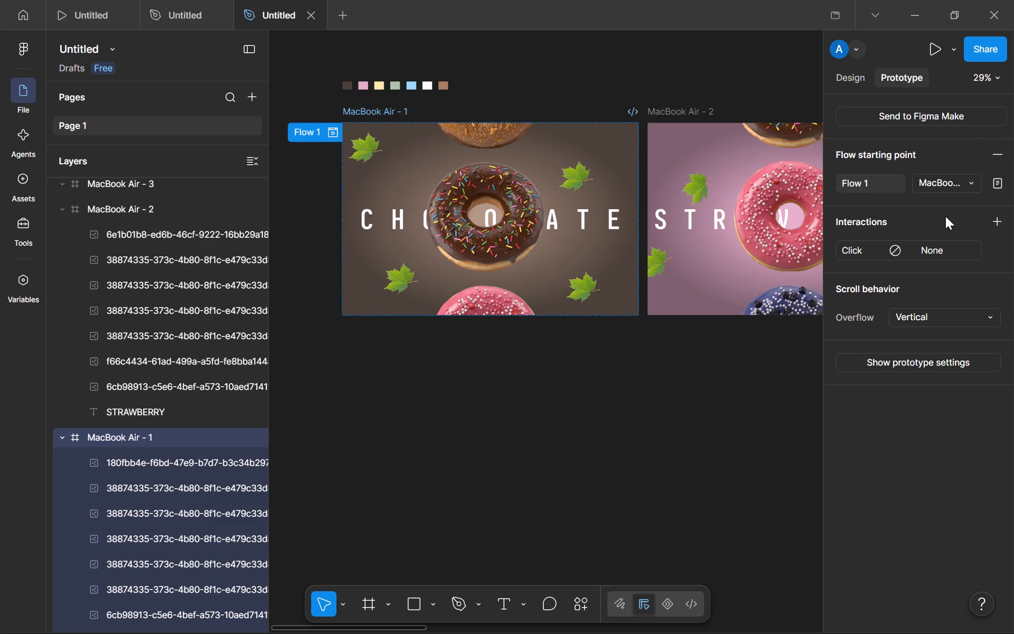
click(871, 254)
click(748, 292)
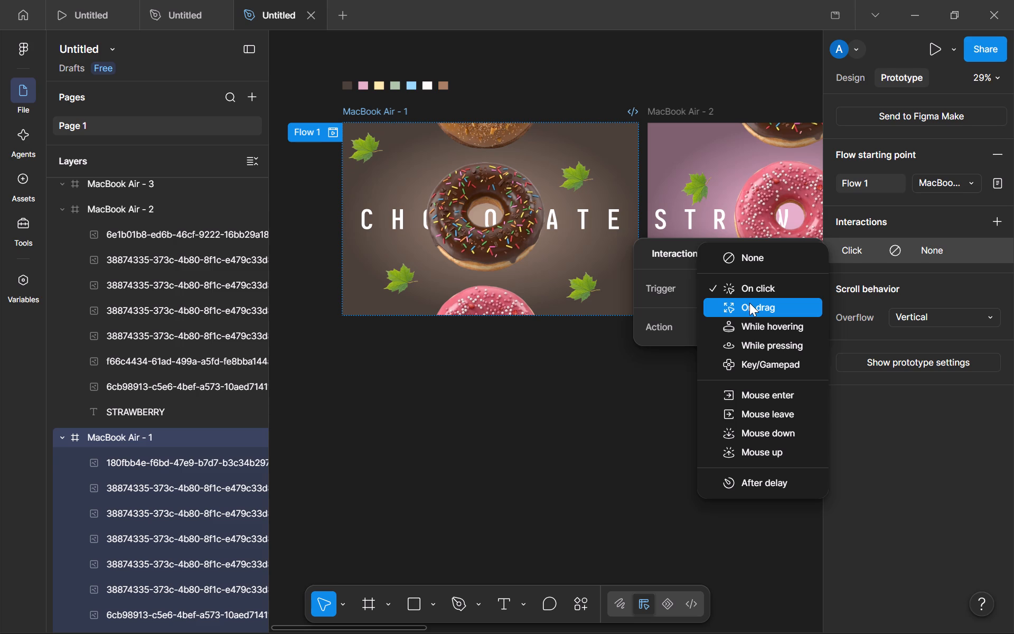
click(749, 303)
click(755, 315)
click(753, 332)
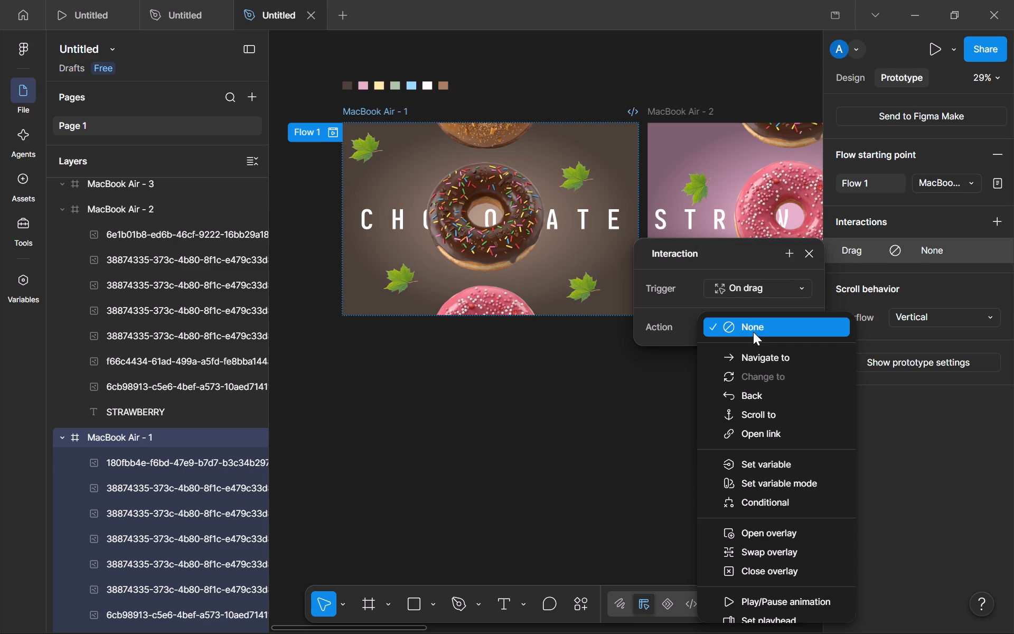
click(764, 357)
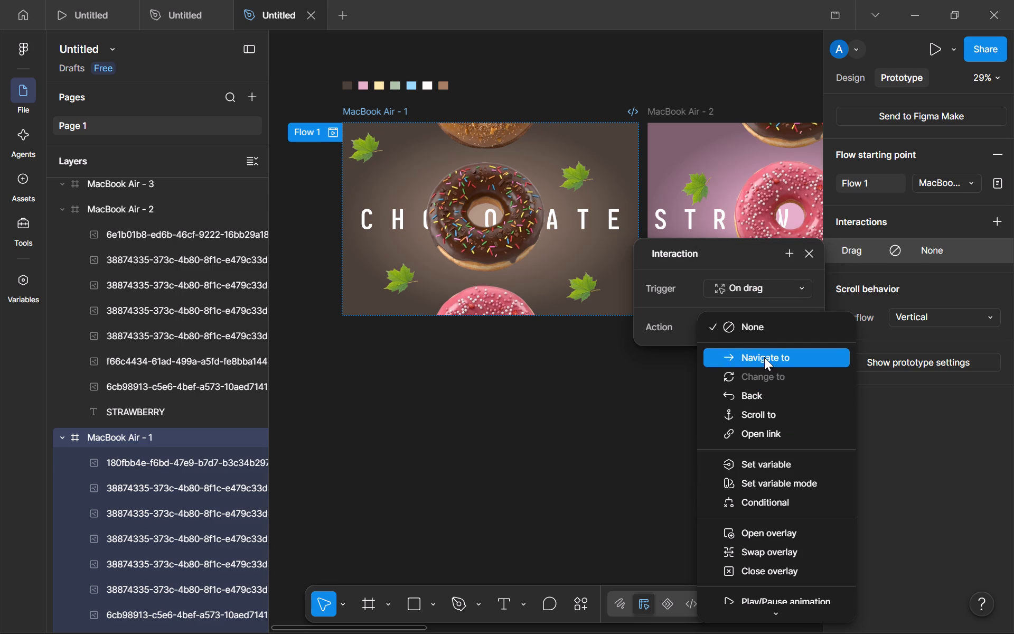
click(763, 358)
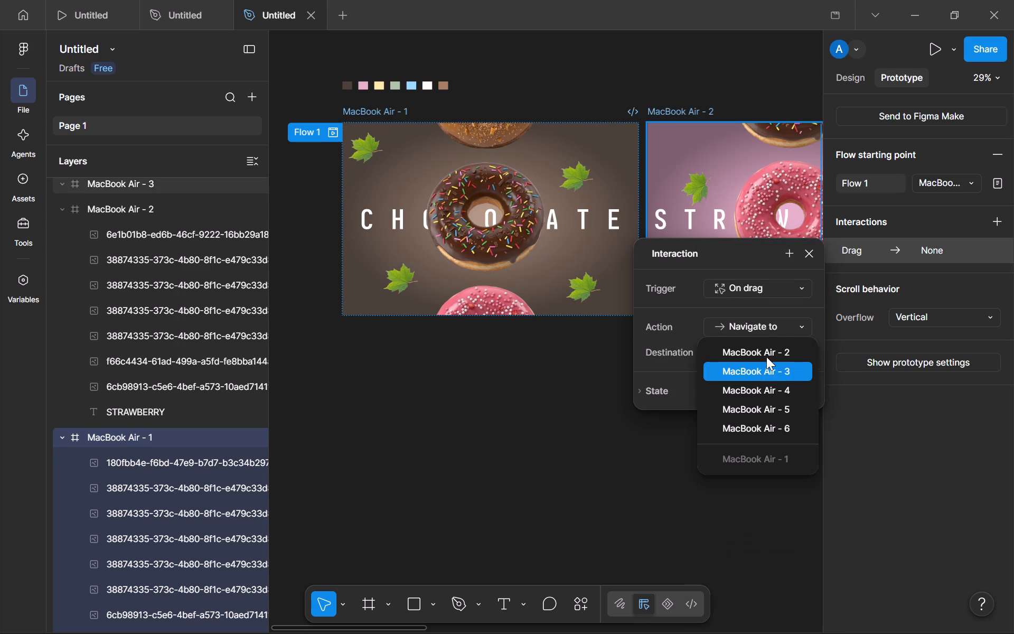
click(766, 357)
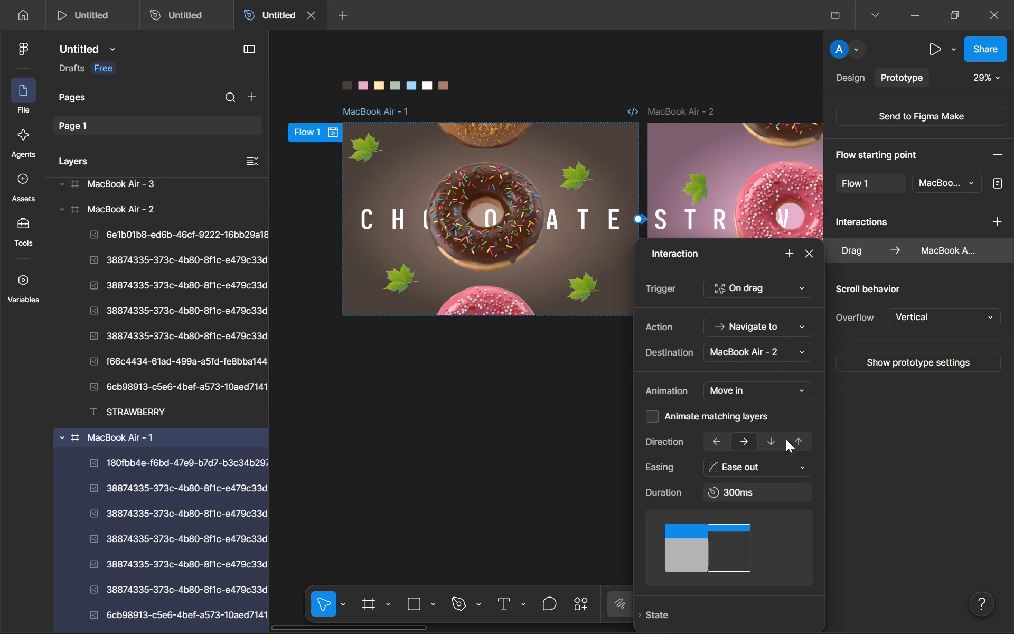
Turn on matching-layer animation and set the Move in direction to Up for the MacBook Air - 1 drag interaction.
click(662, 419)
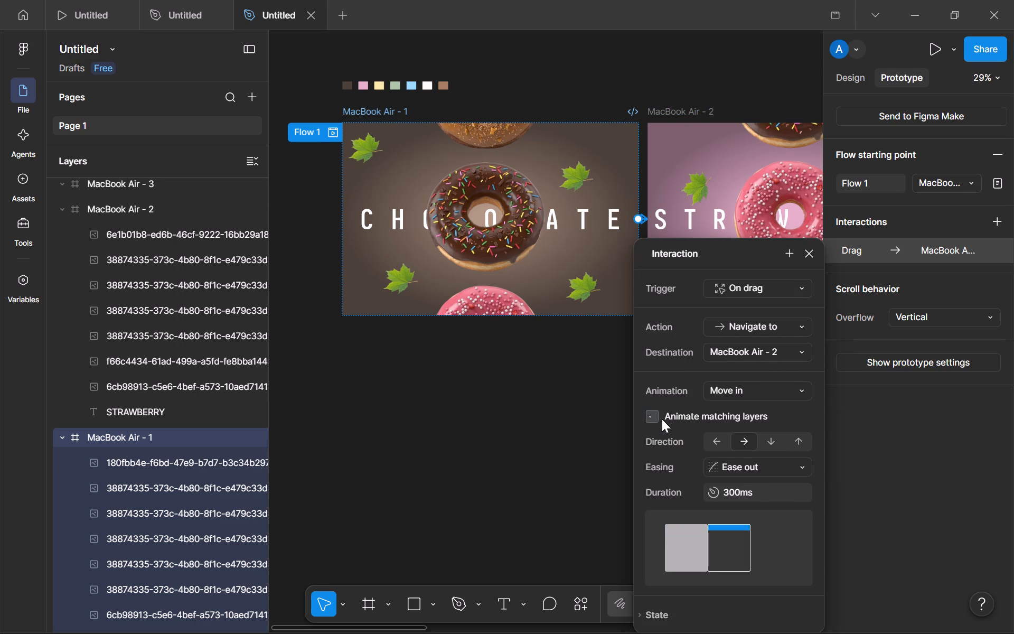
click(771, 442)
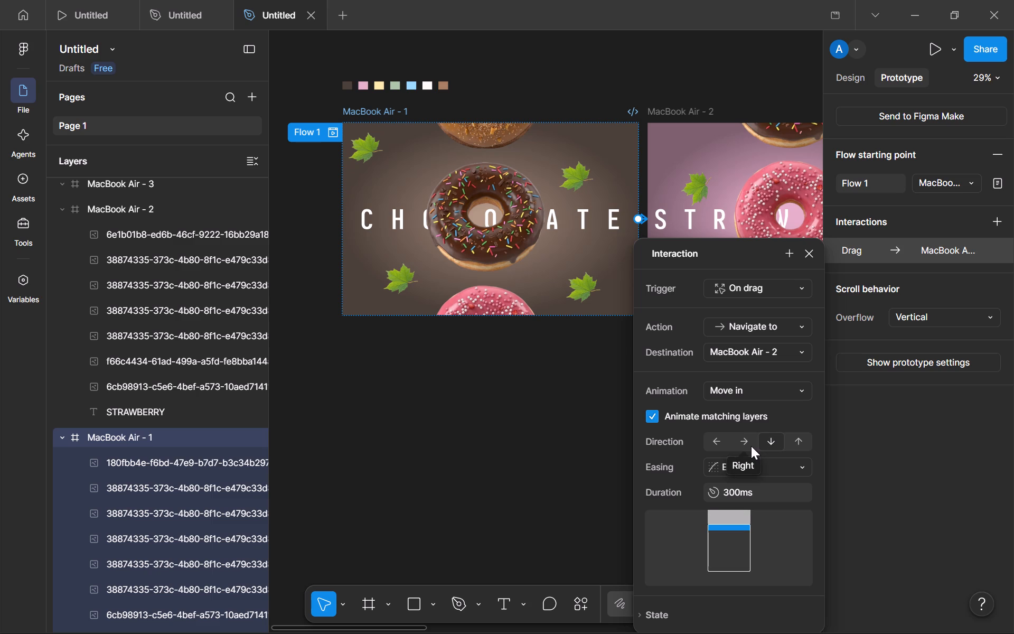
click(786, 440)
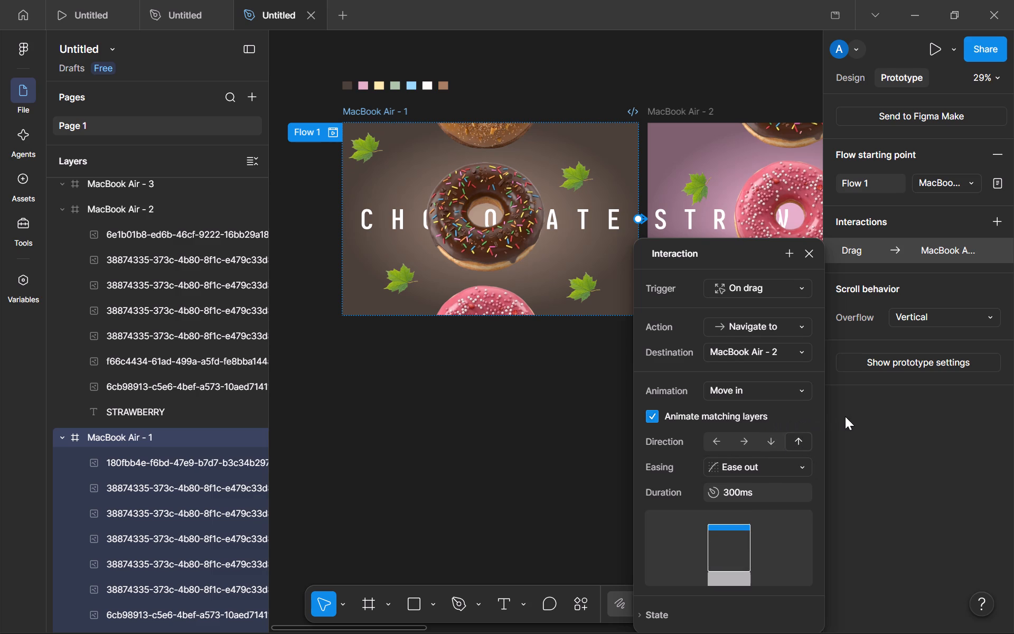
click(859, 412)
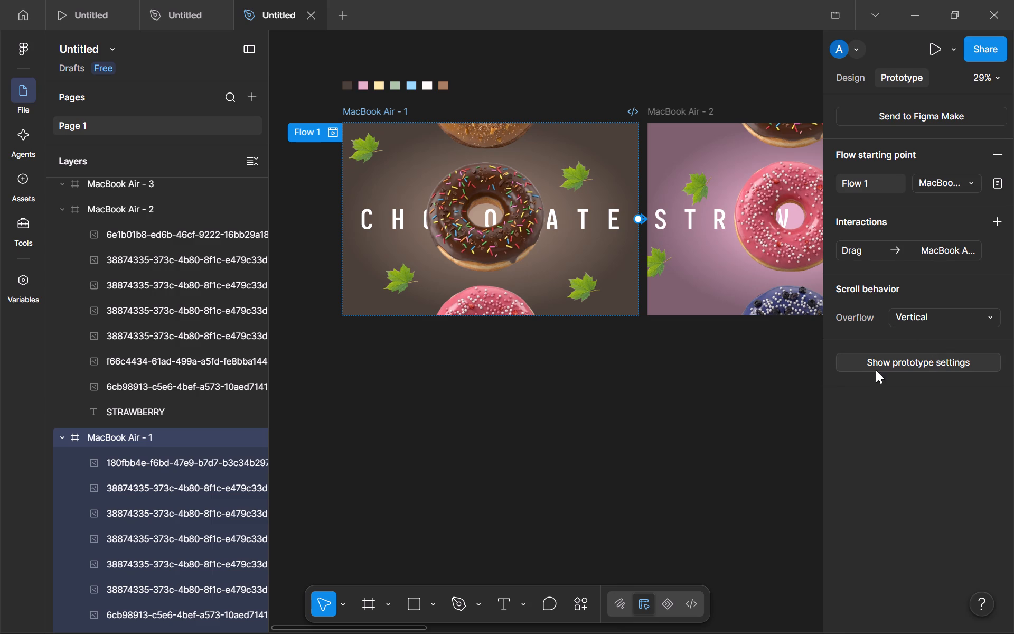
click(756, 393)
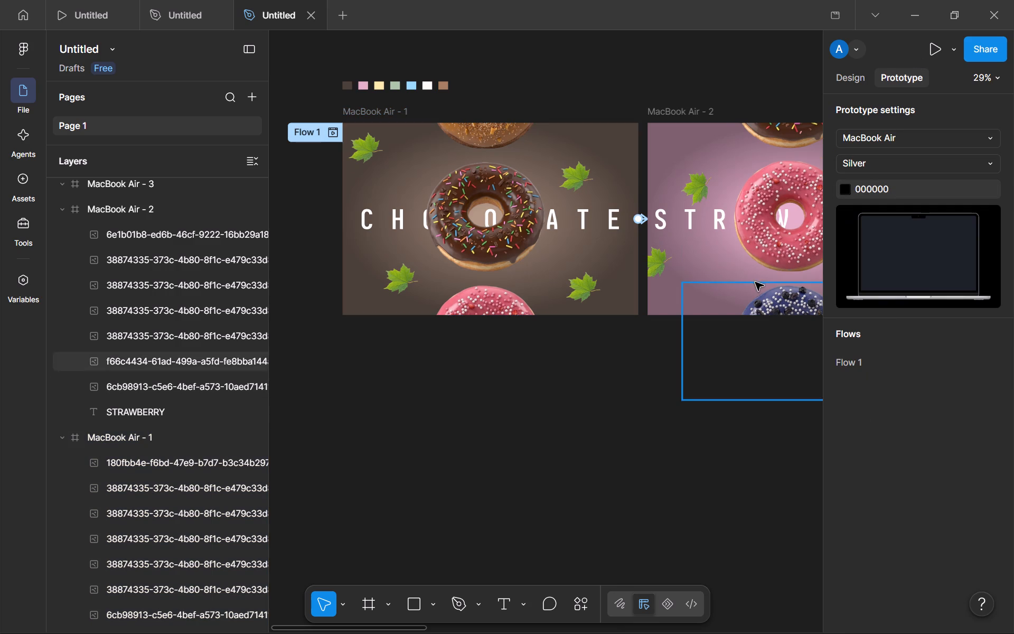
Set the prototype scroll overflow of the MacBook Air - 2 frame to Vertical.
scroll(754, 282, left, 1)
click(127, 218)
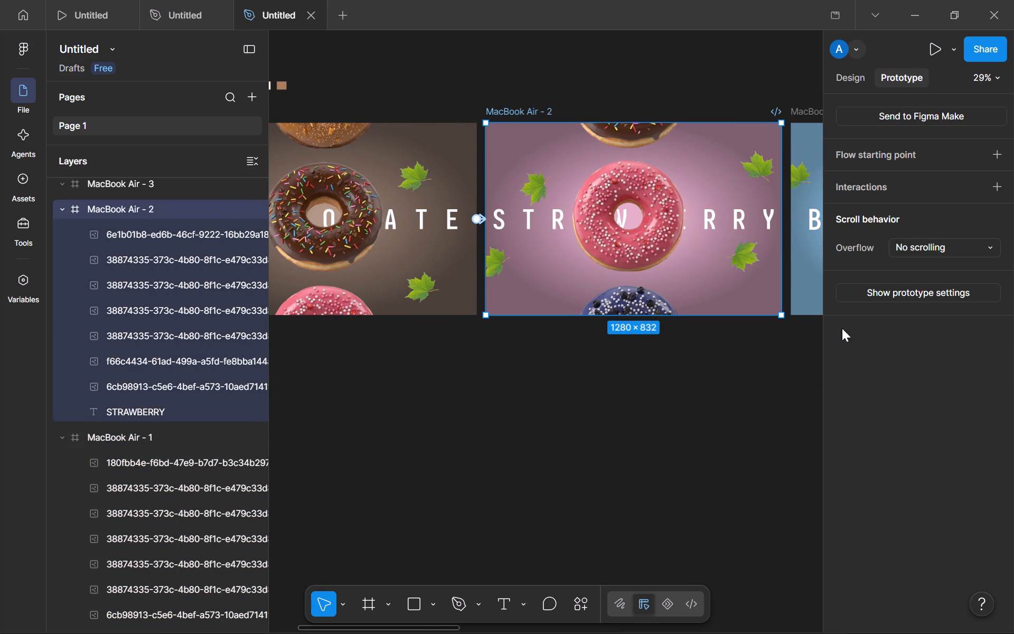
click(937, 247)
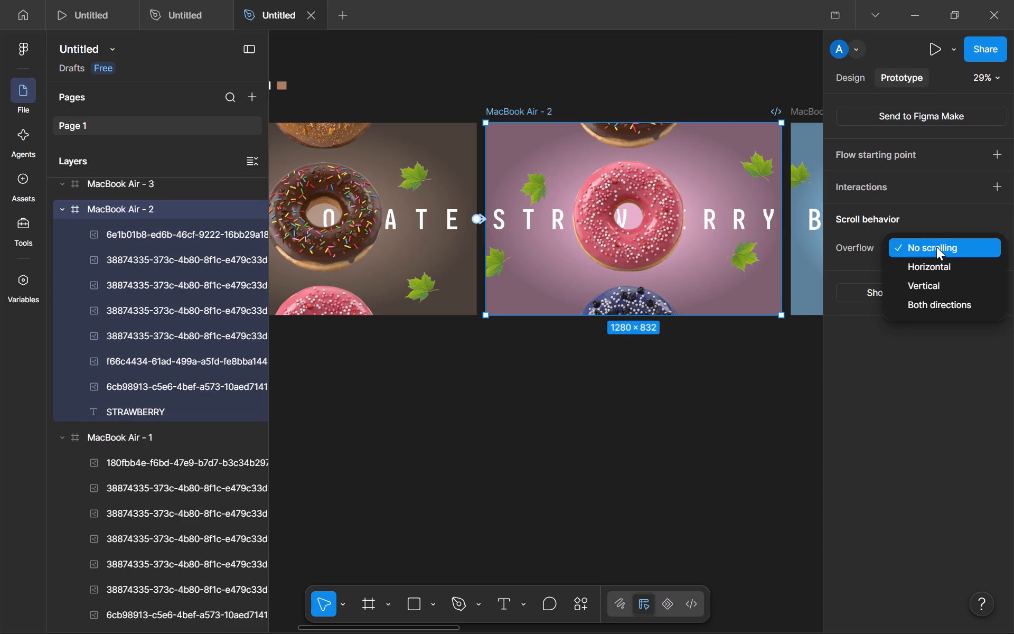
click(943, 282)
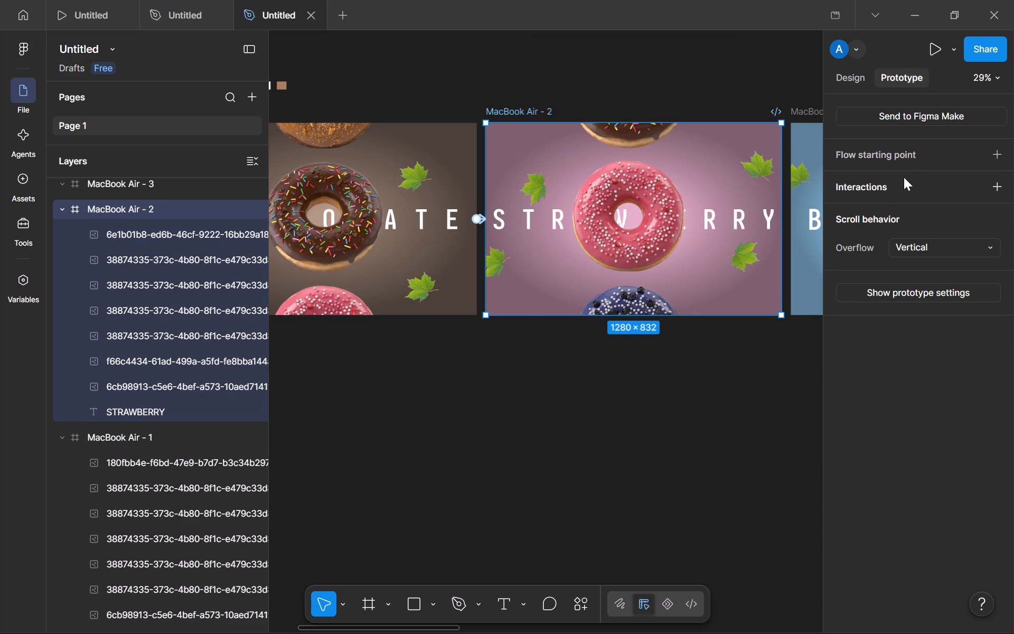
Make MacBook Air - 2 a flow starting point.
click(905, 158)
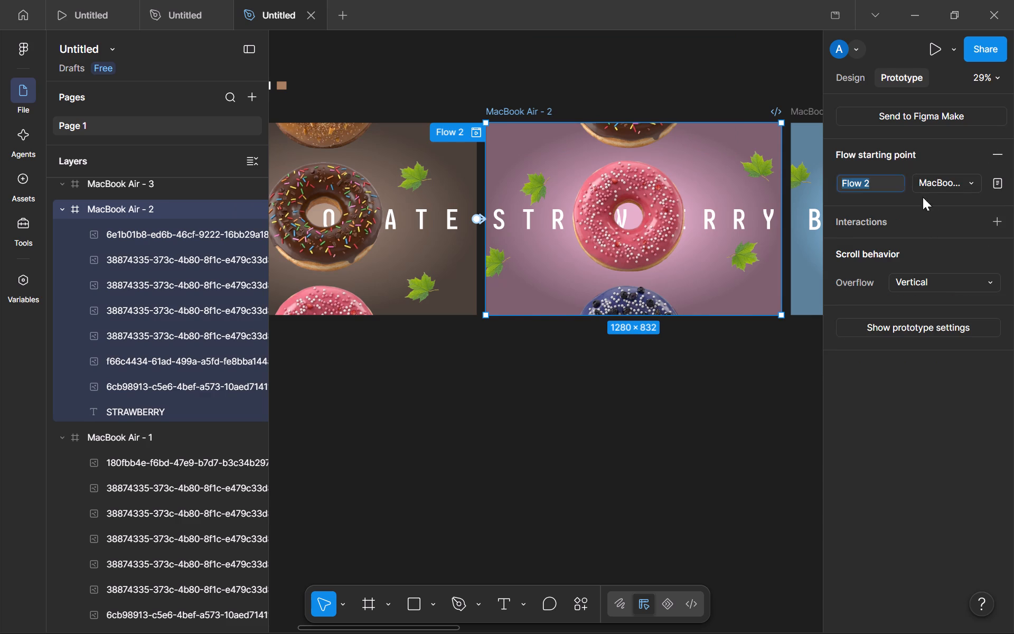
Add an On drag interaction to MacBook Air - 2 that navigates to MacBook Air - 3.
click(931, 220)
click(938, 259)
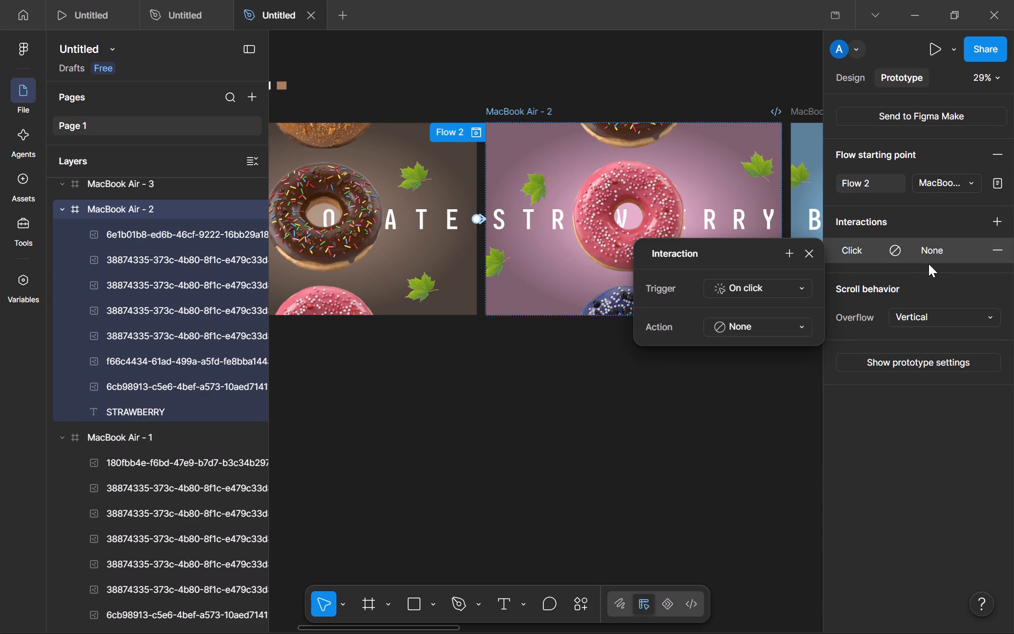
click(749, 295)
click(756, 311)
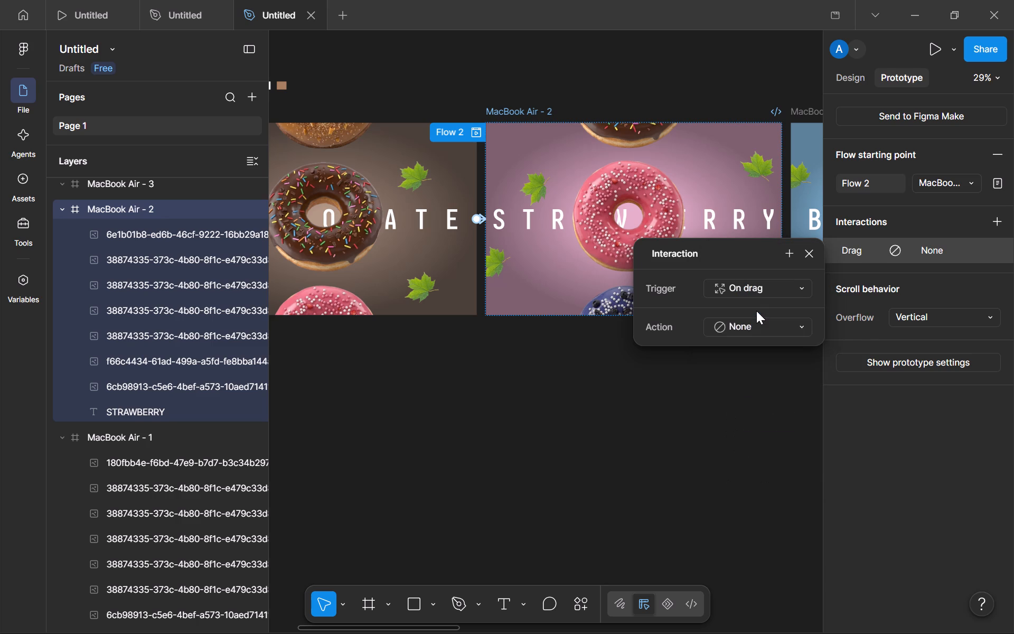
click(759, 318)
click(760, 365)
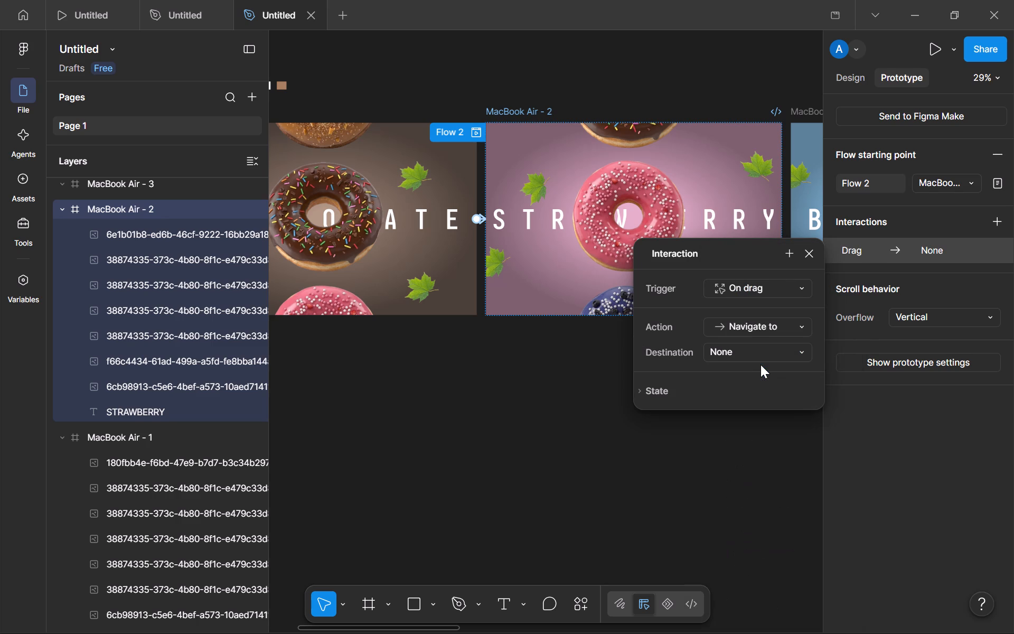
click(760, 363)
click(762, 350)
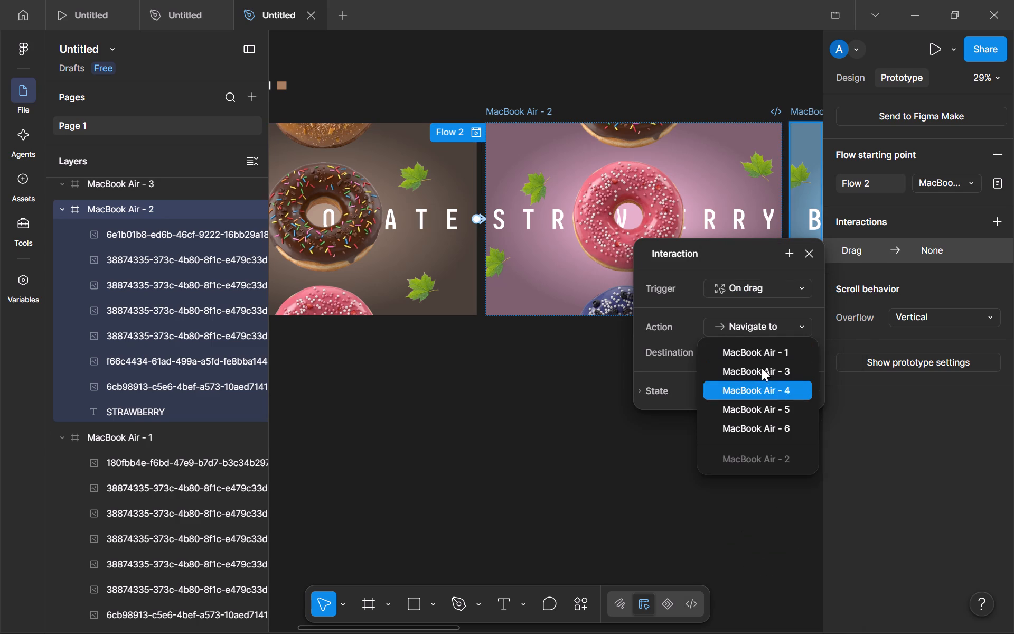
click(762, 368)
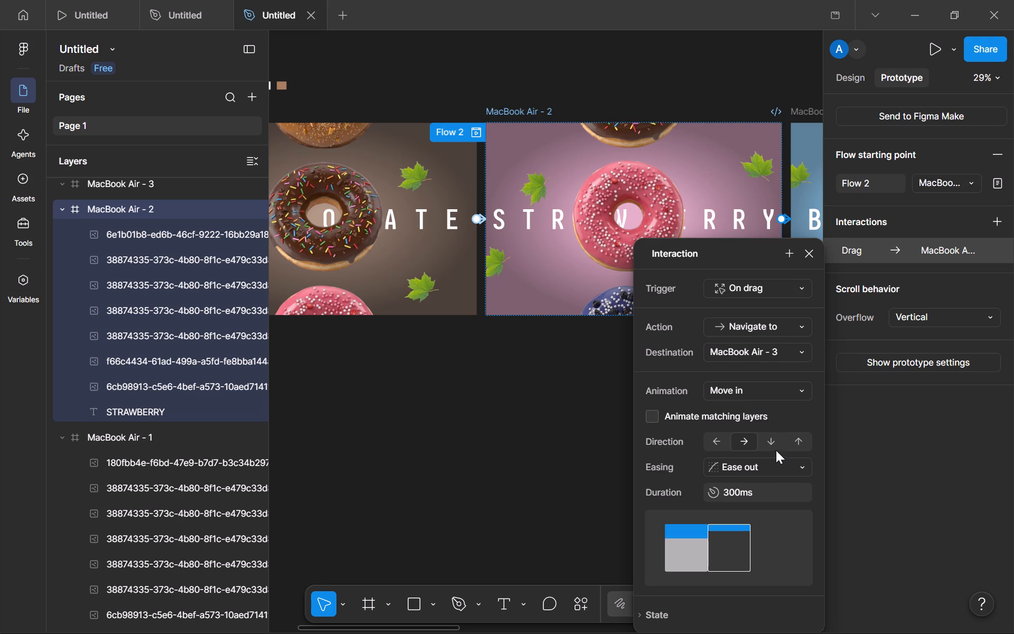
Set the Move in direction to Up and turn on matching-layer animation for the MacBook Air - 2 drag interaction.
click(800, 437)
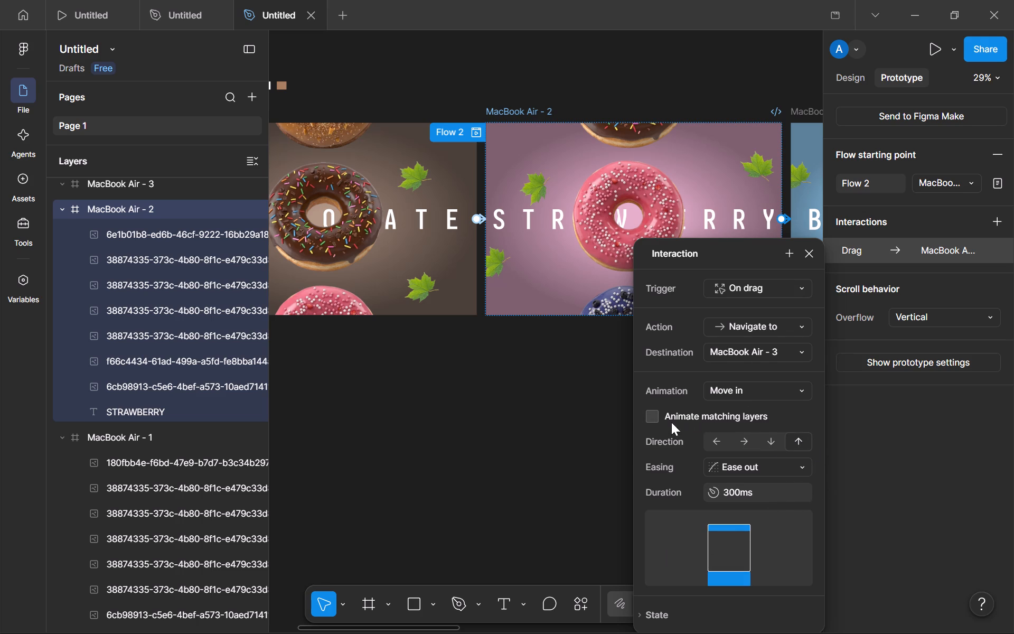
click(647, 419)
click(909, 418)
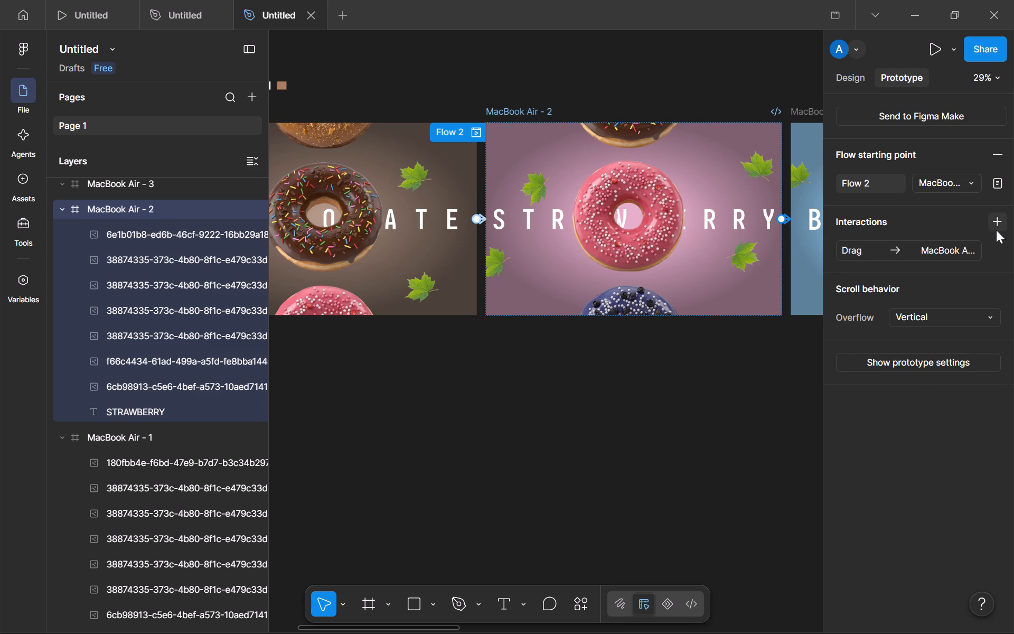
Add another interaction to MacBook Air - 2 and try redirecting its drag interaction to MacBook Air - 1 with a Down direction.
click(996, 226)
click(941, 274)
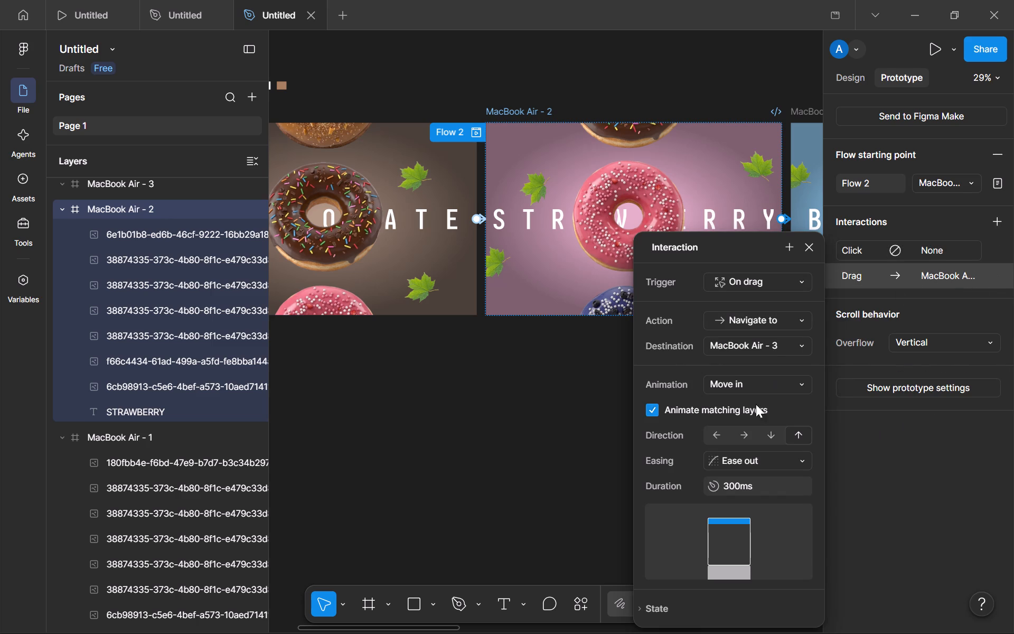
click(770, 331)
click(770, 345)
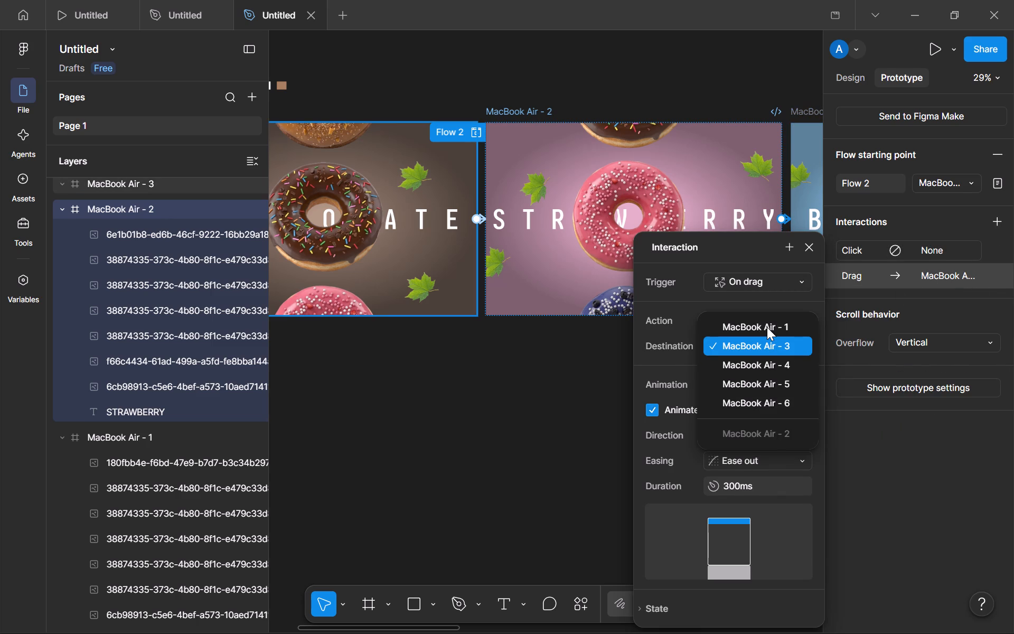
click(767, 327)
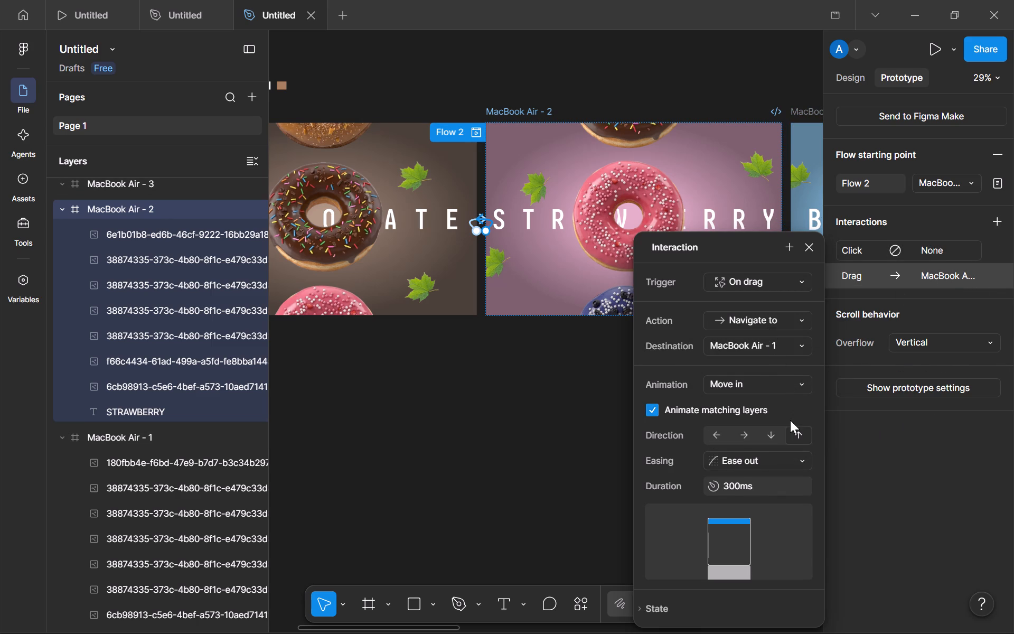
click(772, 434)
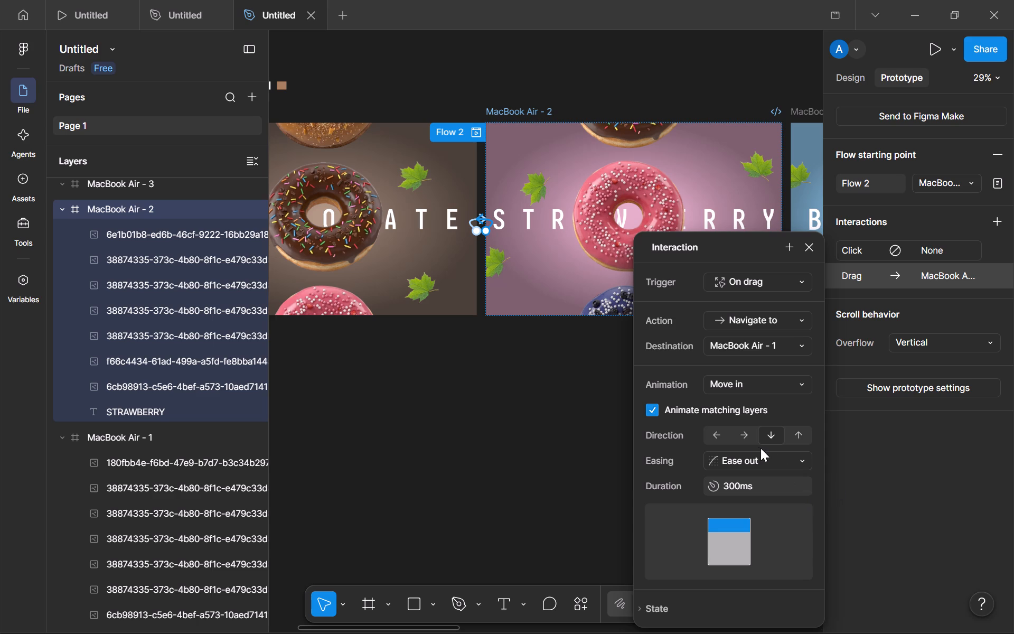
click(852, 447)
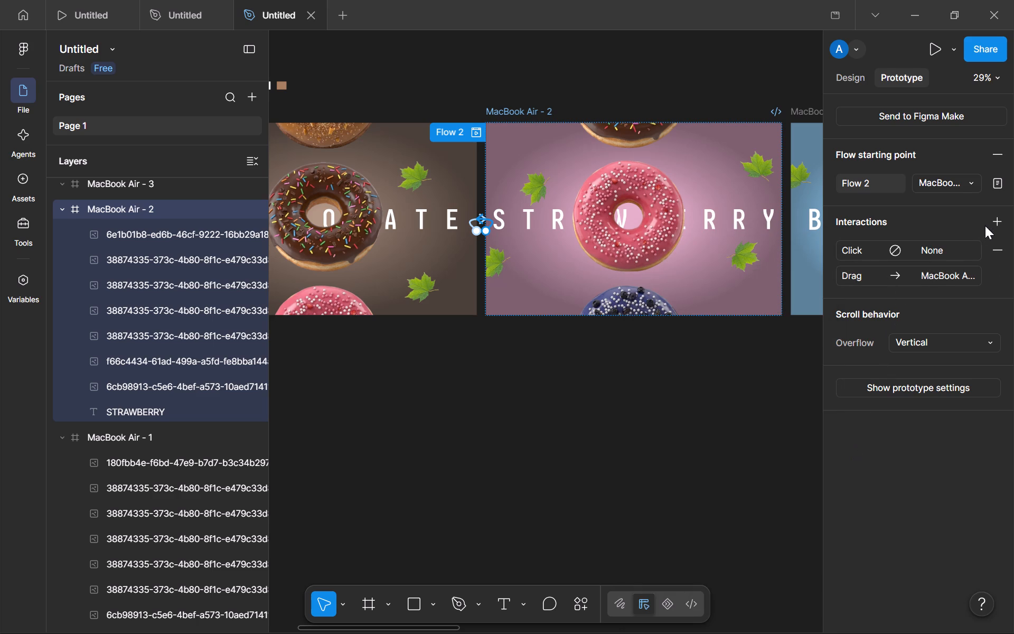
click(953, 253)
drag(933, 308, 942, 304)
Undo the MacBook Air - 2 interactions and its flow starting point, keeping the Vertical scroll overflow.
key(ctrl+z)
key(ctrl+z)
click(698, 368)
key(ctrl+z)
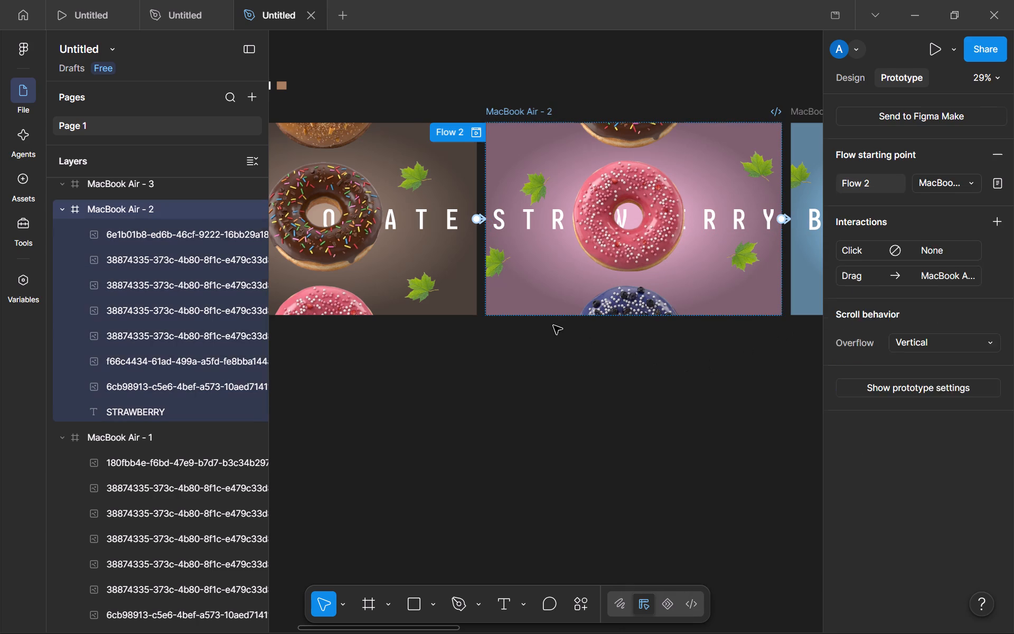
key(ctrl+z)
key(ctrl+z)
key(ctrl+z)
key(ctrl+z)
key(ctrl+z)
key(ctrl+z)
key(ctrl+z)
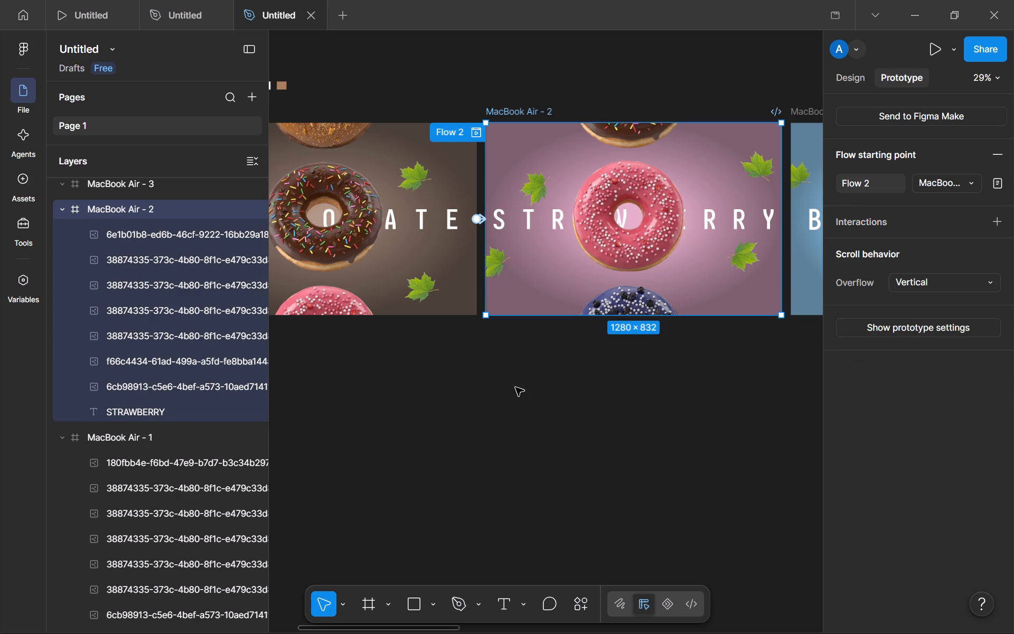
click(475, 431)
click(132, 205)
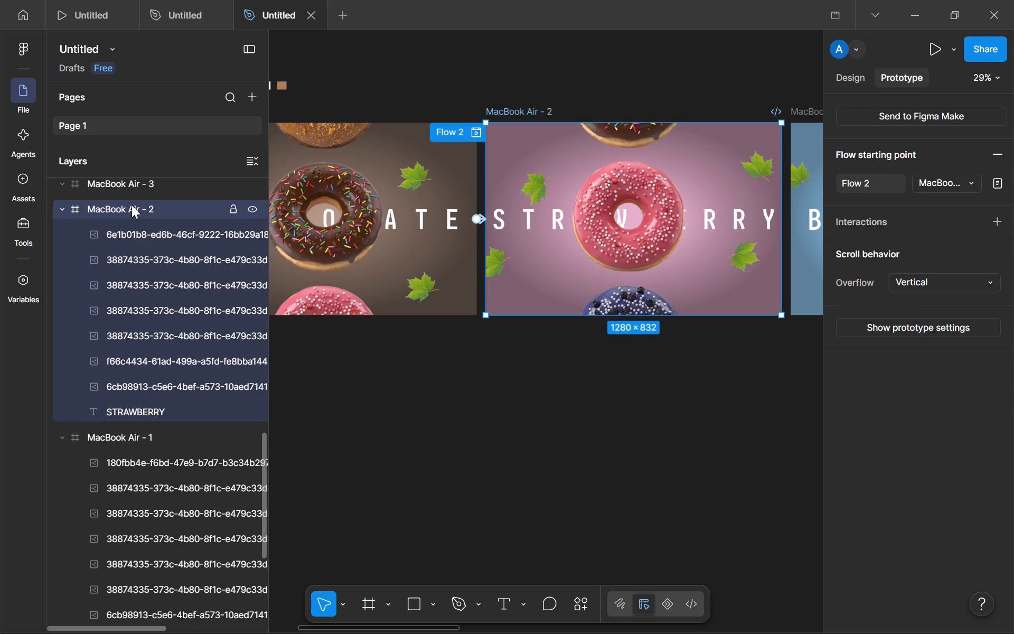
scroll(585, 383, right, 1)
key(ctrl+z)
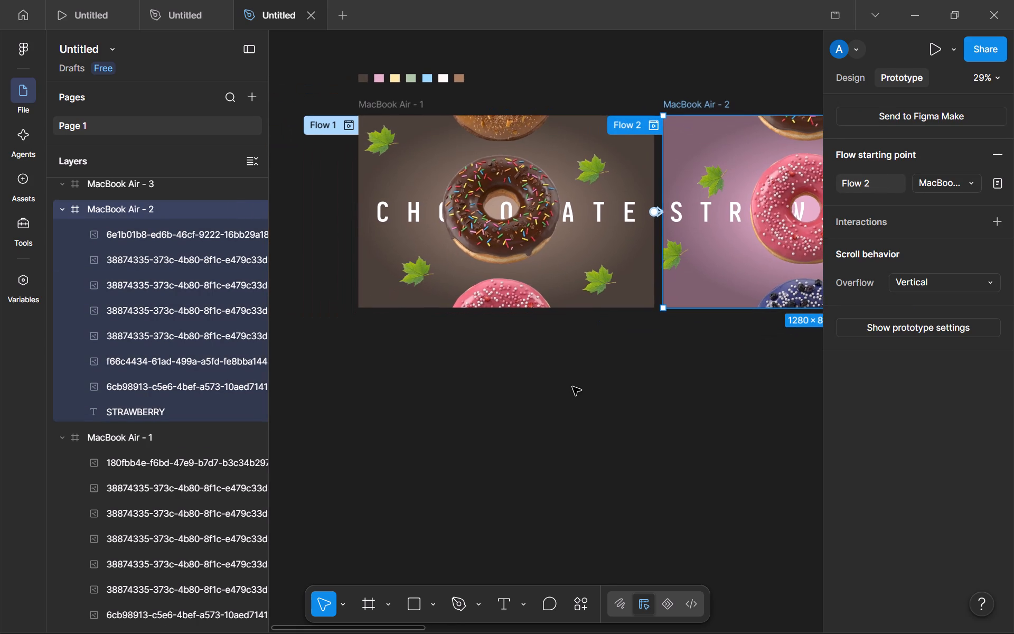
key(ctrl+z)
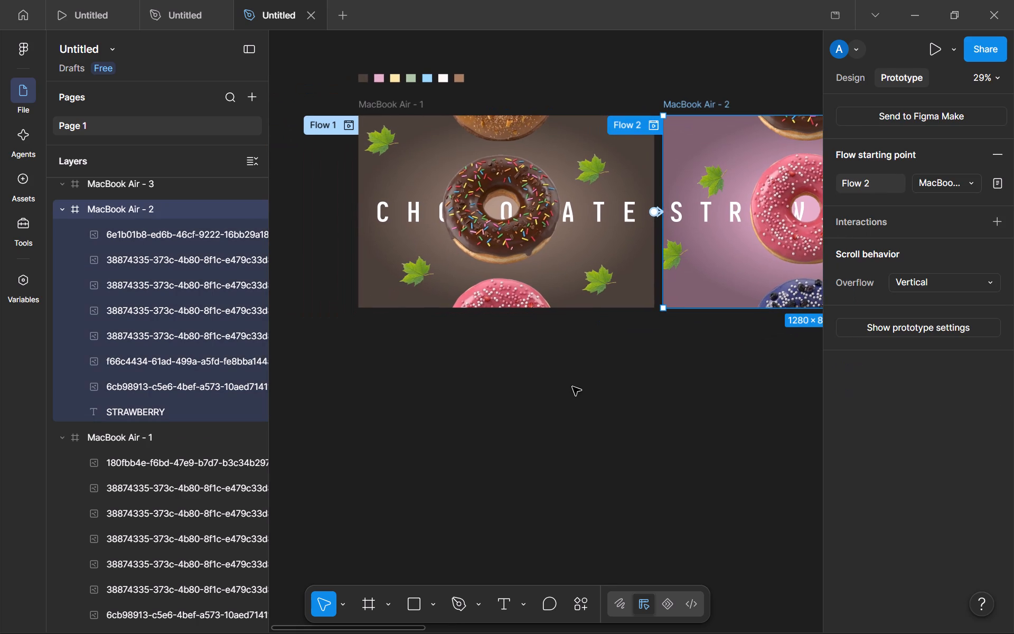
key(ctrl+z)
click(572, 387)
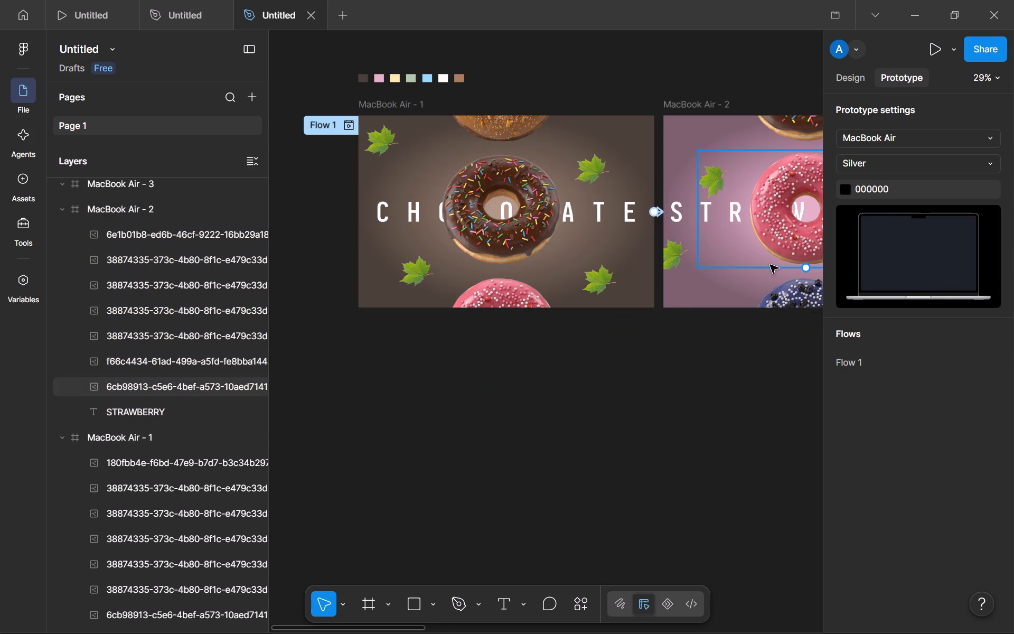
Add two interactions to MacBook Air - 2 and make the first an On drag that navigates to MacBook Air - 1.
click(151, 216)
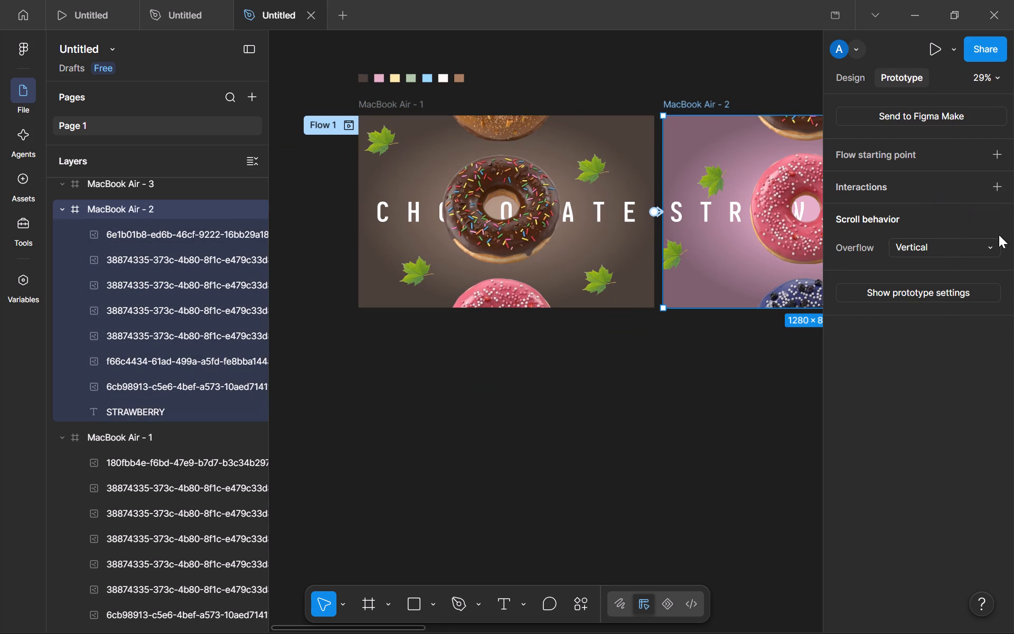
click(979, 243)
click(979, 243)
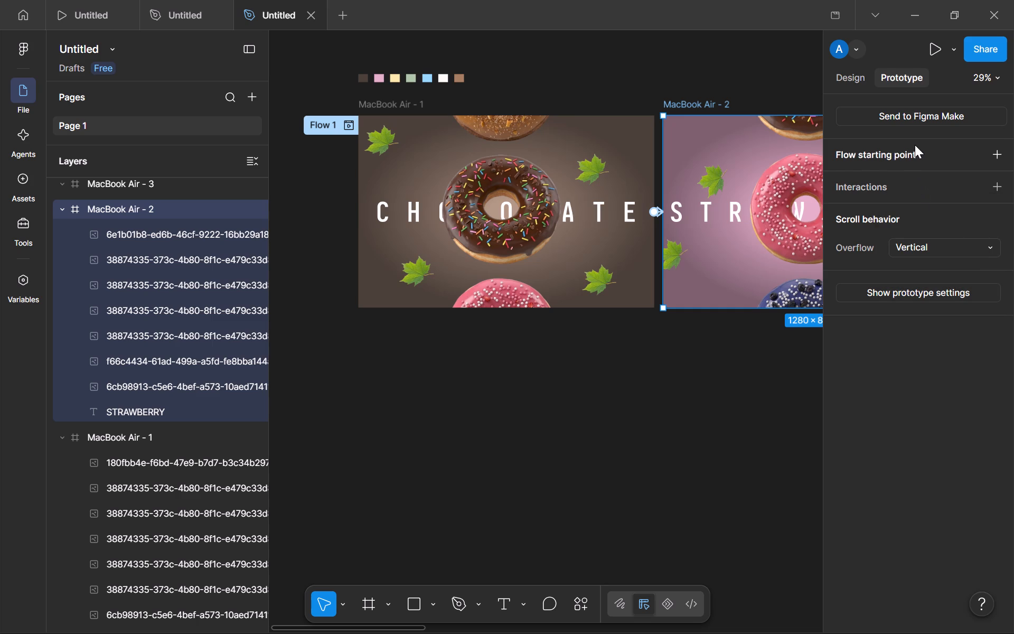
click(938, 187)
click(996, 181)
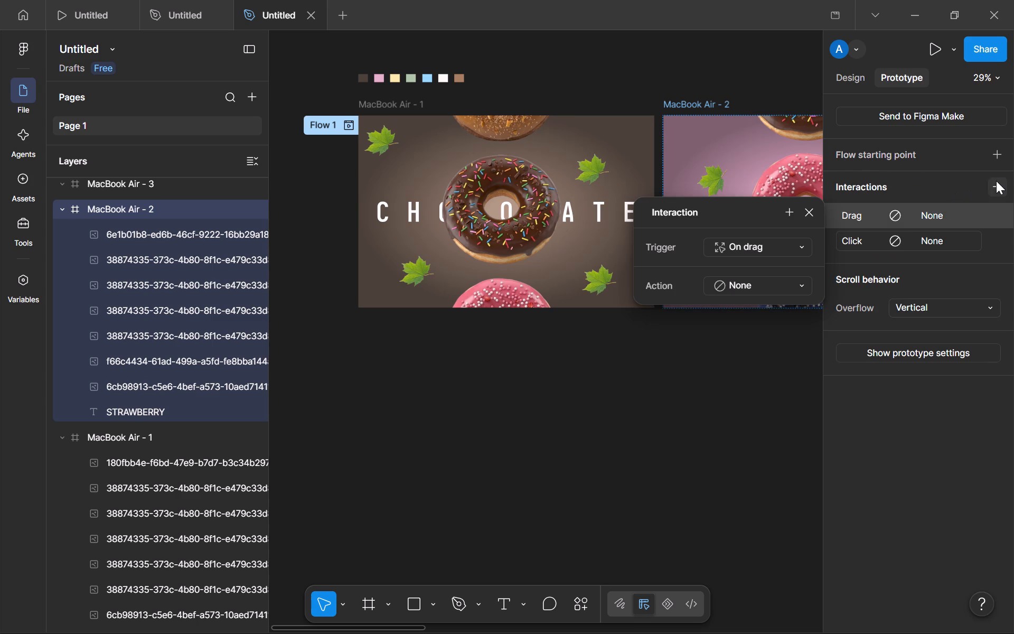
click(925, 211)
click(925, 212)
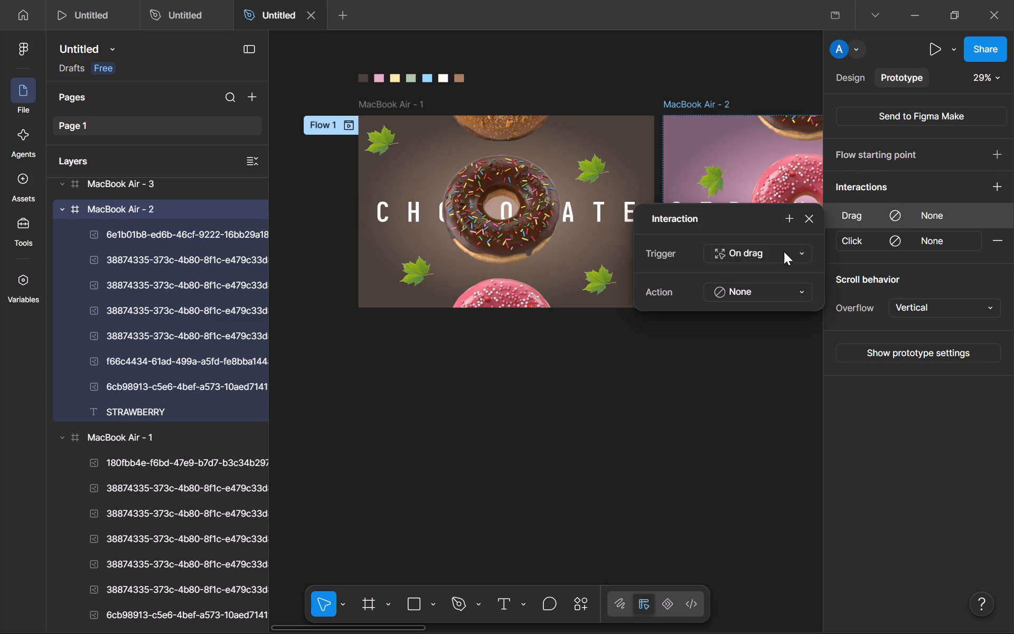
click(778, 253)
click(778, 253)
click(784, 297)
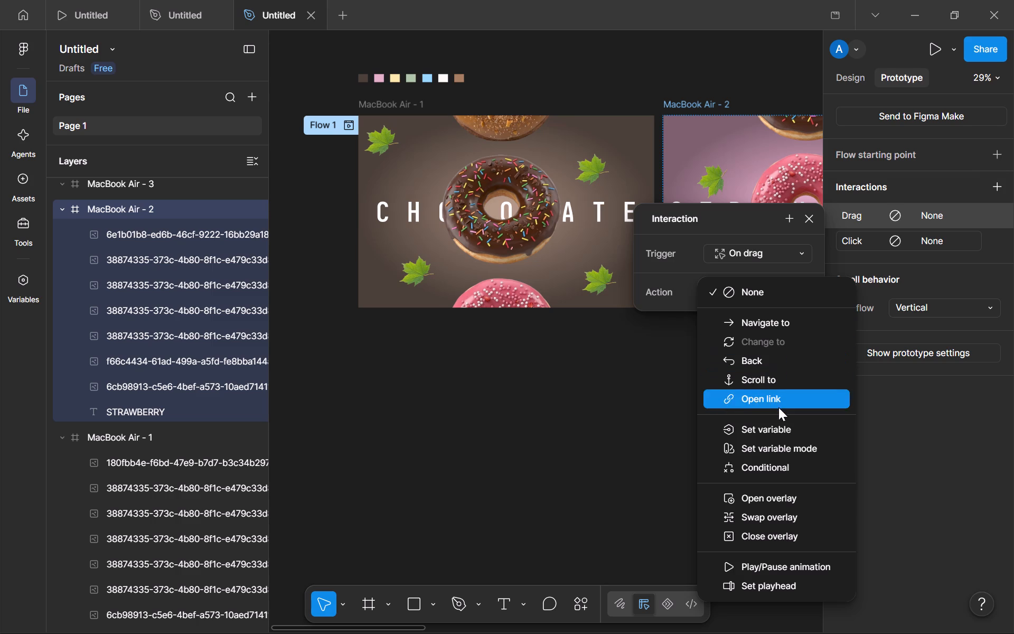
click(780, 322)
click(758, 320)
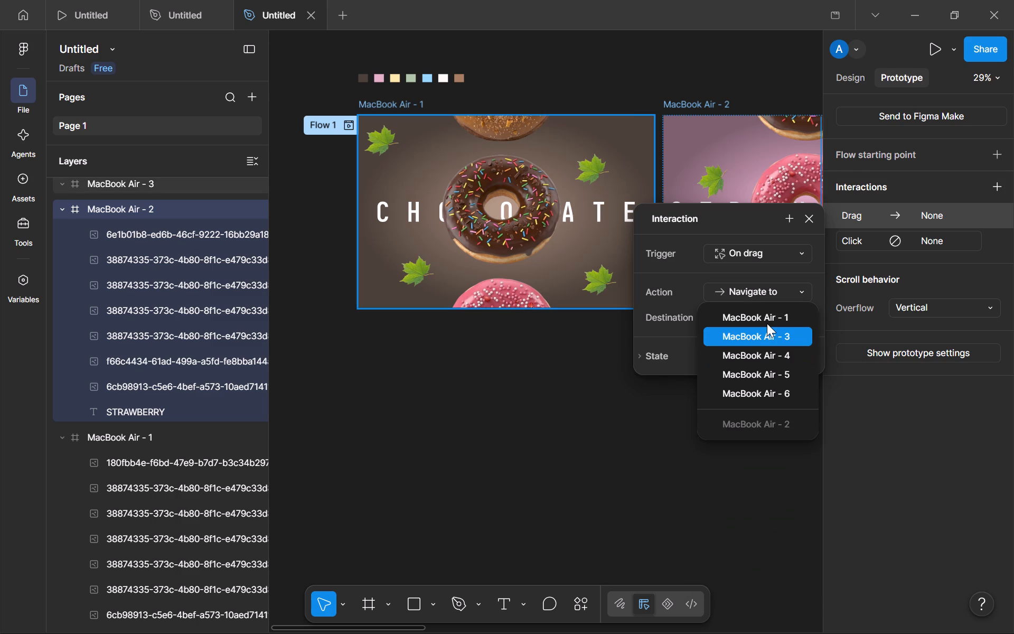
click(767, 323)
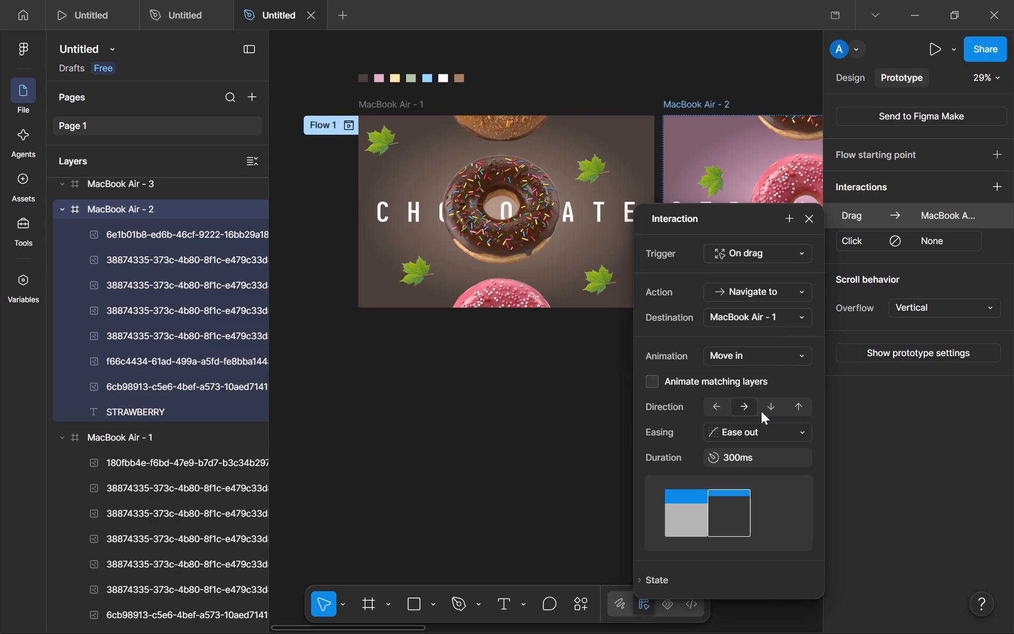
Set the Move in direction to Down and turn on matching-layer animation for the drag to MacBook Air - 1.
click(774, 408)
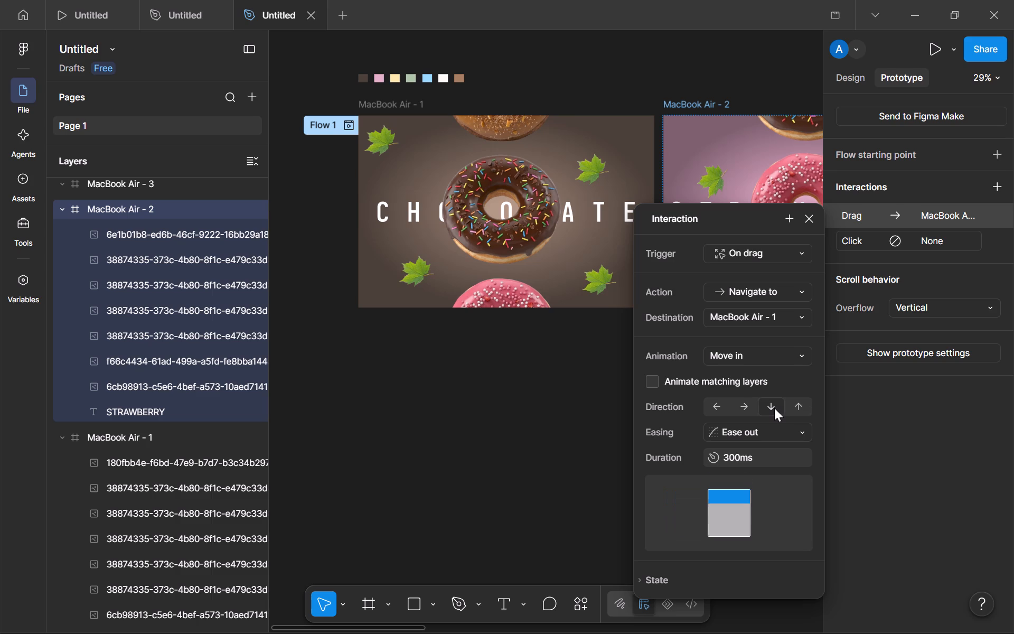
click(669, 387)
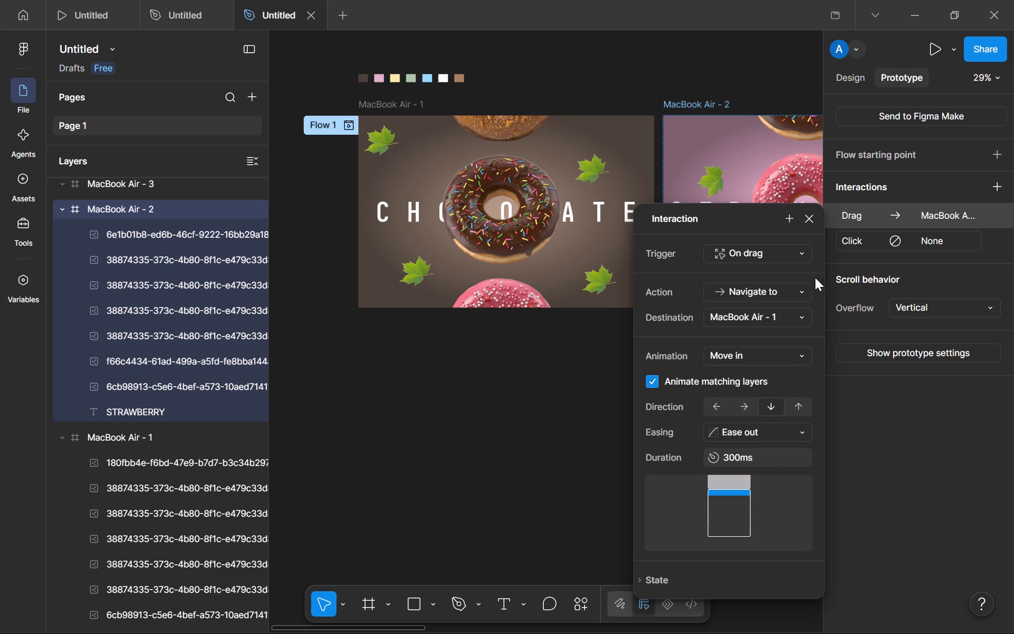
click(879, 413)
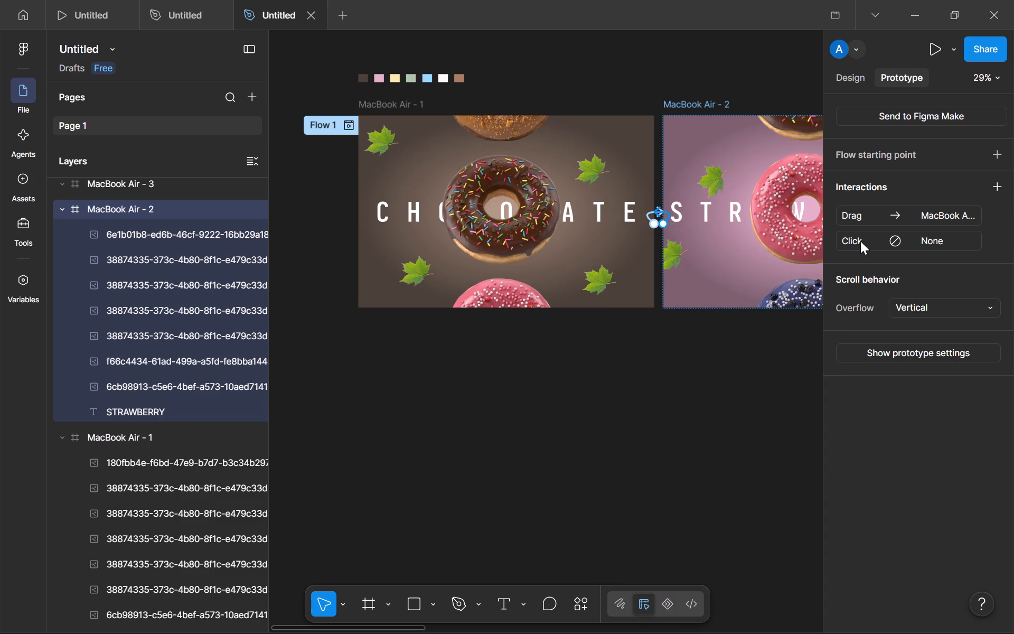
Change MacBook Air - 2's second interaction to an On drag that navigates to MacBook Air - 3.
click(860, 238)
click(784, 294)
click(783, 282)
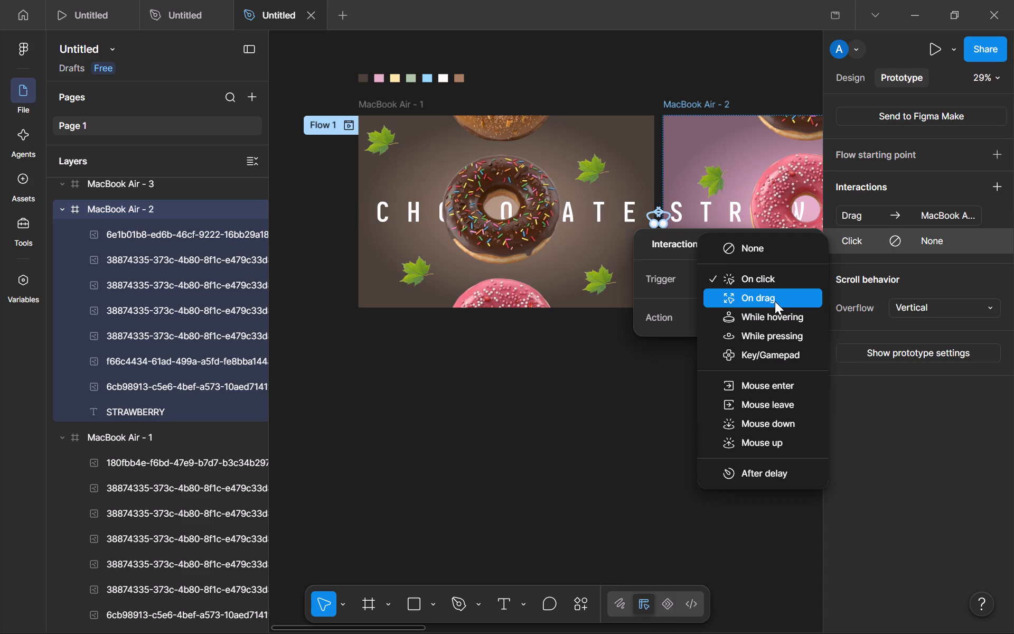
click(775, 301)
click(771, 319)
click(771, 344)
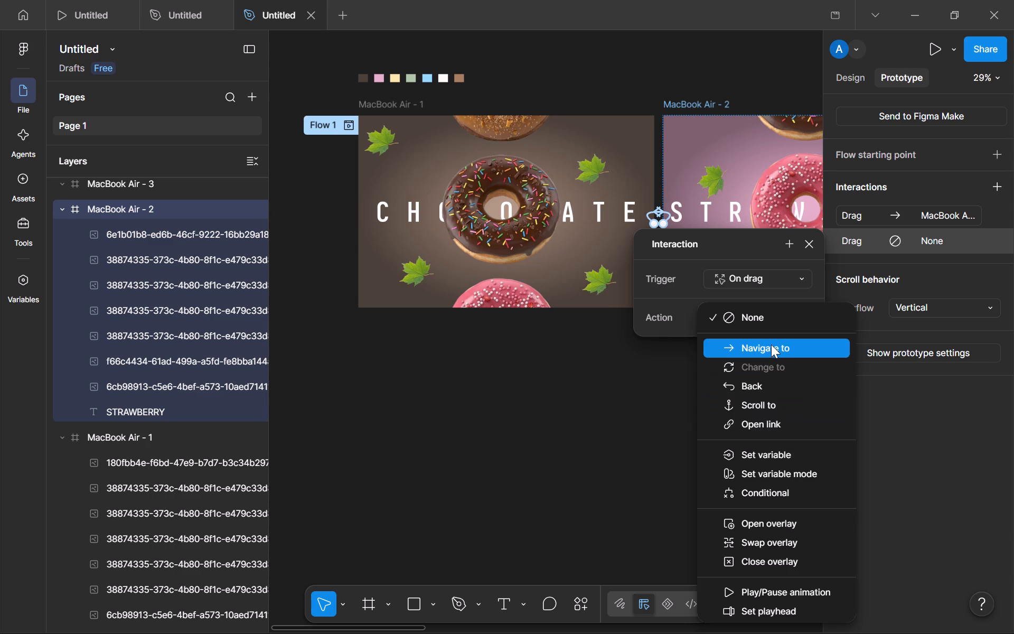
click(786, 341)
click(778, 361)
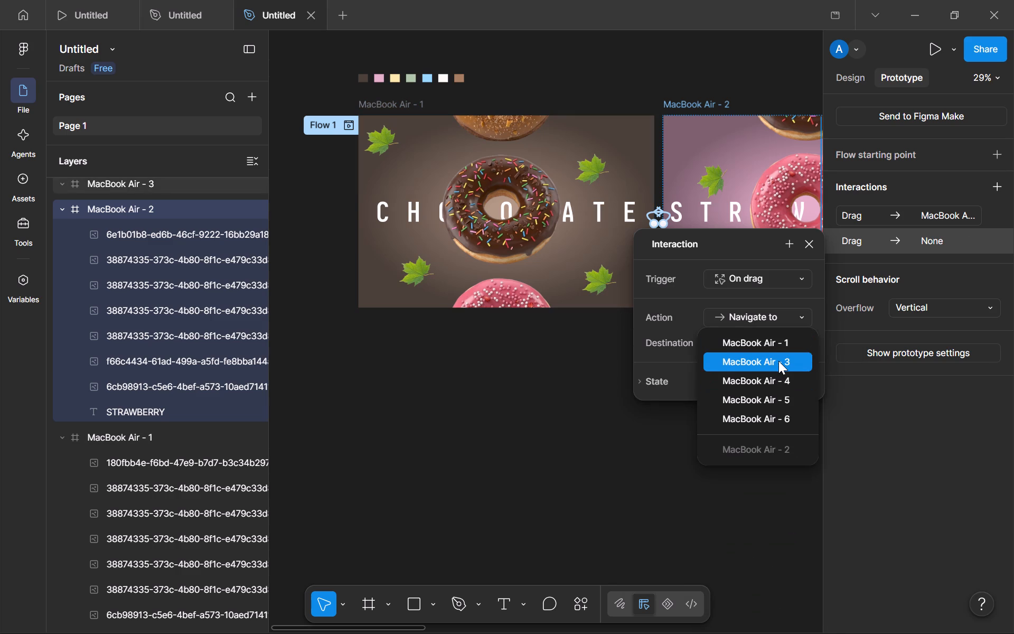
Set the Move in direction to Up and turn on matching-layer animation for the drag to MacBook Air - 3.
click(796, 431)
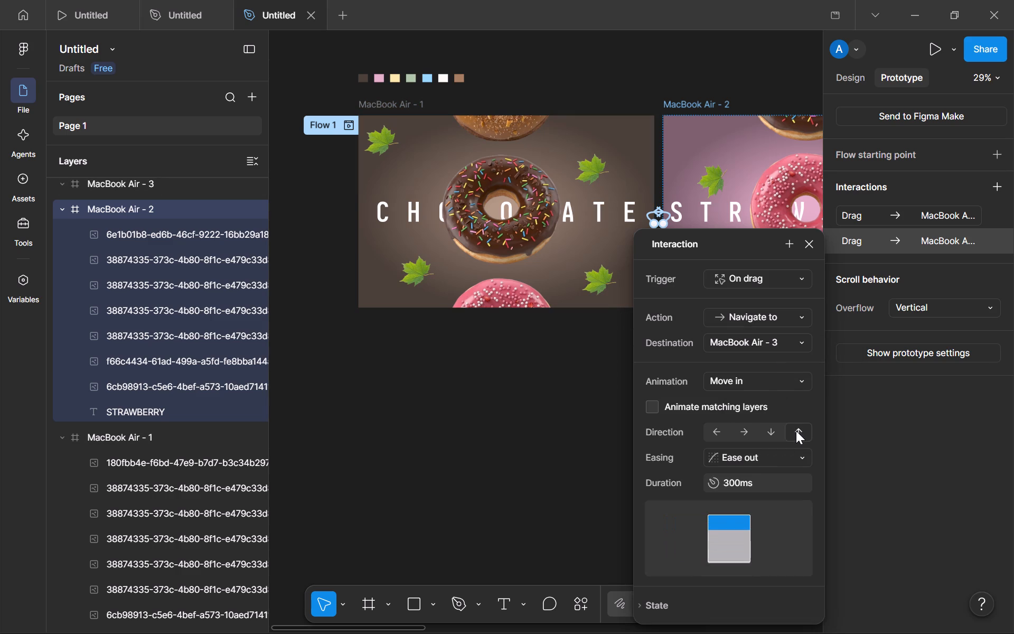
click(652, 413)
click(657, 402)
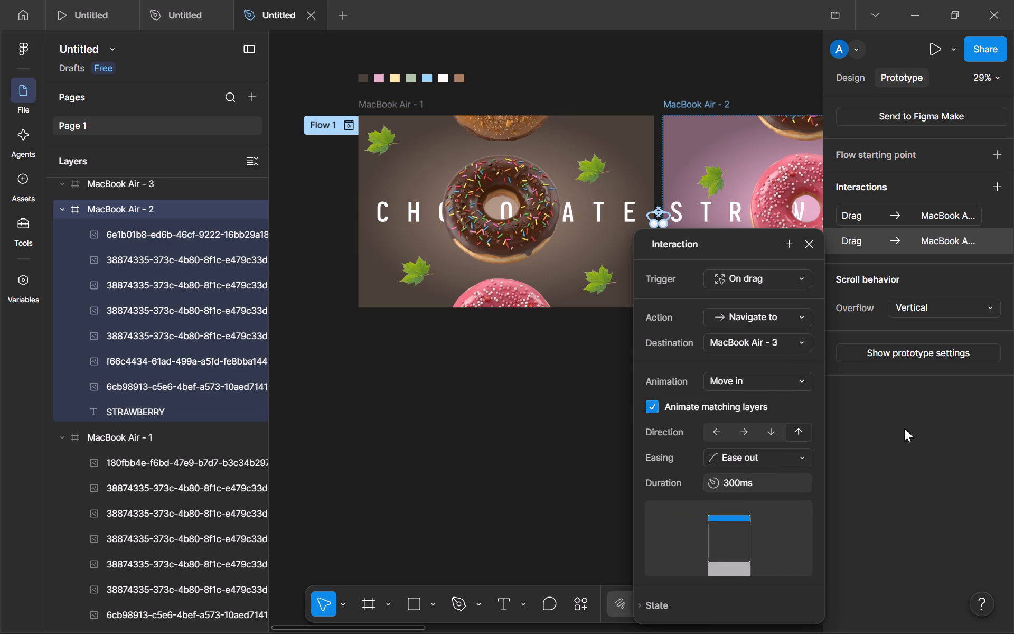
click(926, 428)
Collapse the layers of frames MacBook Air - 1 through MacBook Air - 5.
scroll(870, 411, left, 2)
scroll(709, 379, left, 1)
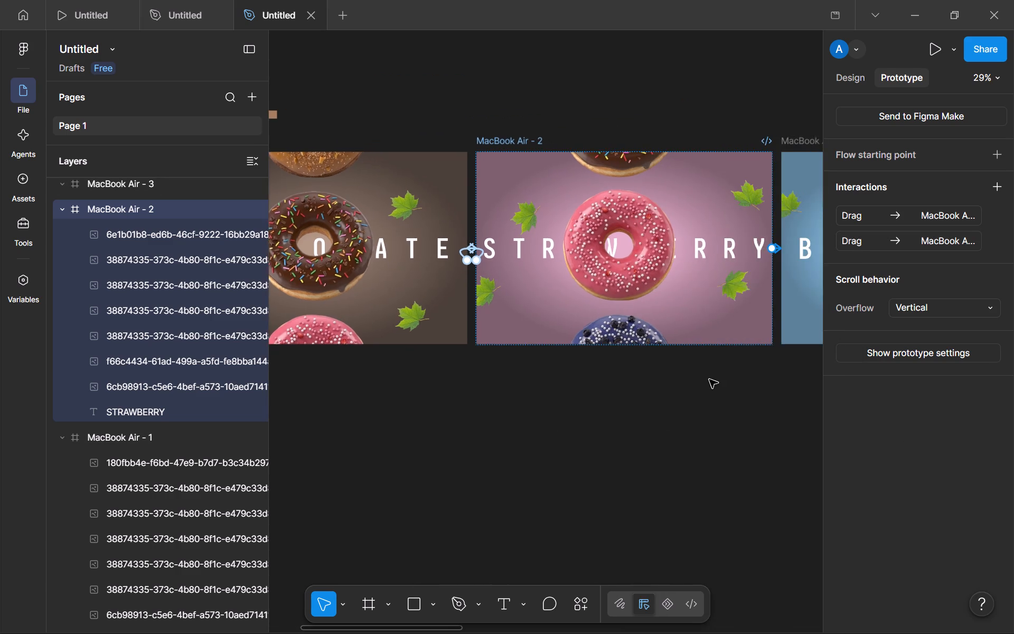
scroll(709, 379, left, 3)
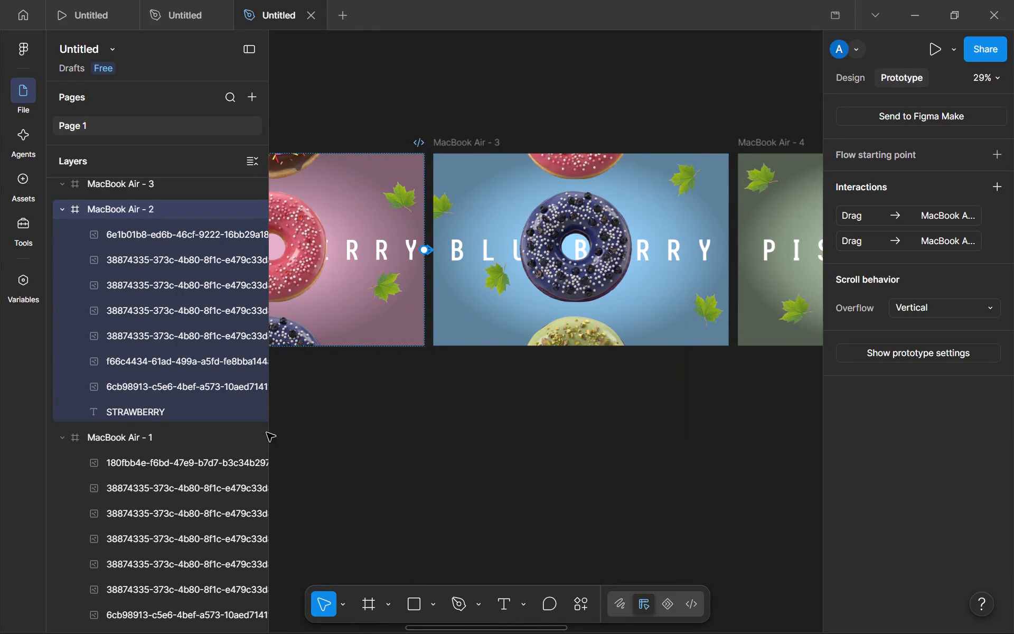
click(57, 434)
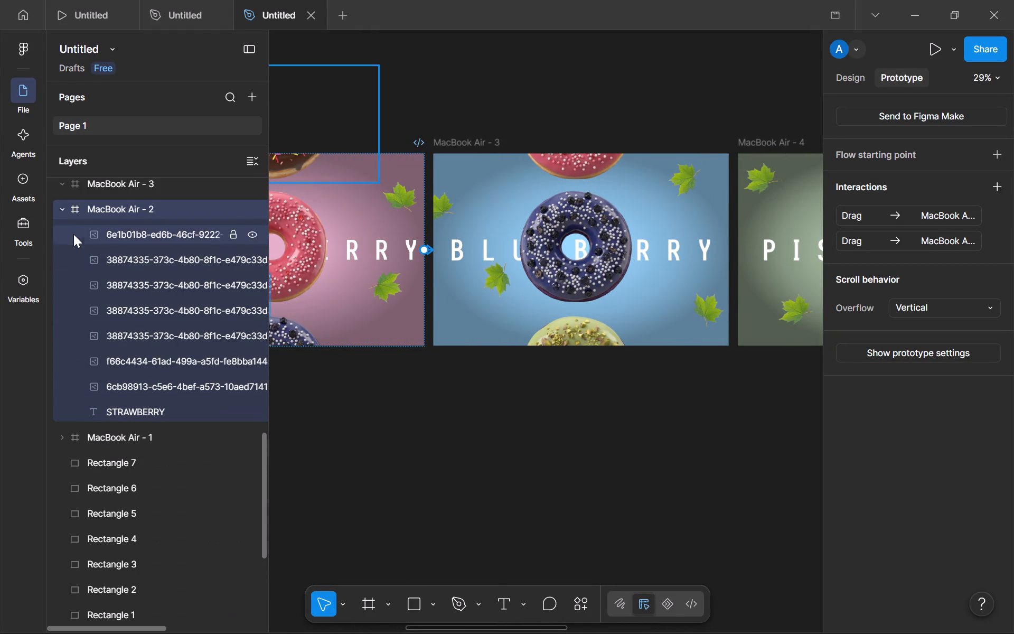
click(63, 210)
scroll(70, 216, up, 3)
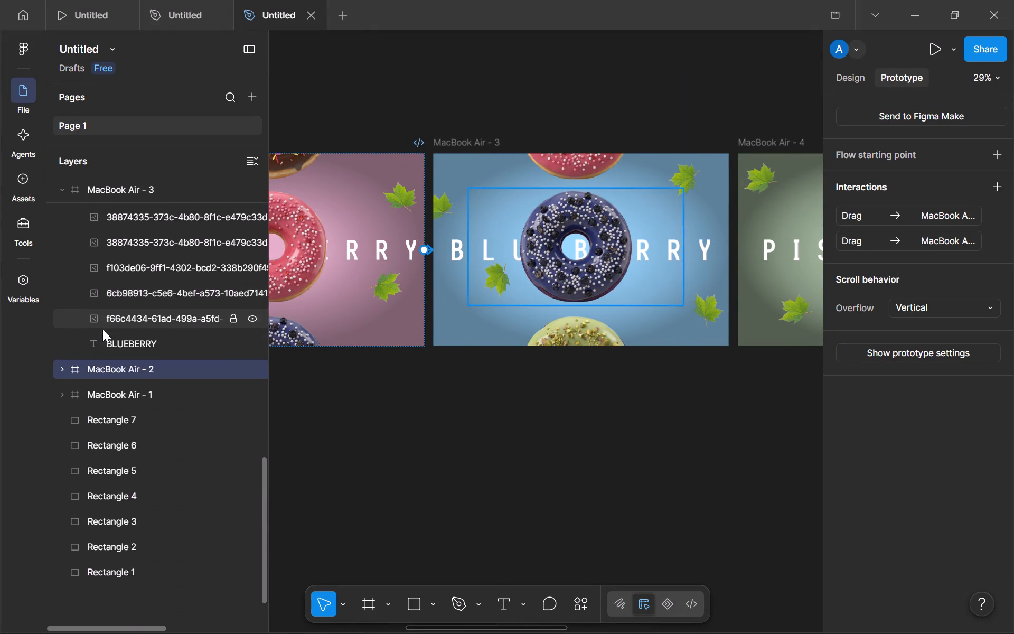
scroll(102, 345, up, 2)
click(60, 385)
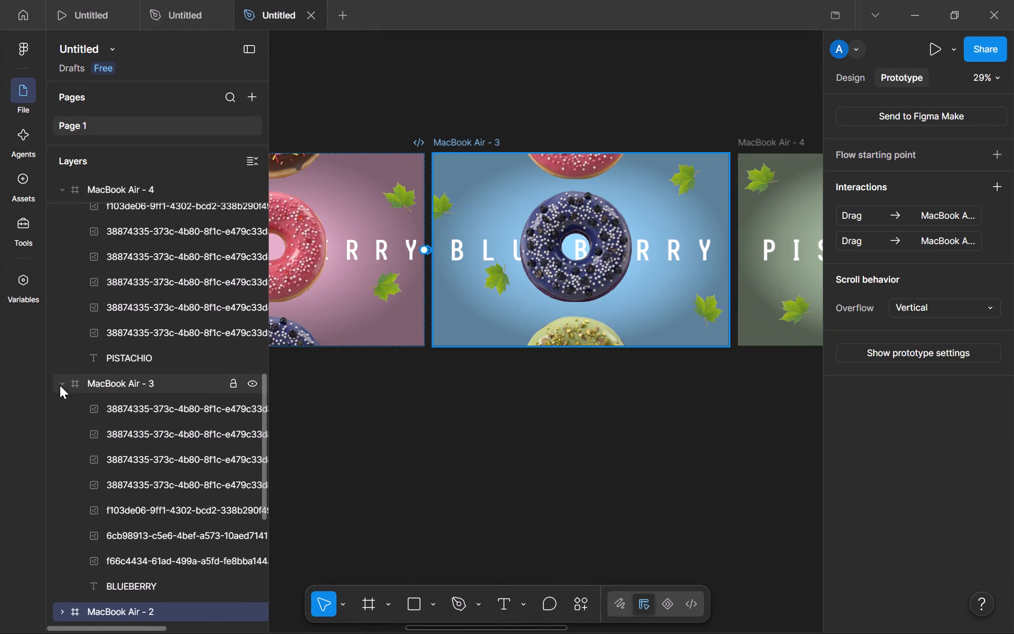
scroll(115, 355, up, 2)
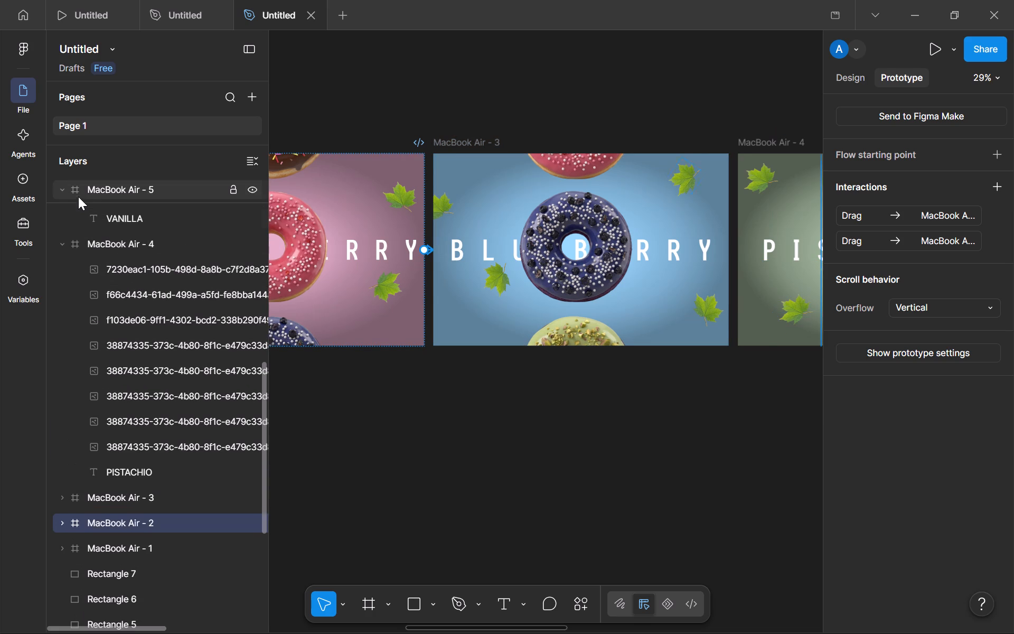
click(54, 190)
click(60, 218)
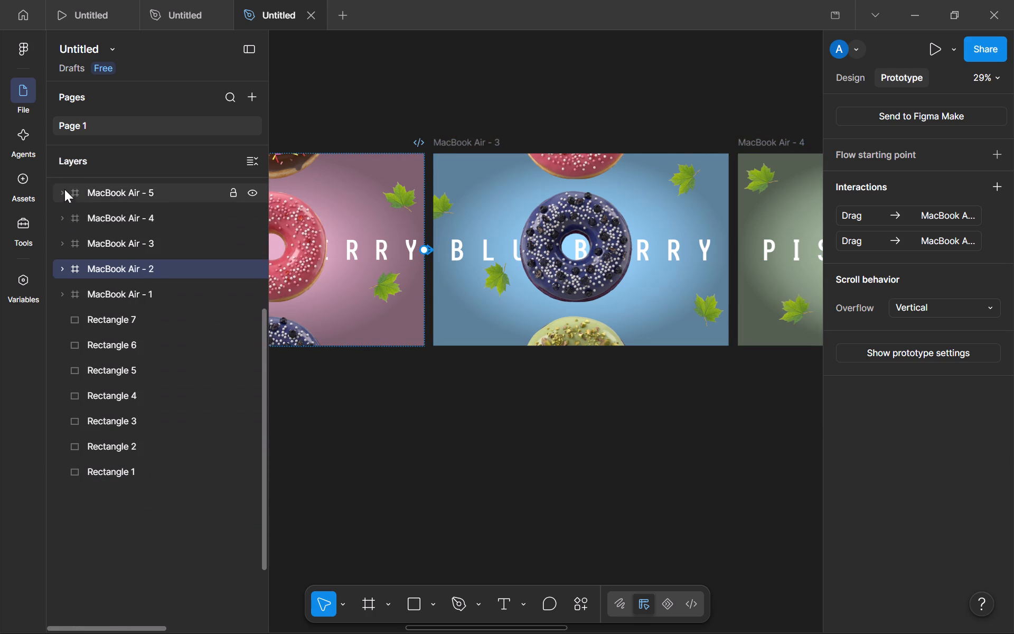
Collapse the layers of the MacBook Air - 6 frame.
scroll(64, 194, up, 2)
scroll(99, 287, up, 1)
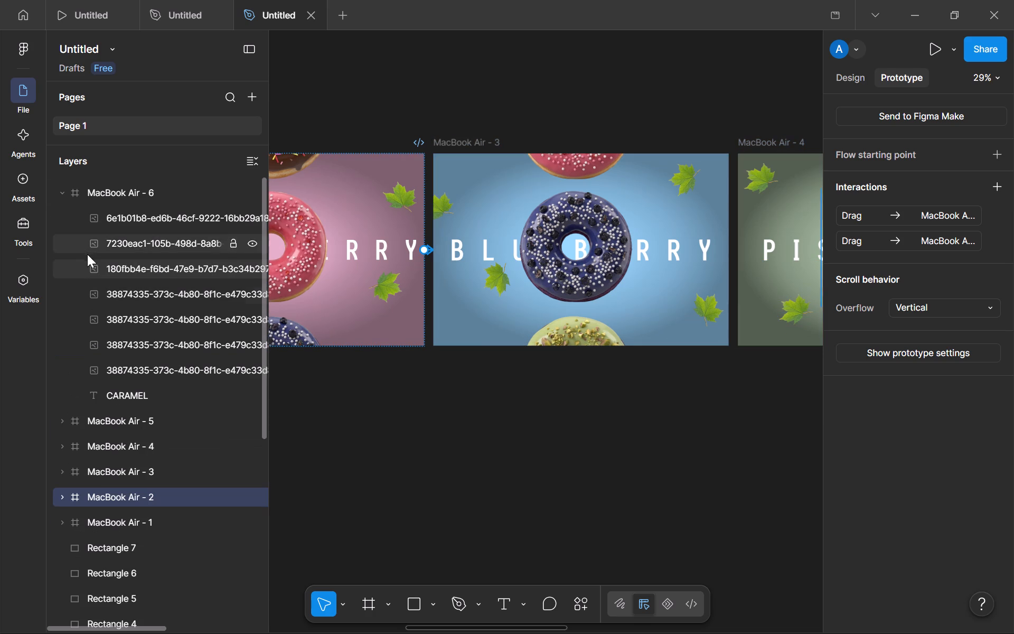
scroll(87, 254, up, 1)
click(58, 188)
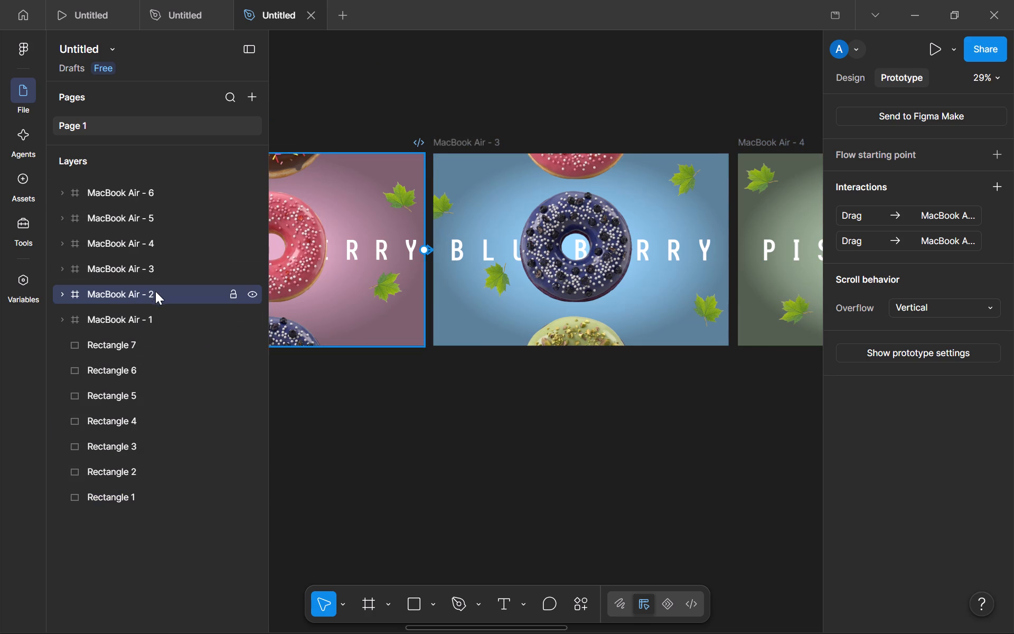
Set the scroll overflow of frame MacBook Air - 3 to Vertical.
click(157, 276)
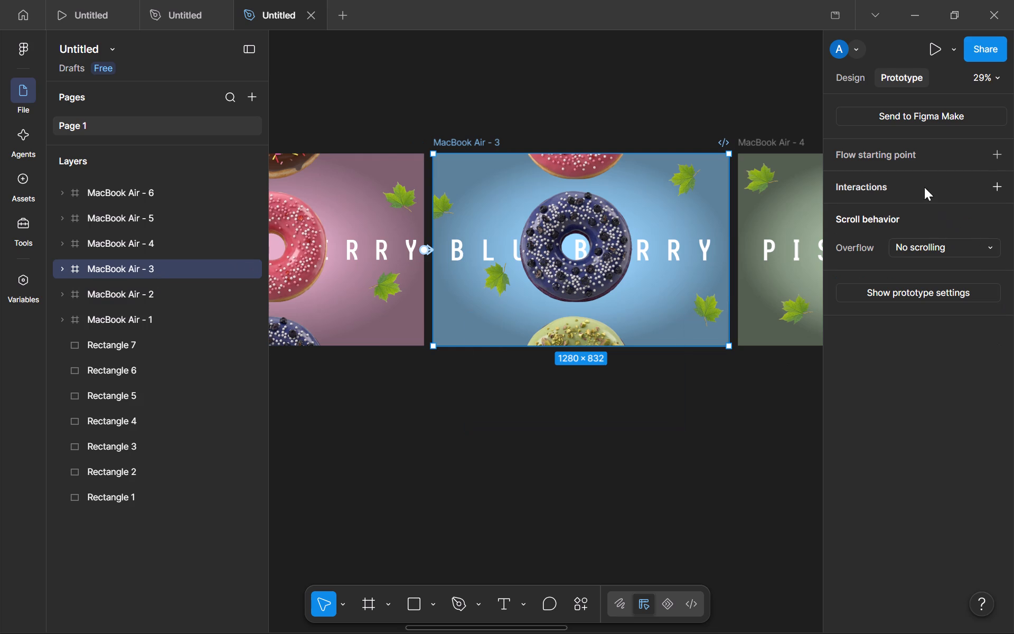
click(937, 258)
click(937, 248)
click(938, 284)
Add an On drag interaction to MacBook Air - 3 that navigates to MacBook Air - 2.
click(999, 180)
click(792, 252)
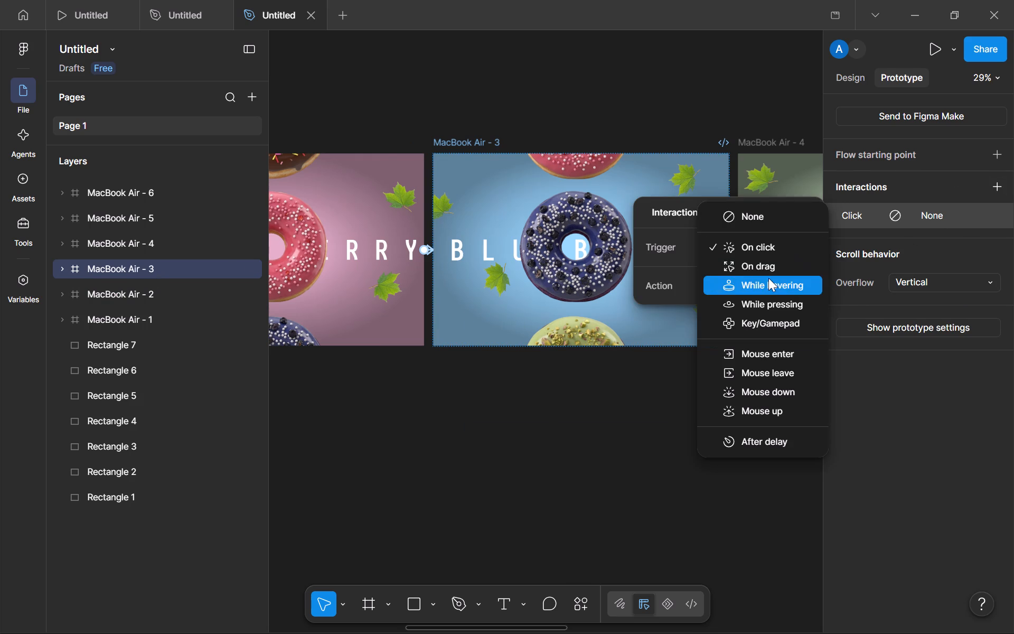
click(768, 266)
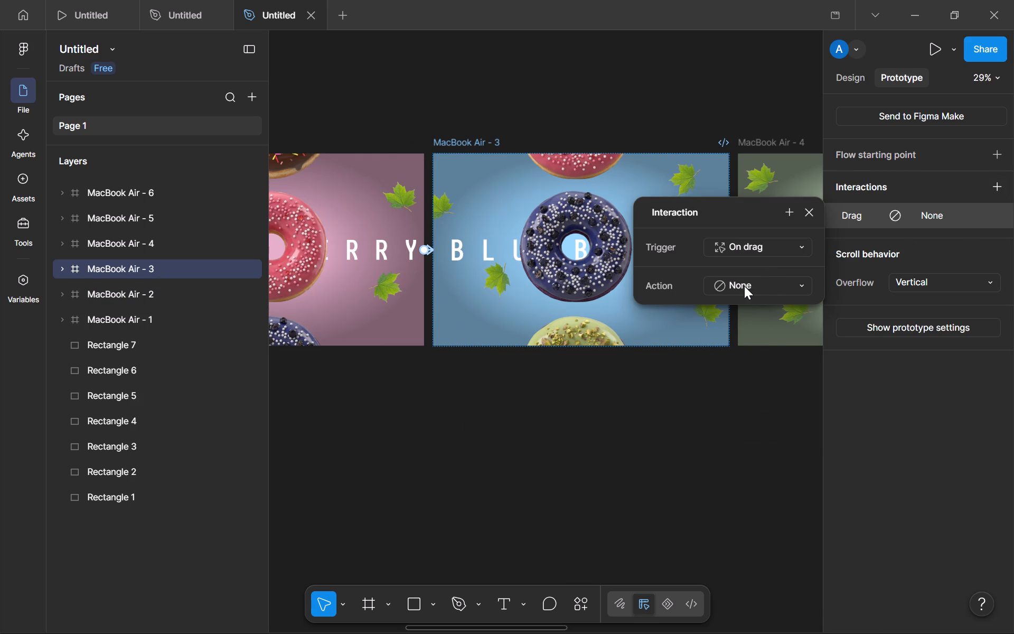
click(744, 286)
click(752, 308)
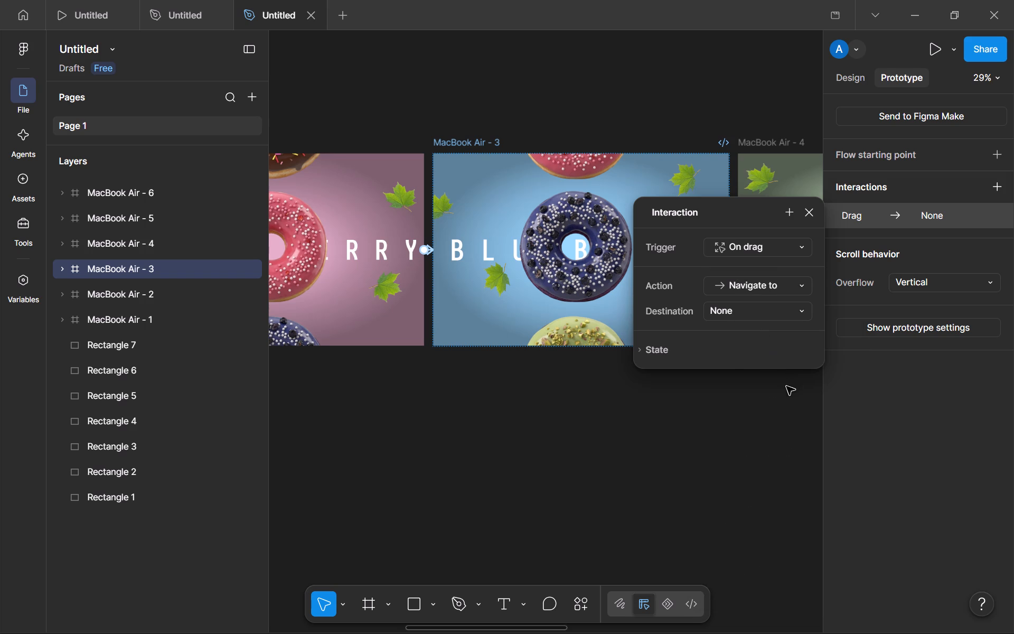
click(729, 311)
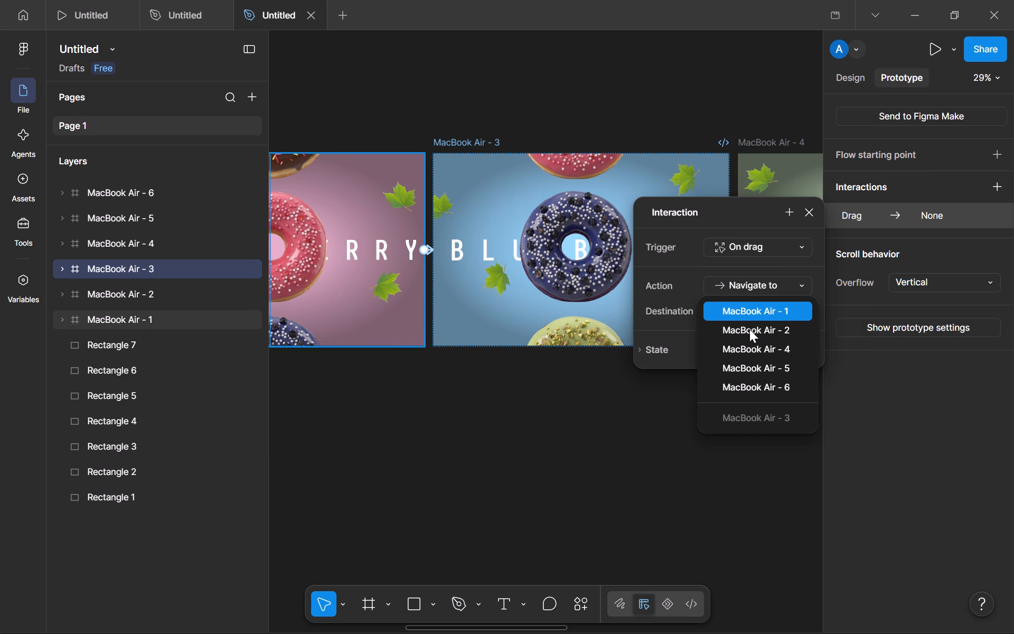
click(749, 329)
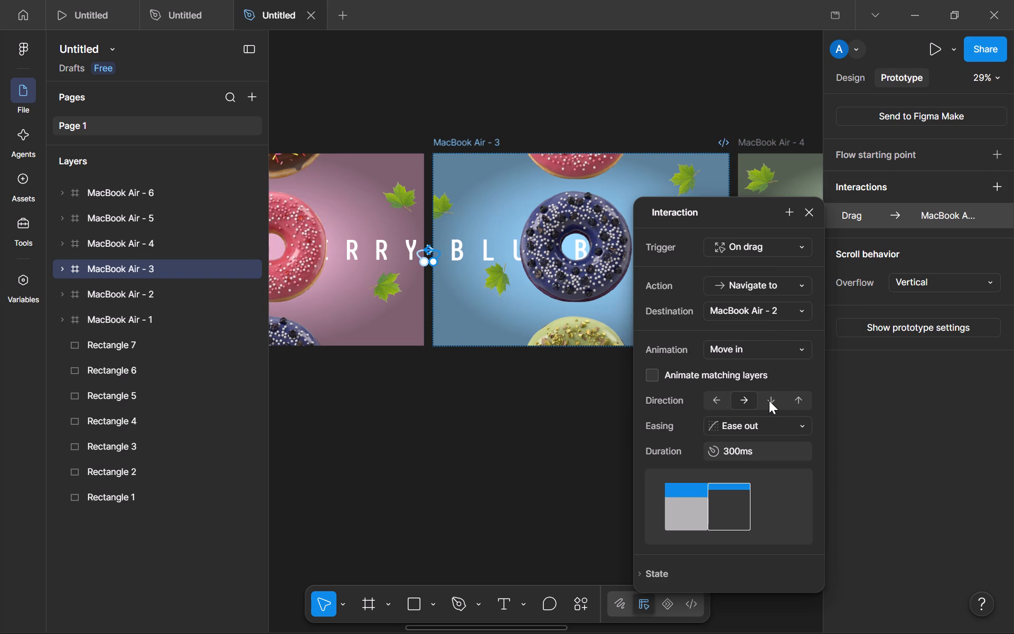
Set the Move in direction to Down and turn on matching-layer animation for the drag to MacBook Air - 2.
click(769, 400)
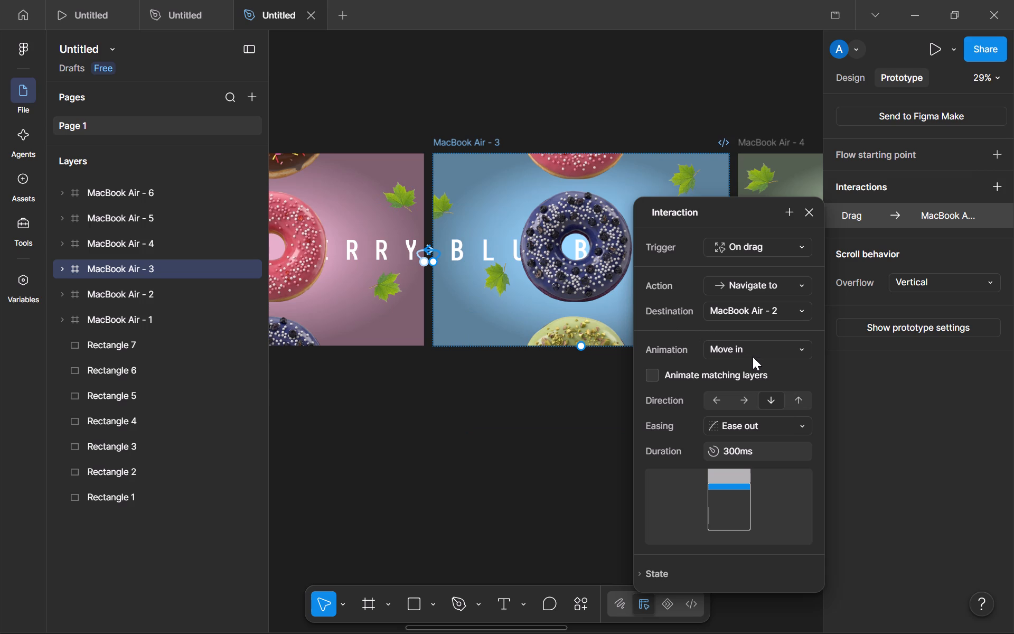
click(650, 380)
click(774, 396)
click(786, 400)
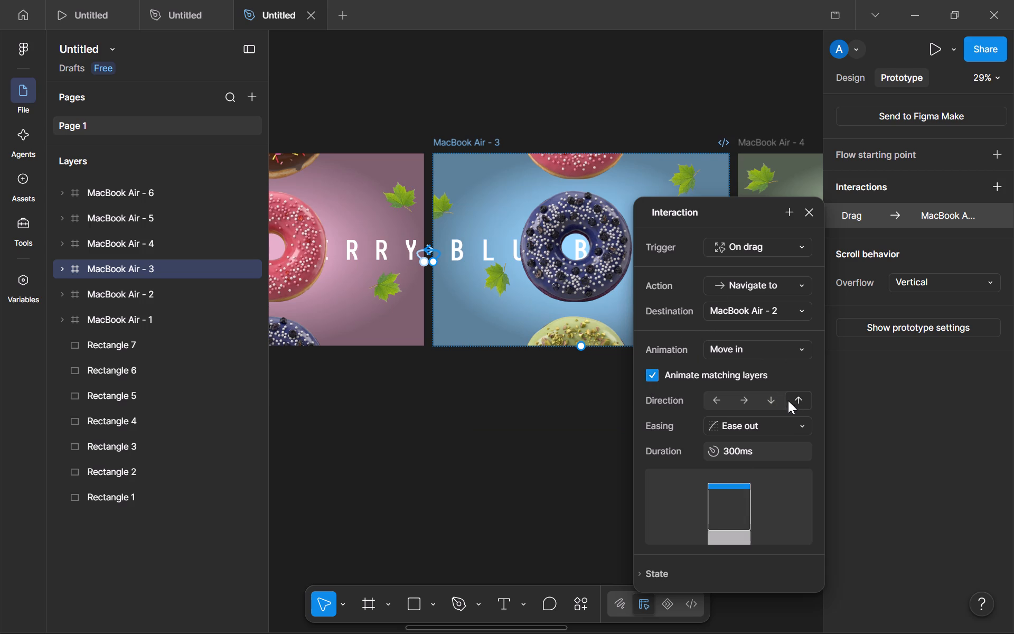
click(768, 400)
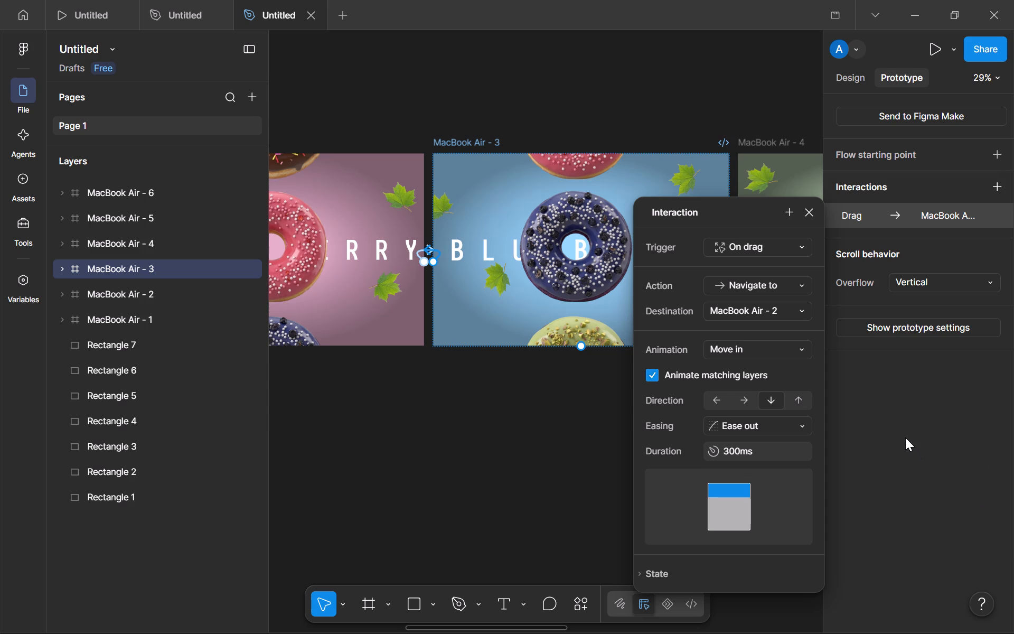
click(872, 387)
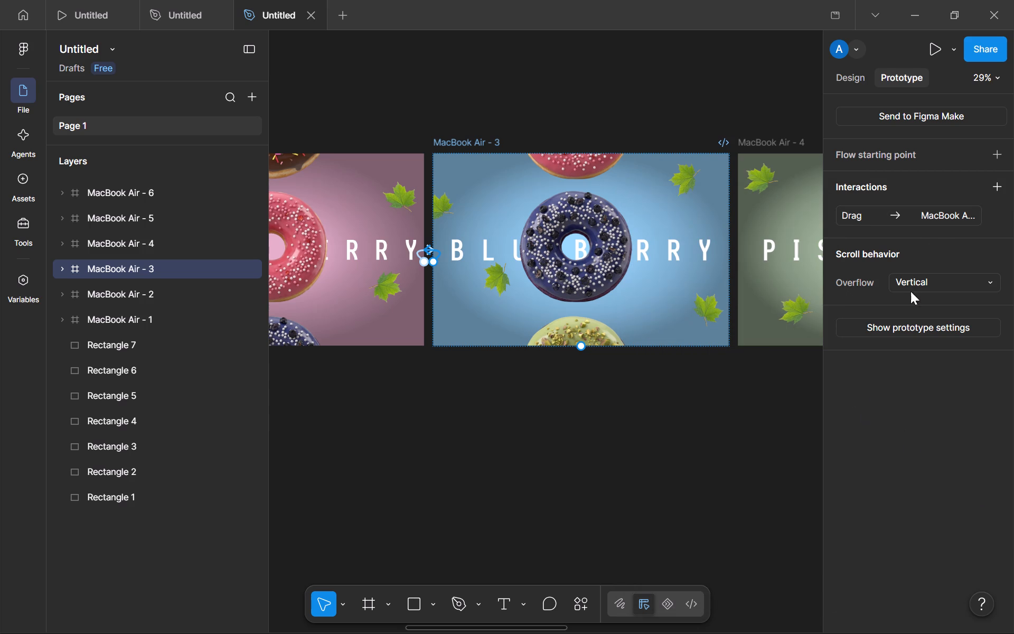
Add a second On drag interaction to MacBook Air - 3 that navigates to MacBook Air - 4.
click(994, 185)
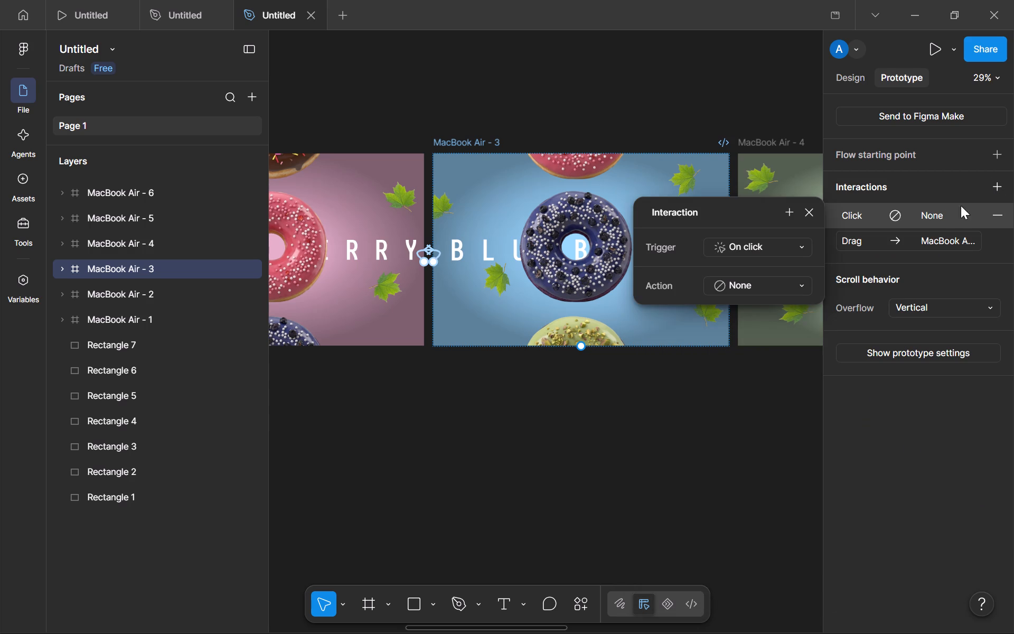
click(860, 216)
click(859, 217)
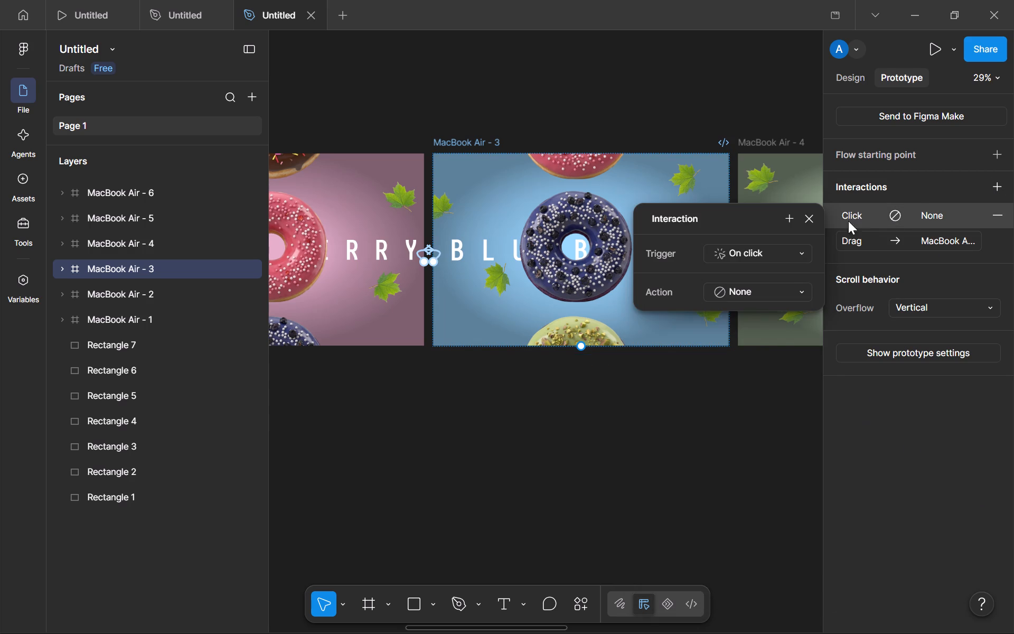
click(785, 251)
click(778, 271)
click(777, 291)
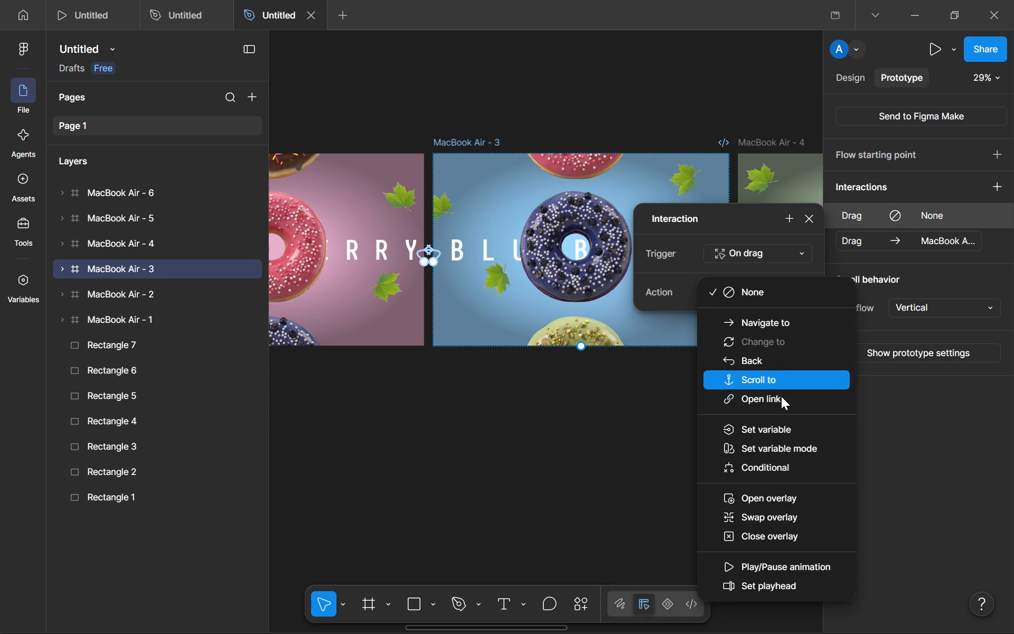
click(769, 324)
click(755, 314)
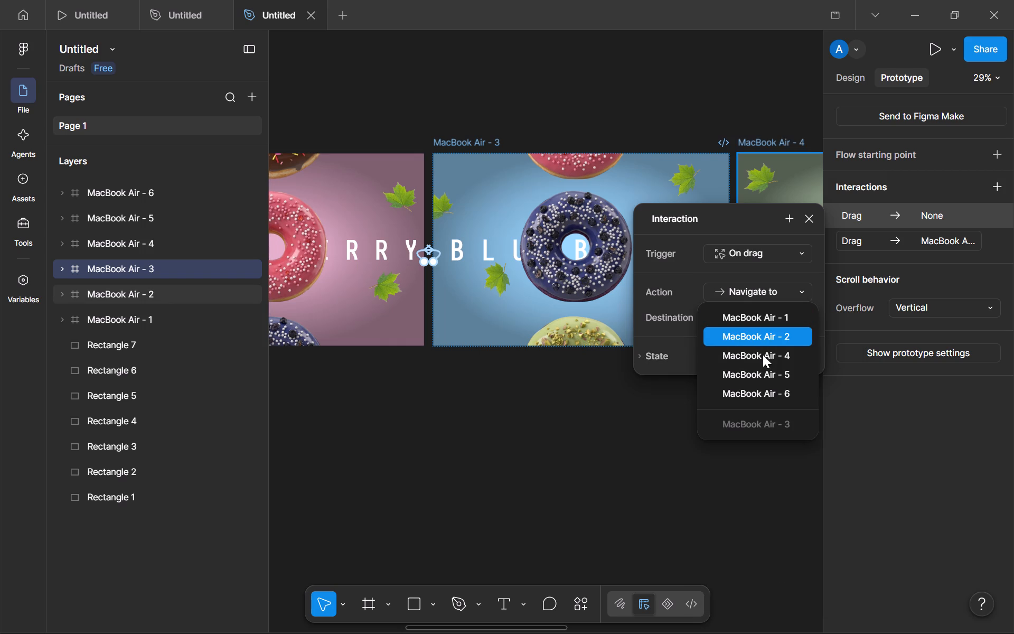
click(763, 355)
Set the Move in direction to Up and turn on matching-layer animation for the drag to MacBook Air - 4.
click(795, 403)
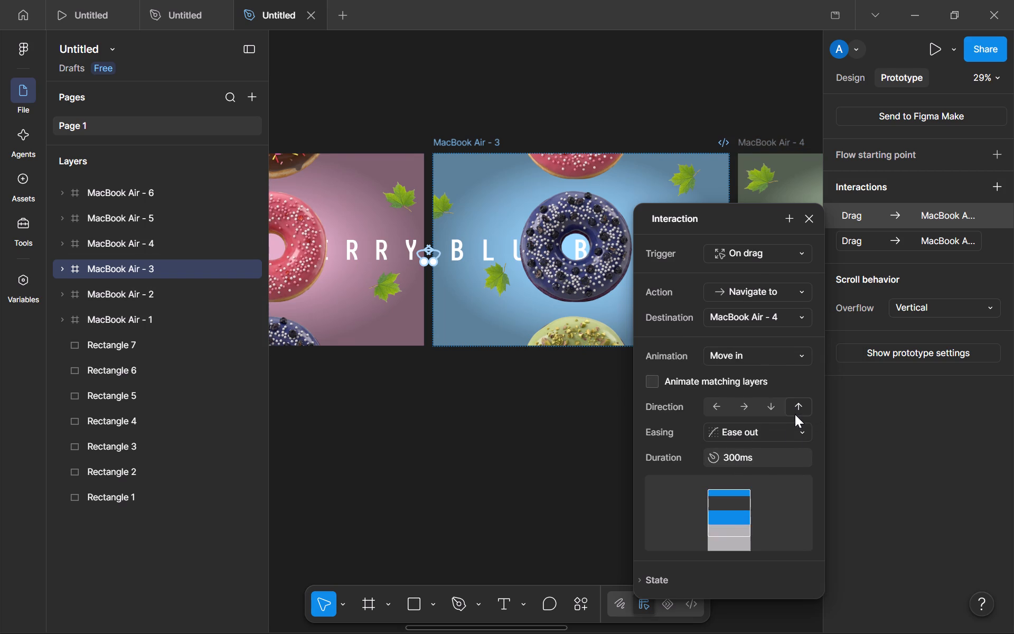
click(652, 384)
click(867, 420)
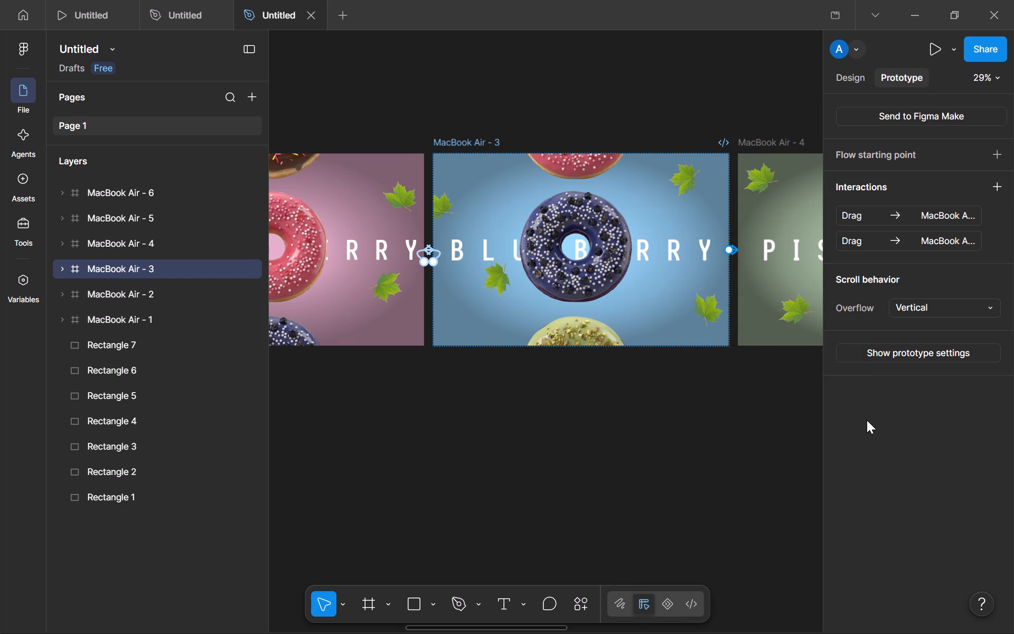
Set the scroll overflow of frame MacBook Air - 4 to Vertical.
scroll(743, 375, left, 2)
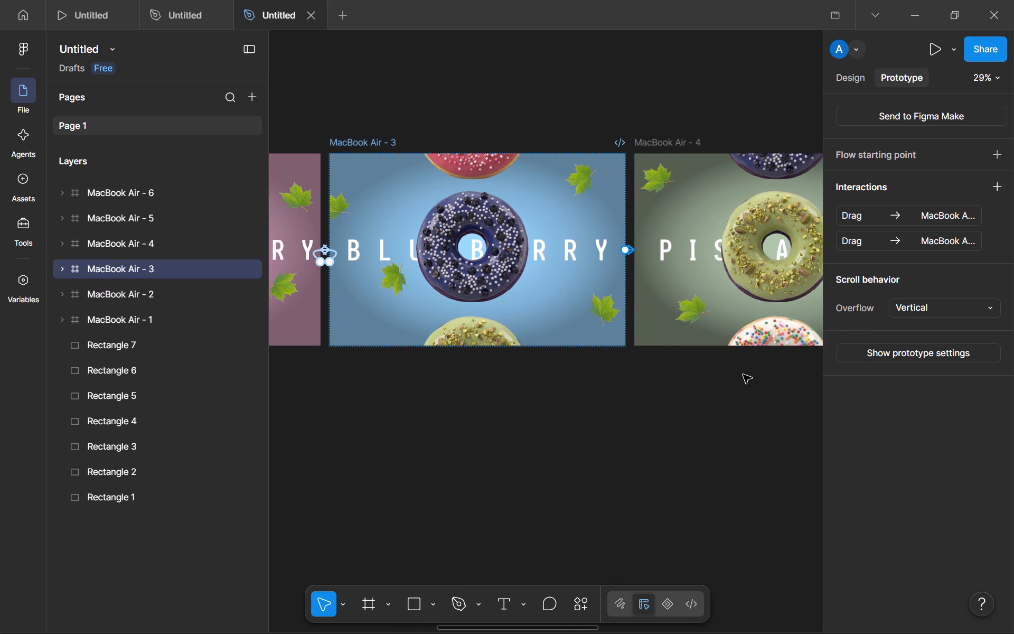
scroll(743, 375, left, 1)
click(138, 239)
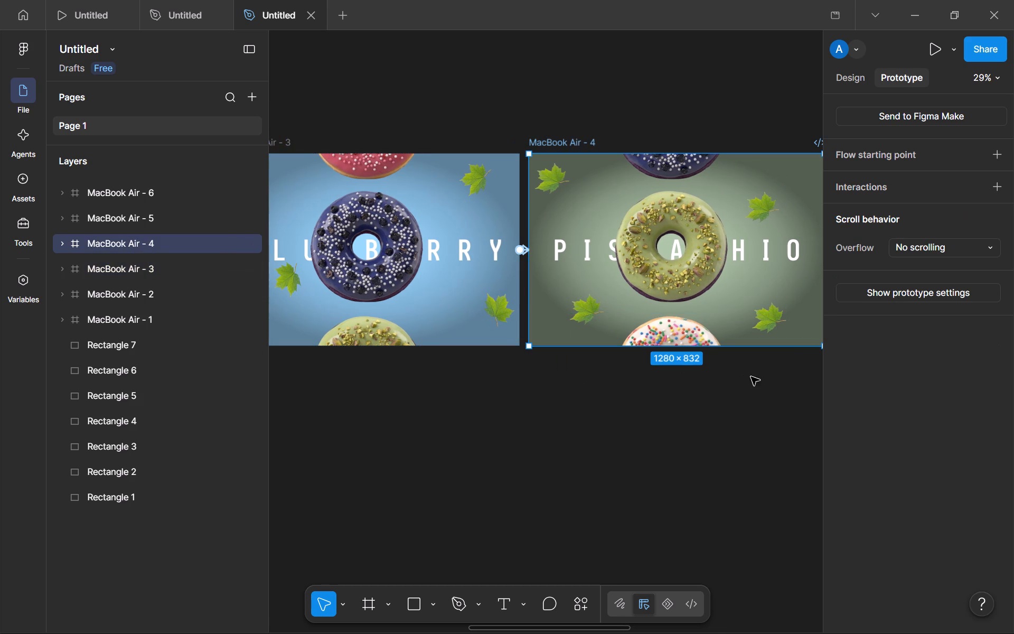
click(922, 249)
click(926, 282)
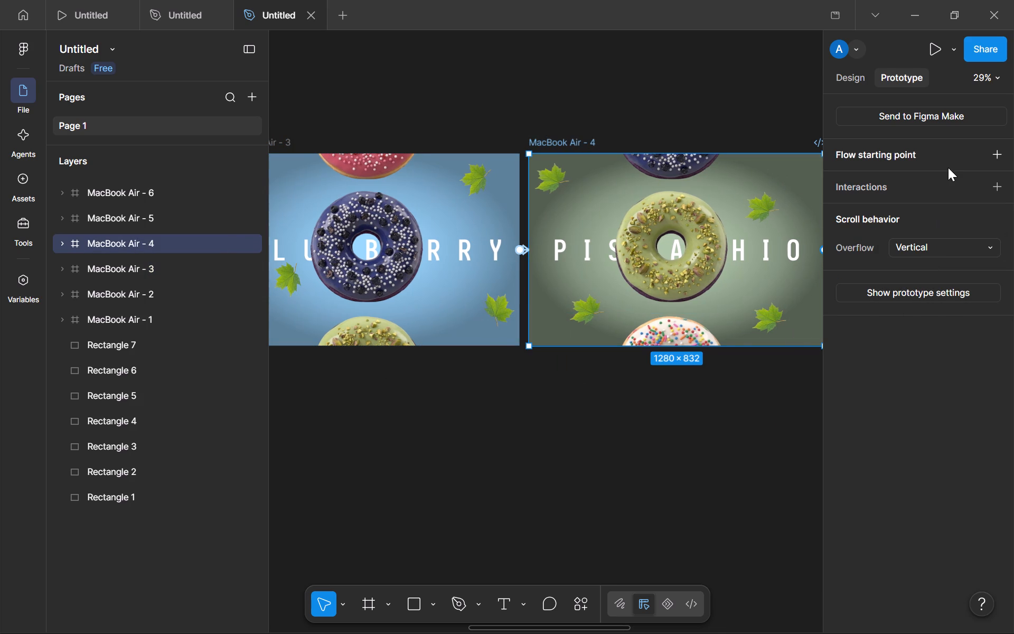
Add two interactions to MacBook Air - 4 and make one an On drag that navigates to MacBook Air - 3.
click(995, 186)
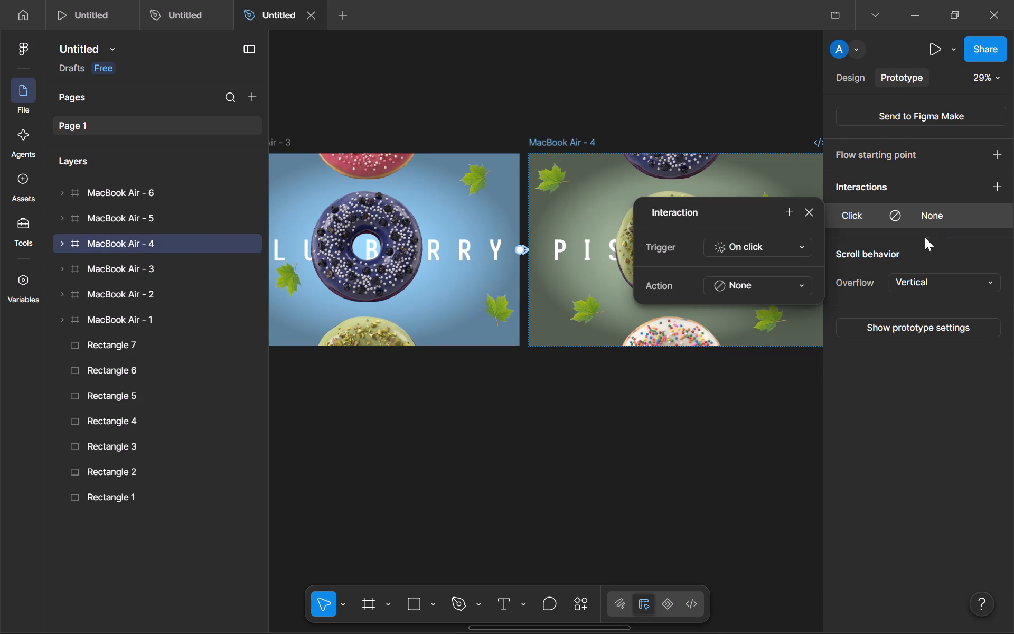
click(1000, 191)
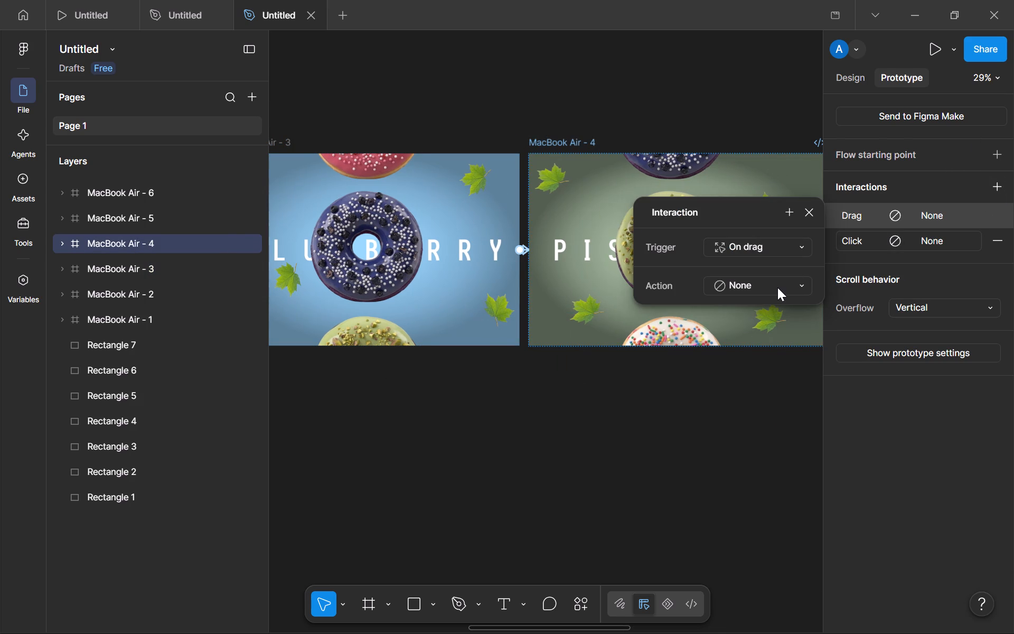
click(777, 287)
click(771, 318)
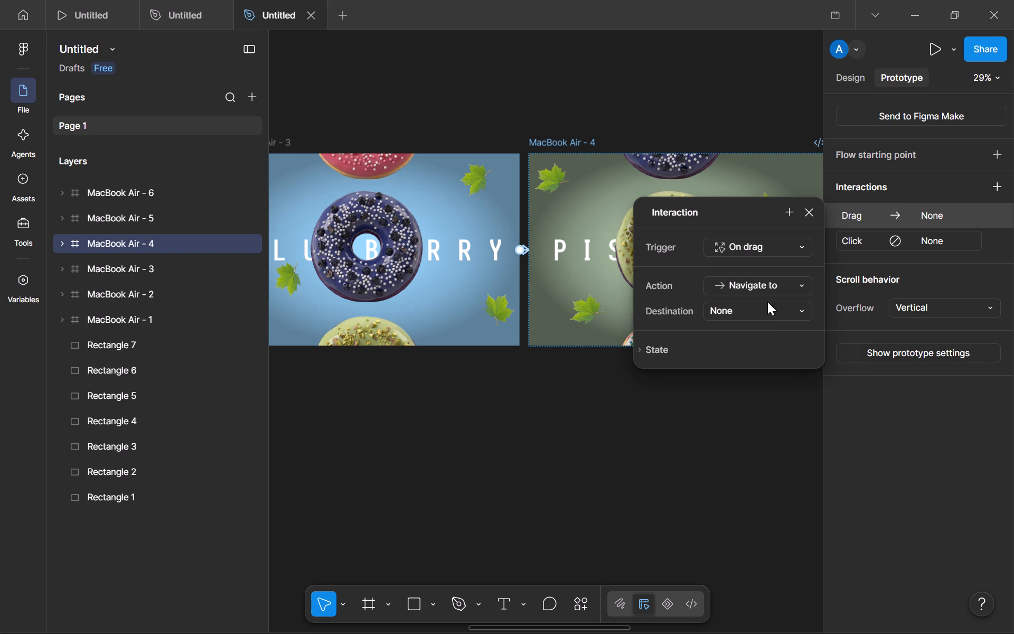
click(767, 304)
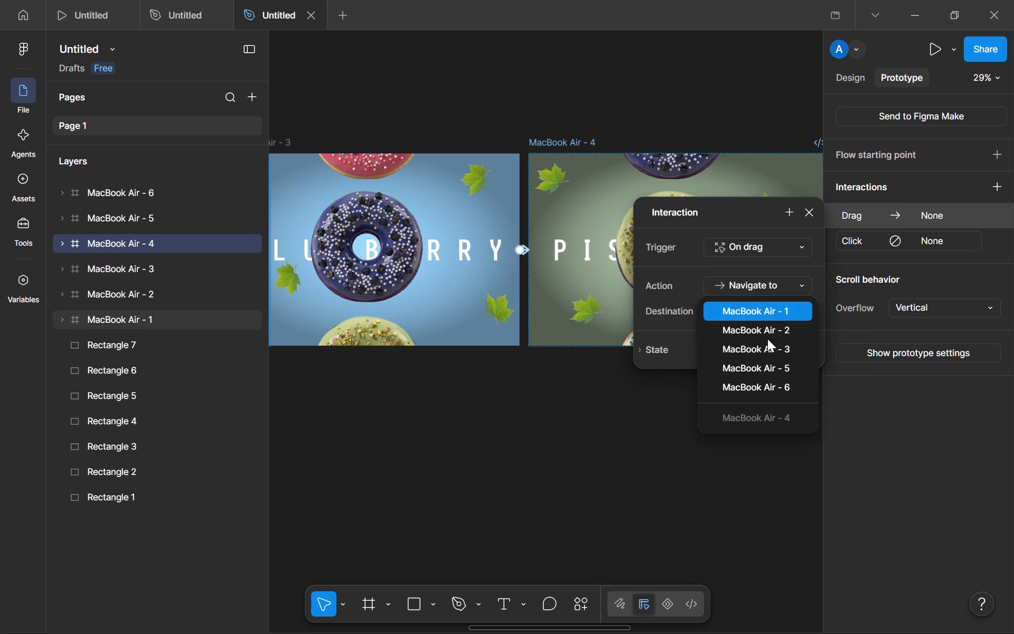
click(772, 354)
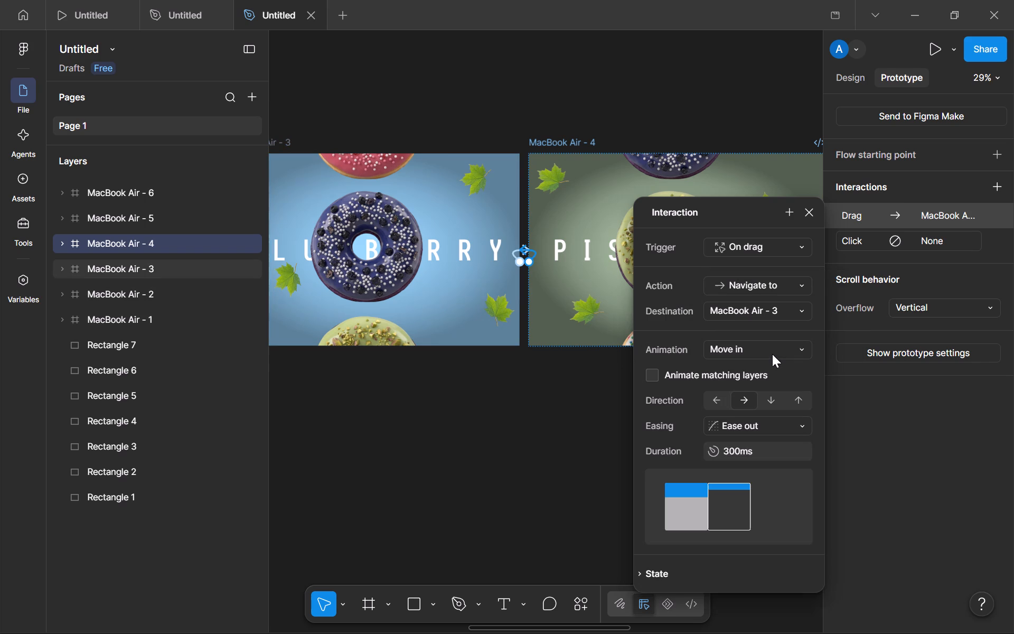
Set the Move in direction to Down and turn on matching-layer animation for the drag to MacBook Air - 3.
click(766, 405)
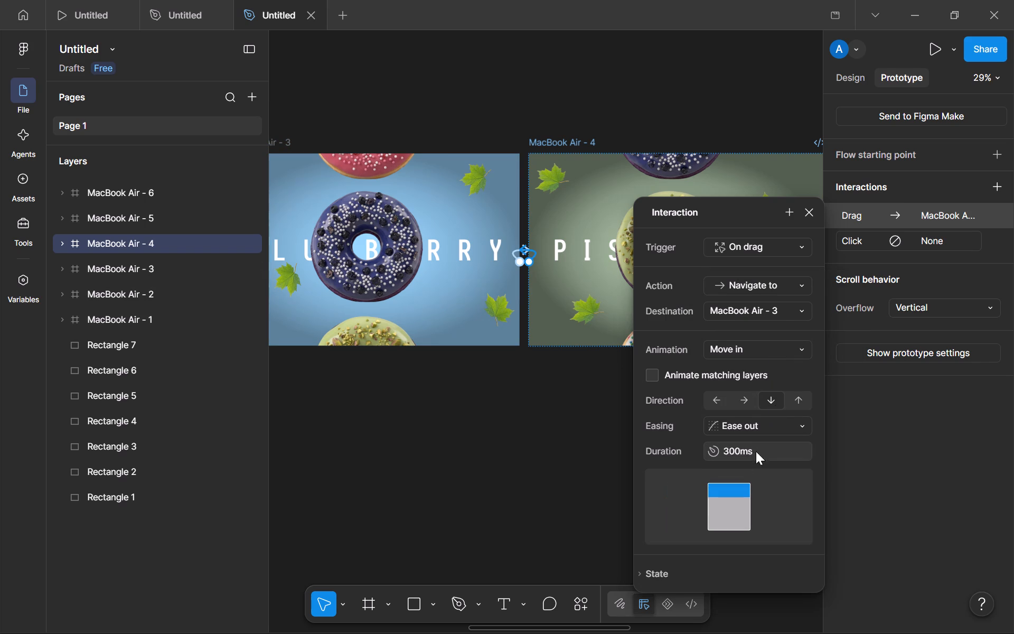
drag(643, 383, 651, 382)
click(654, 381)
click(651, 377)
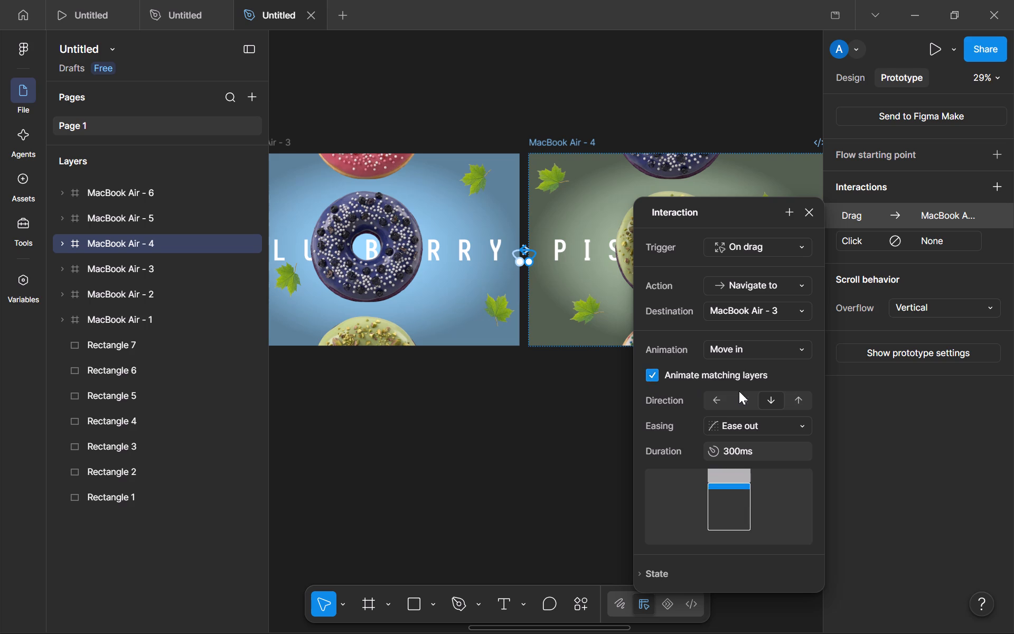
click(894, 391)
Change MacBook Air - 4's remaining click interaction to an On drag that navigates to MacBook Air - 5.
click(946, 244)
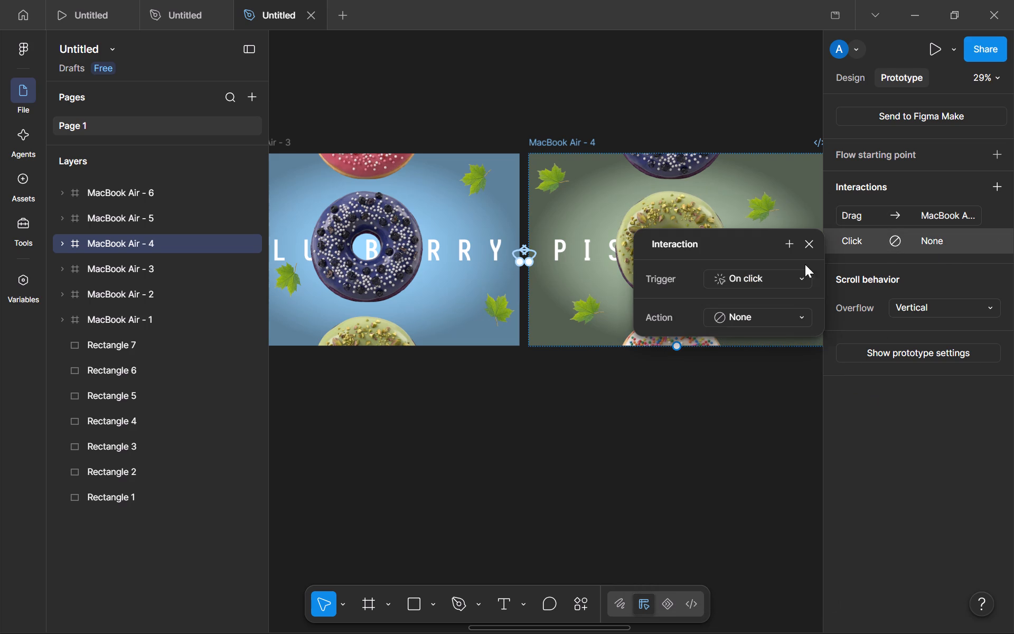
click(783, 271)
click(780, 303)
click(777, 312)
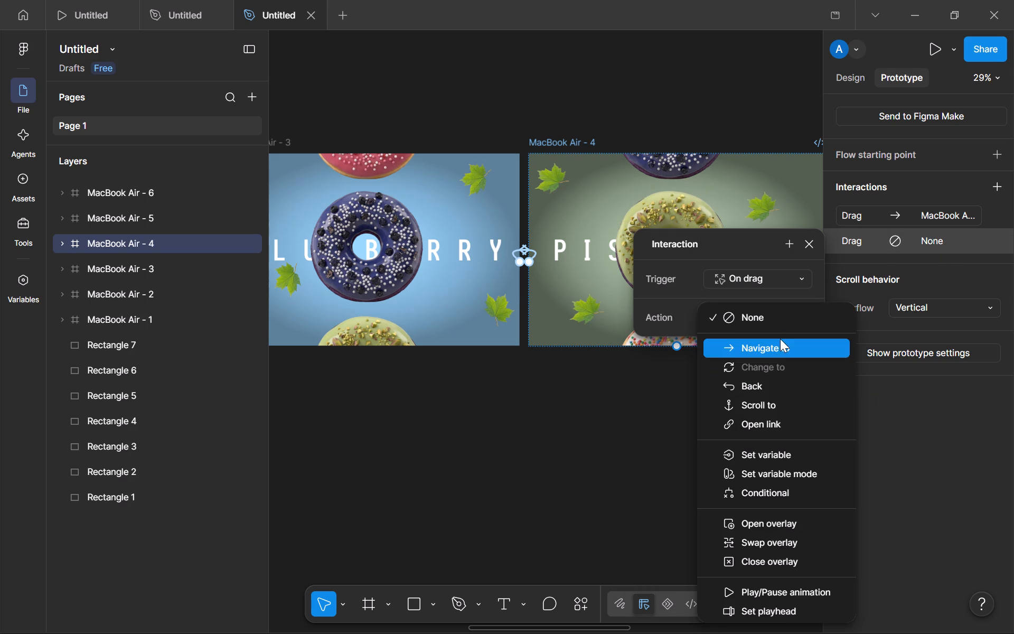
click(780, 339)
click(790, 345)
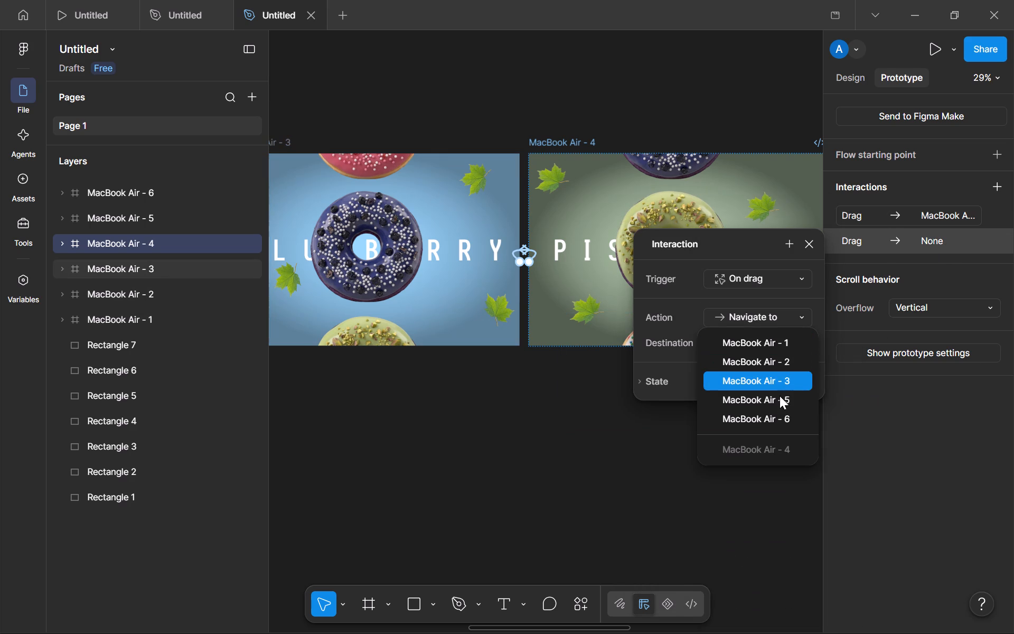
click(780, 400)
Set MacBook Air - 4's drag to MacBook Air - 5 to an upward Push animation with matching layers animated.
click(789, 380)
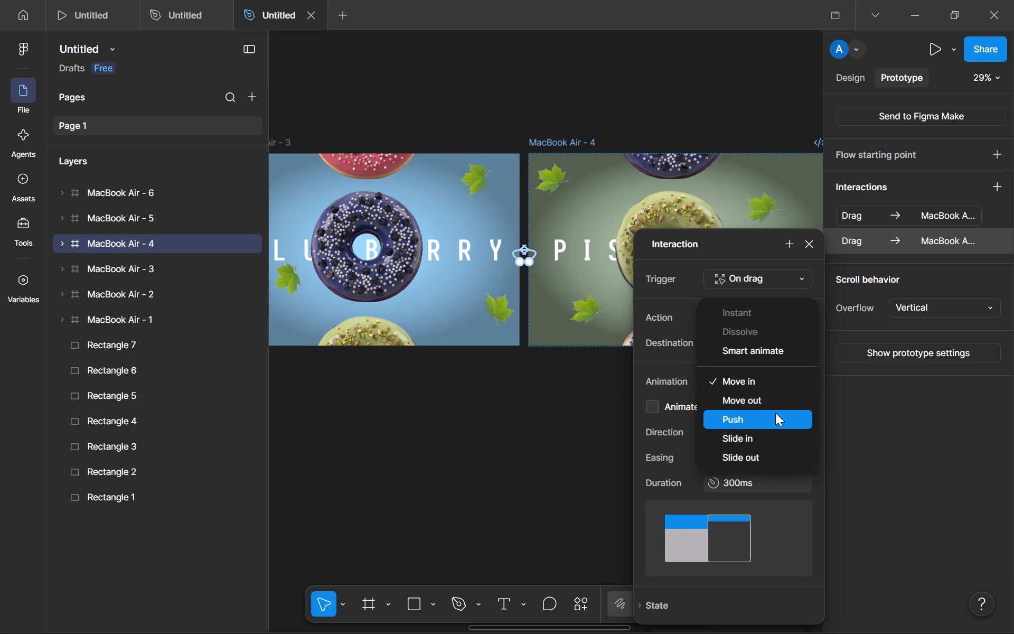
click(775, 414)
click(769, 390)
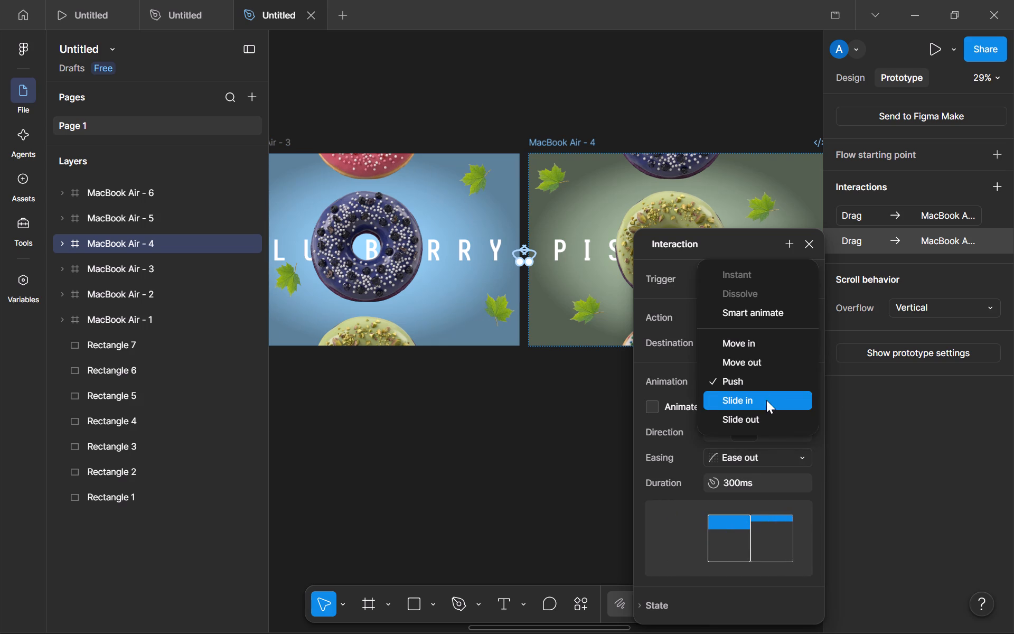
click(758, 384)
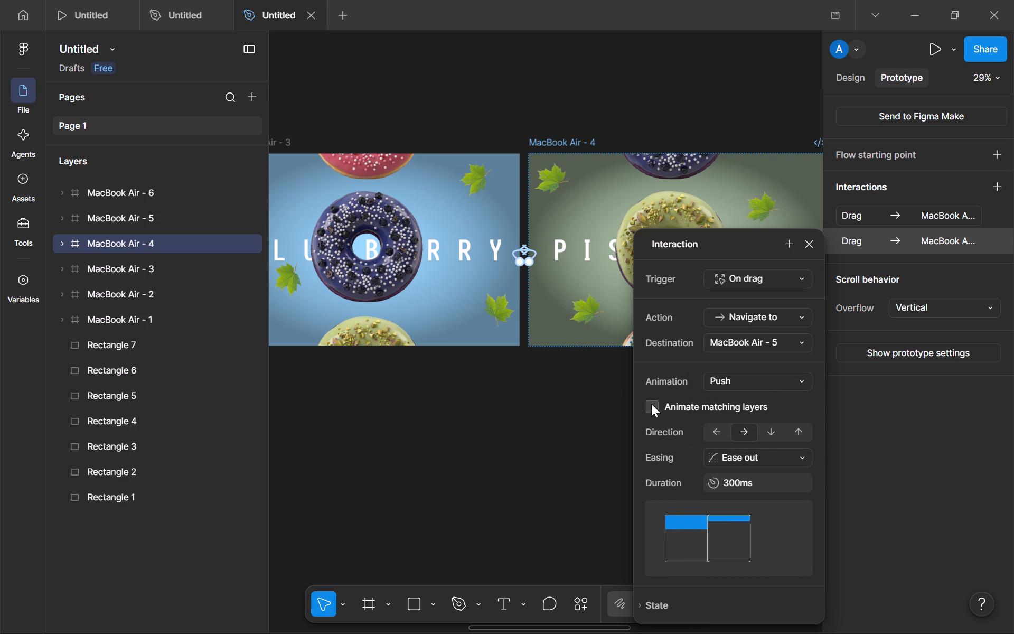
click(651, 404)
click(796, 434)
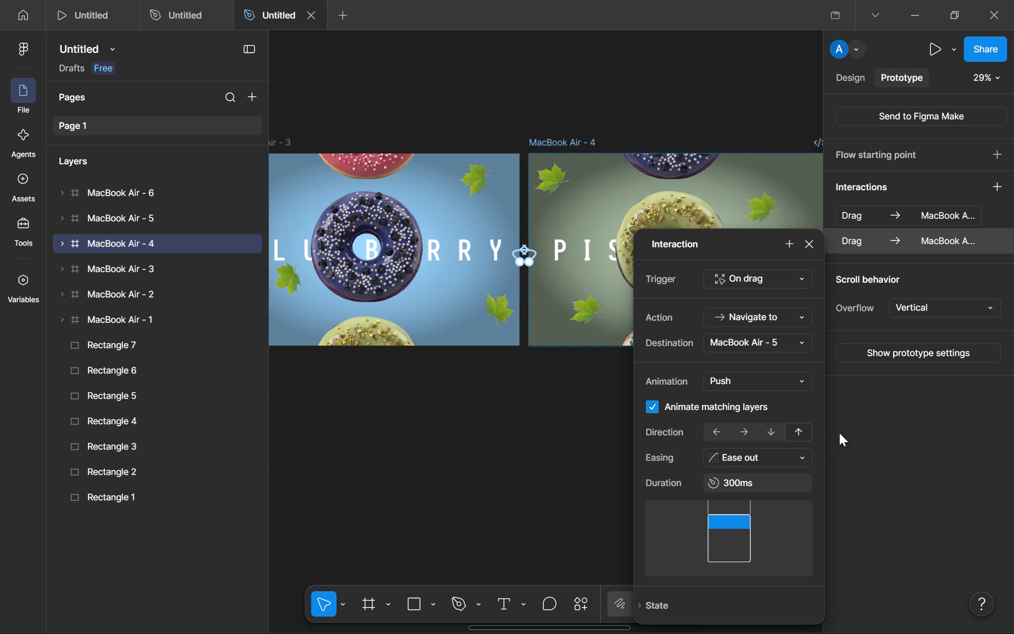
drag(779, 432, 785, 432)
click(809, 430)
click(802, 431)
click(926, 425)
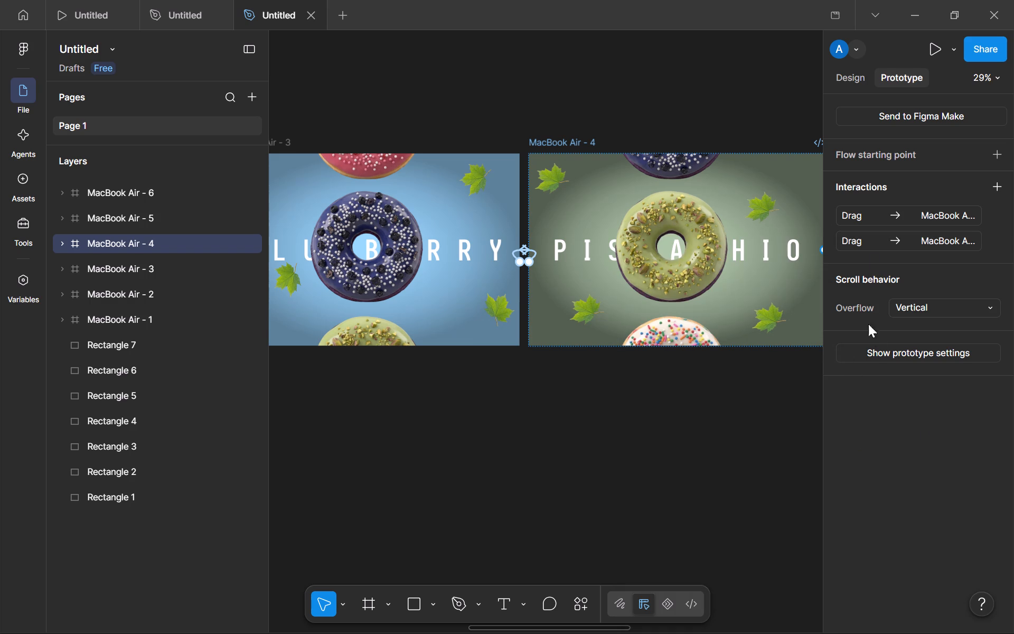
click(871, 249)
click(894, 449)
click(721, 400)
Change the animation of MacBook Air - 1's drag to MacBook Air - 2 to Push.
scroll(378, 347, right, 1)
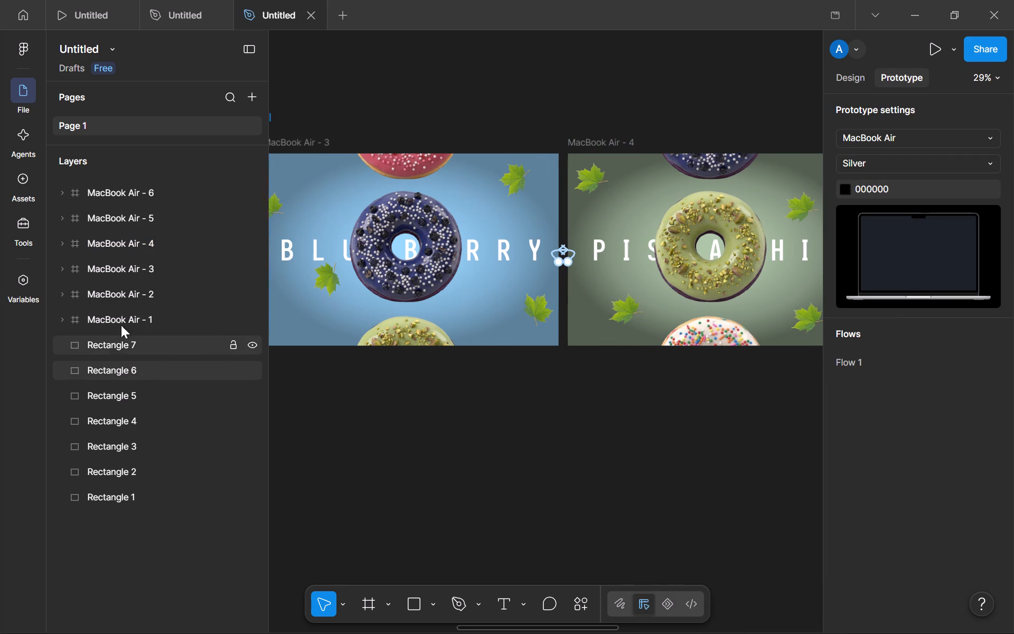
scroll(130, 266, right, 1)
click(144, 319)
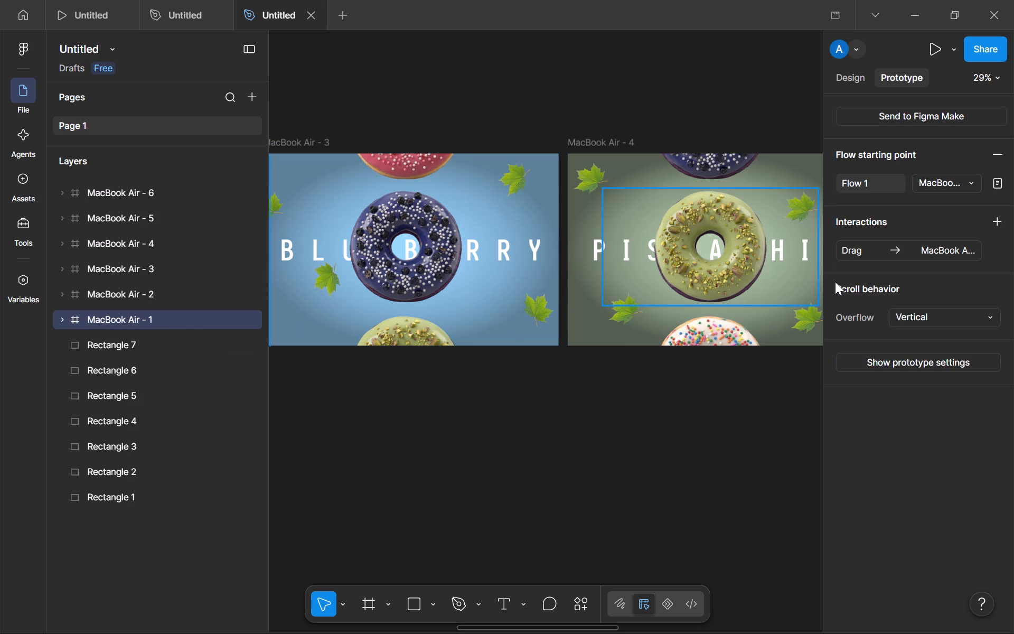
click(935, 253)
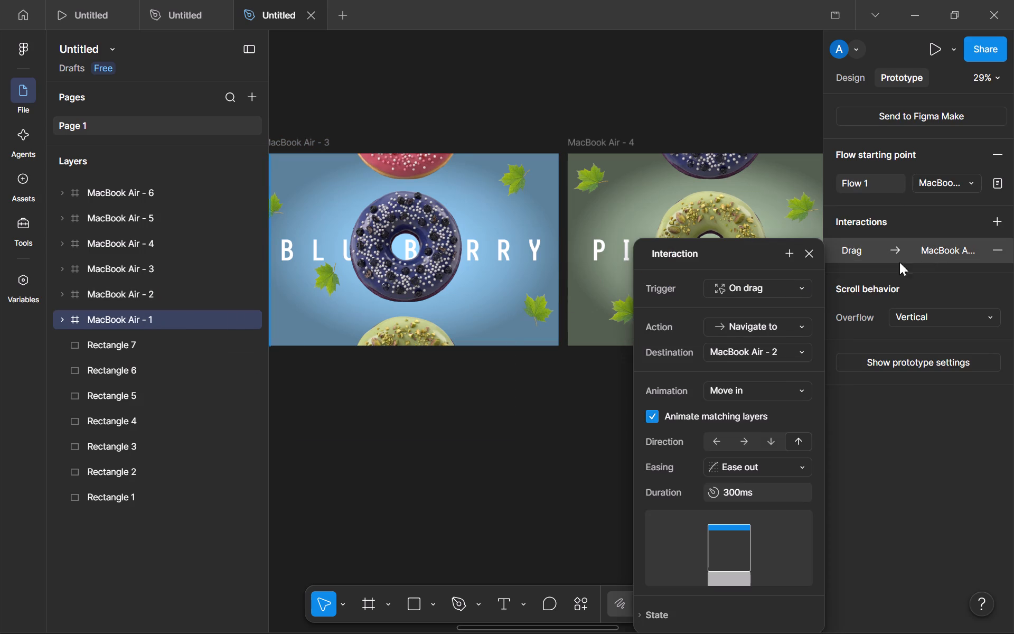
click(750, 395)
click(750, 423)
click(603, 443)
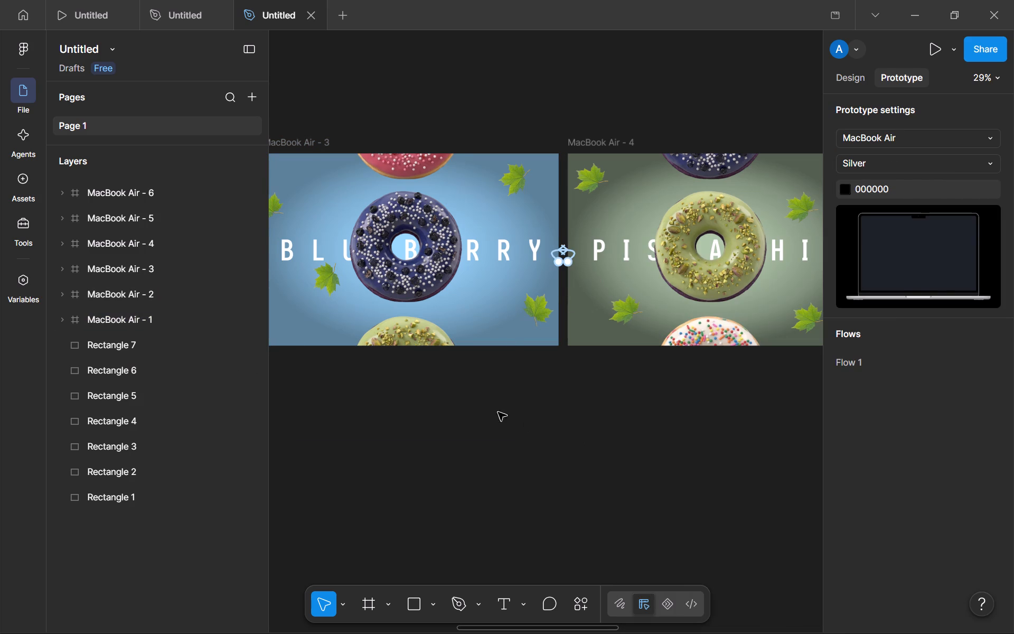
Change the animation of both MacBook Air - 2 drag interactions, to MacBook Air - 1 and MacBook Air - 3, to Push.
scroll(512, 403, right, 1)
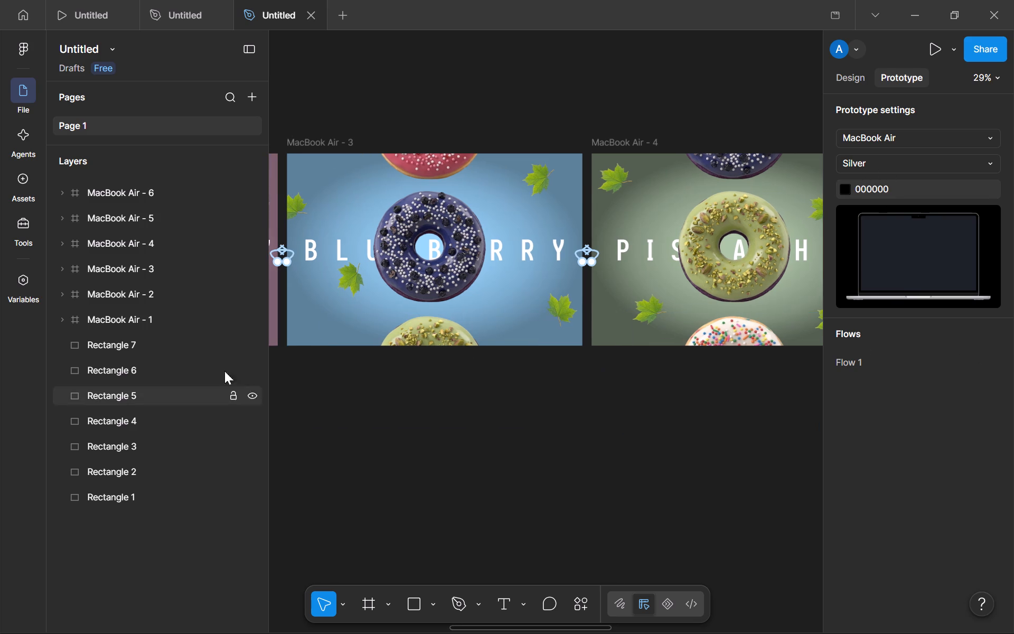
click(146, 296)
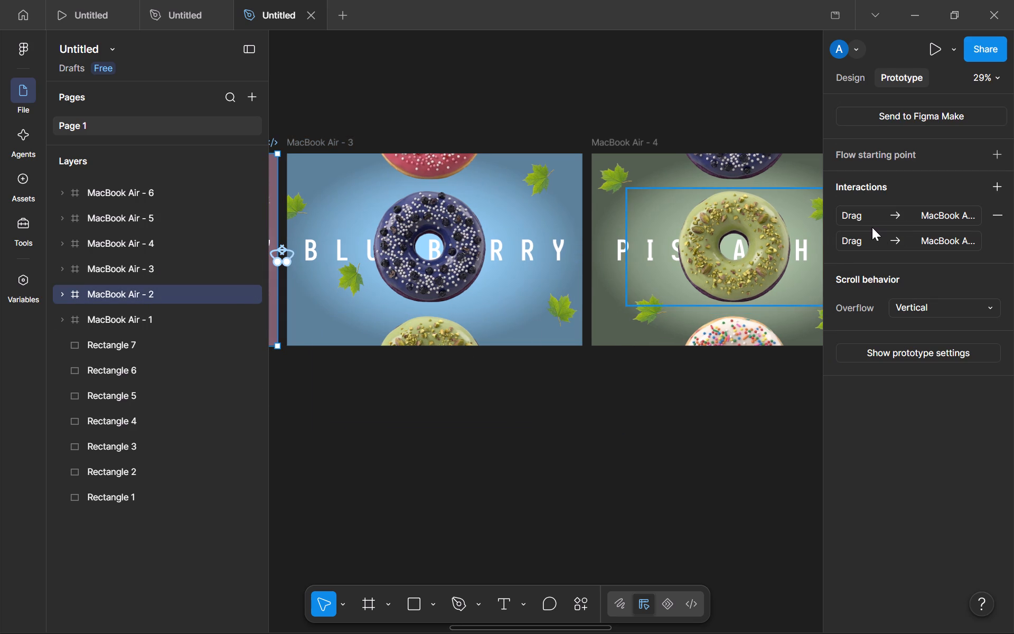
double_click(872, 227)
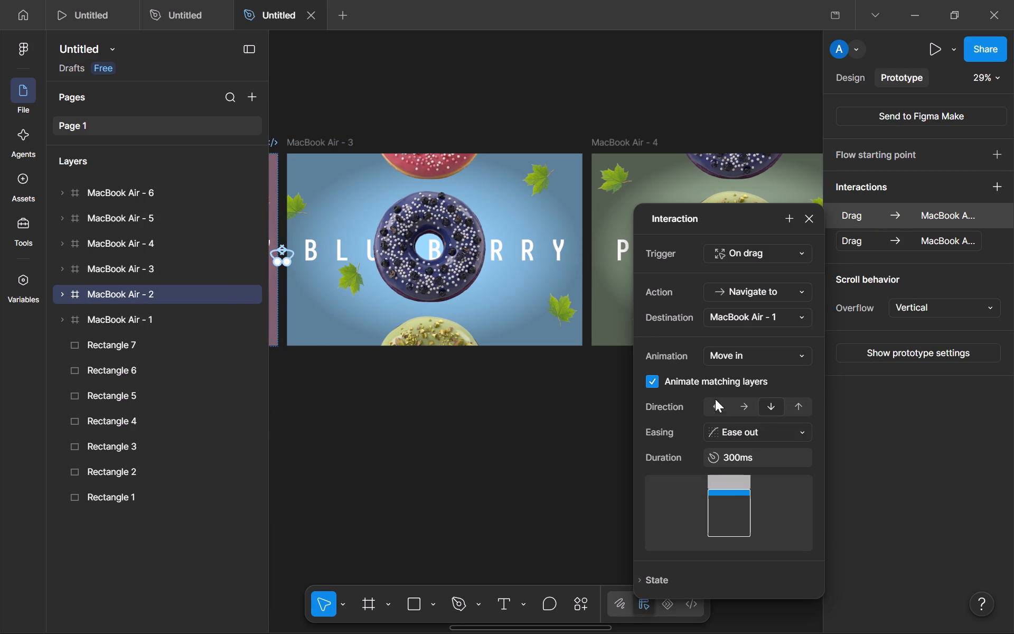
click(774, 352)
click(758, 379)
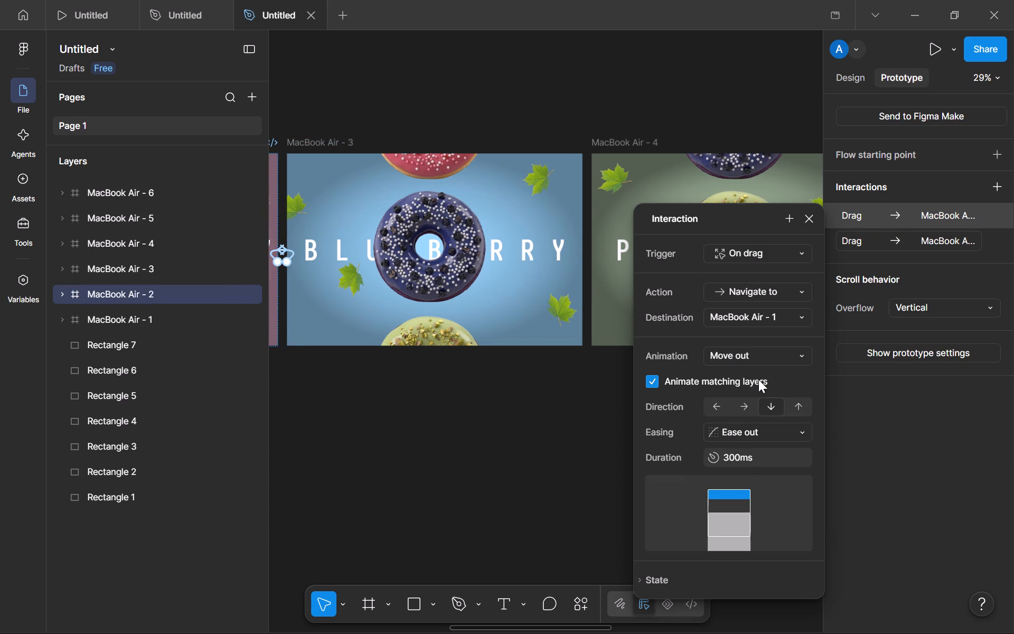
click(756, 354)
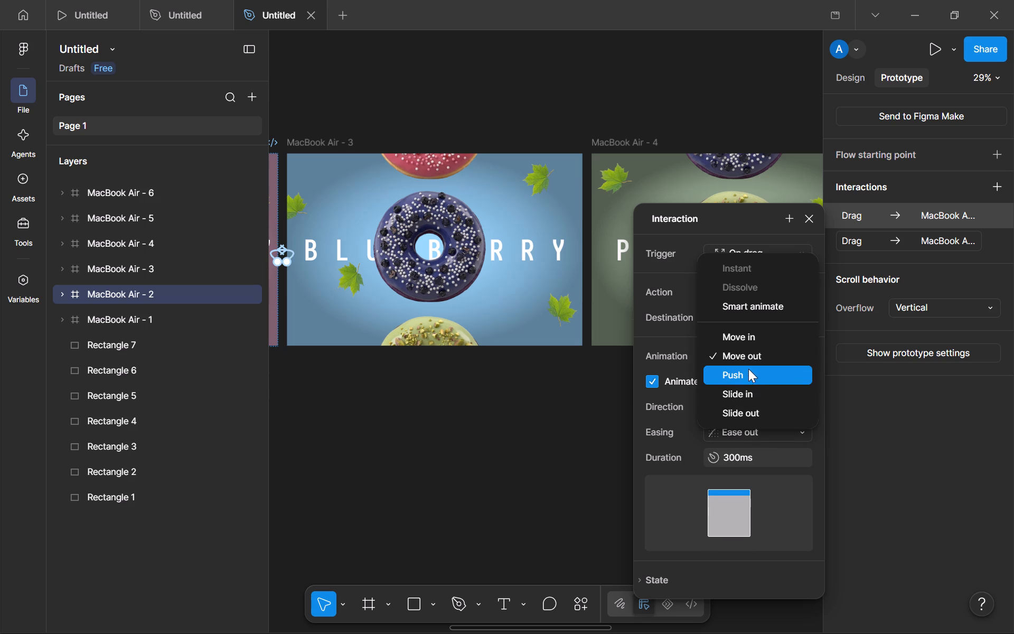
click(748, 367)
click(921, 240)
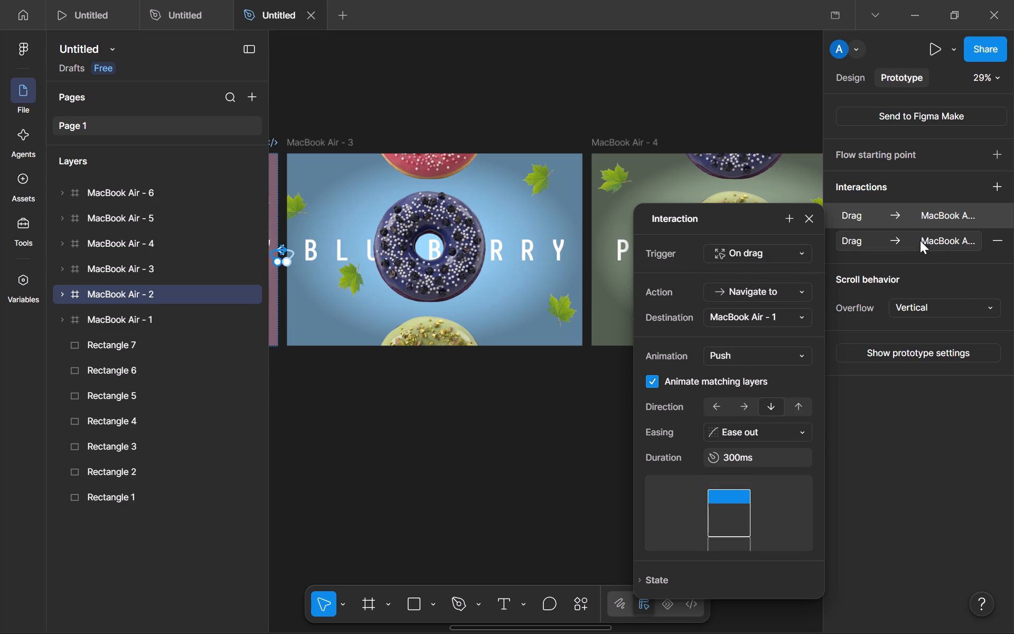
click(756, 351)
click(745, 393)
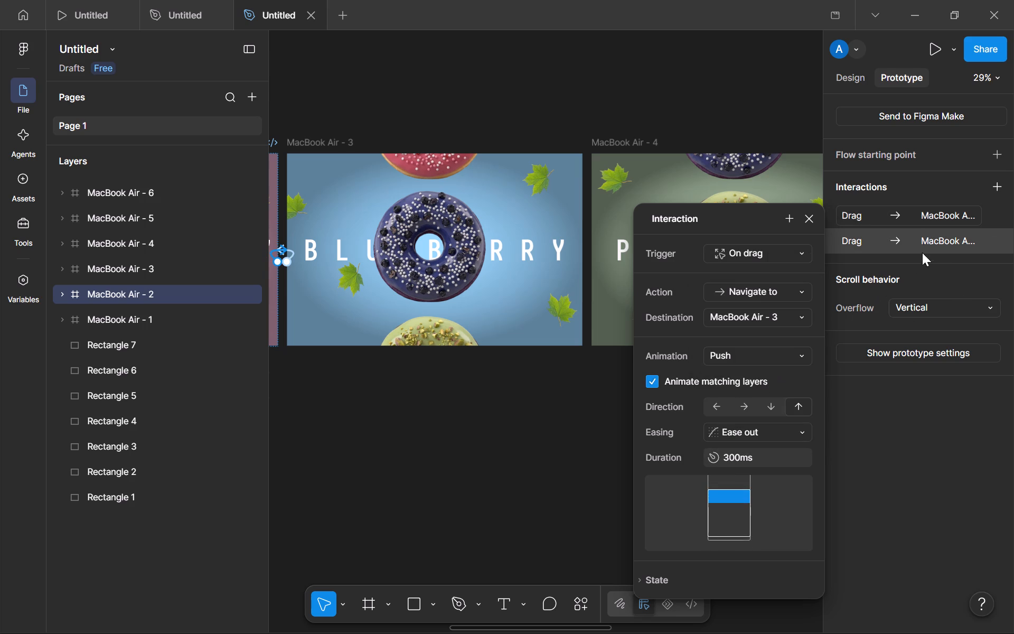
click(910, 216)
click(863, 481)
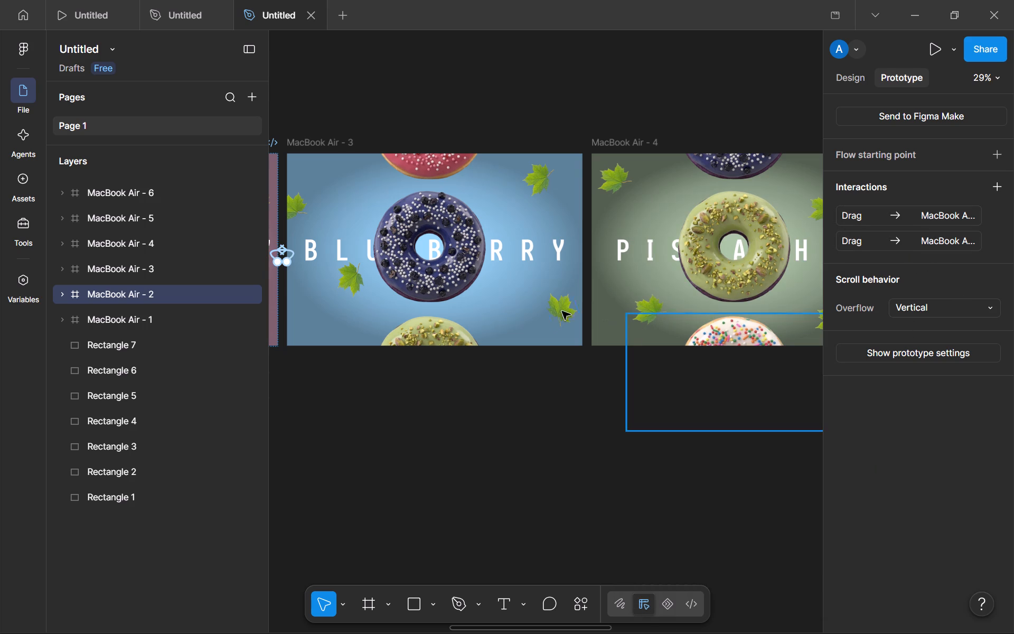
Change the animation of both MacBook Air - 3 drag interactions, to MacBook Air - 4 and MacBook Air - 2, to Push.
click(103, 275)
click(913, 221)
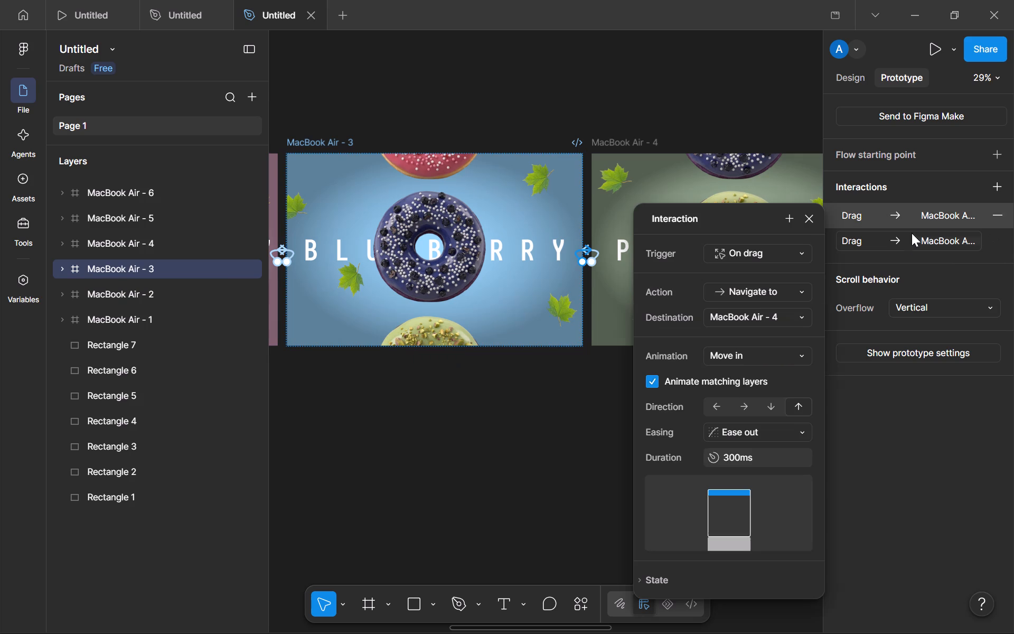
click(745, 352)
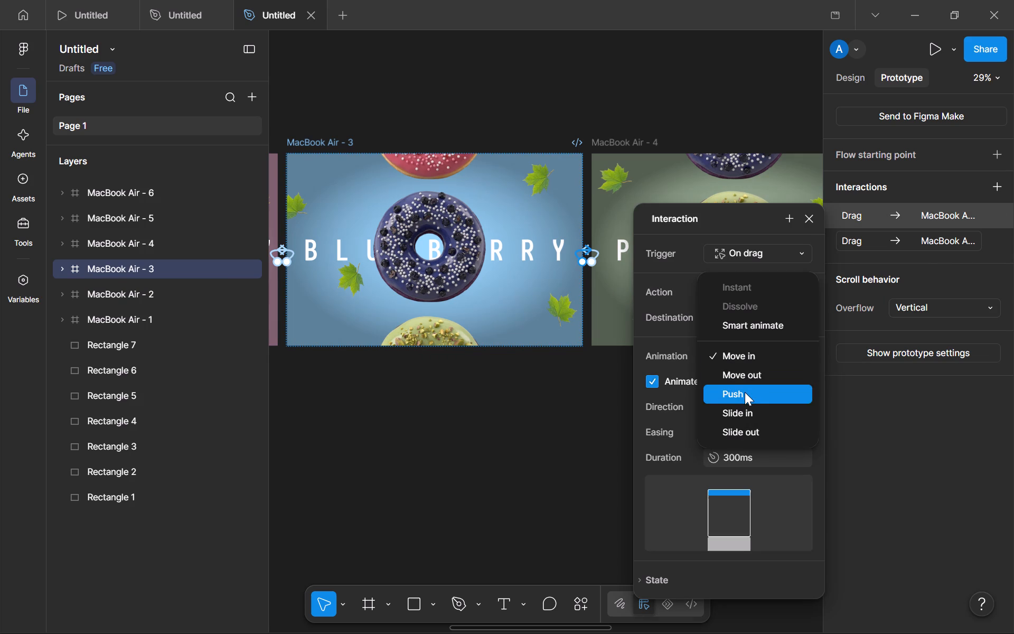
click(745, 392)
click(932, 239)
click(757, 358)
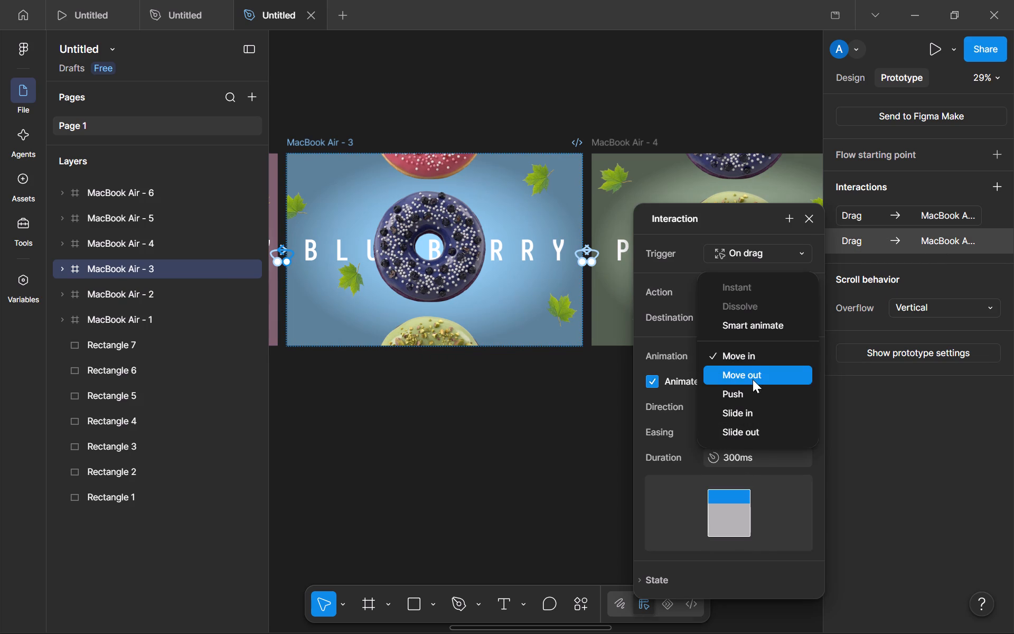
click(752, 394)
click(914, 215)
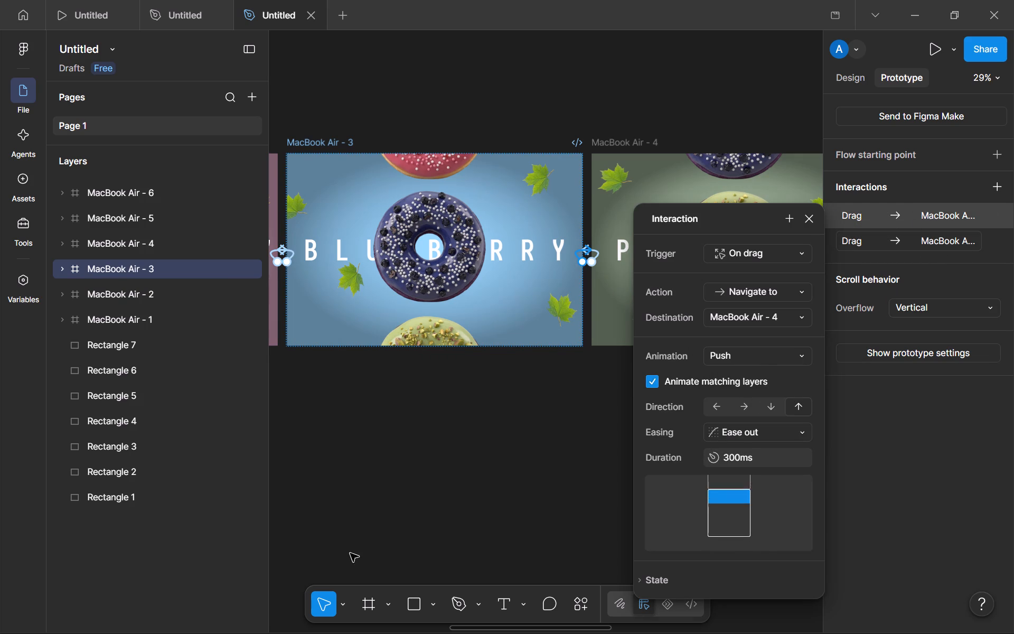
click(347, 556)
Change the animation of MacBook Air - 4's drag to MacBook Air - 3 to Push.
click(141, 243)
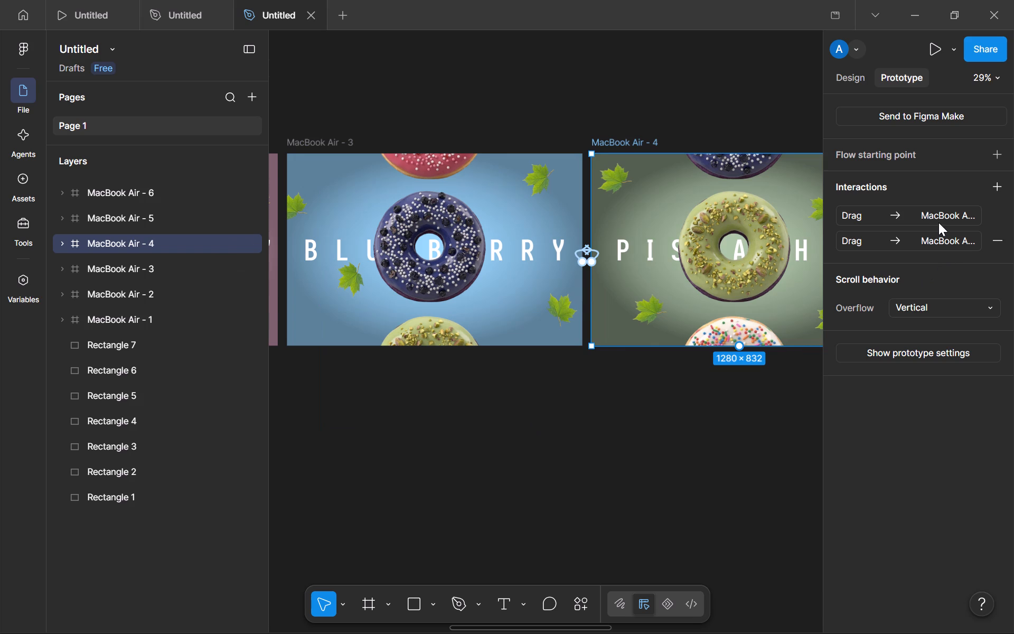
click(937, 220)
click(739, 354)
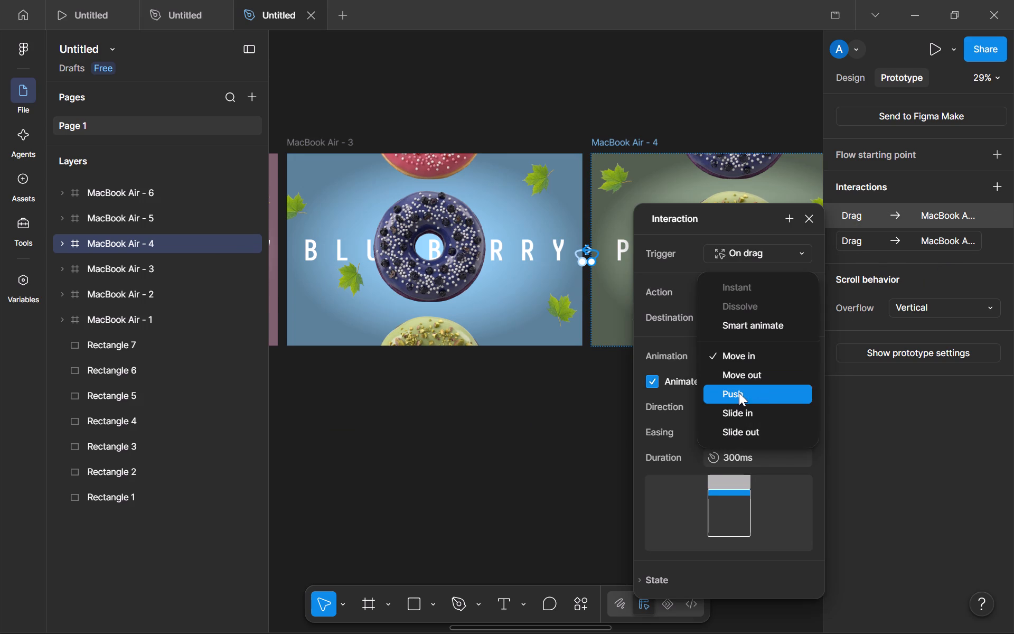
click(739, 393)
click(879, 246)
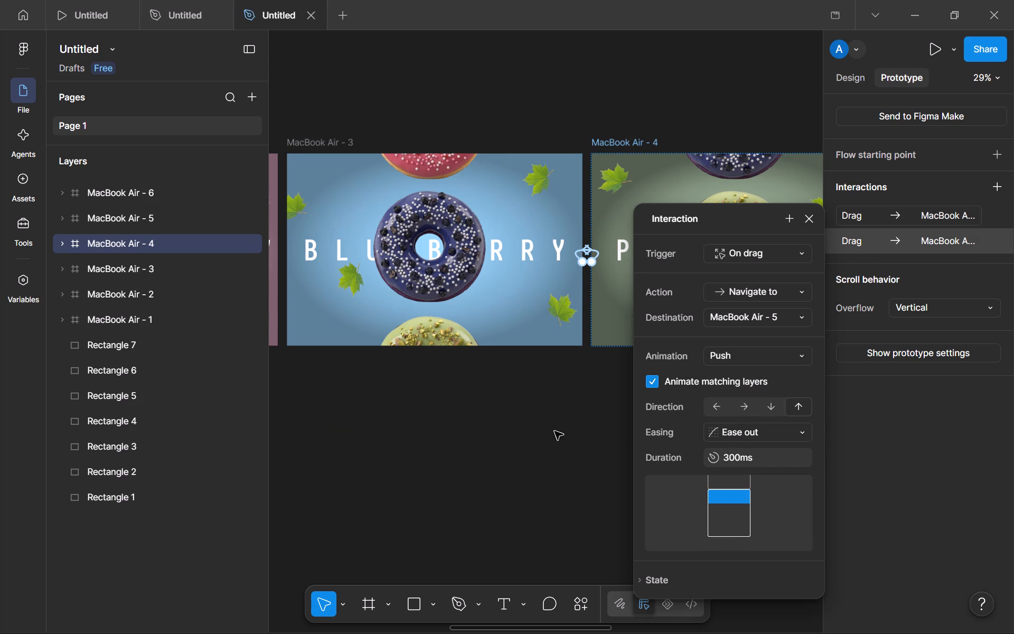
click(555, 431)
Set the scroll overflow of frame MacBook Air - 5 to Vertical.
click(147, 204)
click(147, 214)
scroll(598, 323, left, 2)
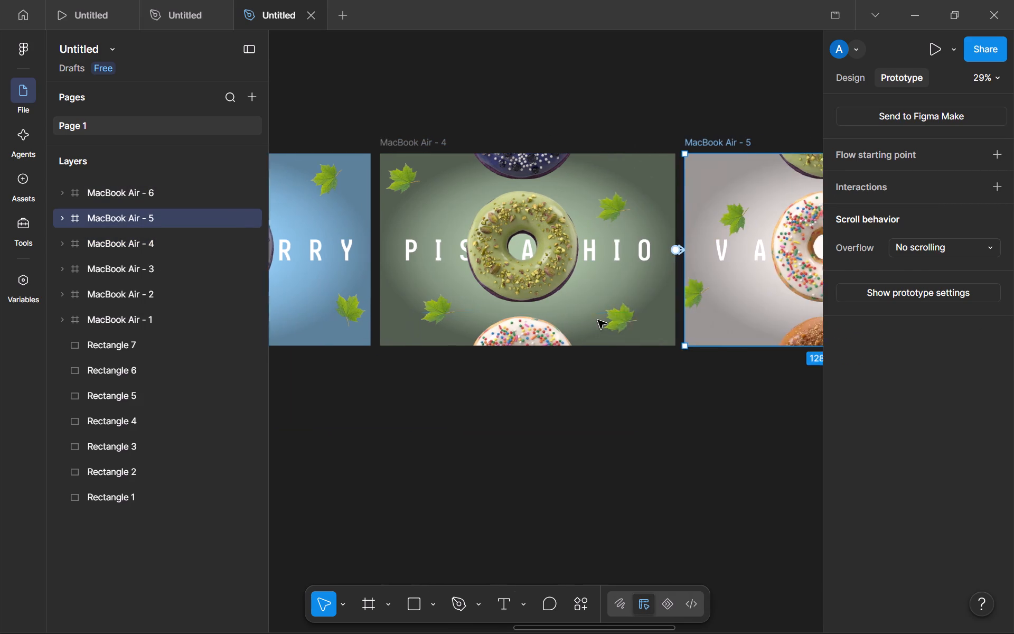
scroll(591, 323, left, 1)
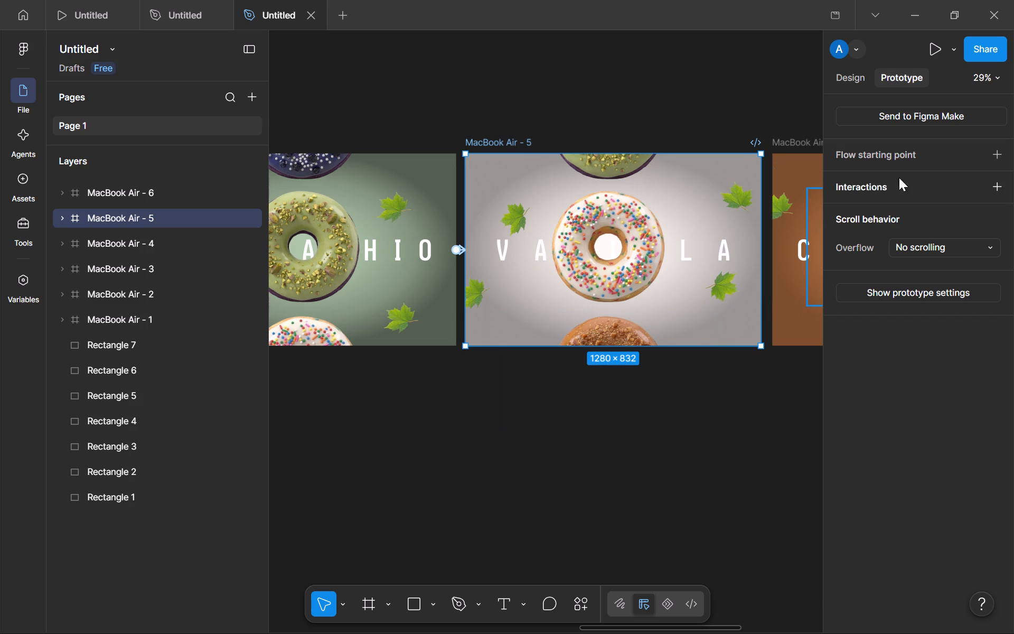
click(912, 250)
click(921, 279)
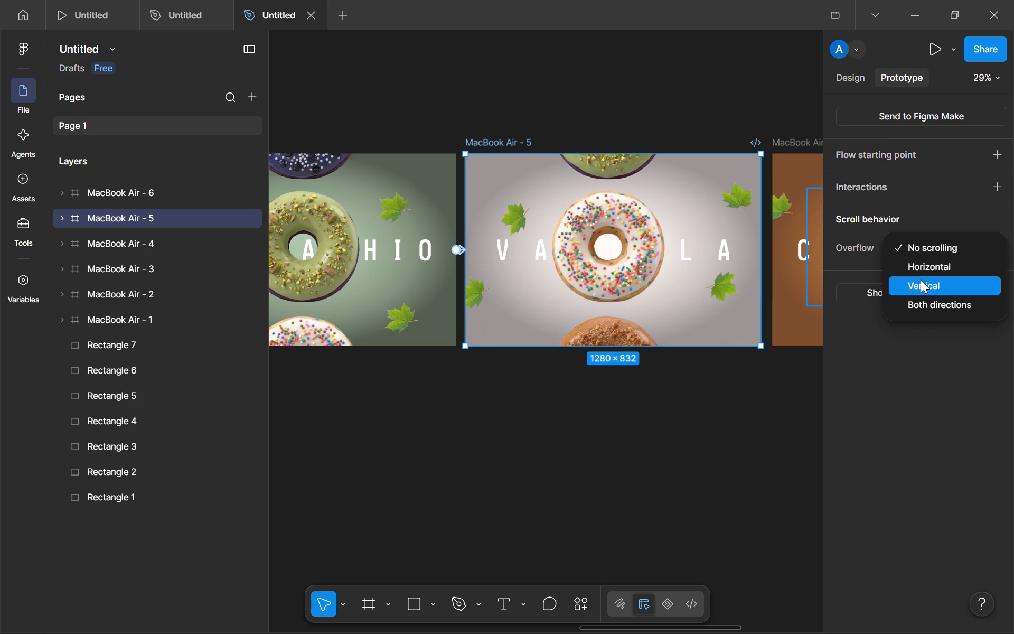
Add two interactions to MacBook Air - 5 and make one an On drag that navigates to MacBook Air - 4.
click(961, 190)
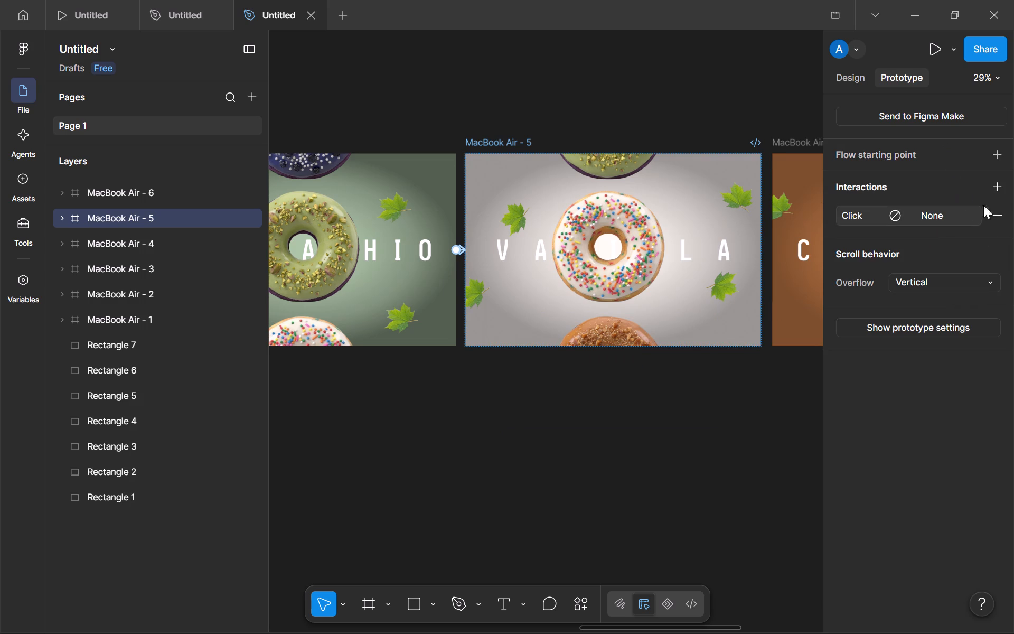
click(997, 185)
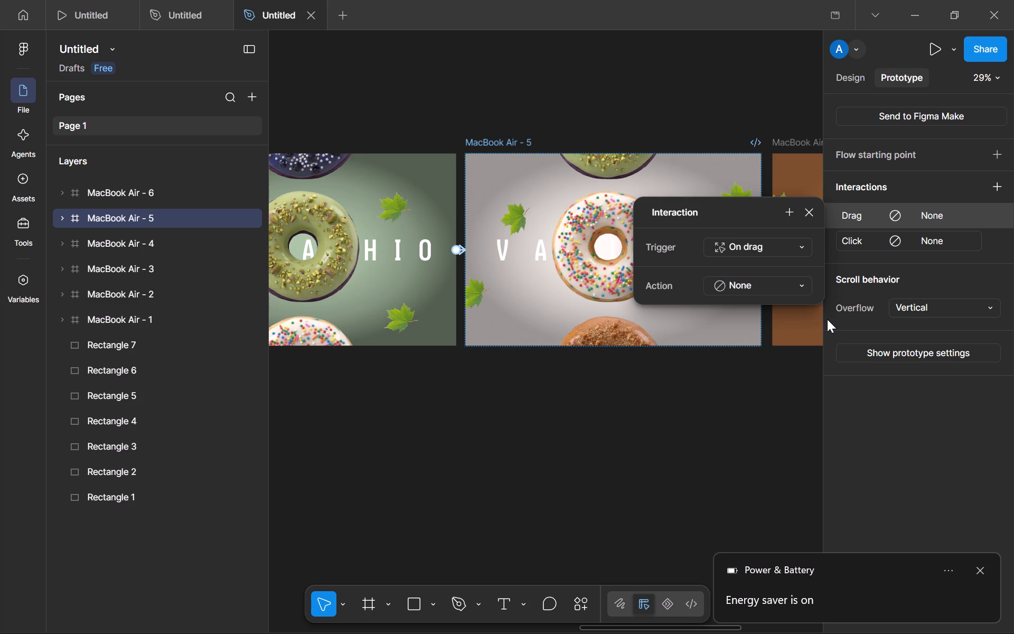
click(747, 280)
click(760, 323)
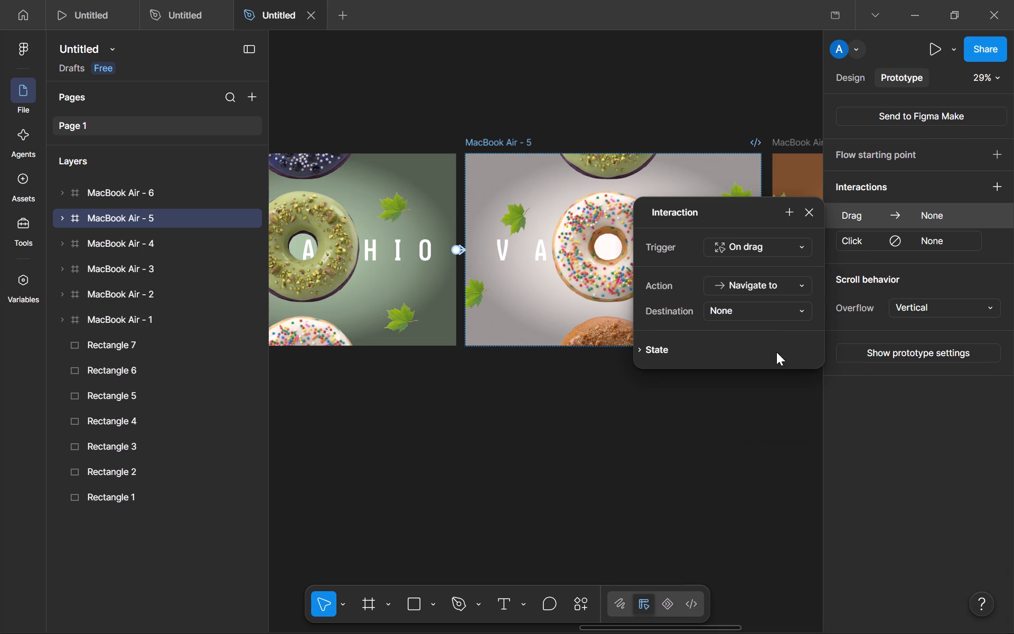
click(741, 307)
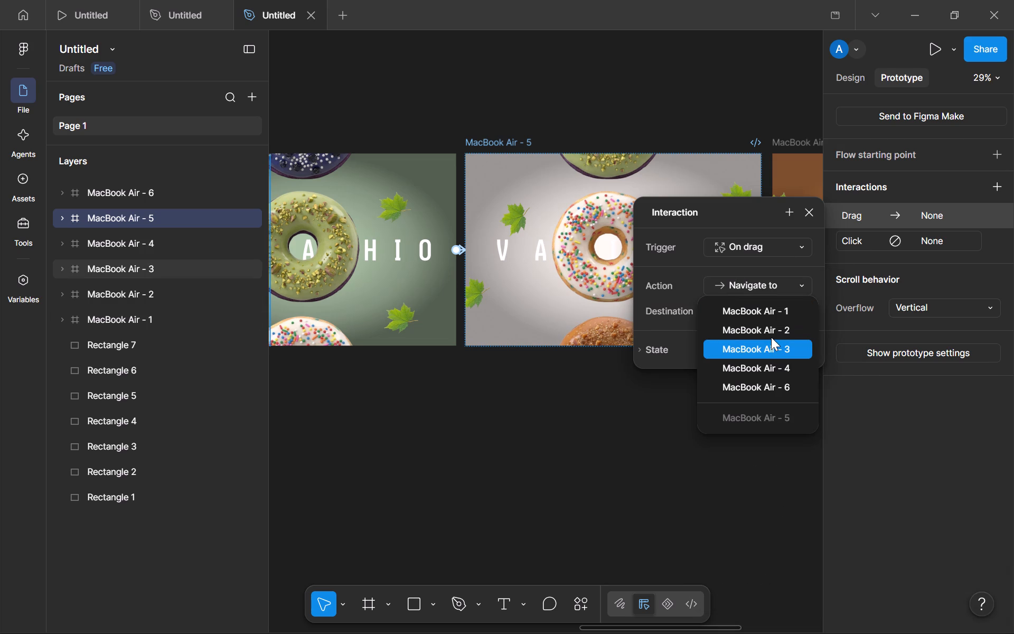
click(770, 368)
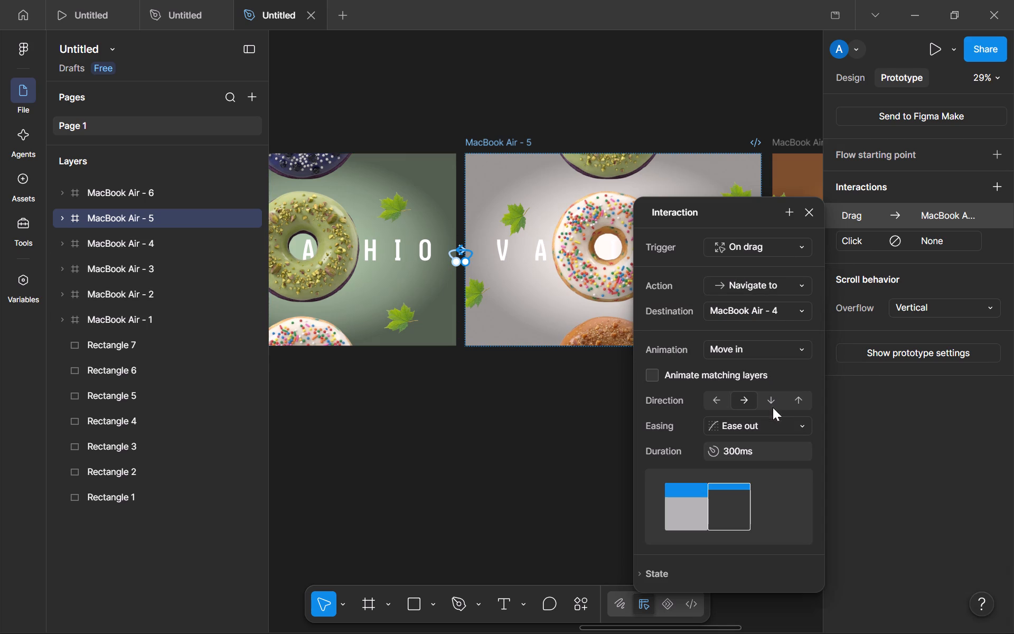
Give MacBook Air - 5's drag to MacBook Air - 4 a downward Push animation with Animate matching layers on.
click(777, 400)
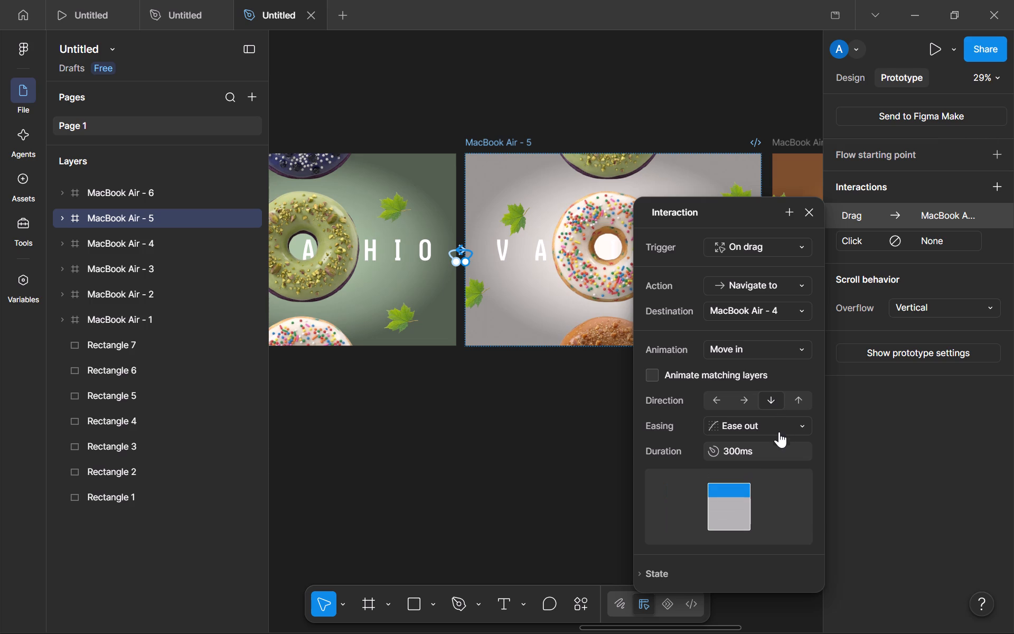
drag(652, 378, 660, 378)
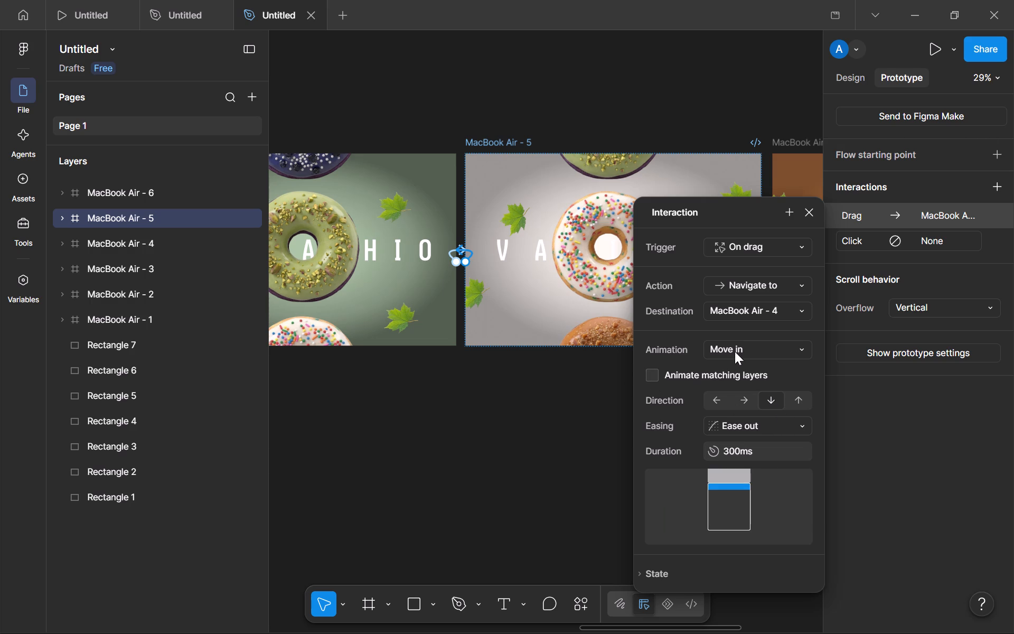
click(740, 348)
click(743, 389)
click(652, 379)
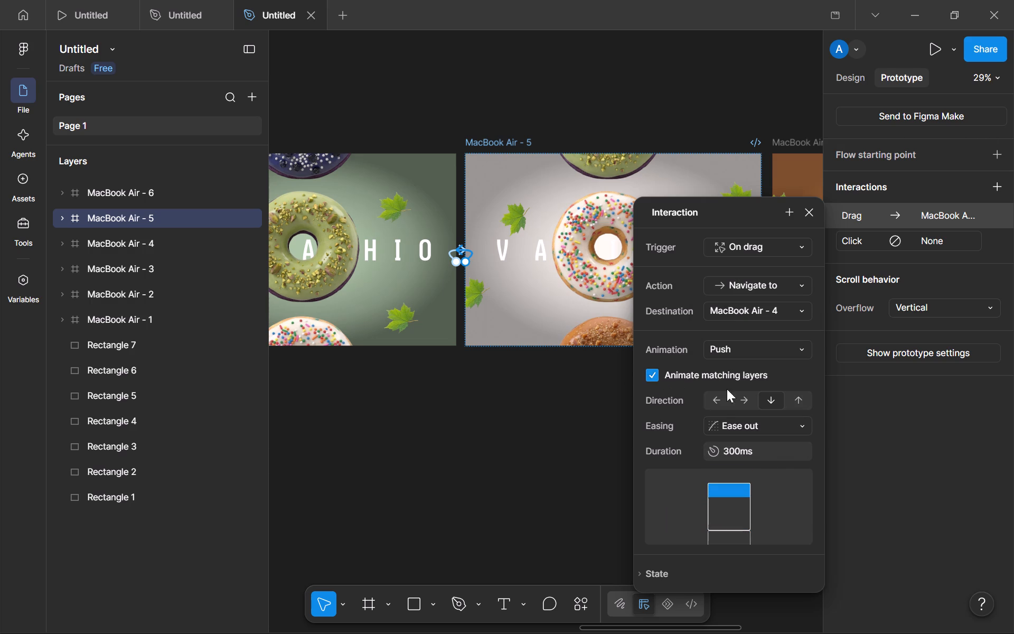
click(913, 417)
Make MacBook Air - 5's second interaction an On drag that navigates to MacBook Air - 6.
click(912, 247)
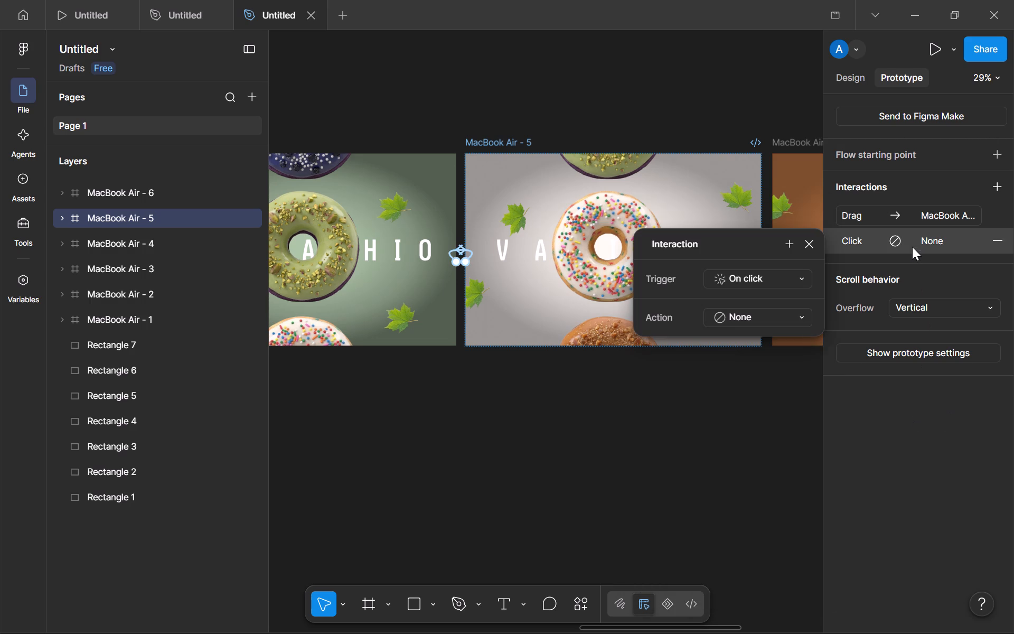
click(789, 279)
click(772, 297)
click(777, 316)
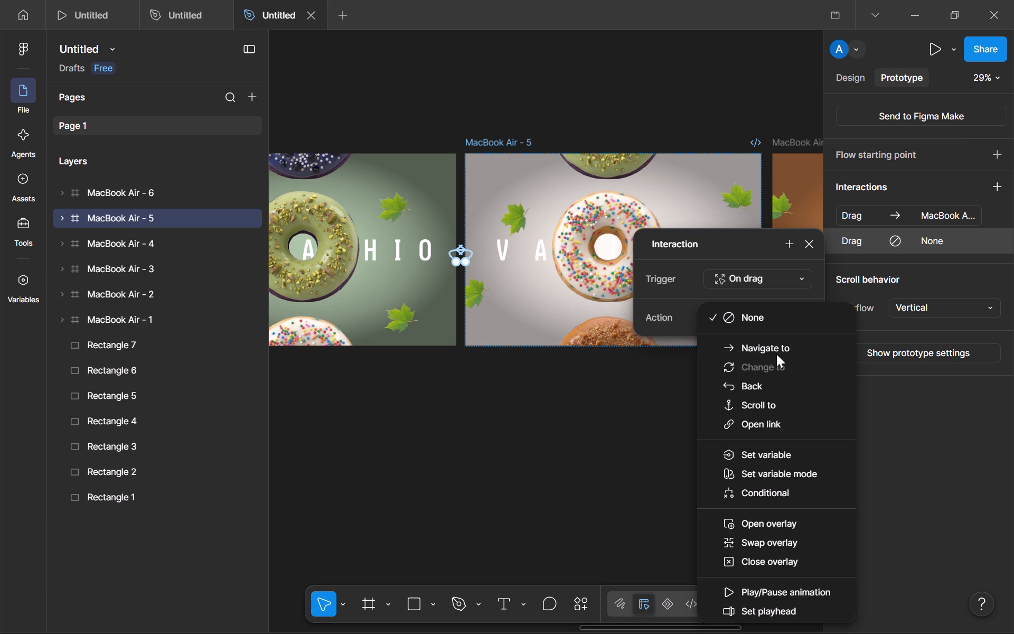
click(779, 341)
click(749, 336)
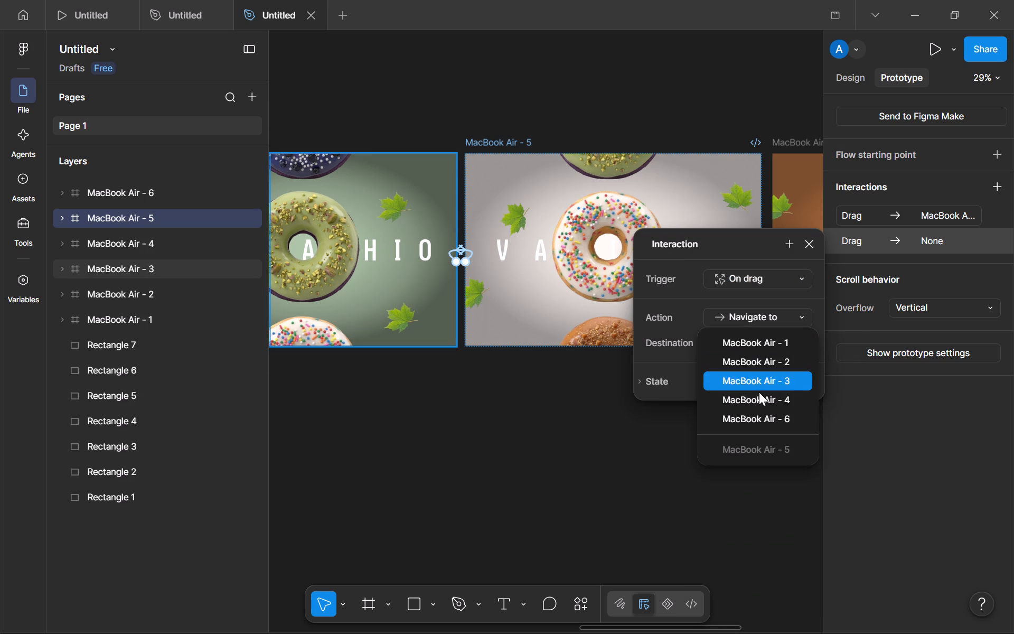
click(760, 414)
Give MacBook Air - 5's drag to MacBook Air - 6 an upward Push animation with Animate matching layers on.
click(783, 380)
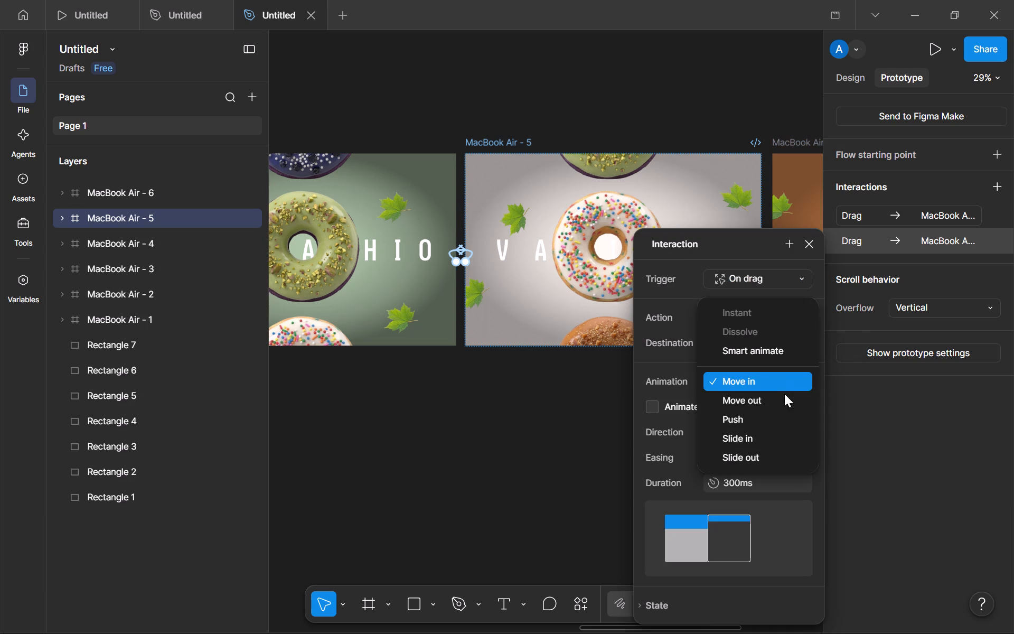
click(777, 417)
click(656, 411)
click(796, 435)
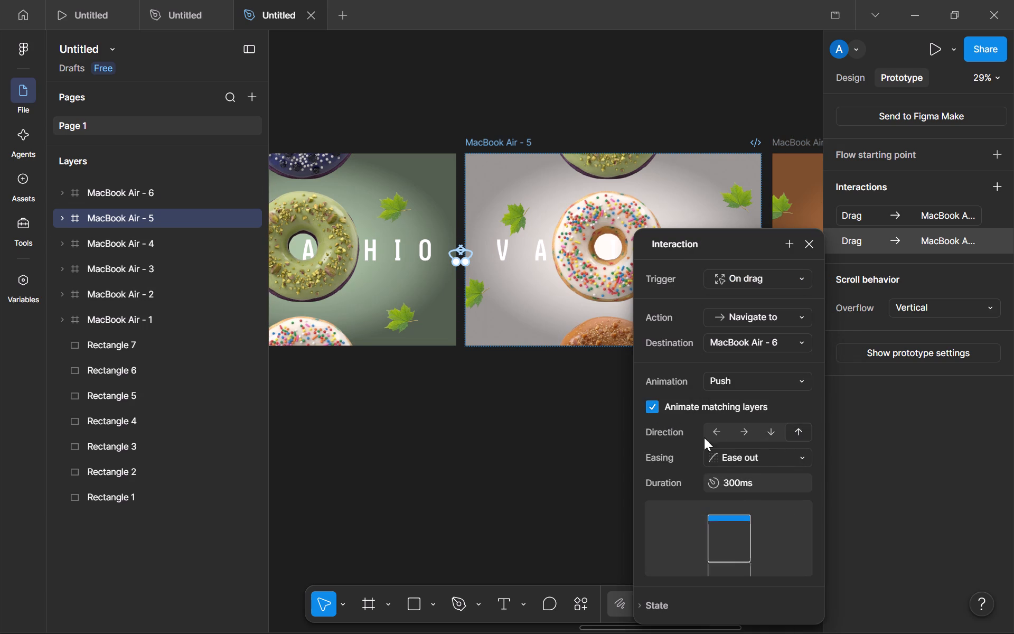
click(622, 442)
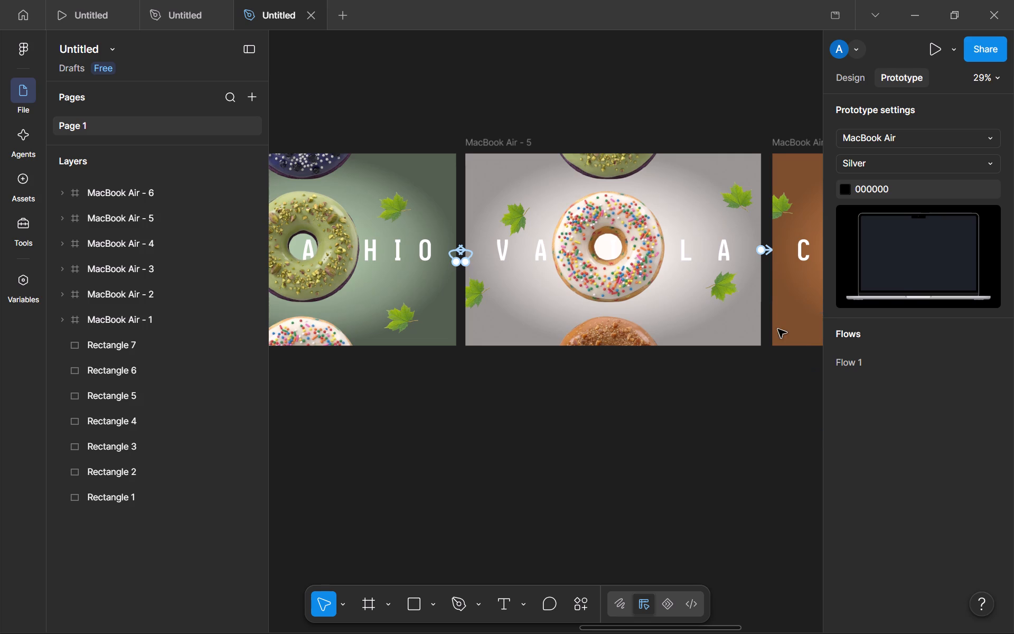
Set the scroll overflow of frame MacBook Air - 6 to Vertical.
scroll(778, 329, left, 2)
scroll(96, 285, left, 1)
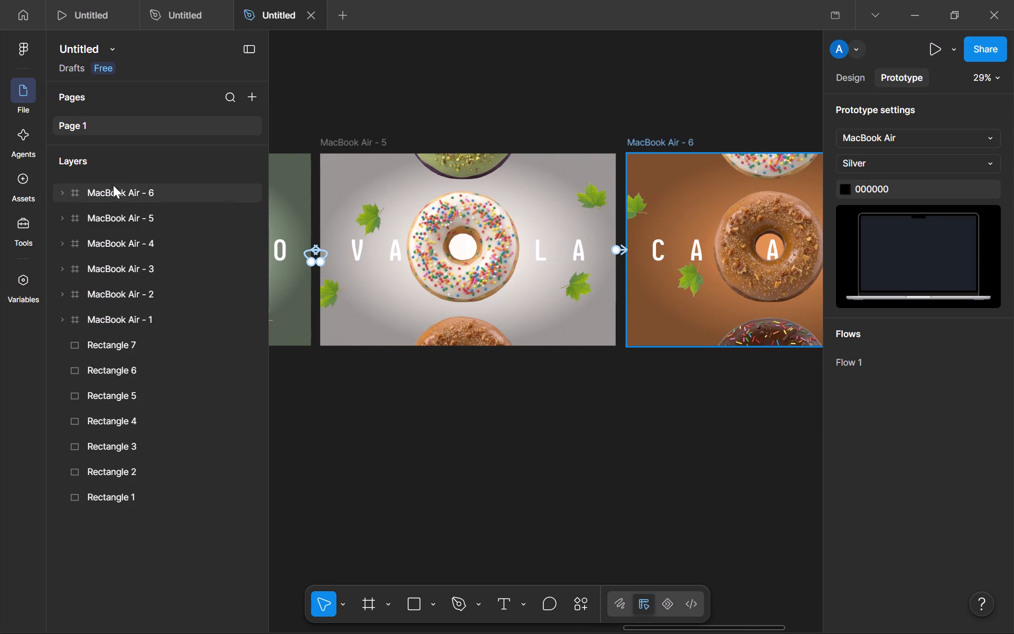
click(113, 185)
click(935, 239)
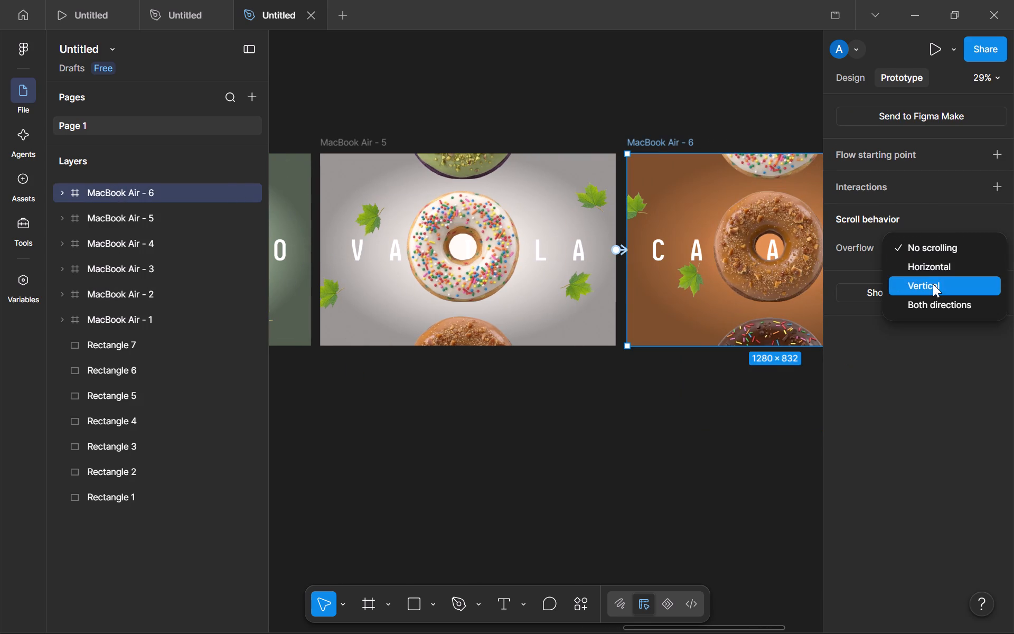
click(933, 284)
Add two interactions to MacBook Air - 6 and make one an On drag that navigates to MacBook Air - 5.
click(995, 183)
click(997, 190)
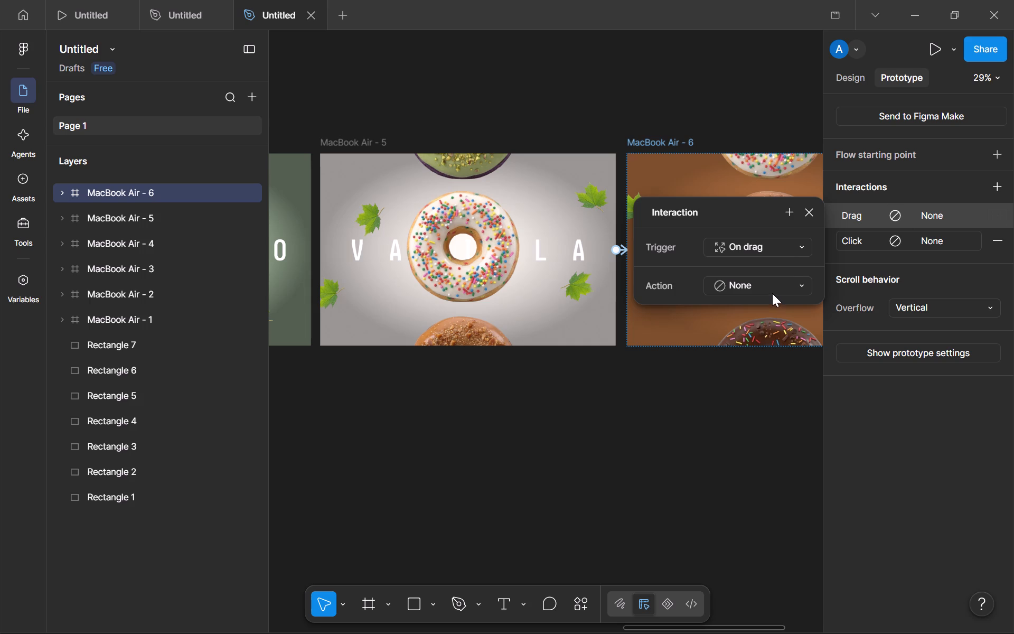
click(793, 279)
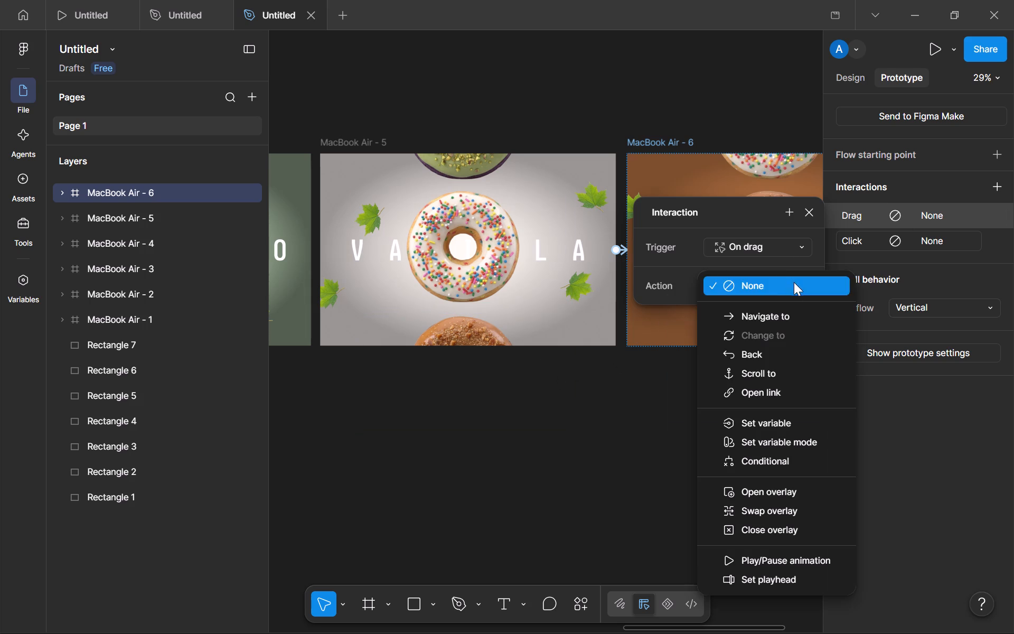
click(783, 320)
click(748, 312)
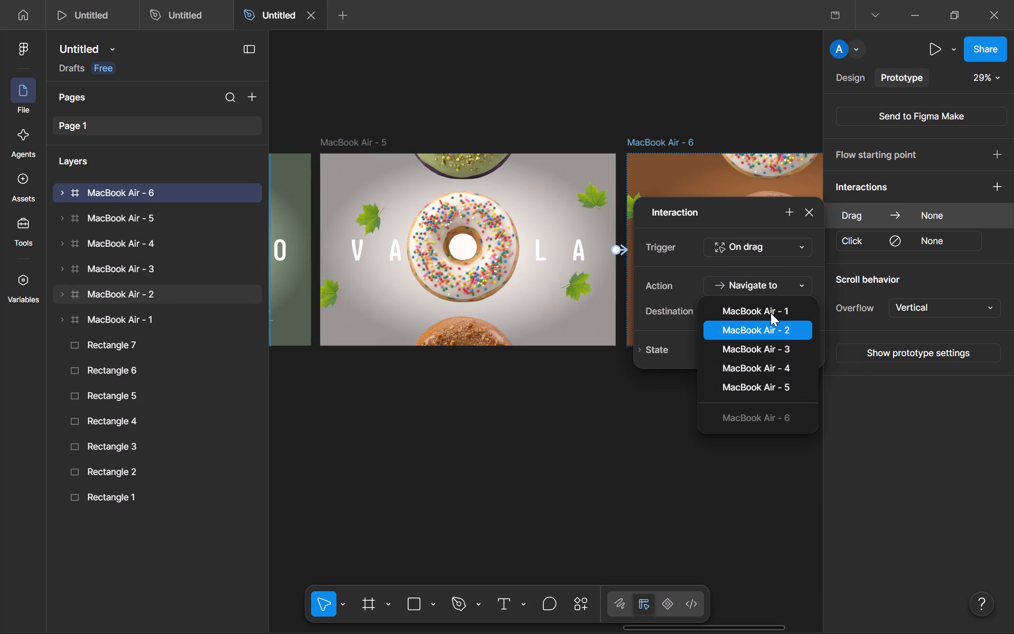
click(773, 385)
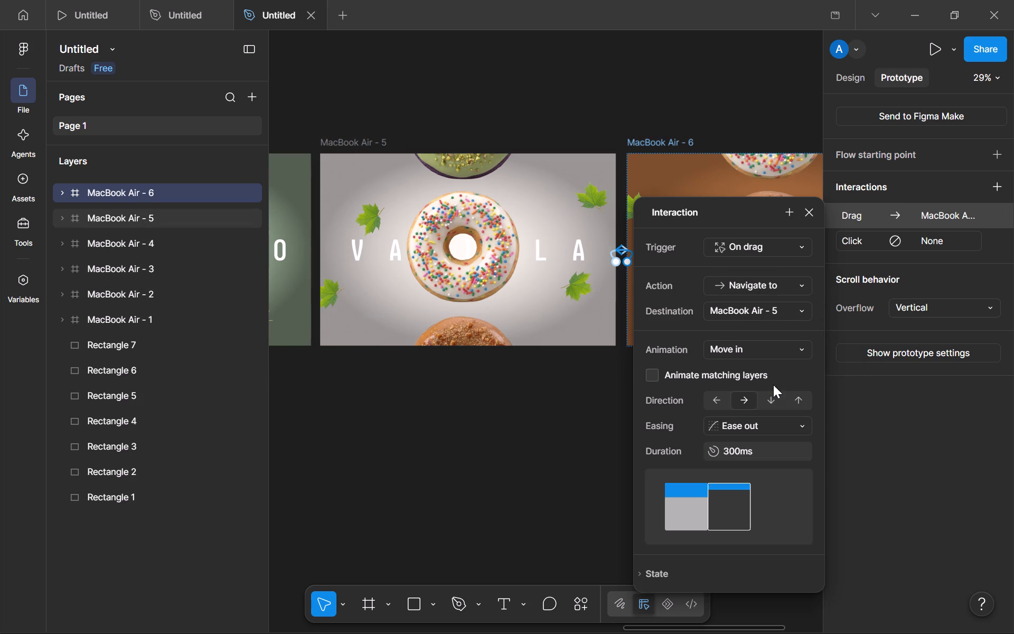
Give MacBook Air - 6's drag to MacBook Air - 5 a downward Push animation with Animate matching layers on.
click(772, 400)
click(648, 387)
click(653, 381)
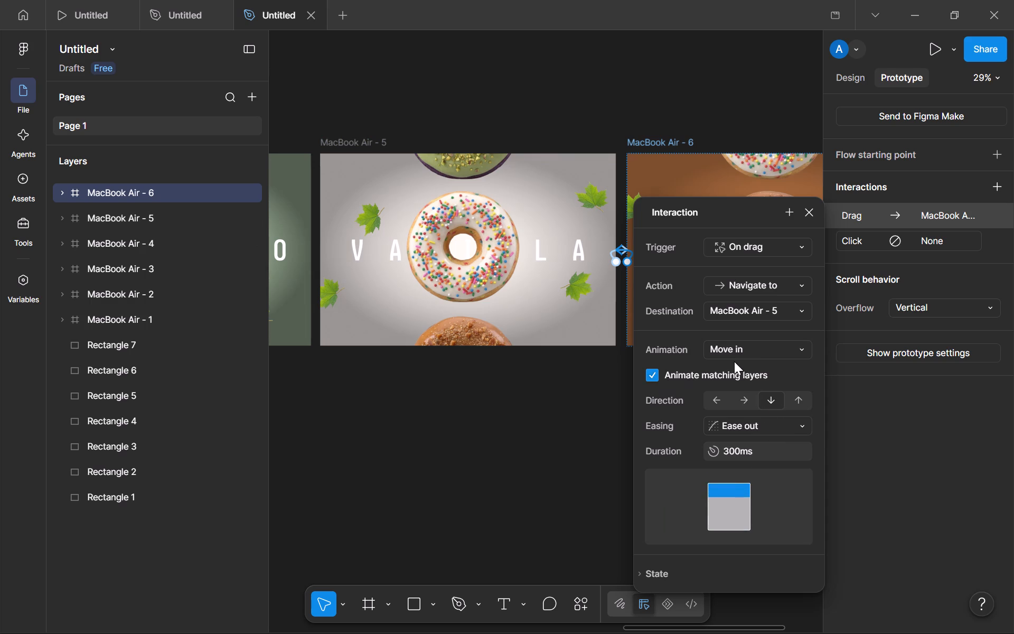
click(742, 350)
click(752, 383)
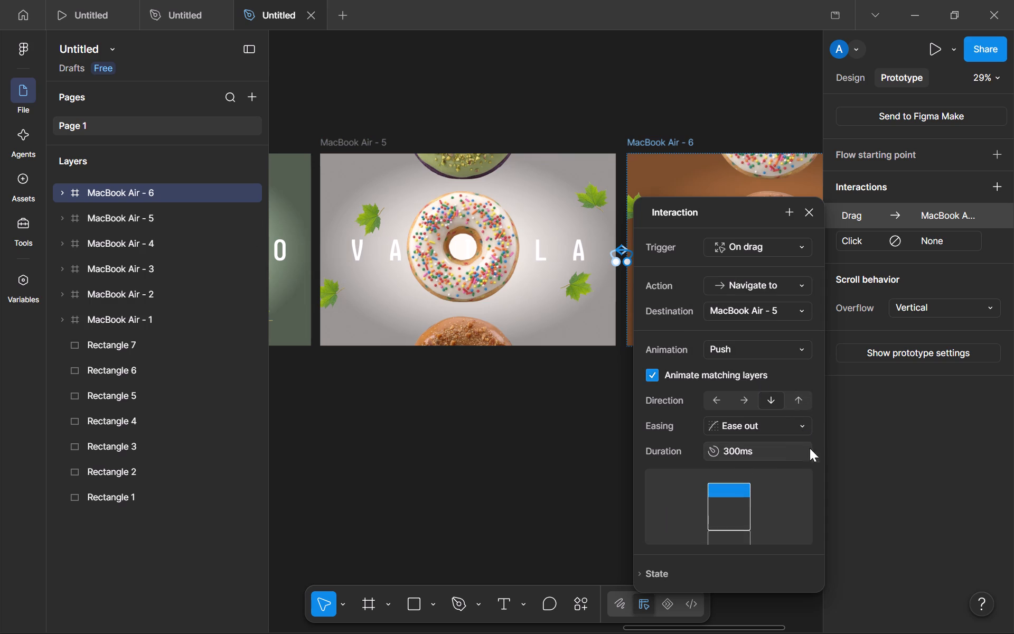
click(868, 420)
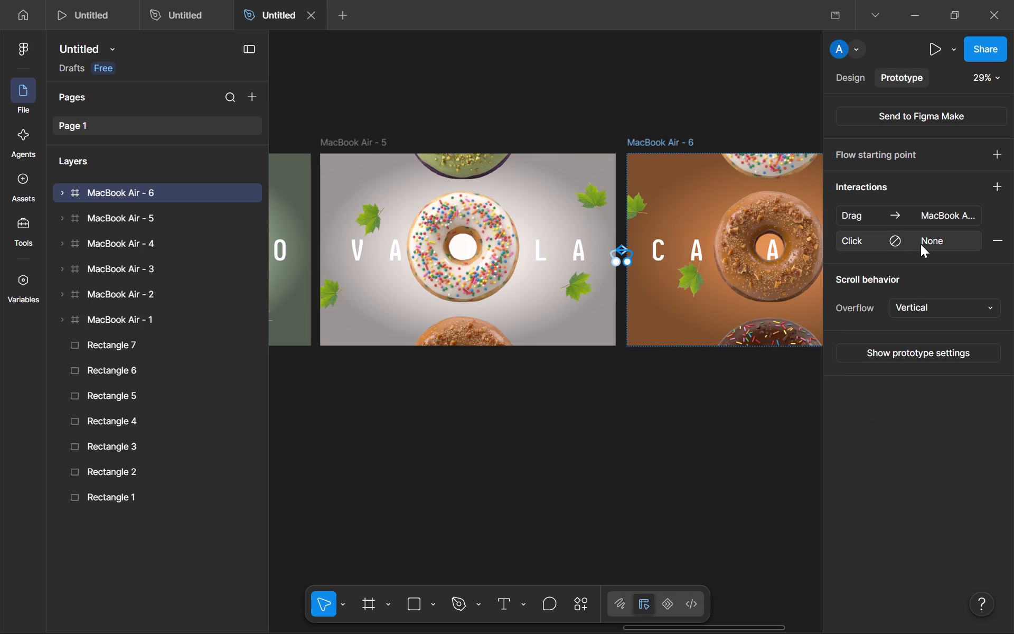
Make MacBook Air - 6's second interaction an On drag that navigates to MacBook Air - 1.
click(921, 244)
click(757, 276)
click(761, 297)
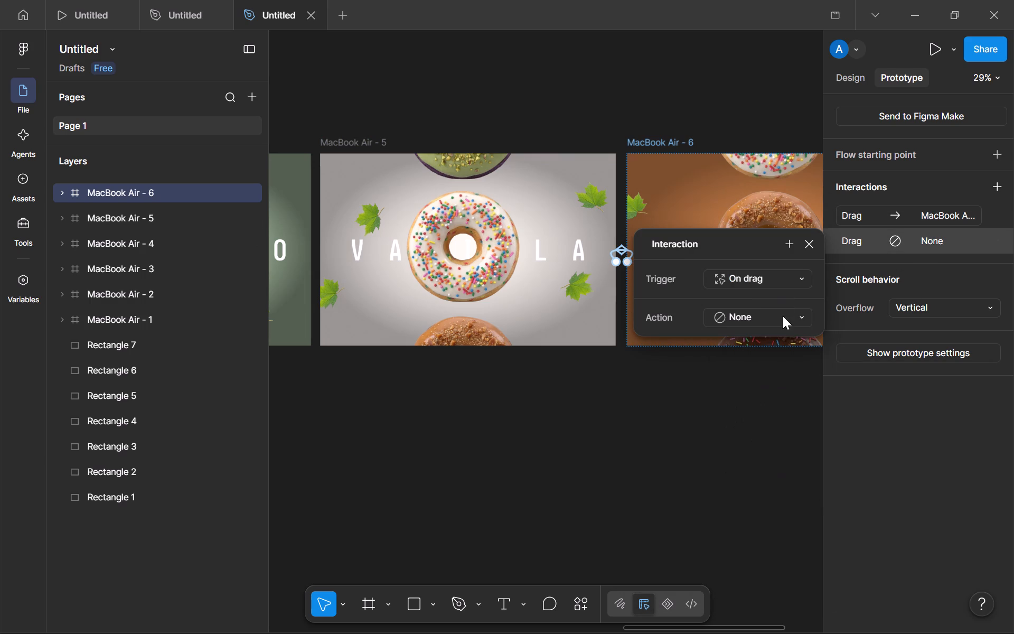
click(766, 332)
click(765, 320)
click(765, 357)
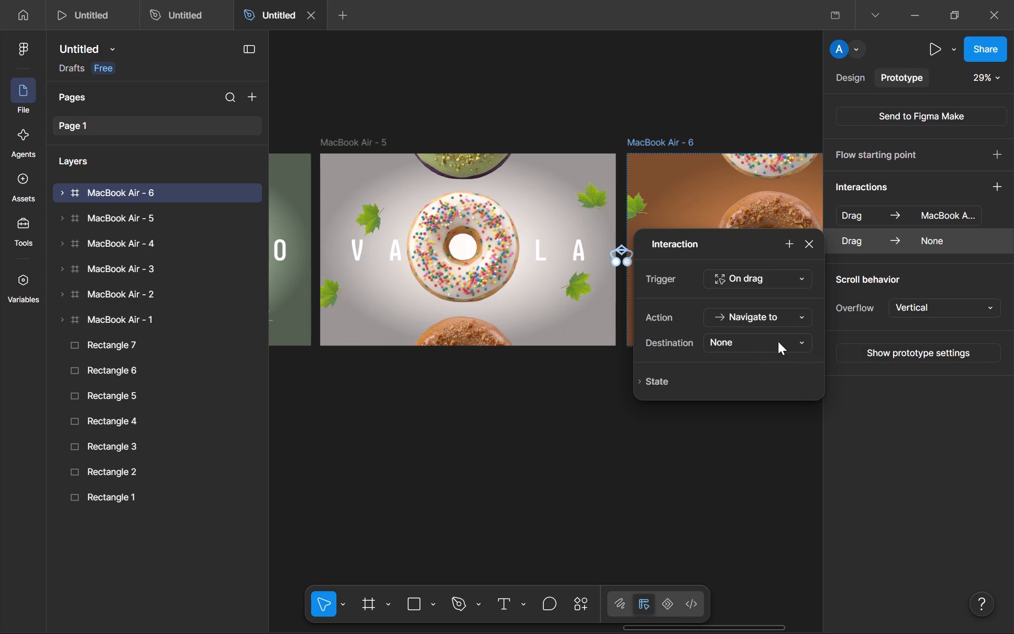
click(778, 341)
click(773, 338)
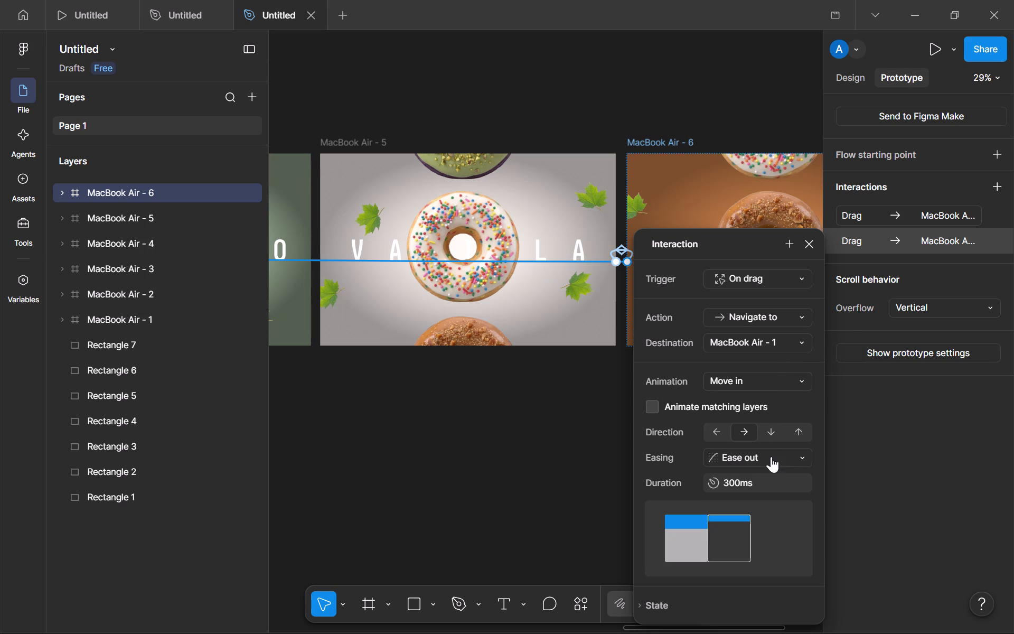
Give MacBook Air - 6's drag to MacBook Air - 1 an upward Push animation with Animate matching layers on.
click(792, 436)
click(794, 434)
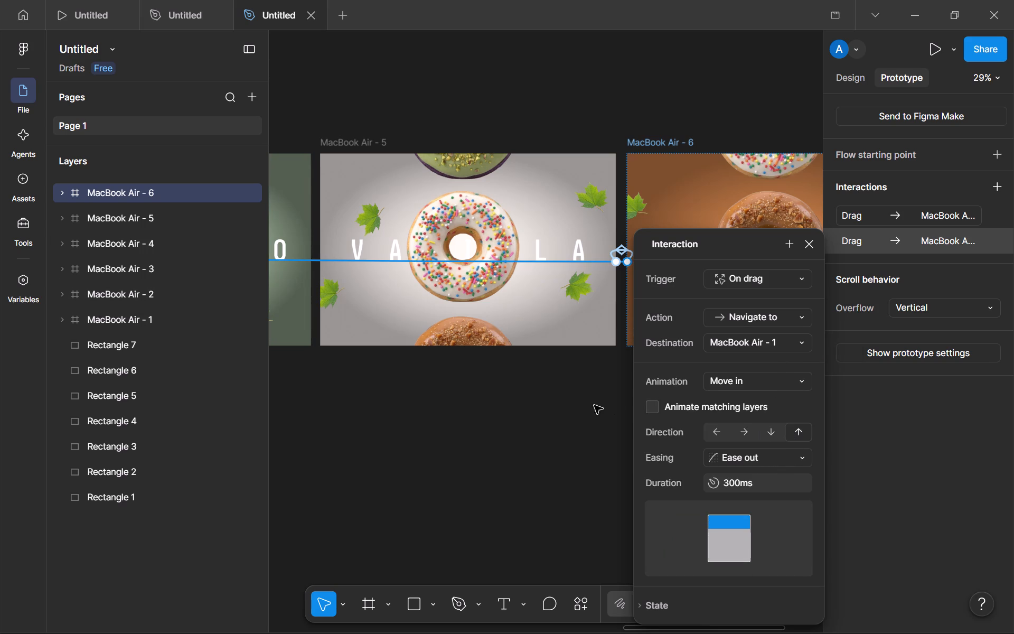
click(649, 408)
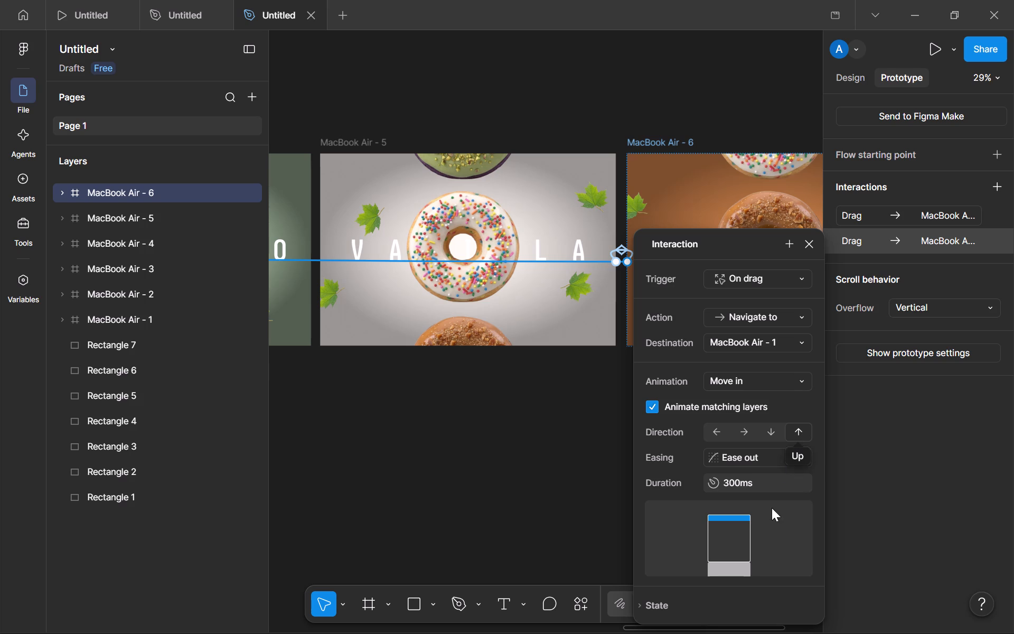
click(730, 378)
click(744, 425)
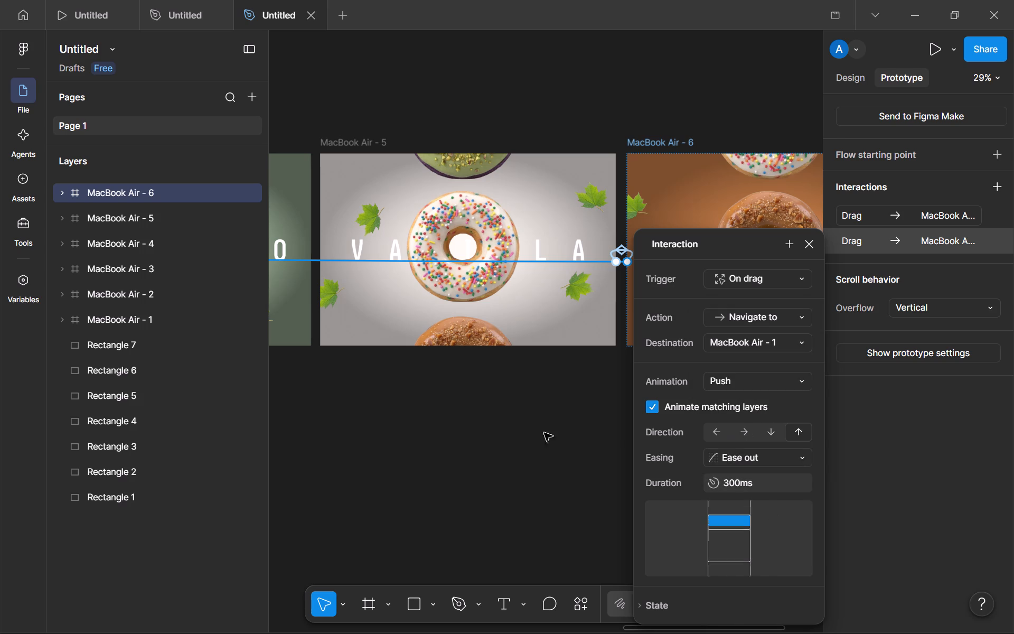
click(519, 433)
Check the drag interaction settings of frames MacBook Air - 2 and MacBook Air - 5 for destination, animation and direction.
scroll(621, 334, right, 3)
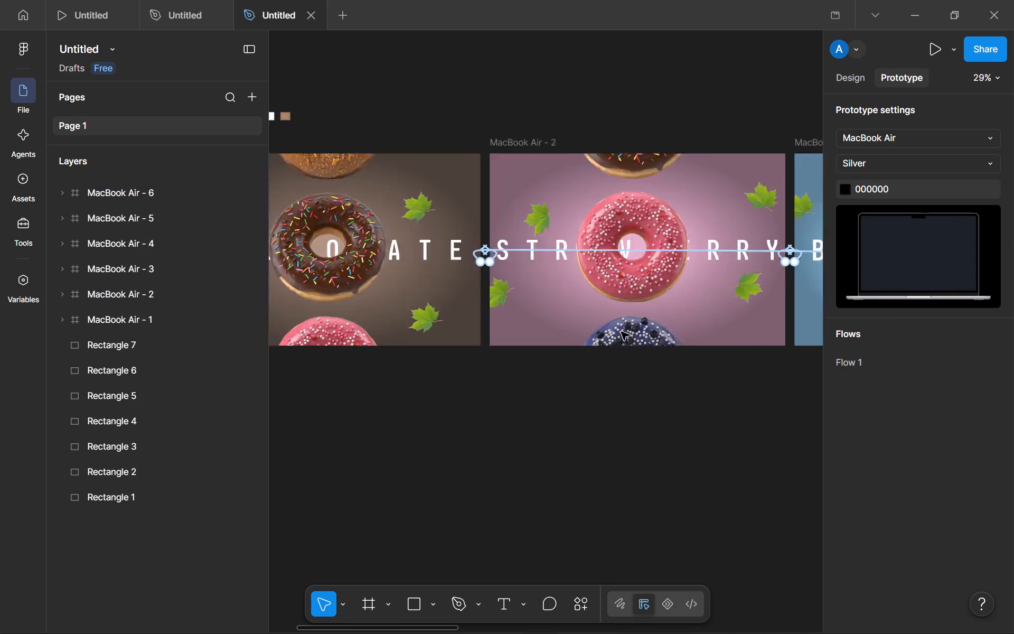
scroll(211, 235, left, 5)
scroll(387, 273, left, 2)
click(165, 298)
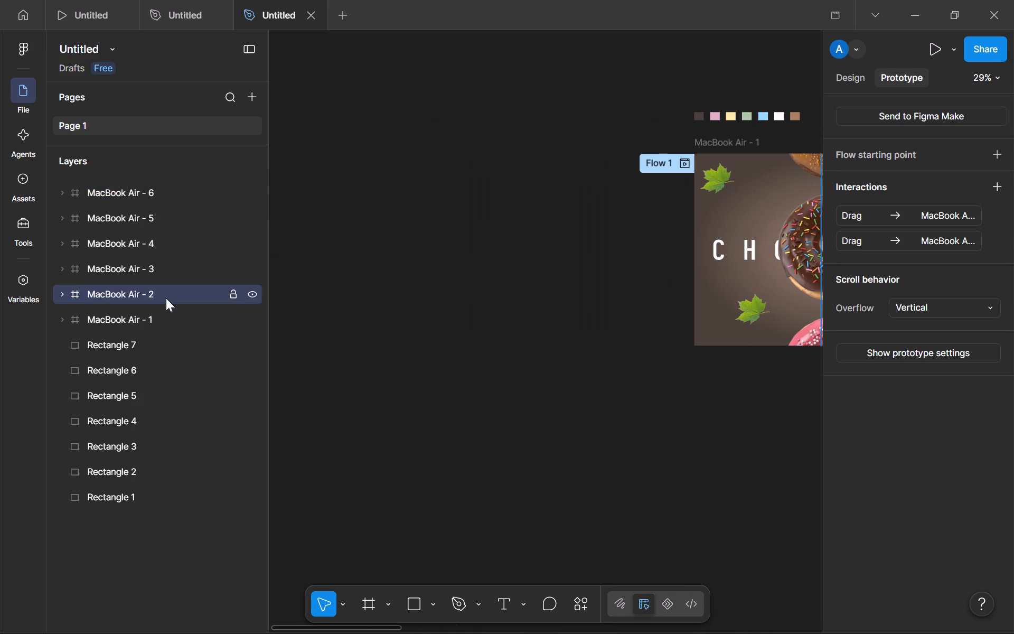
click(908, 239)
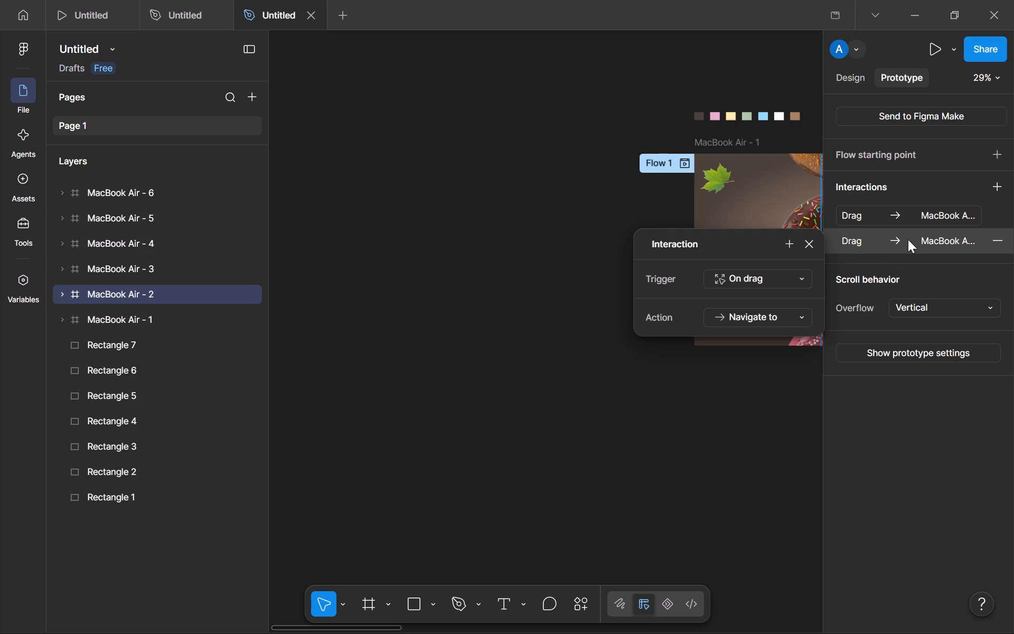
click(918, 215)
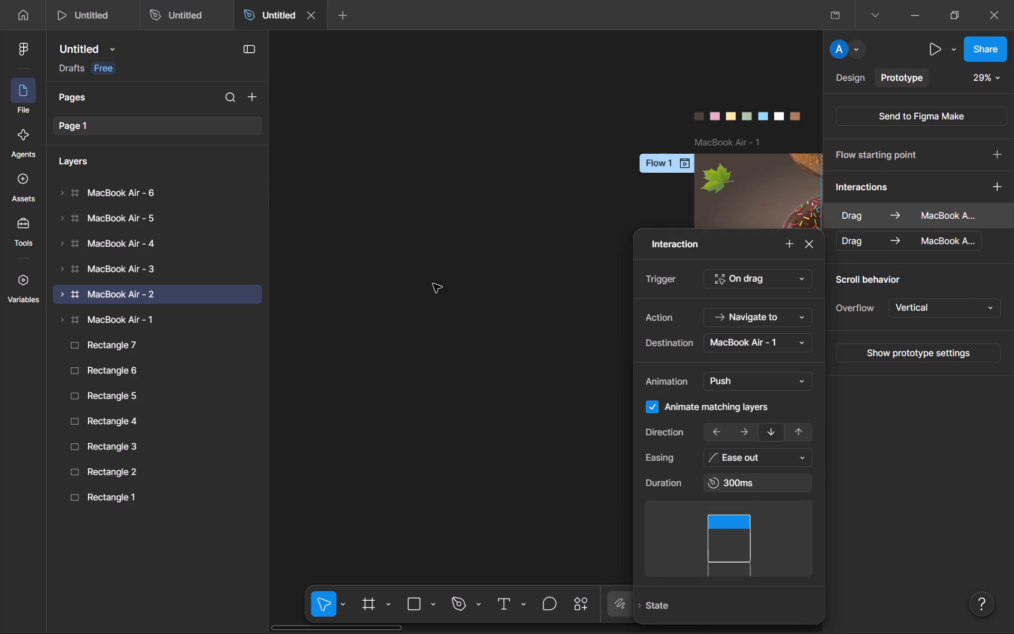
click(409, 280)
scroll(521, 279, left, 3)
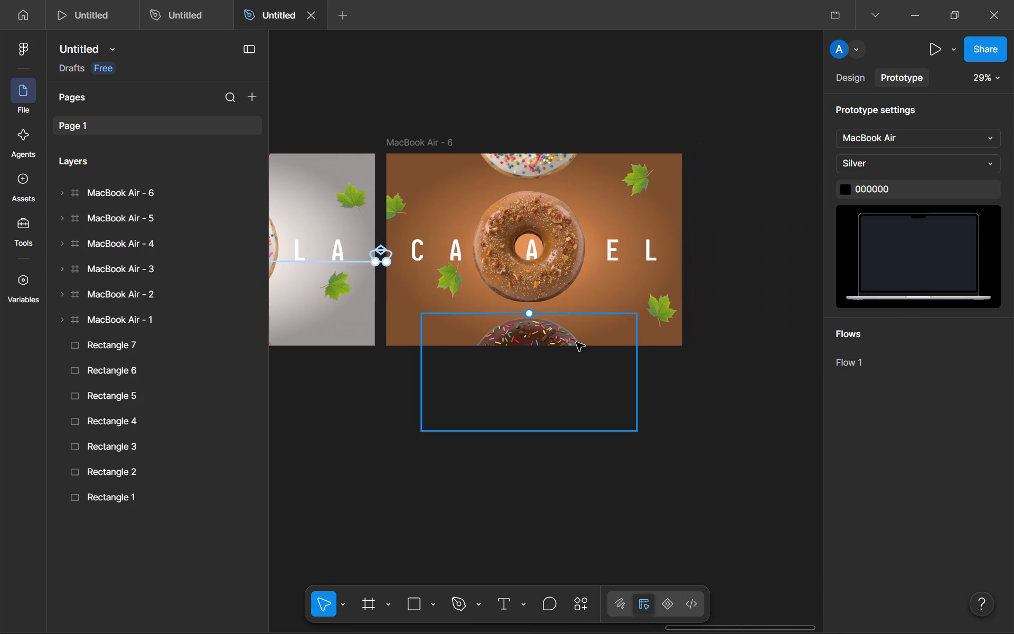
click(156, 199)
scroll(631, 410, right, 1)
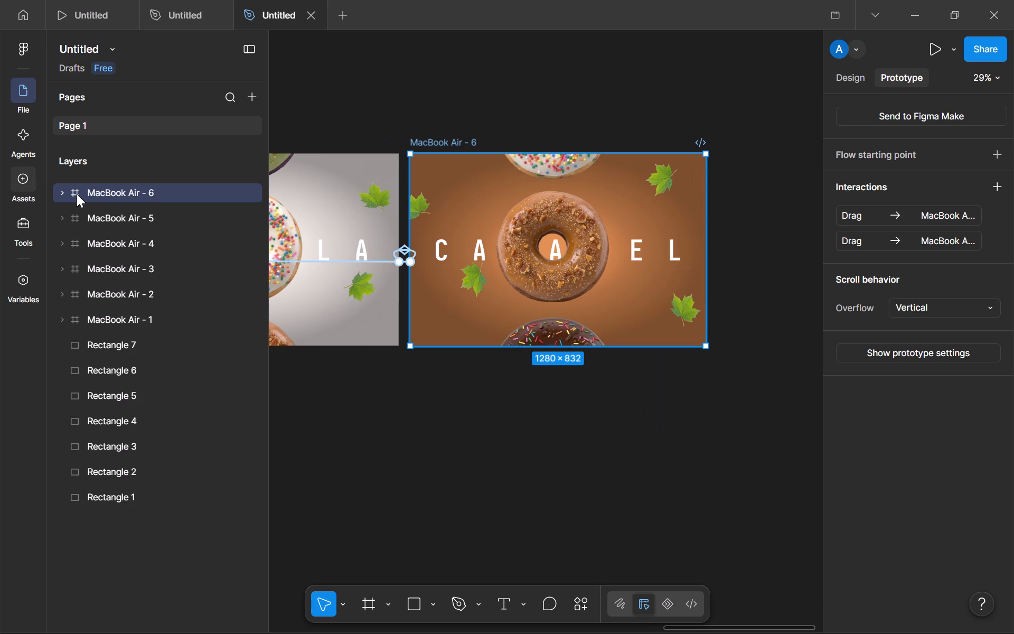
click(107, 220)
click(942, 215)
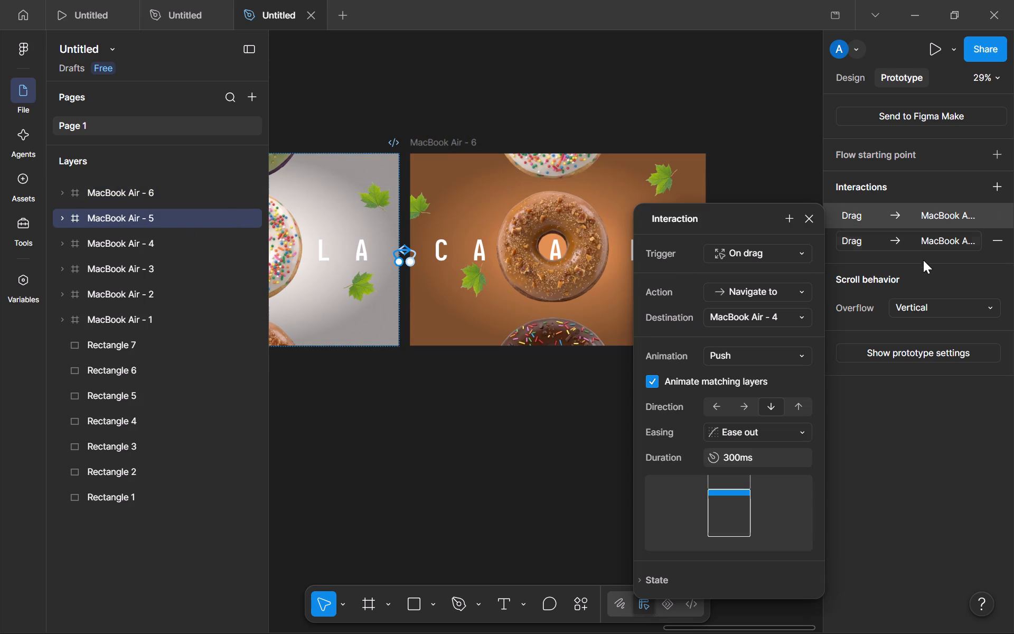
click(917, 244)
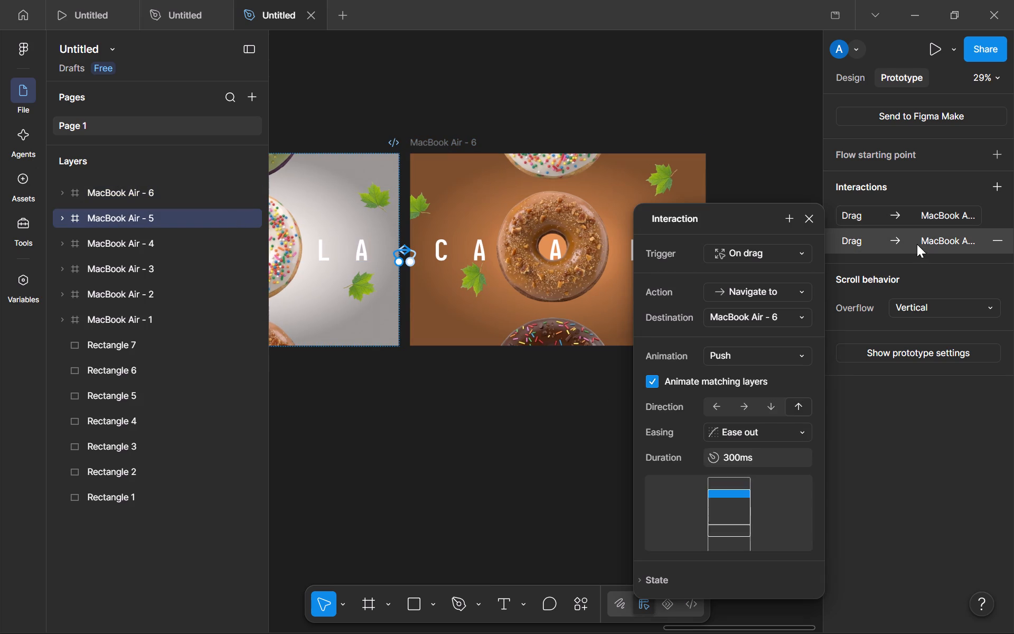
click(427, 449)
Add an On drag interaction to frame MacBook Air - 1 that navigates to MacBook Air - 6.
scroll(427, 443, right, 2)
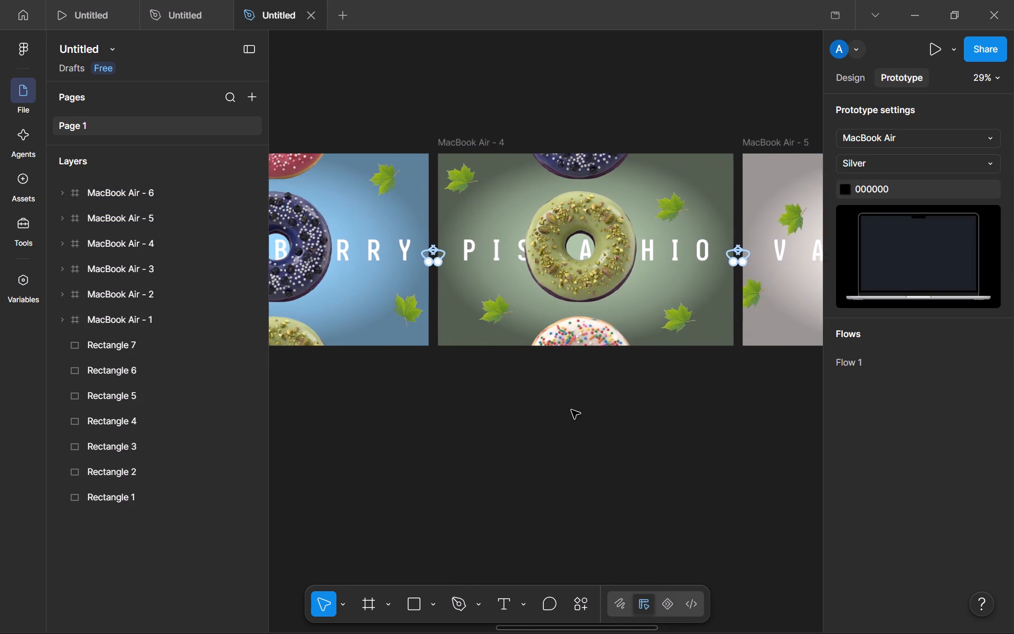
scroll(570, 410, right, 4)
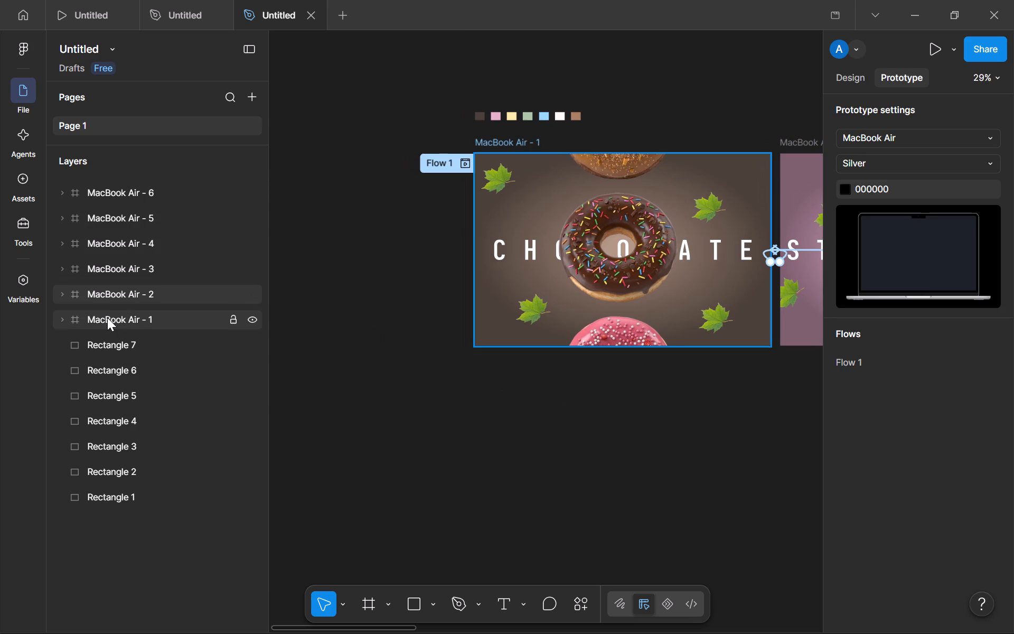
click(107, 318)
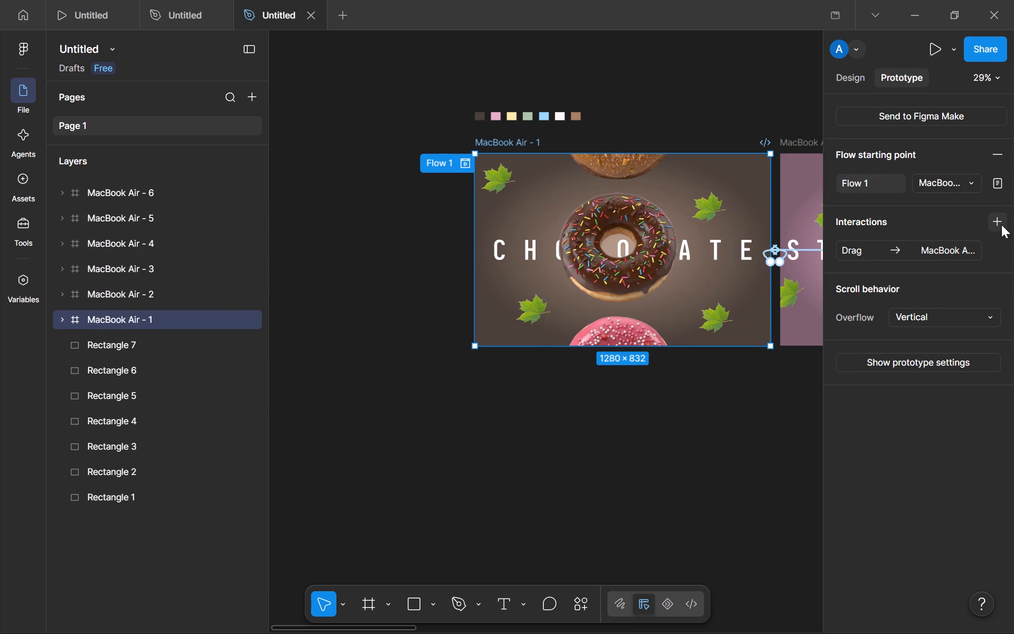
click(984, 218)
click(989, 219)
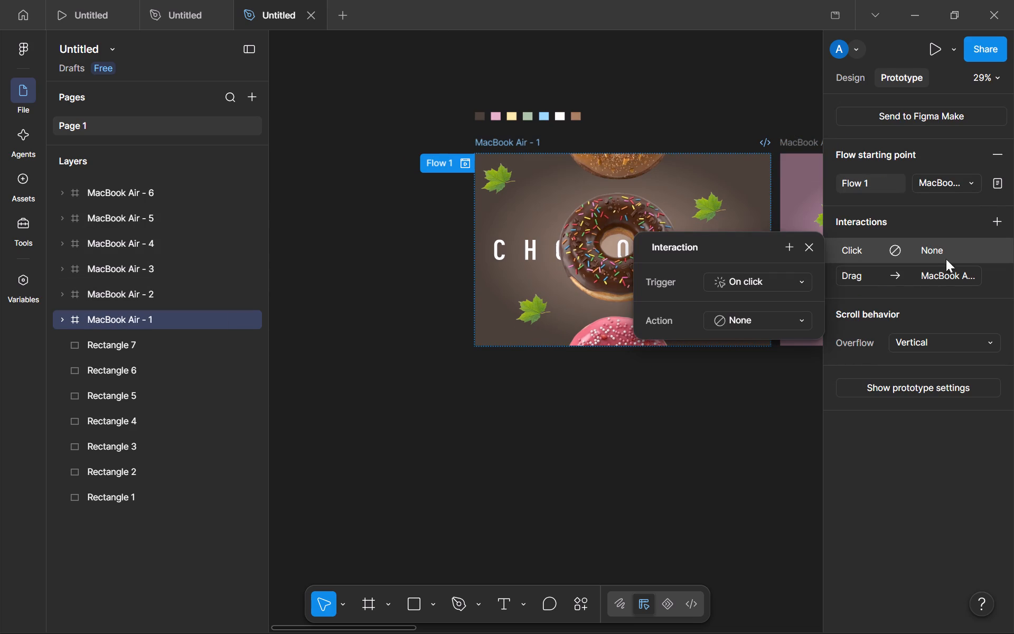
click(787, 290)
click(783, 301)
click(764, 319)
click(768, 353)
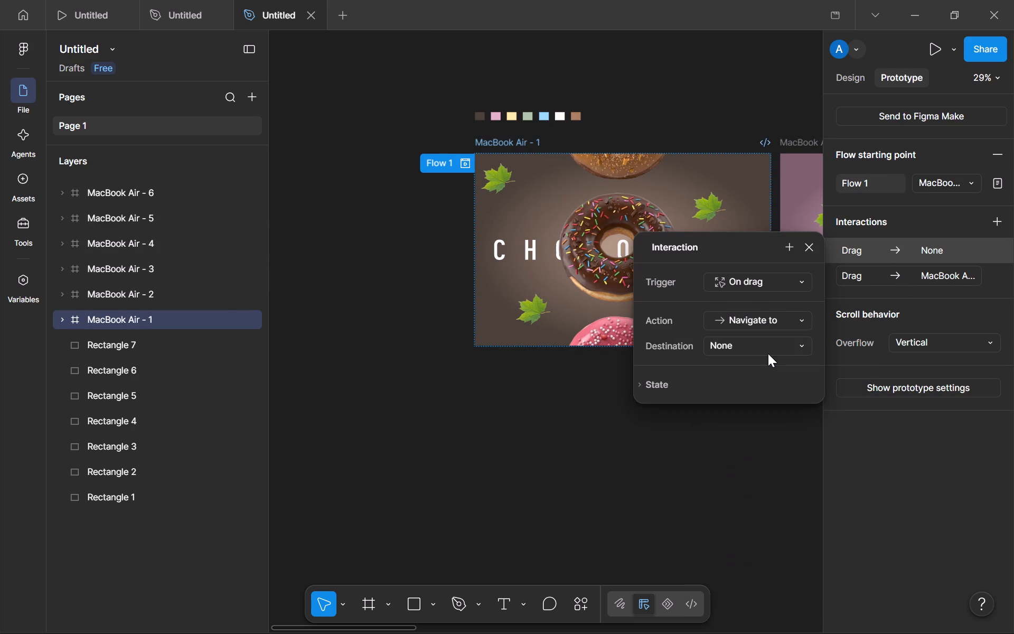
click(769, 356)
click(769, 351)
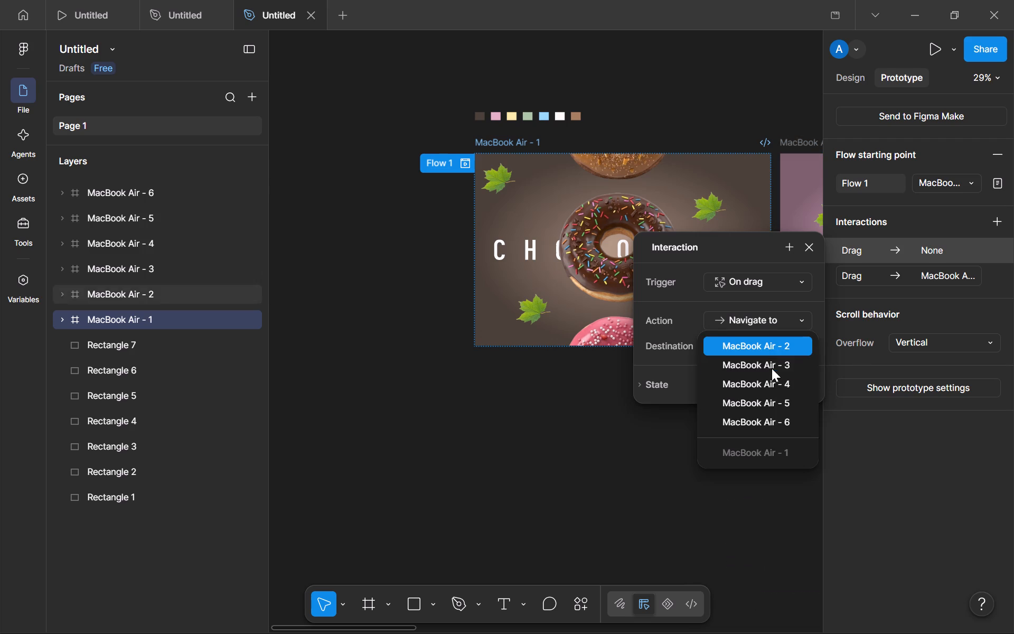
click(781, 427)
Give MacBook Air - 1's drag to MacBook Air - 6 a downward Push animation with Animate matching layers on.
click(764, 385)
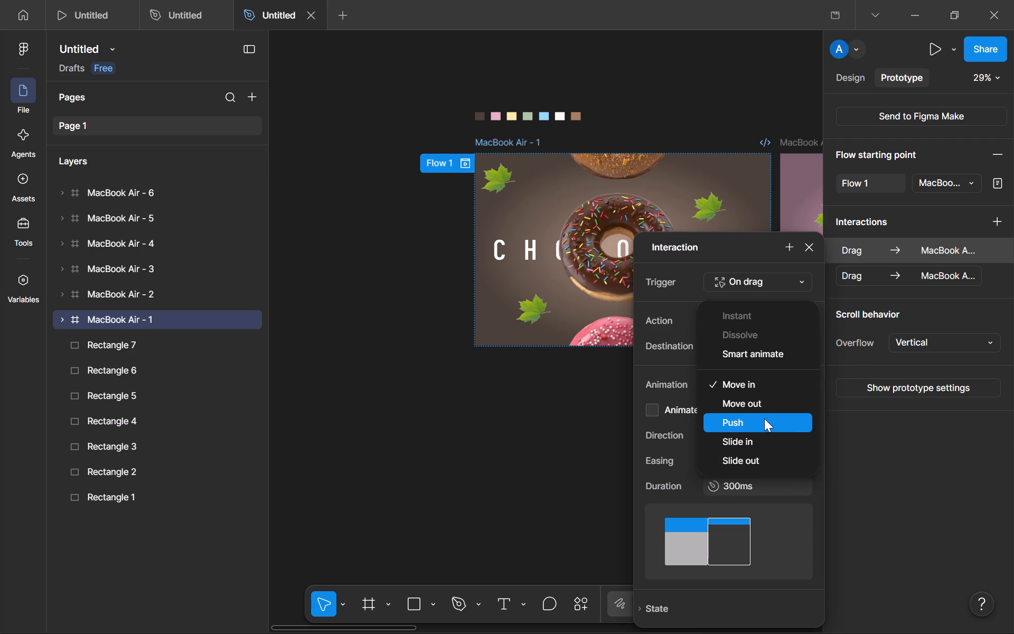
click(764, 418)
click(653, 414)
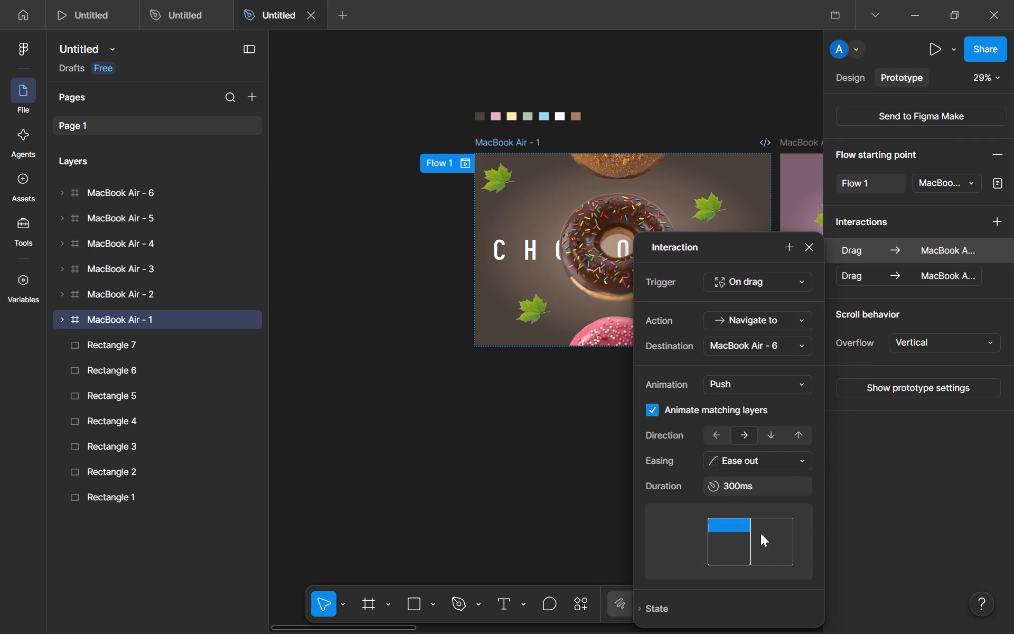
click(773, 437)
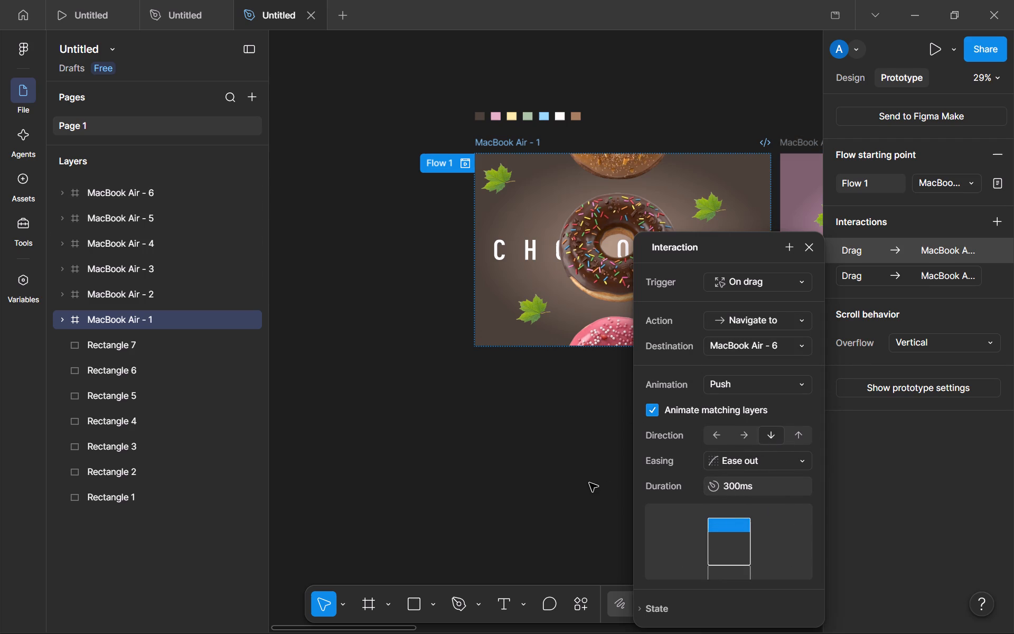
click(589, 483)
Check the destination, animation and direction of MacBook Air - 1's other drag interaction.
click(82, 306)
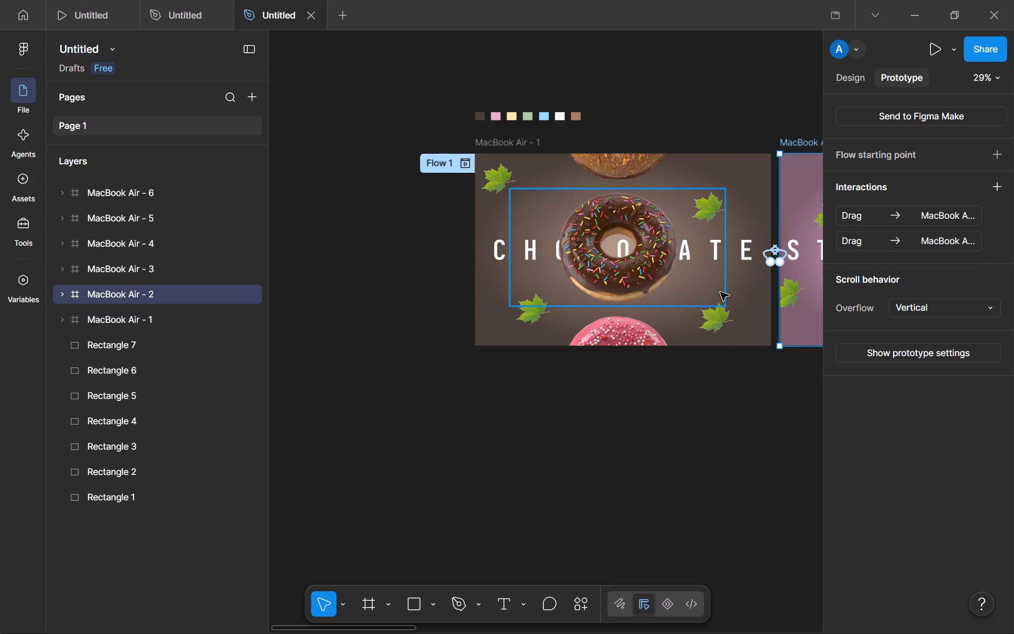
click(103, 331)
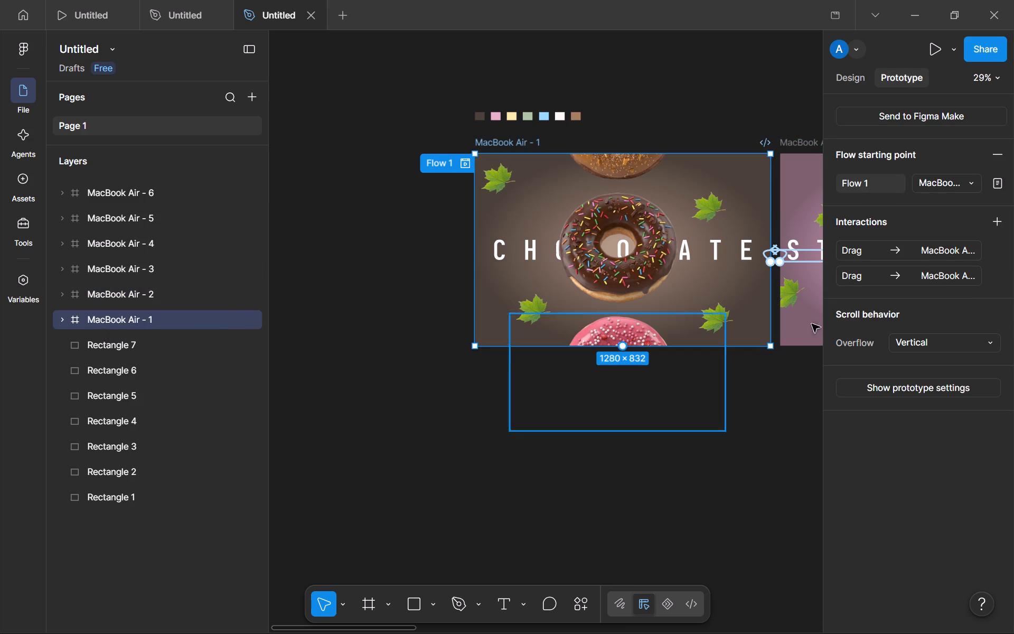
click(898, 275)
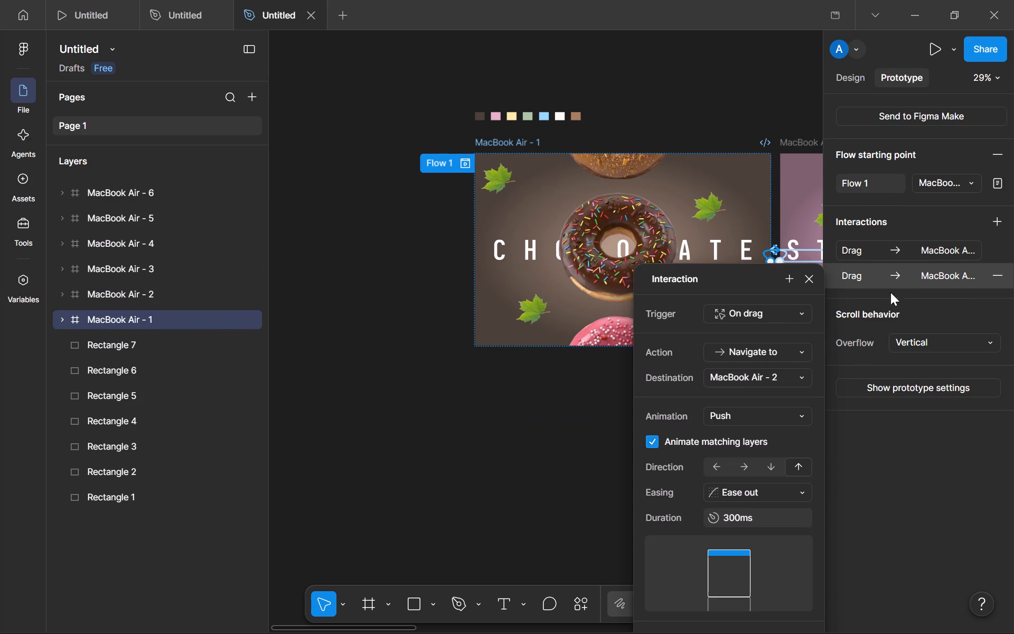
click(545, 504)
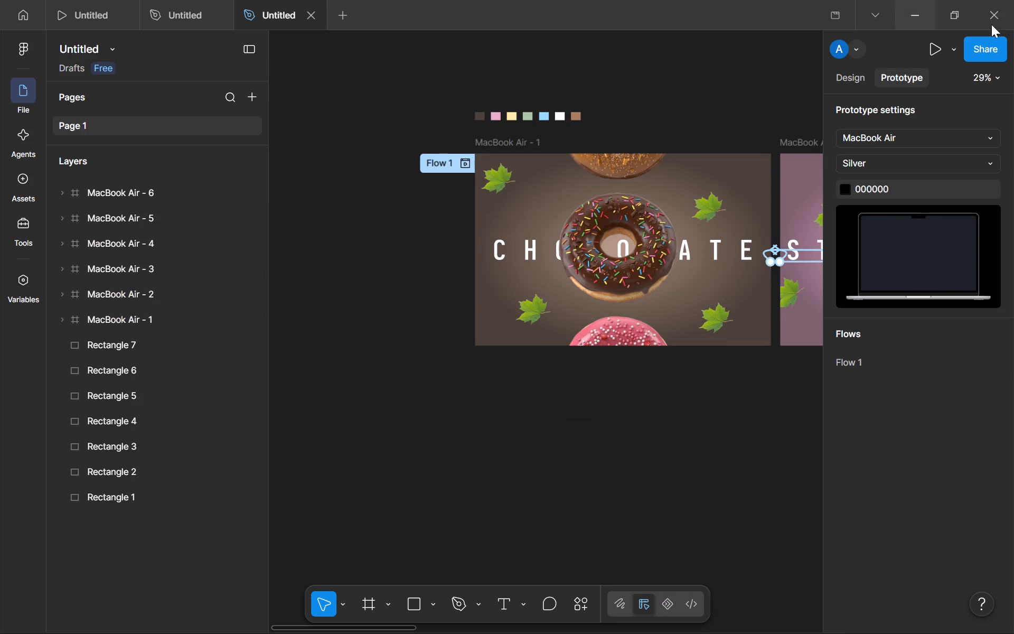
Preview the prototype from Flow 1 and scroll the chocolate frame up and down to test its vertical scrolling.
click(938, 56)
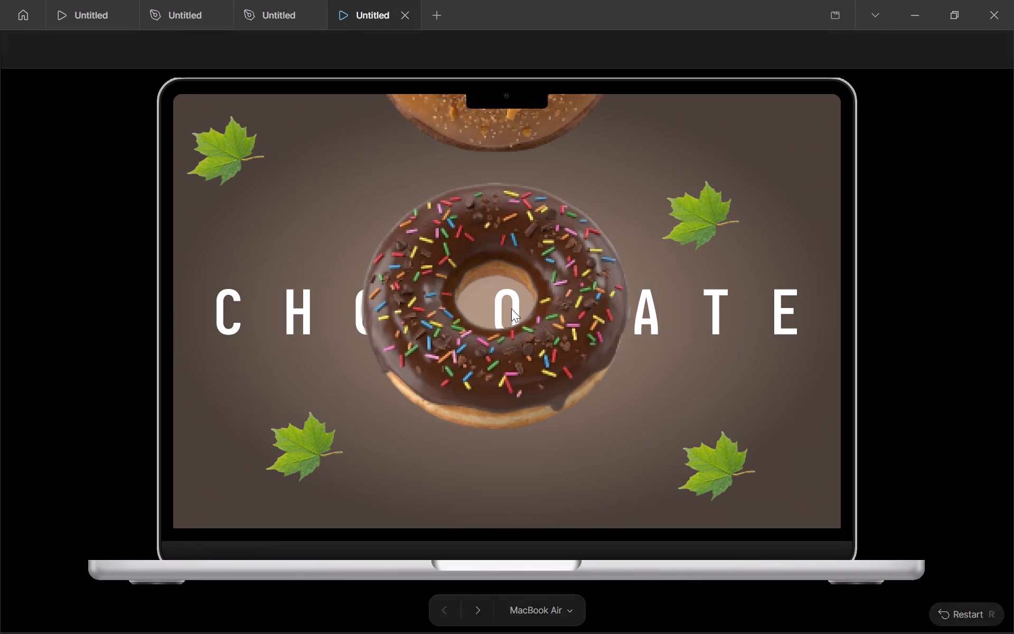
scroll(511, 309, down, 14)
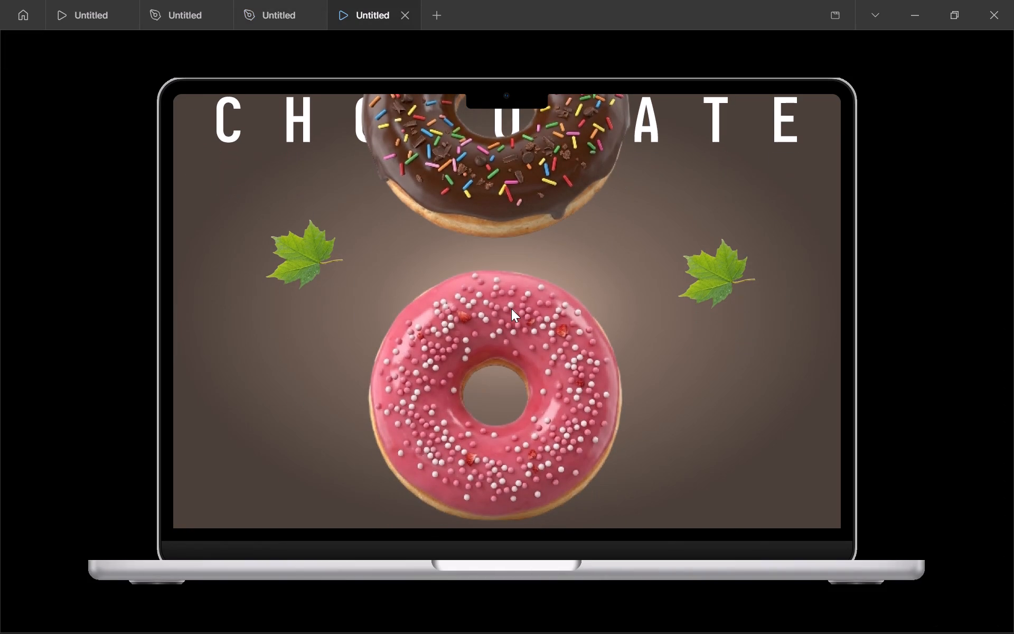
scroll(511, 309, down, 3)
scroll(511, 309, up, 18)
scroll(511, 309, down, 20)
scroll(511, 309, up, 5)
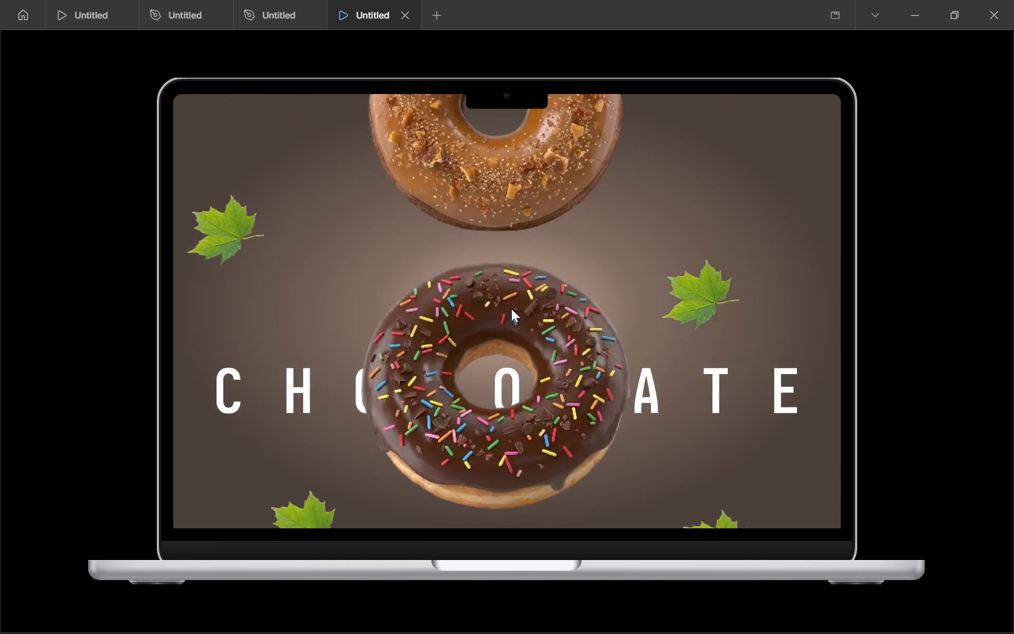
scroll(511, 309, up, 4)
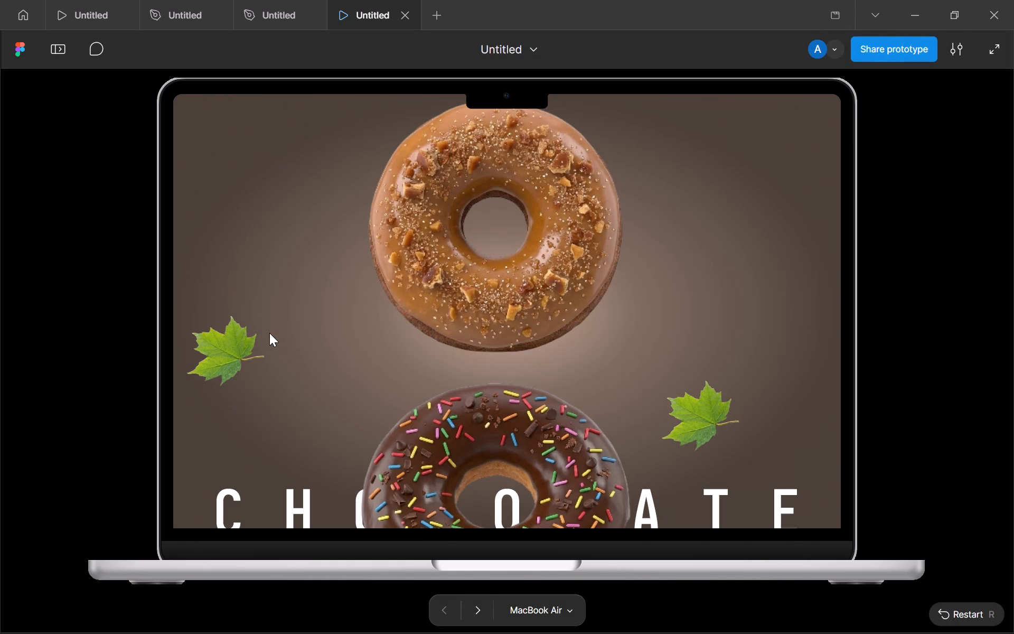
Step forwards and backwards through the flavour frames to test the transitions, and close the prototype preview.
key(Down)
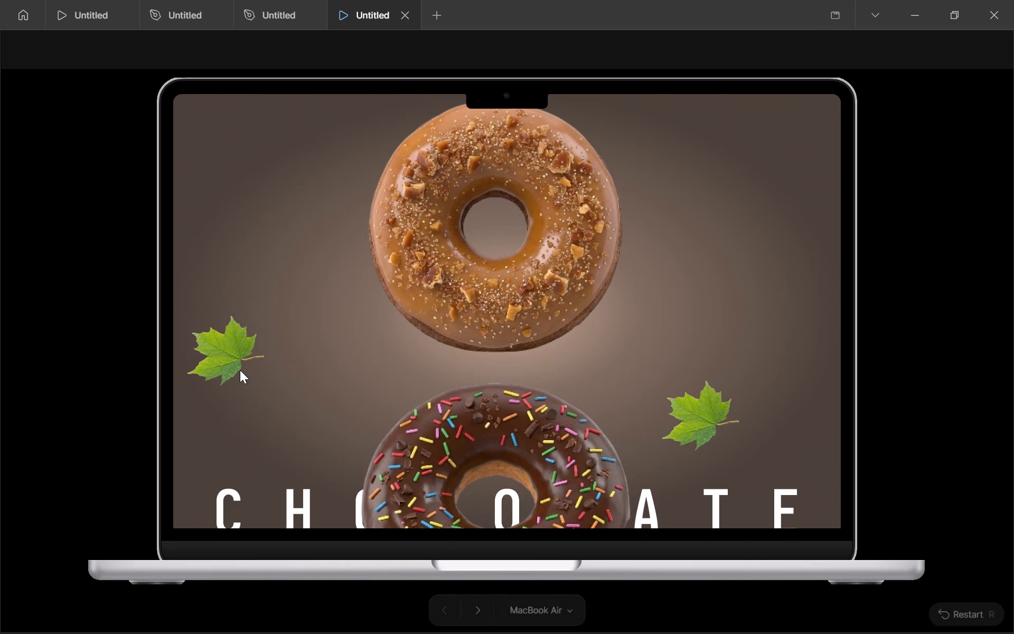
key(Down)
key(Up)
key(Up)
key(Right)
key(Right)
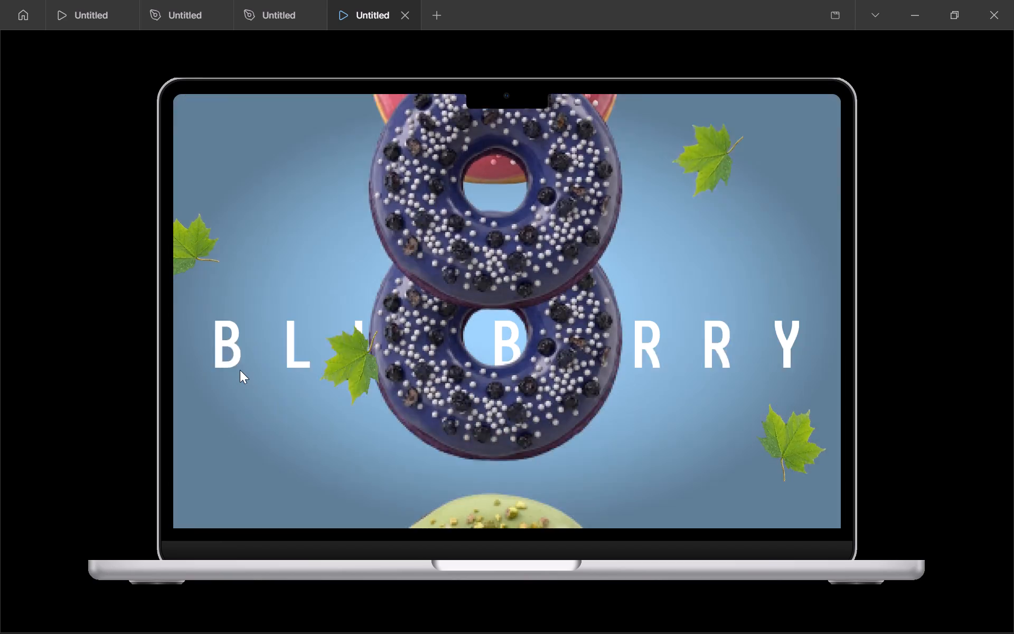
key(Right)
key(Right)
key(Right)
key(Right)
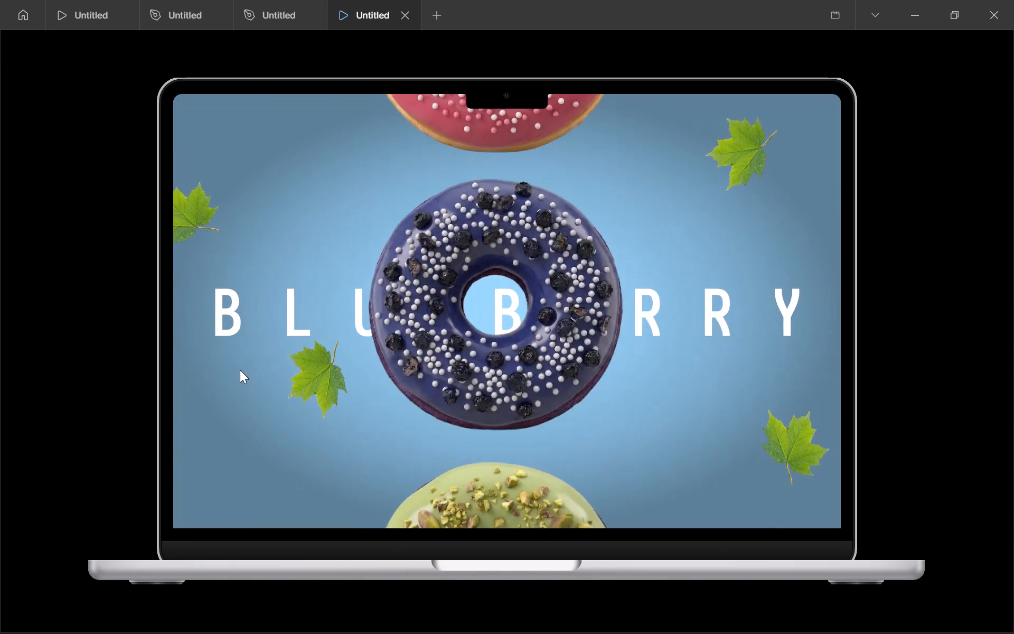
key(Right)
key(Right)
key(Left)
key(Left)
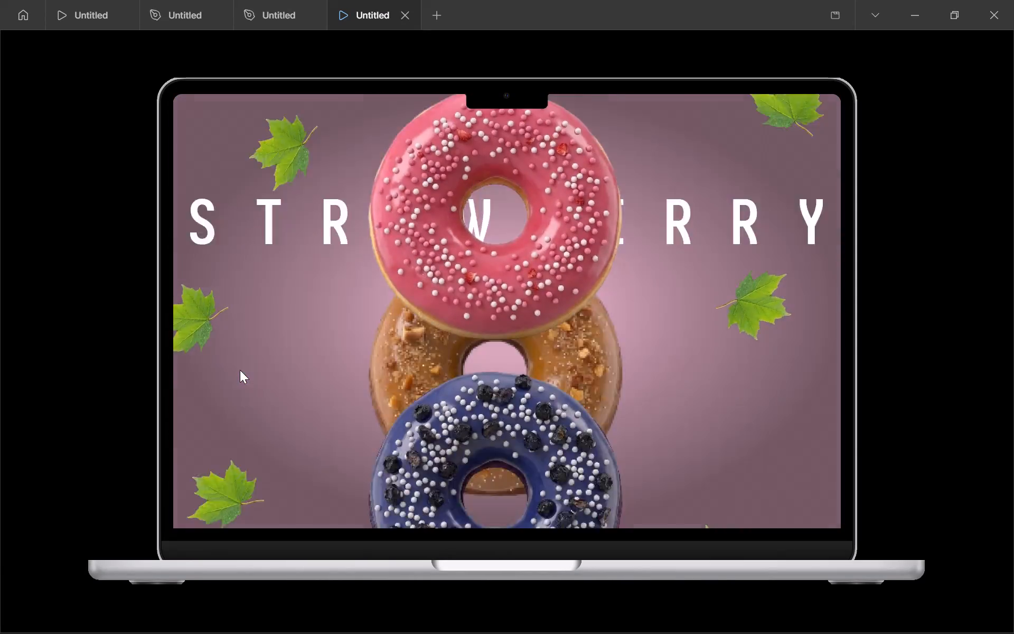
key(Left)
key(Left)
key(Right)
key(Right)
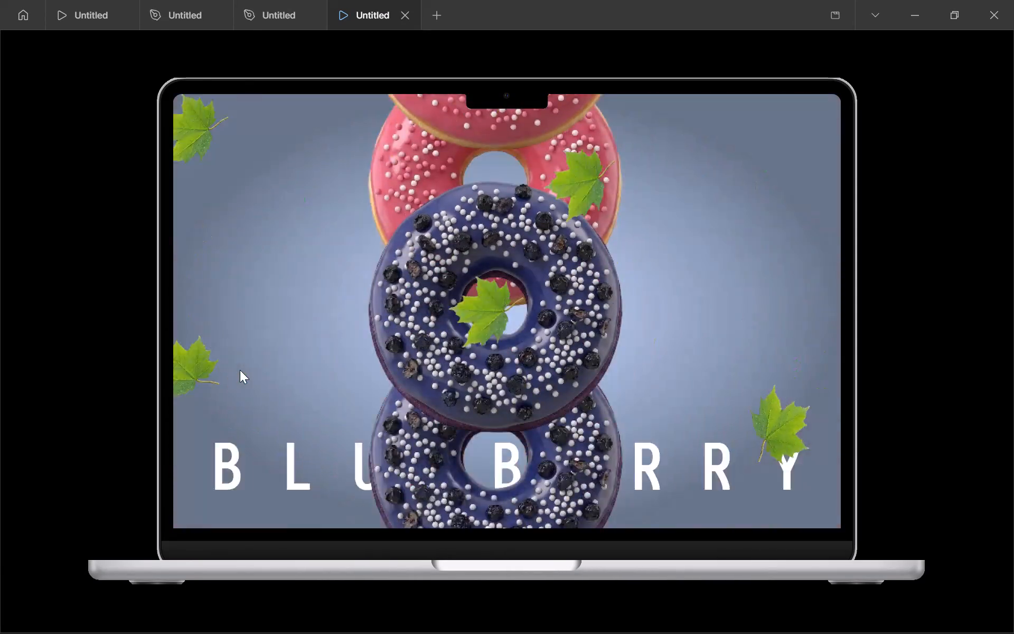
key(Right)
key(Right)
key(Right)
key(Right)
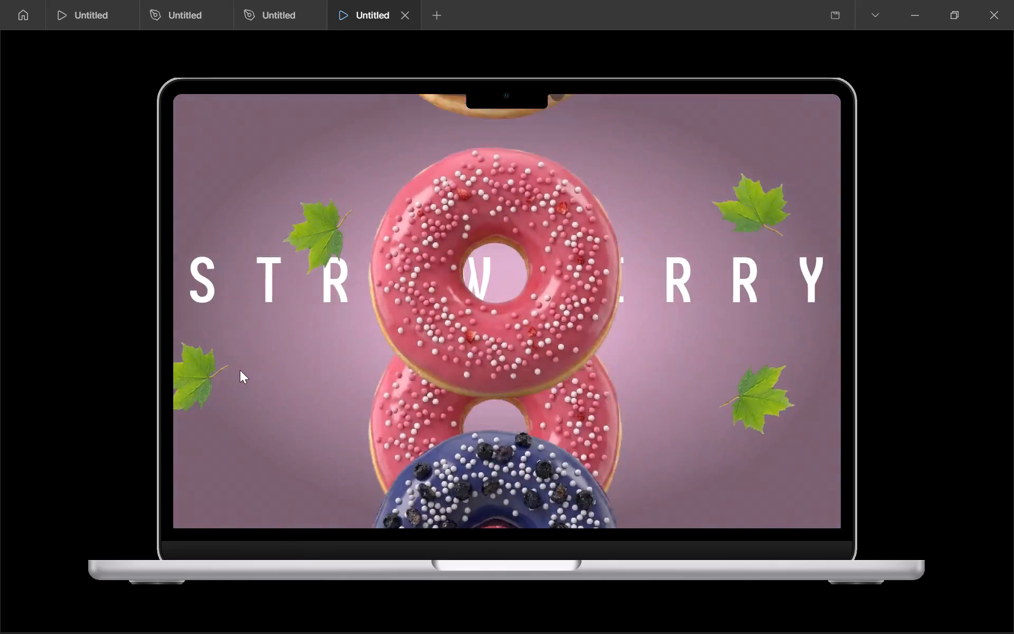
key(Right)
scroll(240, 370, up, 3)
click(407, 16)
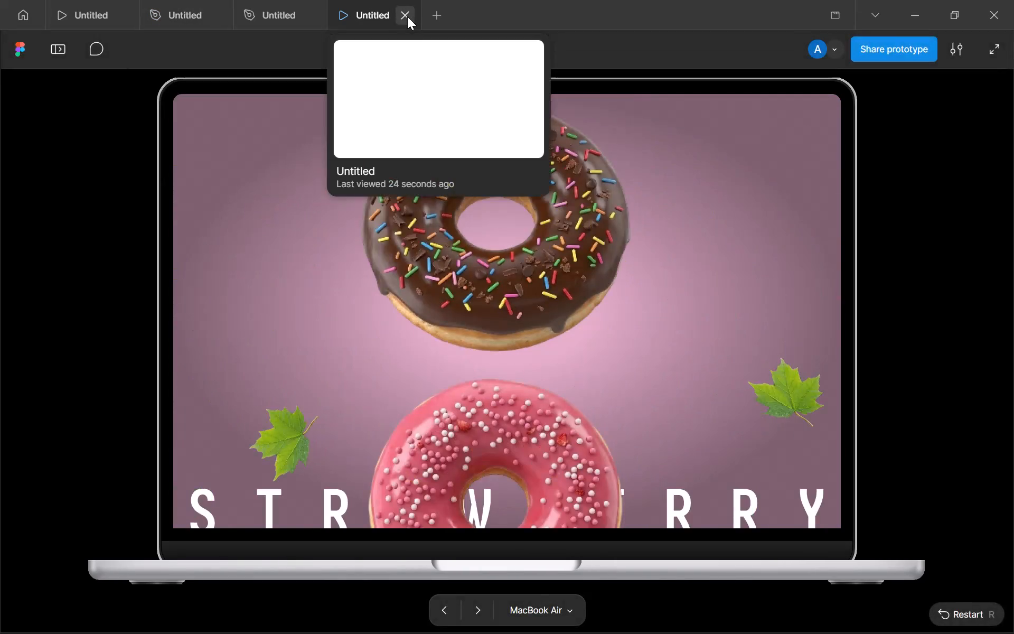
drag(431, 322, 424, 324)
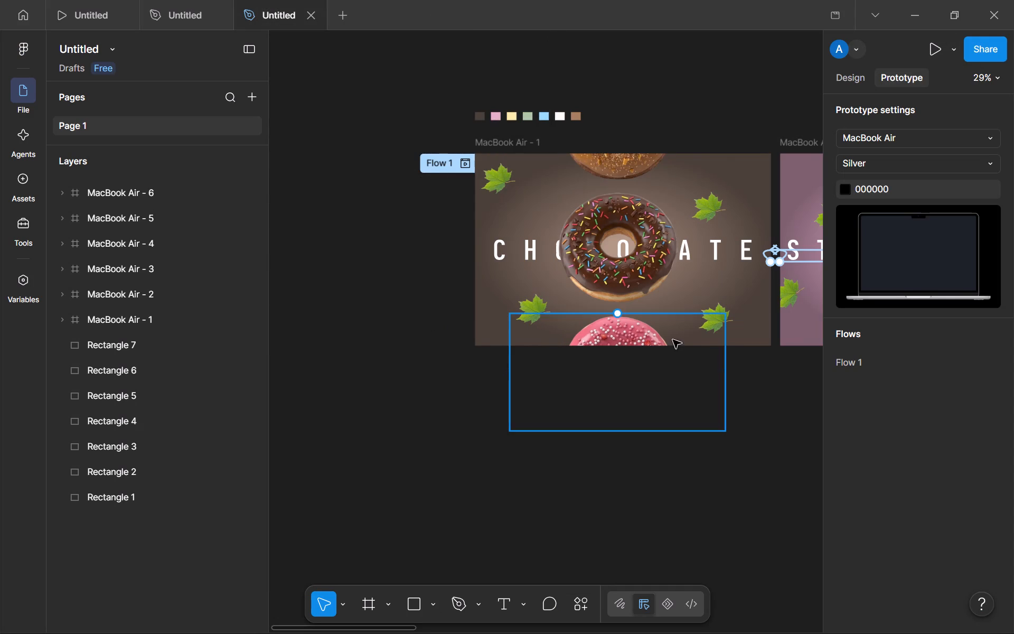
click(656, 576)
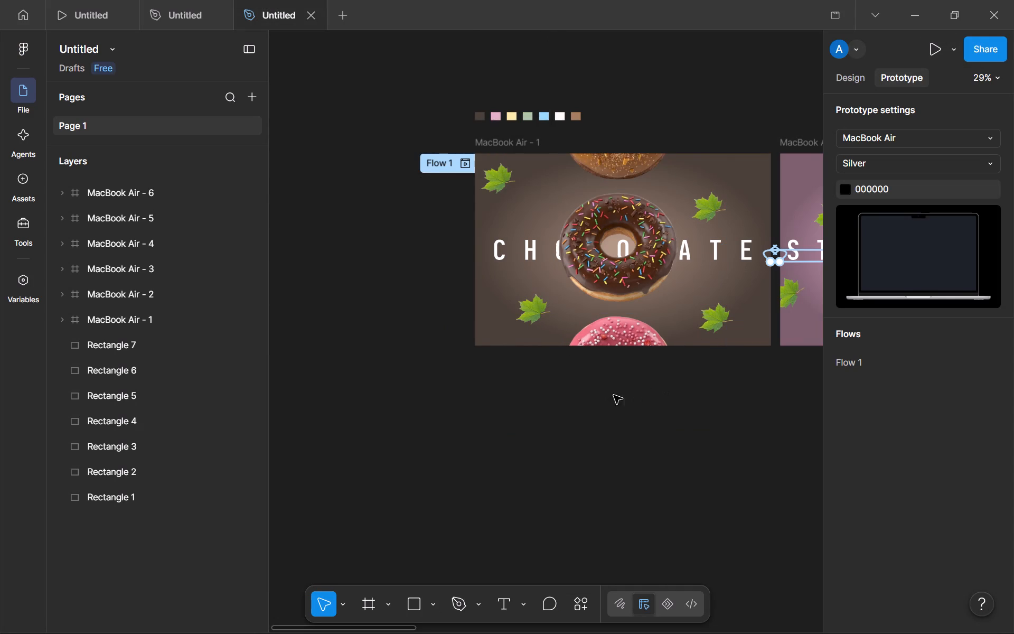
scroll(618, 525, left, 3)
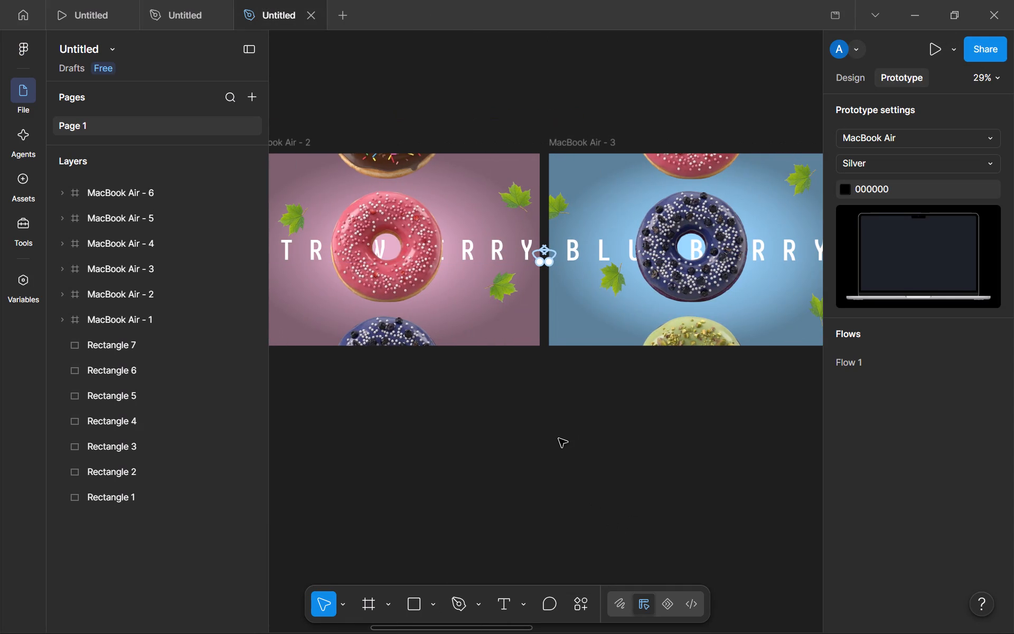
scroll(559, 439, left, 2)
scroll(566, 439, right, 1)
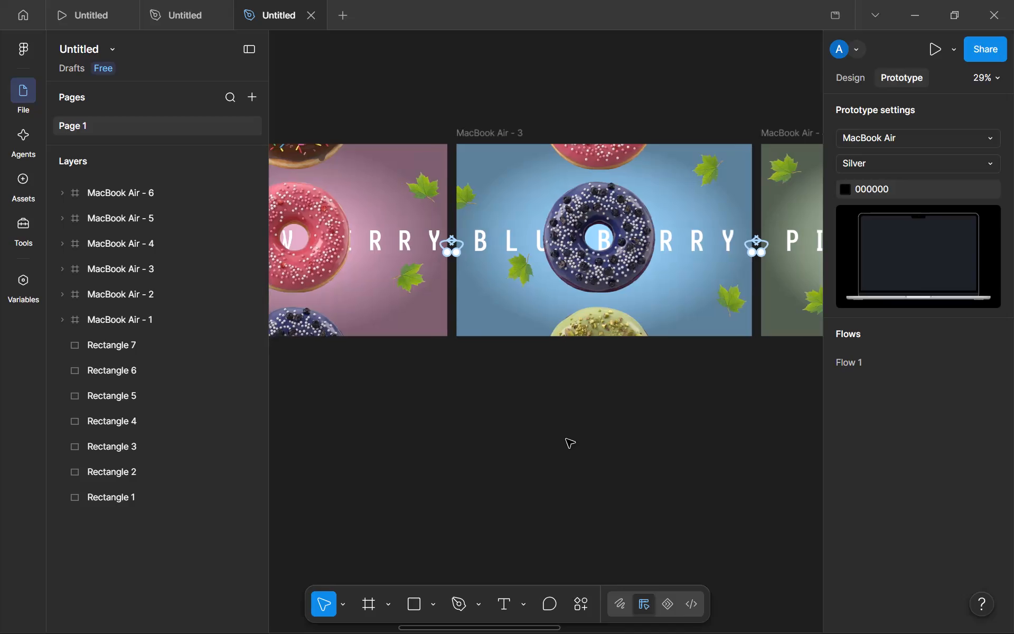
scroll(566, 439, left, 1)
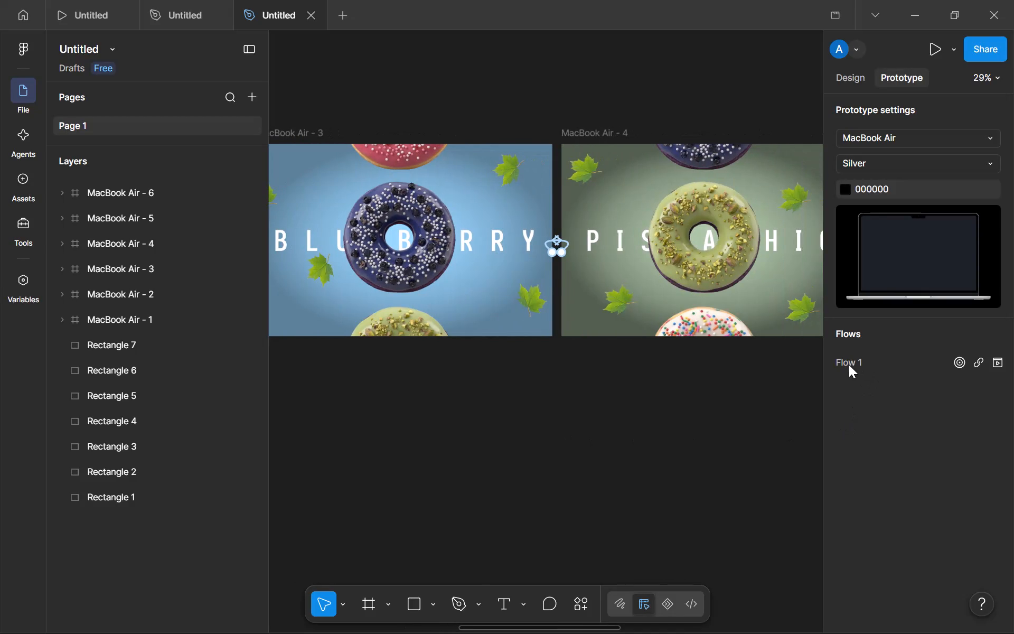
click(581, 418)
Set the overflow scroll behaviour of frame MacBook Air - 1 to Both directions.
click(152, 328)
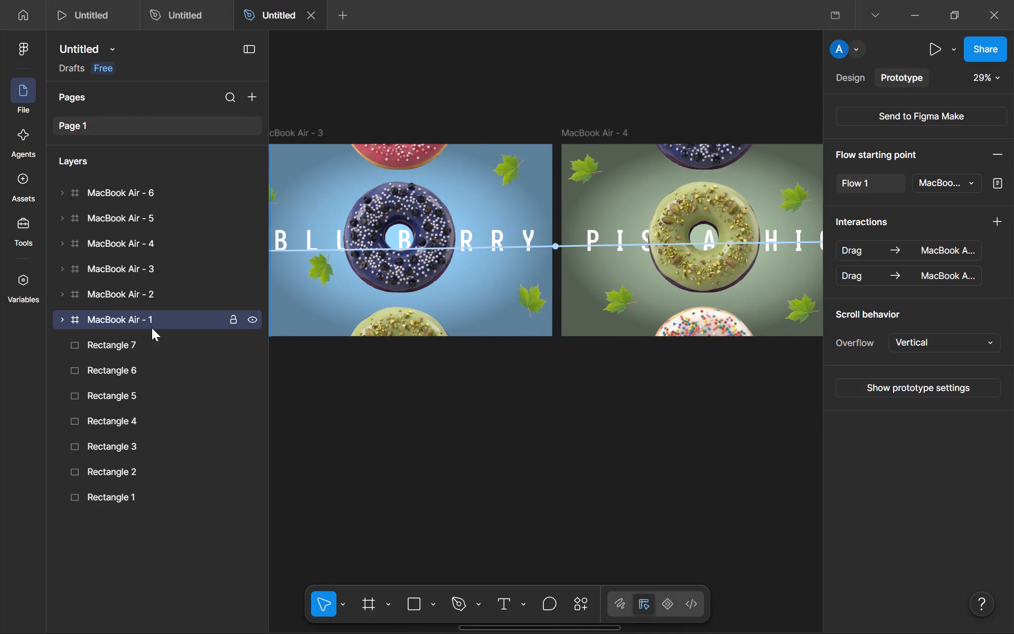
click(959, 353)
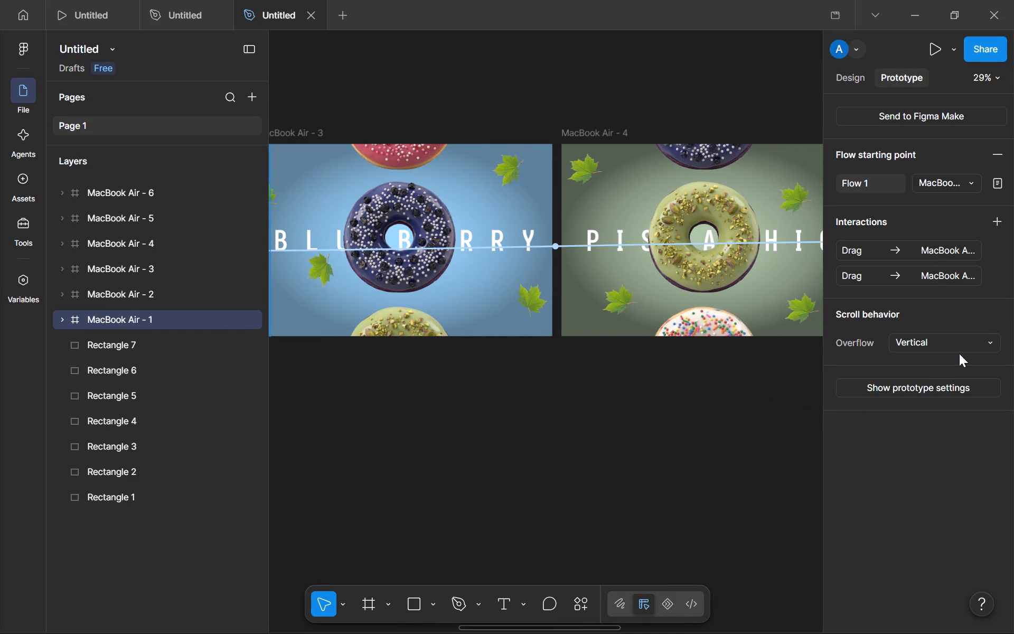
click(954, 346)
click(944, 363)
Set the overflow scroll behaviour of frames MacBook Air - 2, MacBook Air - 1 and MacBook Air - 3 to No scrolling.
scroll(377, 457, right, 4)
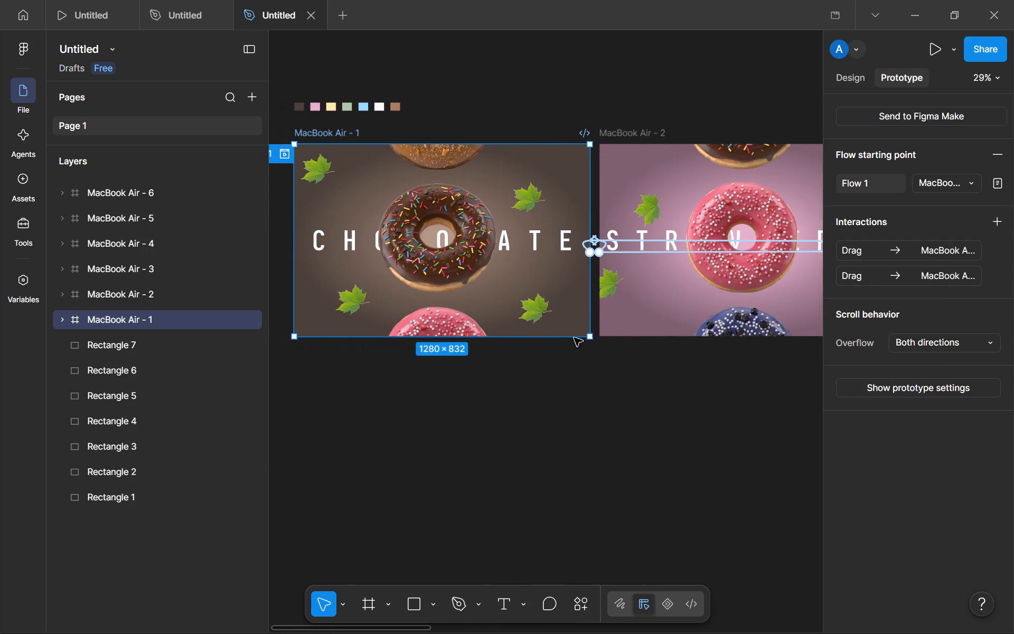
click(187, 298)
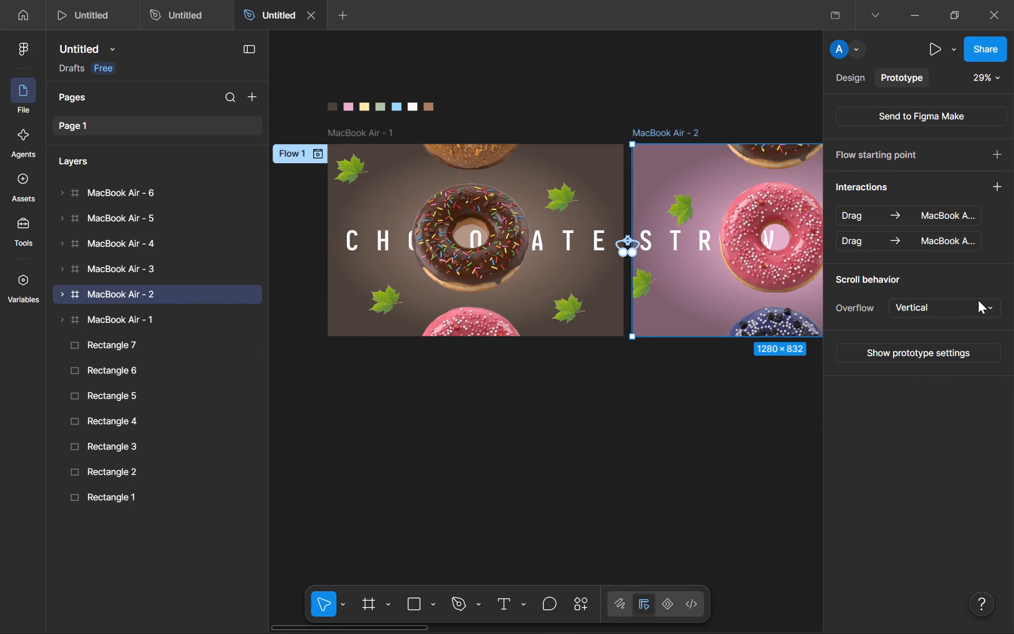
click(978, 300)
click(944, 269)
click(174, 327)
click(963, 342)
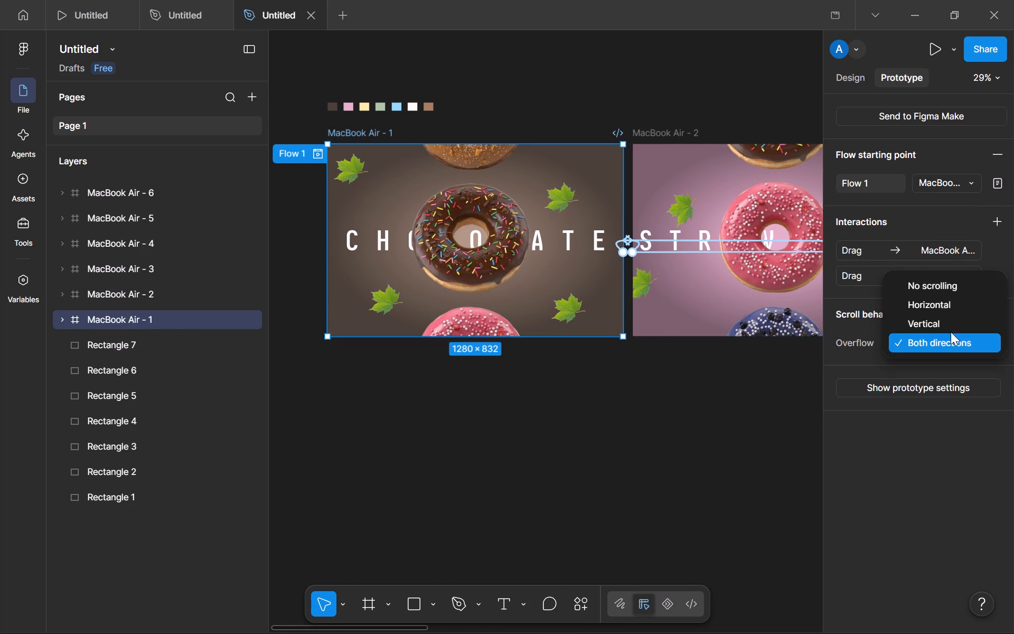
click(924, 293)
click(119, 272)
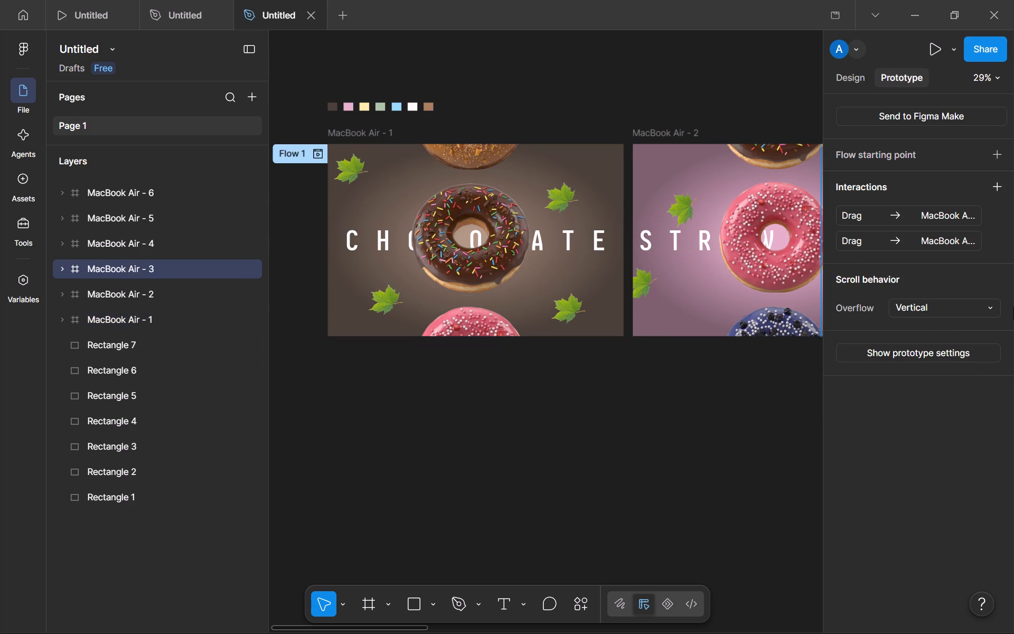
click(941, 303)
click(925, 276)
Set the overflow scroll behaviour of frames MacBook Air - 4, MacBook Air - 5 and MacBook Air - 6 to No scrolling.
click(126, 258)
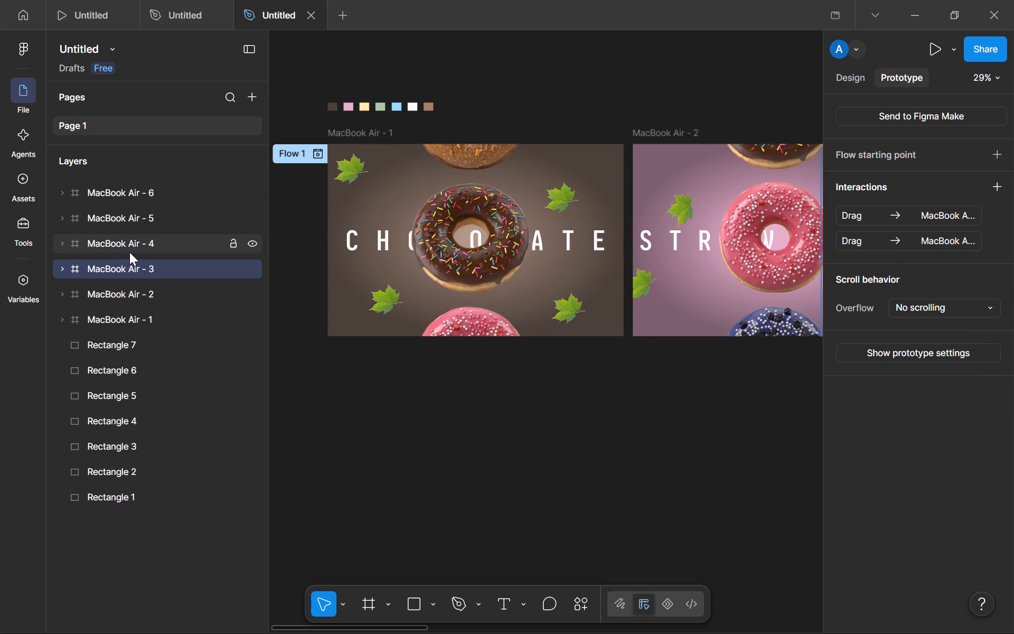
click(129, 251)
click(949, 309)
click(927, 271)
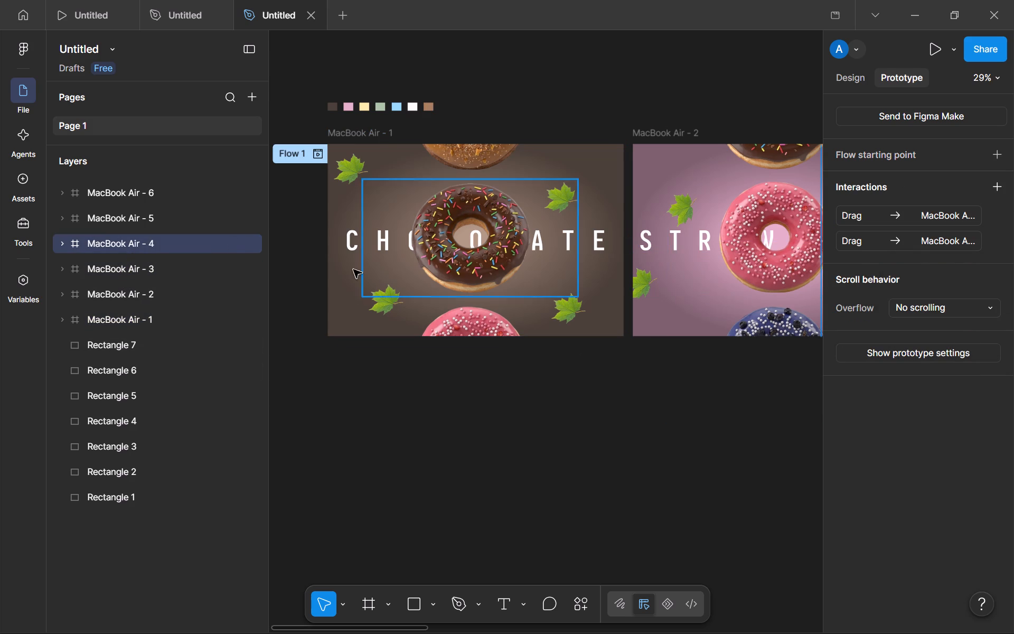
click(140, 227)
click(942, 303)
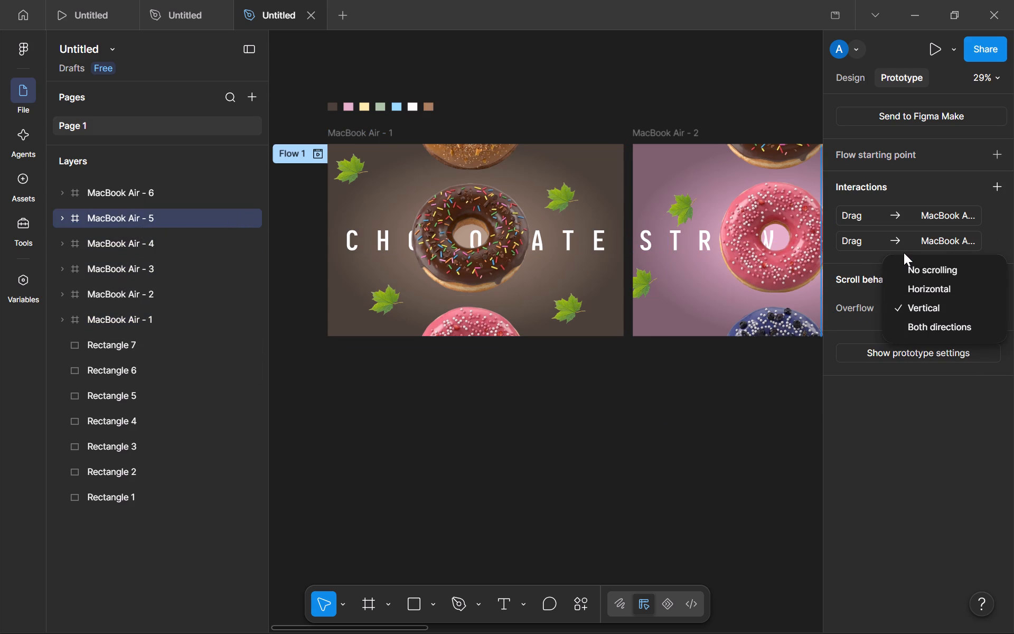
click(906, 263)
click(65, 193)
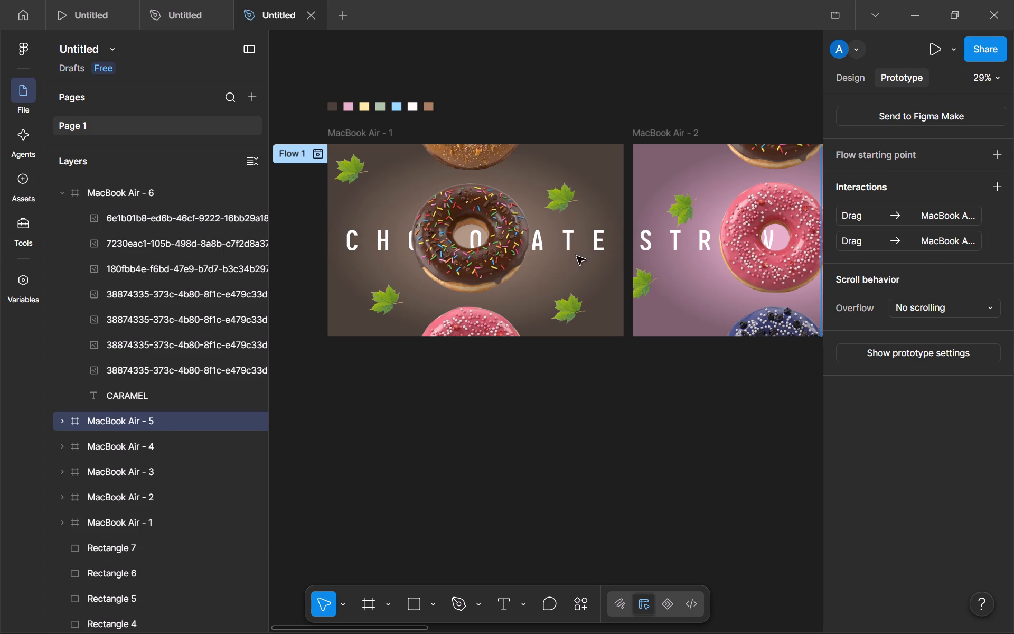
click(136, 202)
click(982, 311)
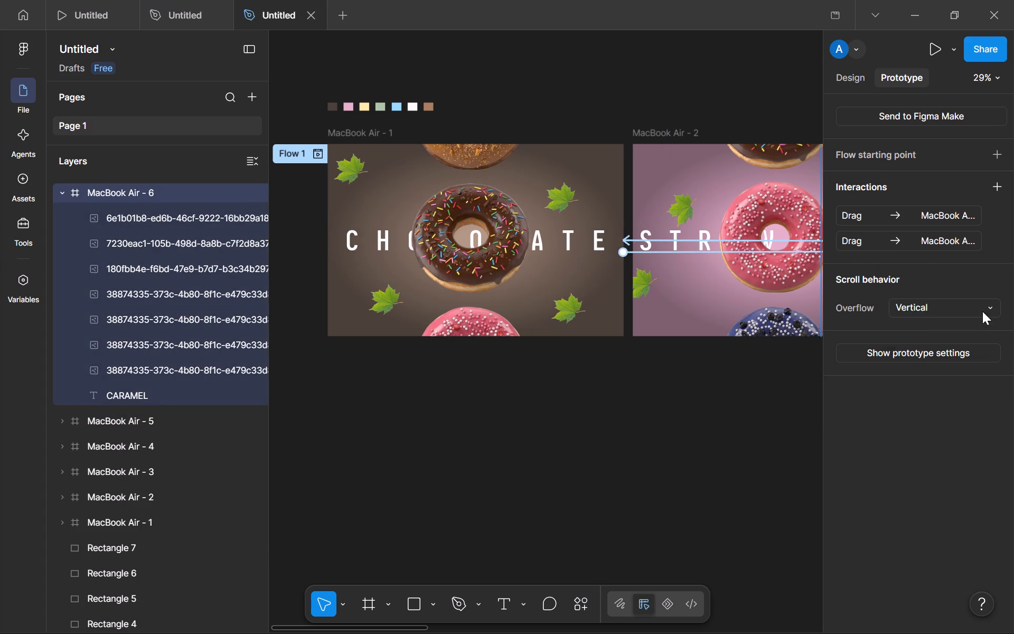
click(924, 275)
click(678, 390)
Preview the prototype and scroll the chocolate frame up and down to test its scroll behaviour.
click(931, 42)
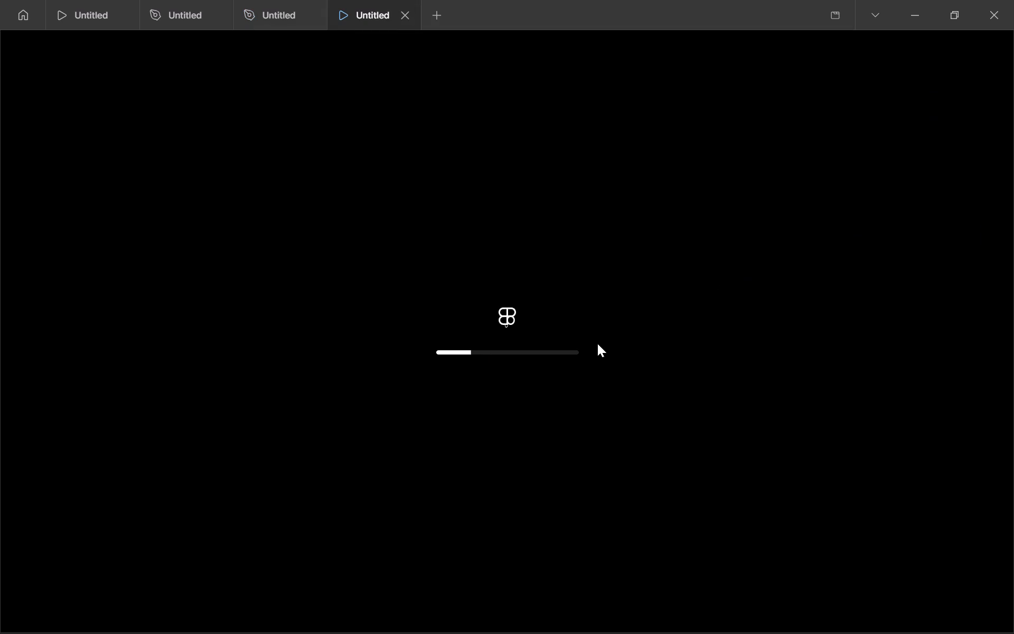
scroll(597, 343, down, 11)
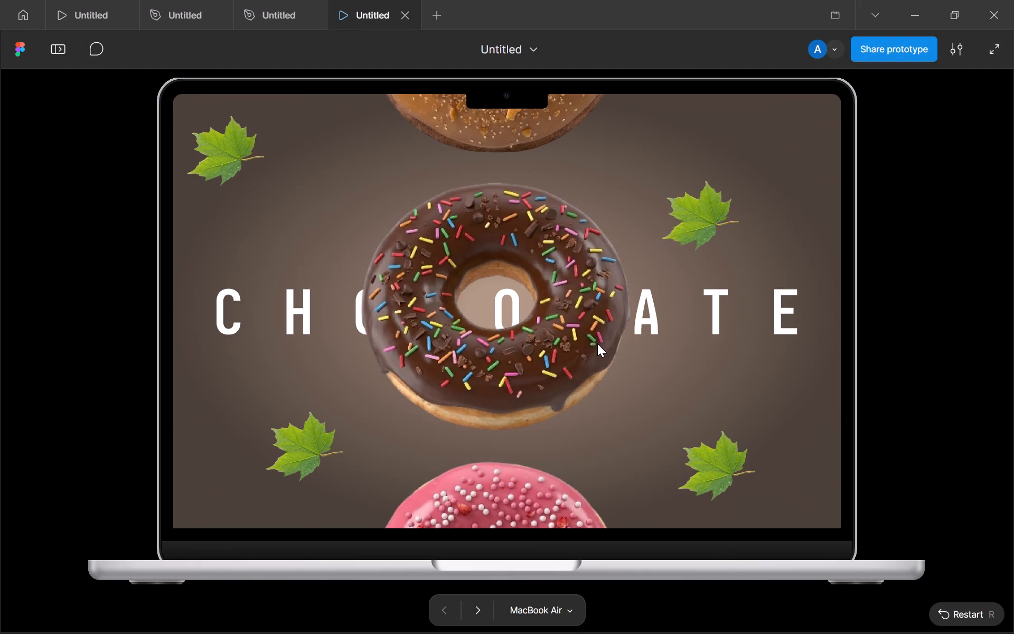
scroll(597, 343, down, 3)
scroll(597, 343, up, 7)
scroll(597, 343, down, 11)
scroll(597, 343, up, 4)
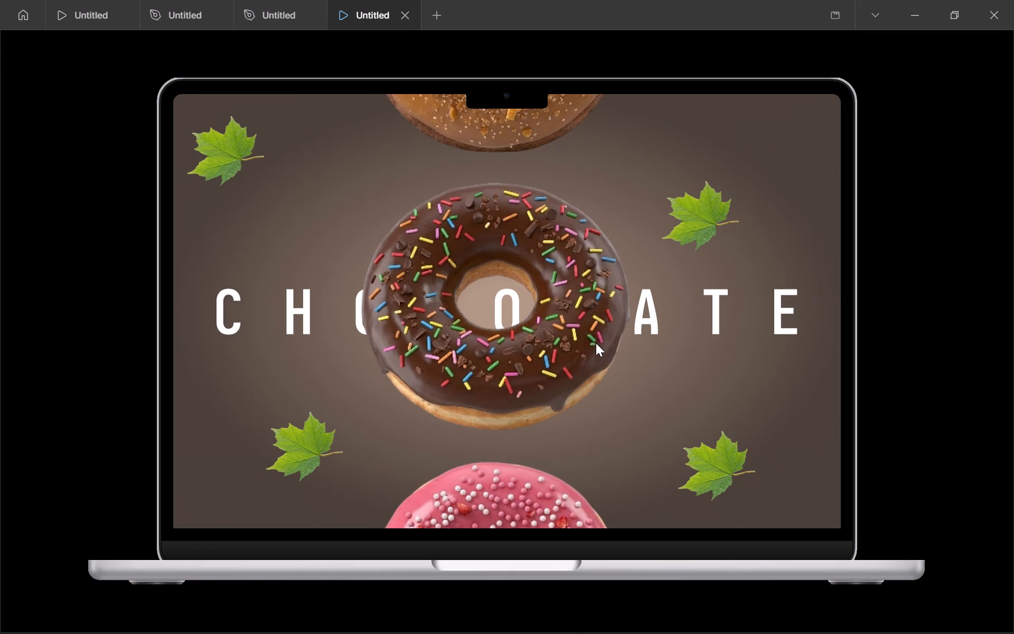
Step forwards and backwards through the flavour frames to test the transitions, and close the prototype preview.
key(Right)
key(Right)
key(Right)
key(Right)
key(Left)
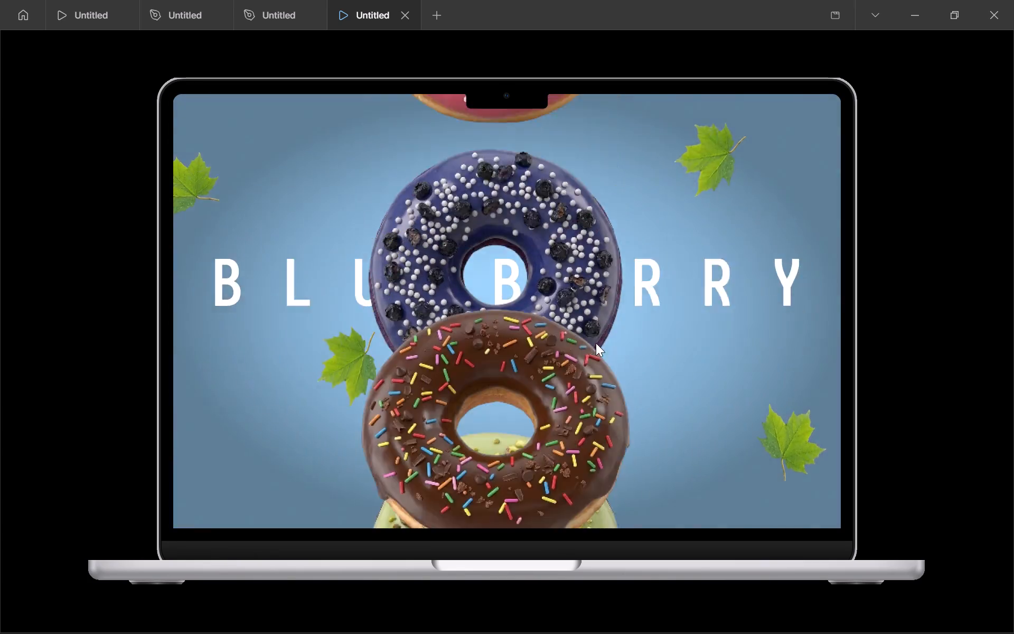
key(Left)
key(Left)
key(Left)
key(Right)
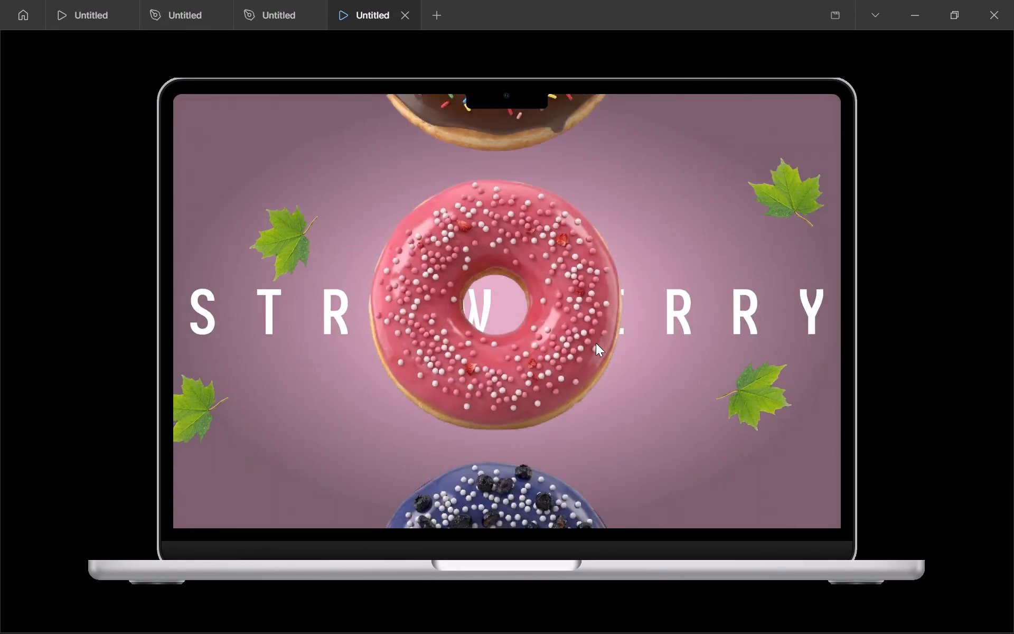
key(Left)
key(Left)
key(Left)
key(Left)
key(Right)
key(Right)
key(Right)
key(Right)
key(Right)
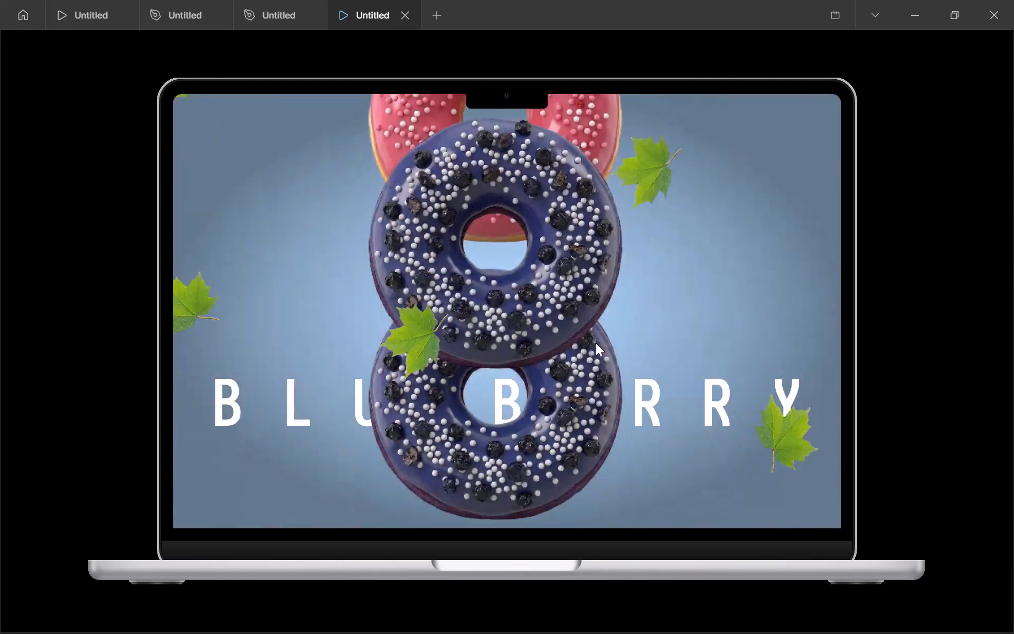
key(Right)
key(grave)
key(Escape)
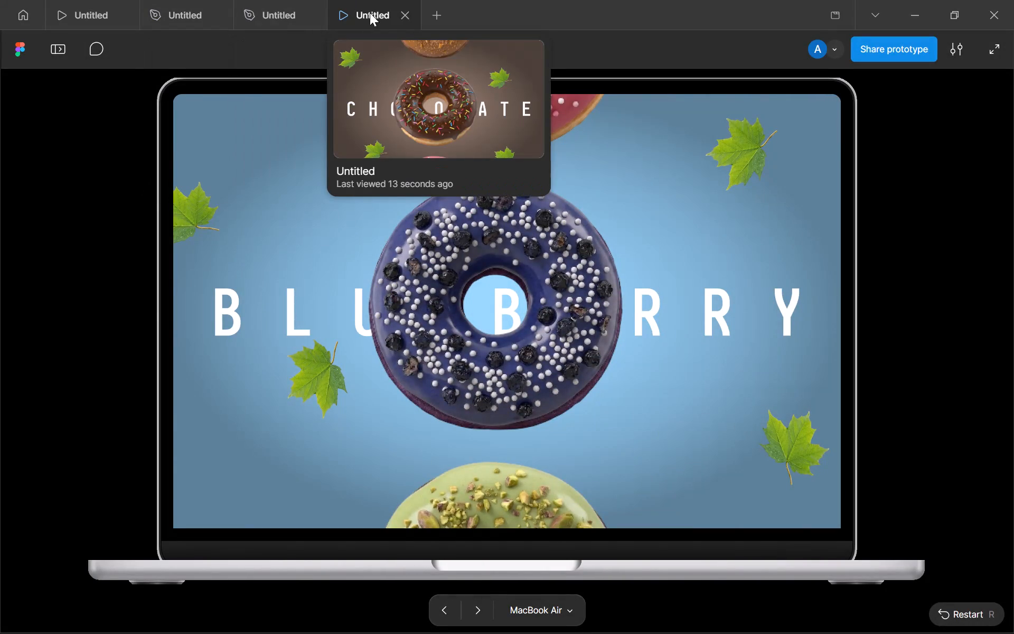
click(403, 16)
click(759, 468)
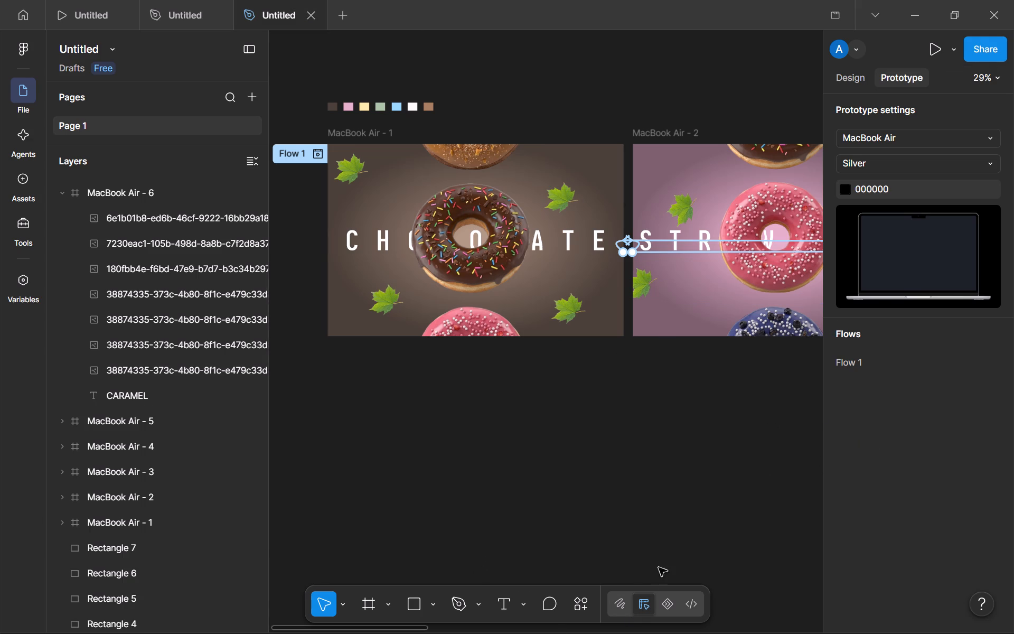
click(670, 479)
Close the Figma window.
drag(977, 8, 977, 13)
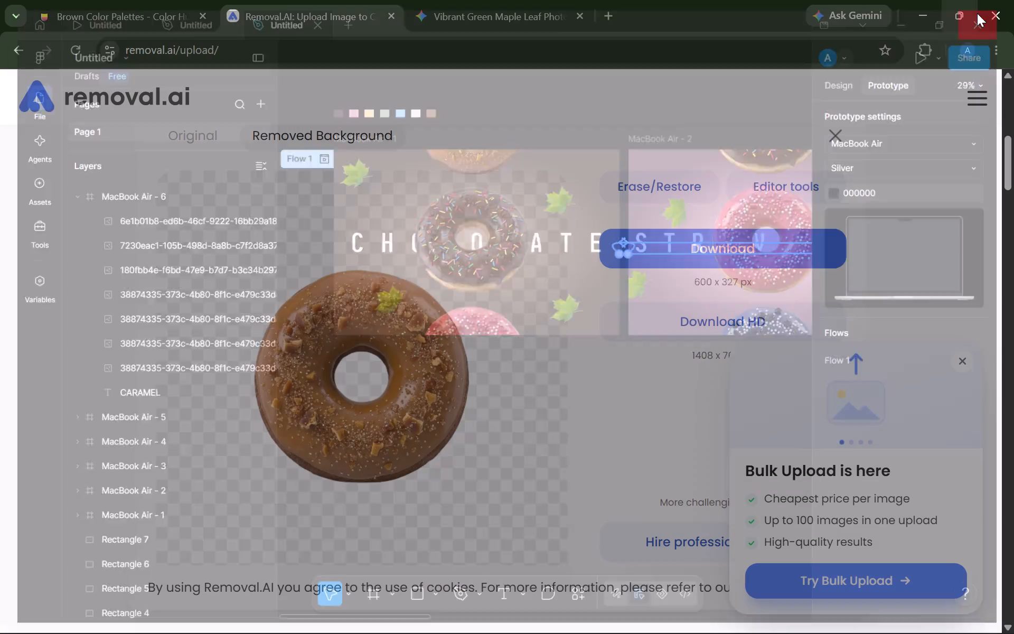